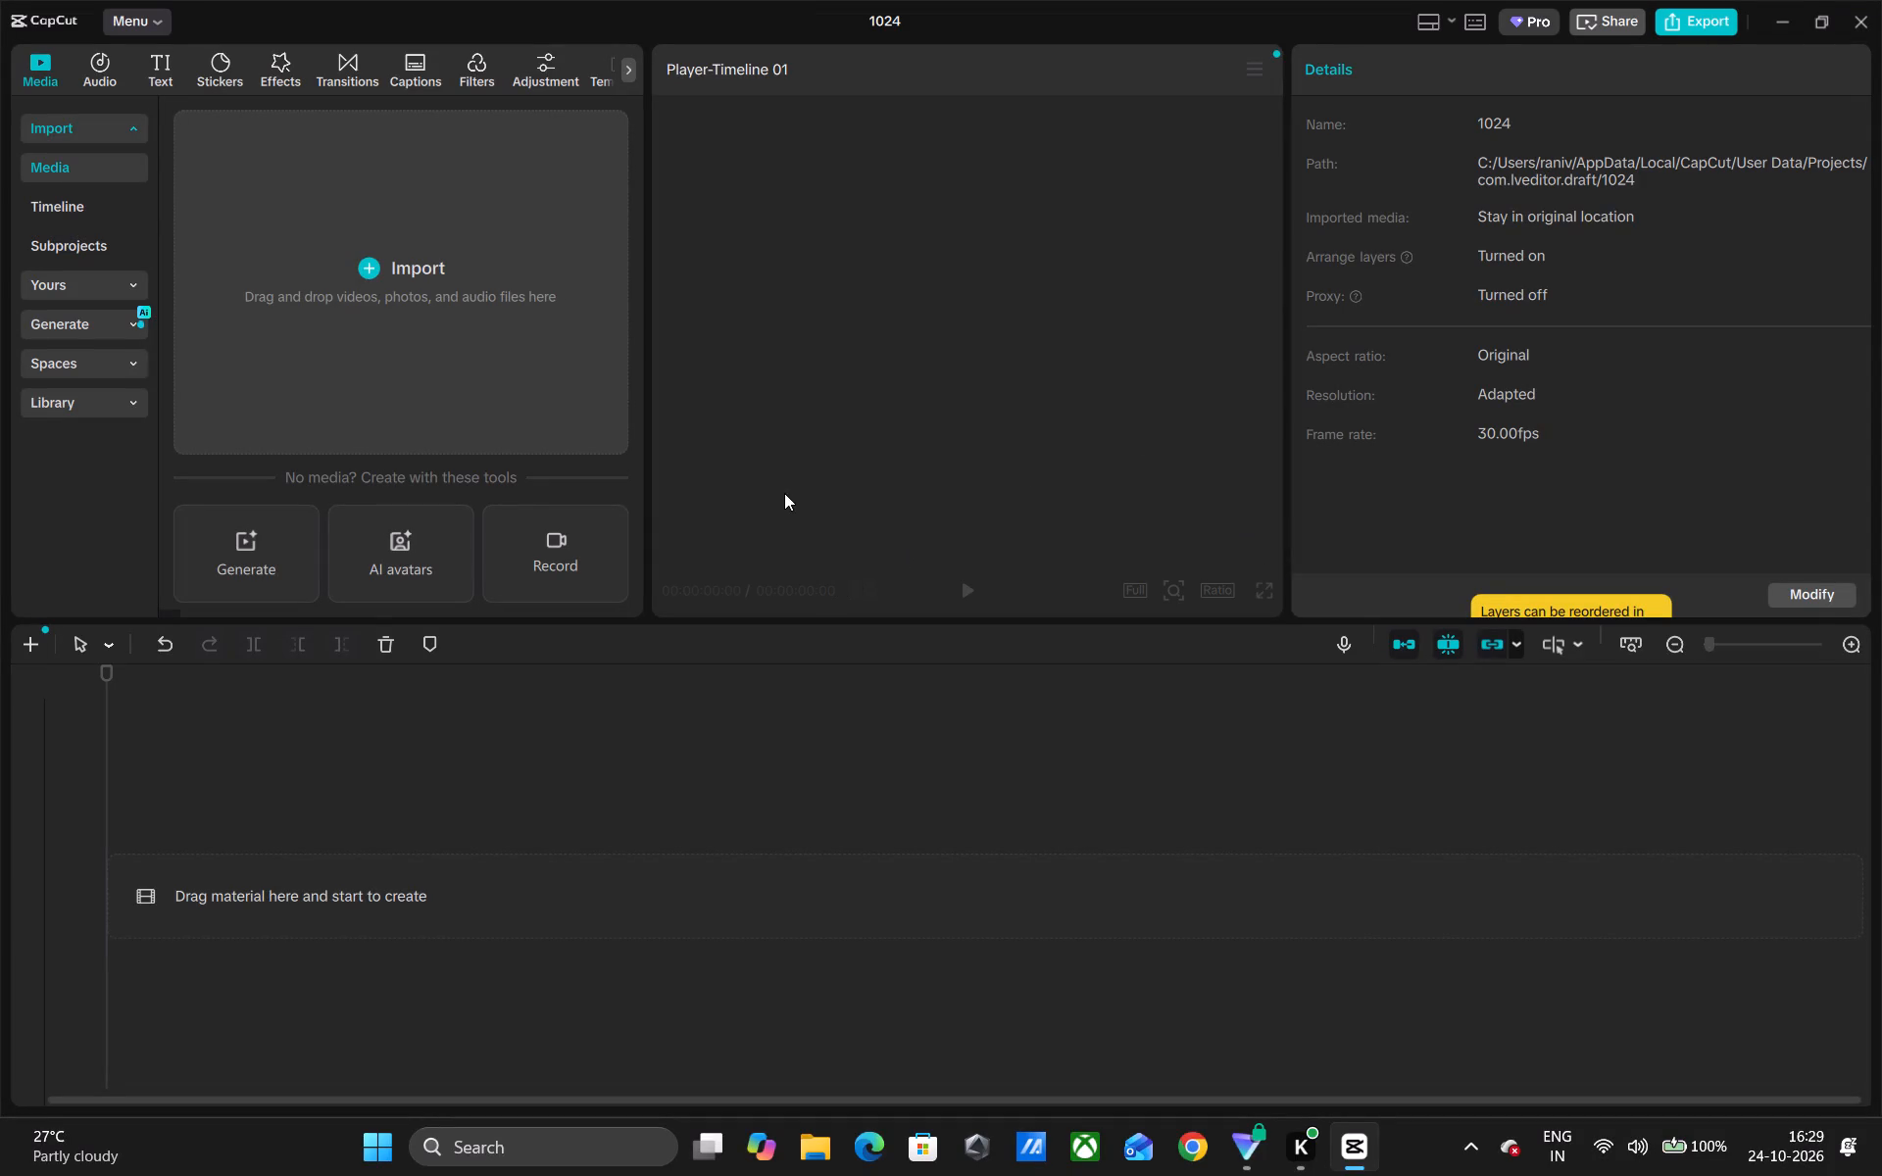
# Import the video IMG_1756.MOV from the device and dismiss the keyboard shortcut notice.
pyautogui.click(436, 299)
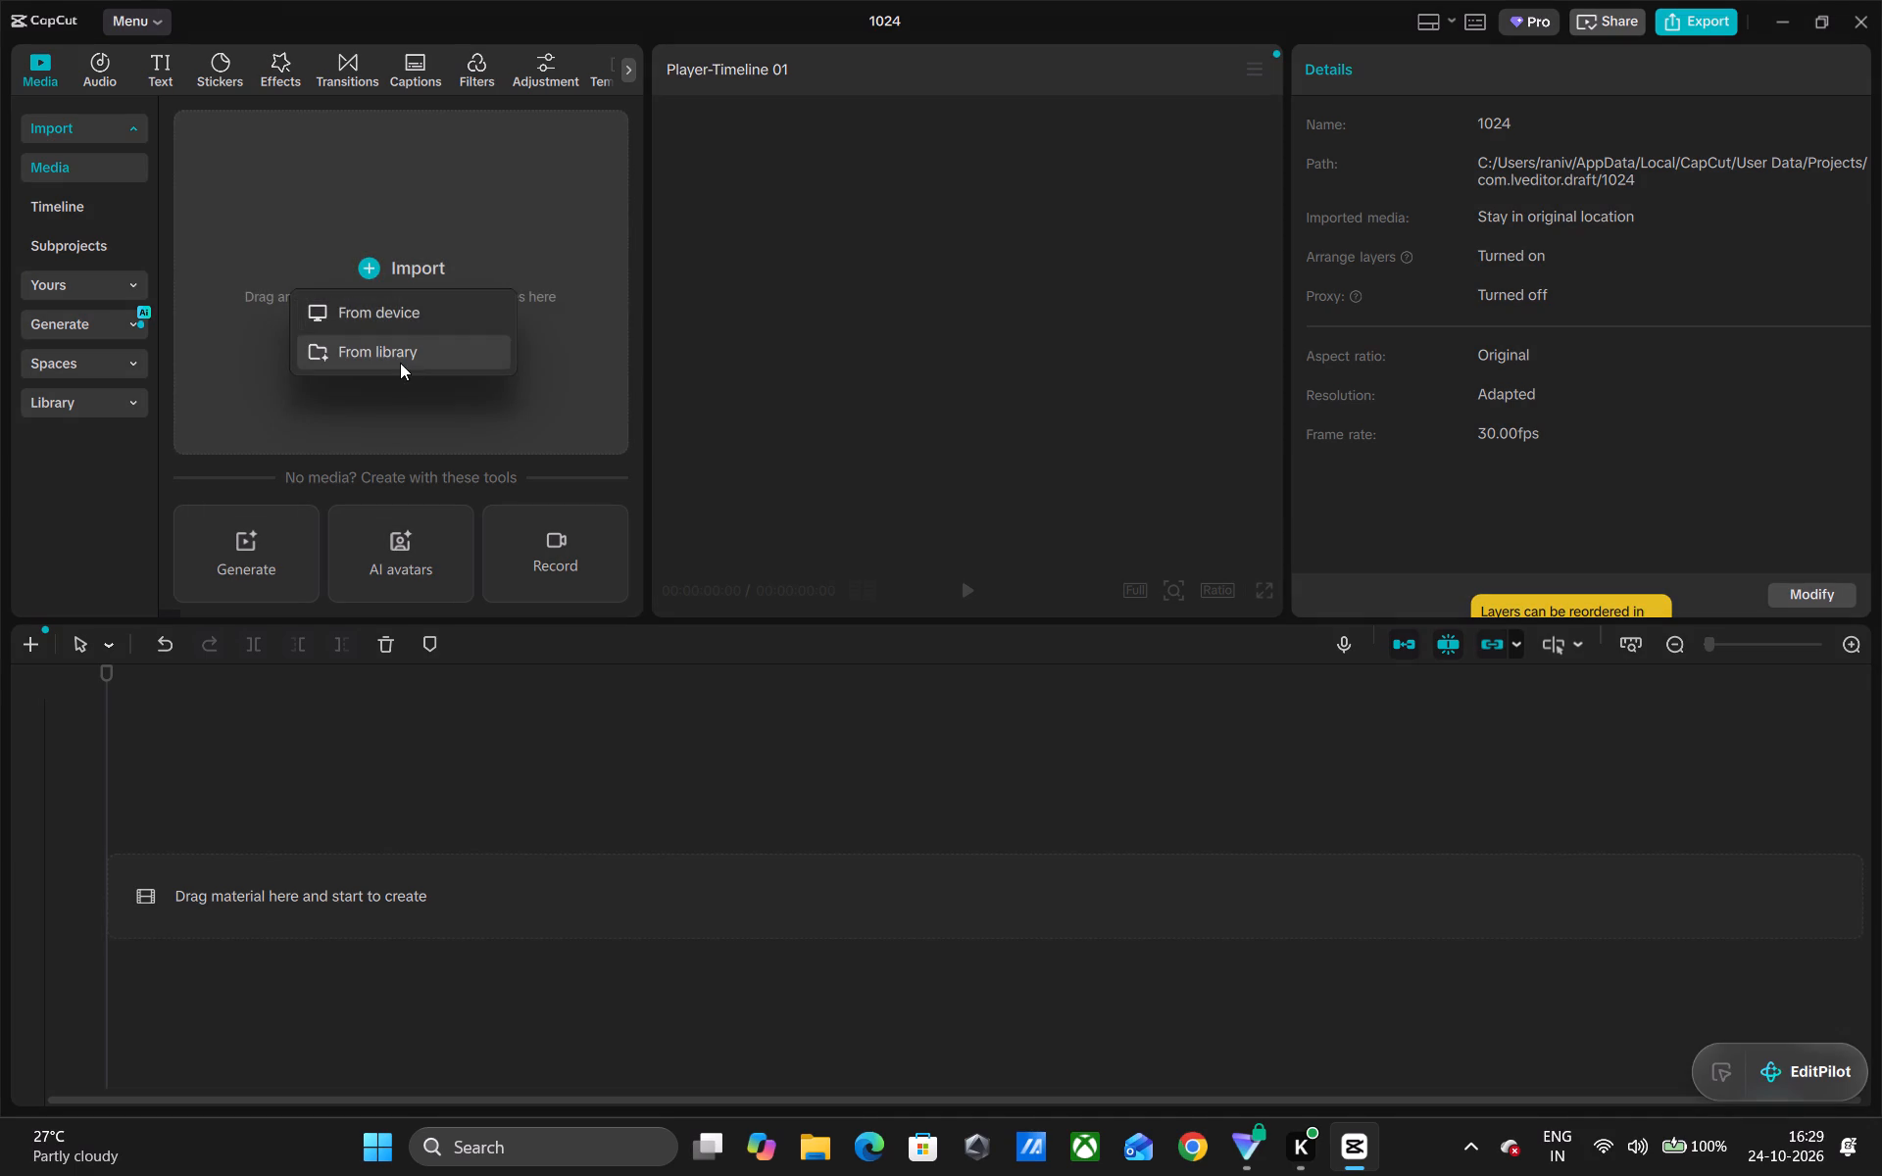
pyautogui.click(422, 305)
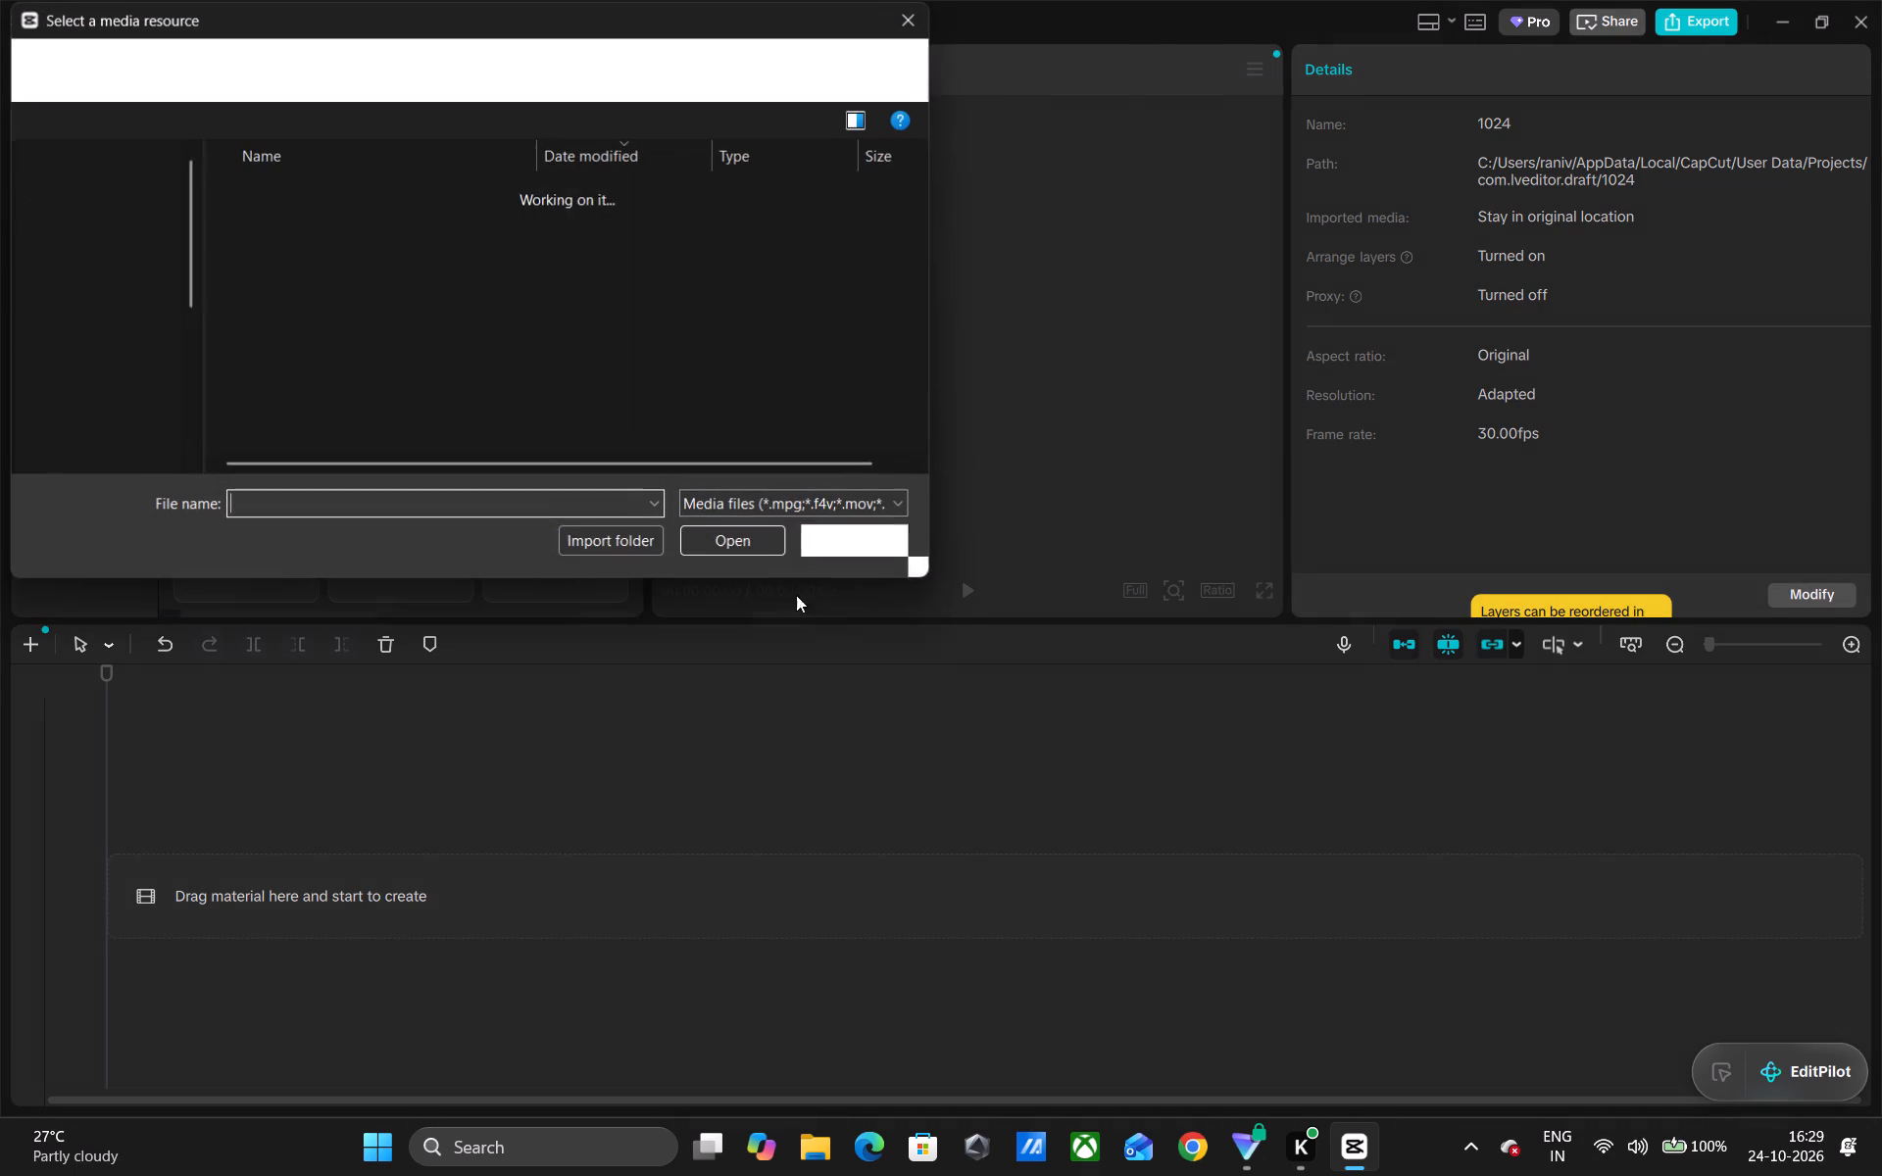
pyautogui.click(317, 255)
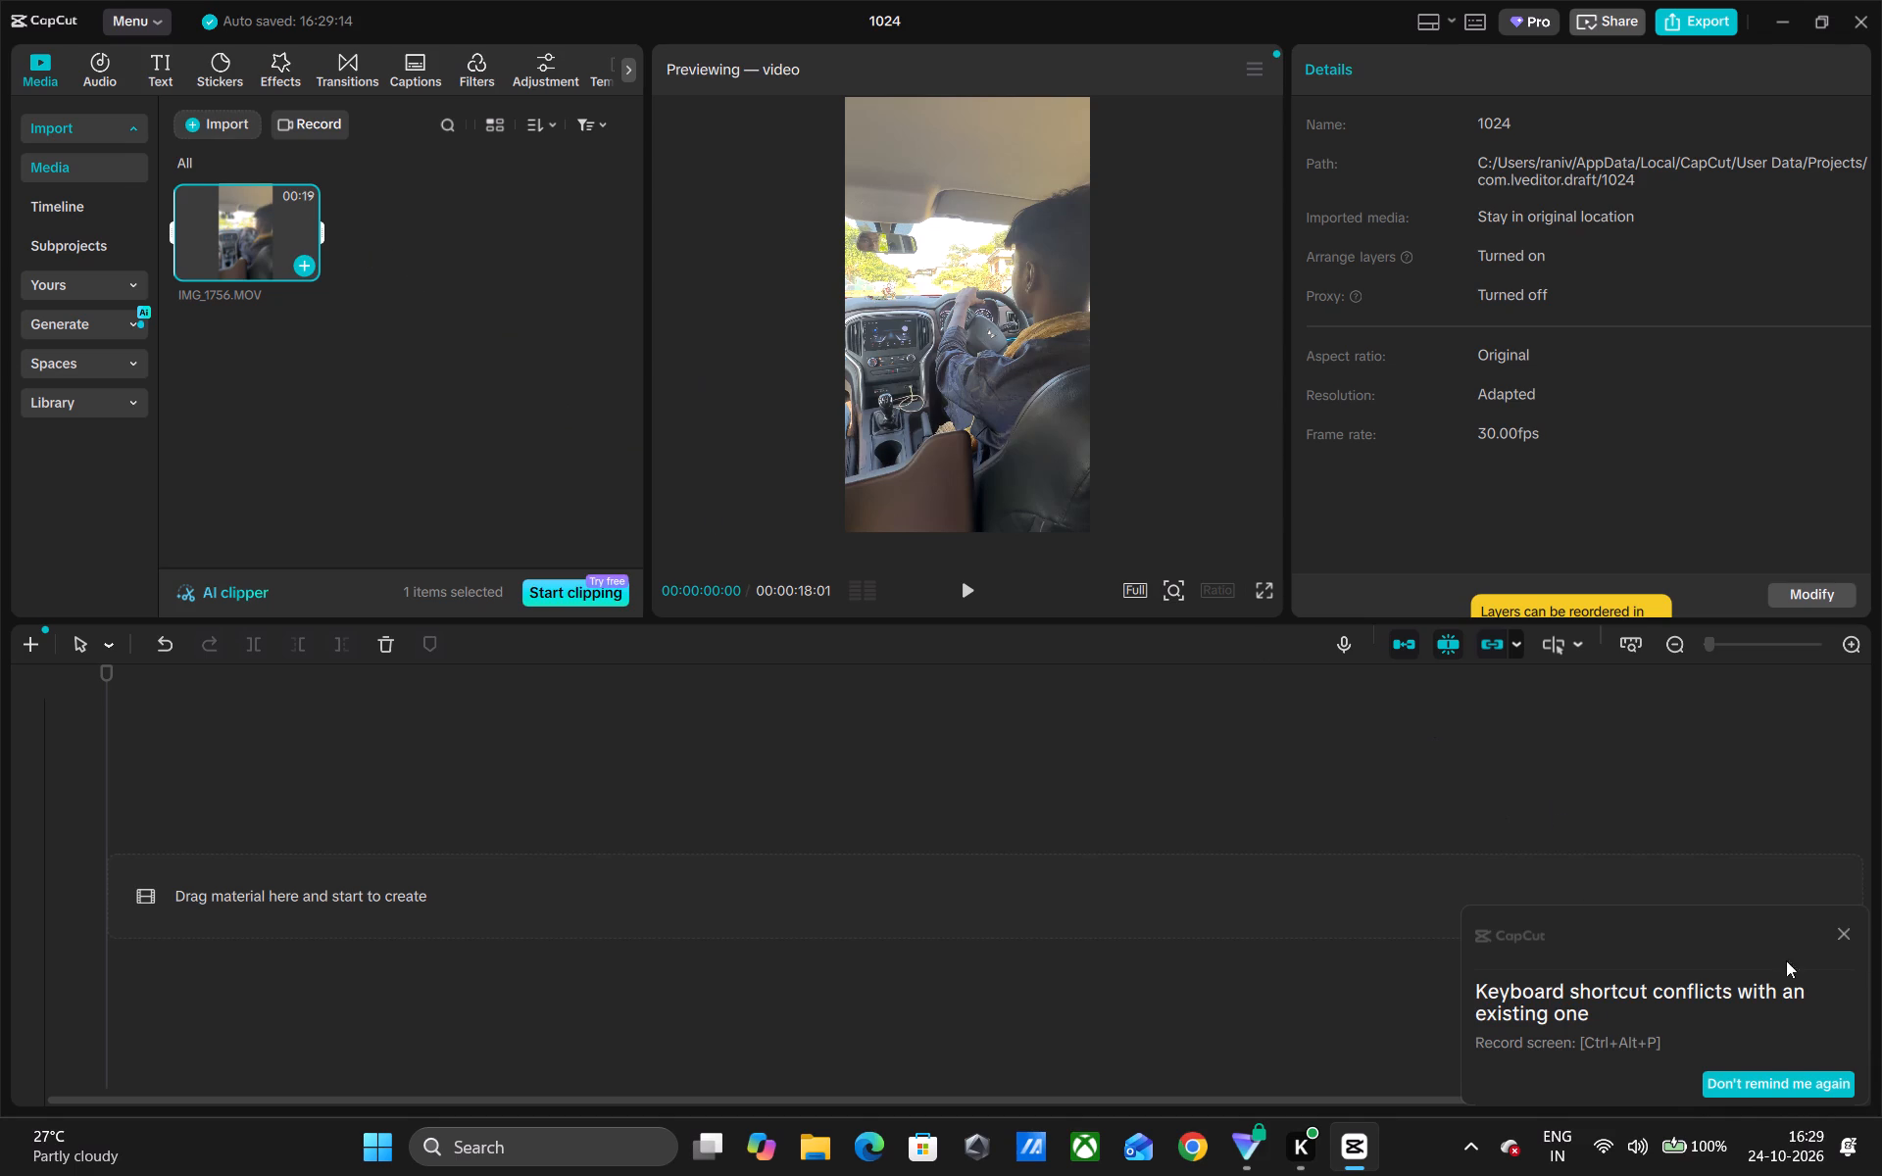
pyautogui.click(1846, 927)
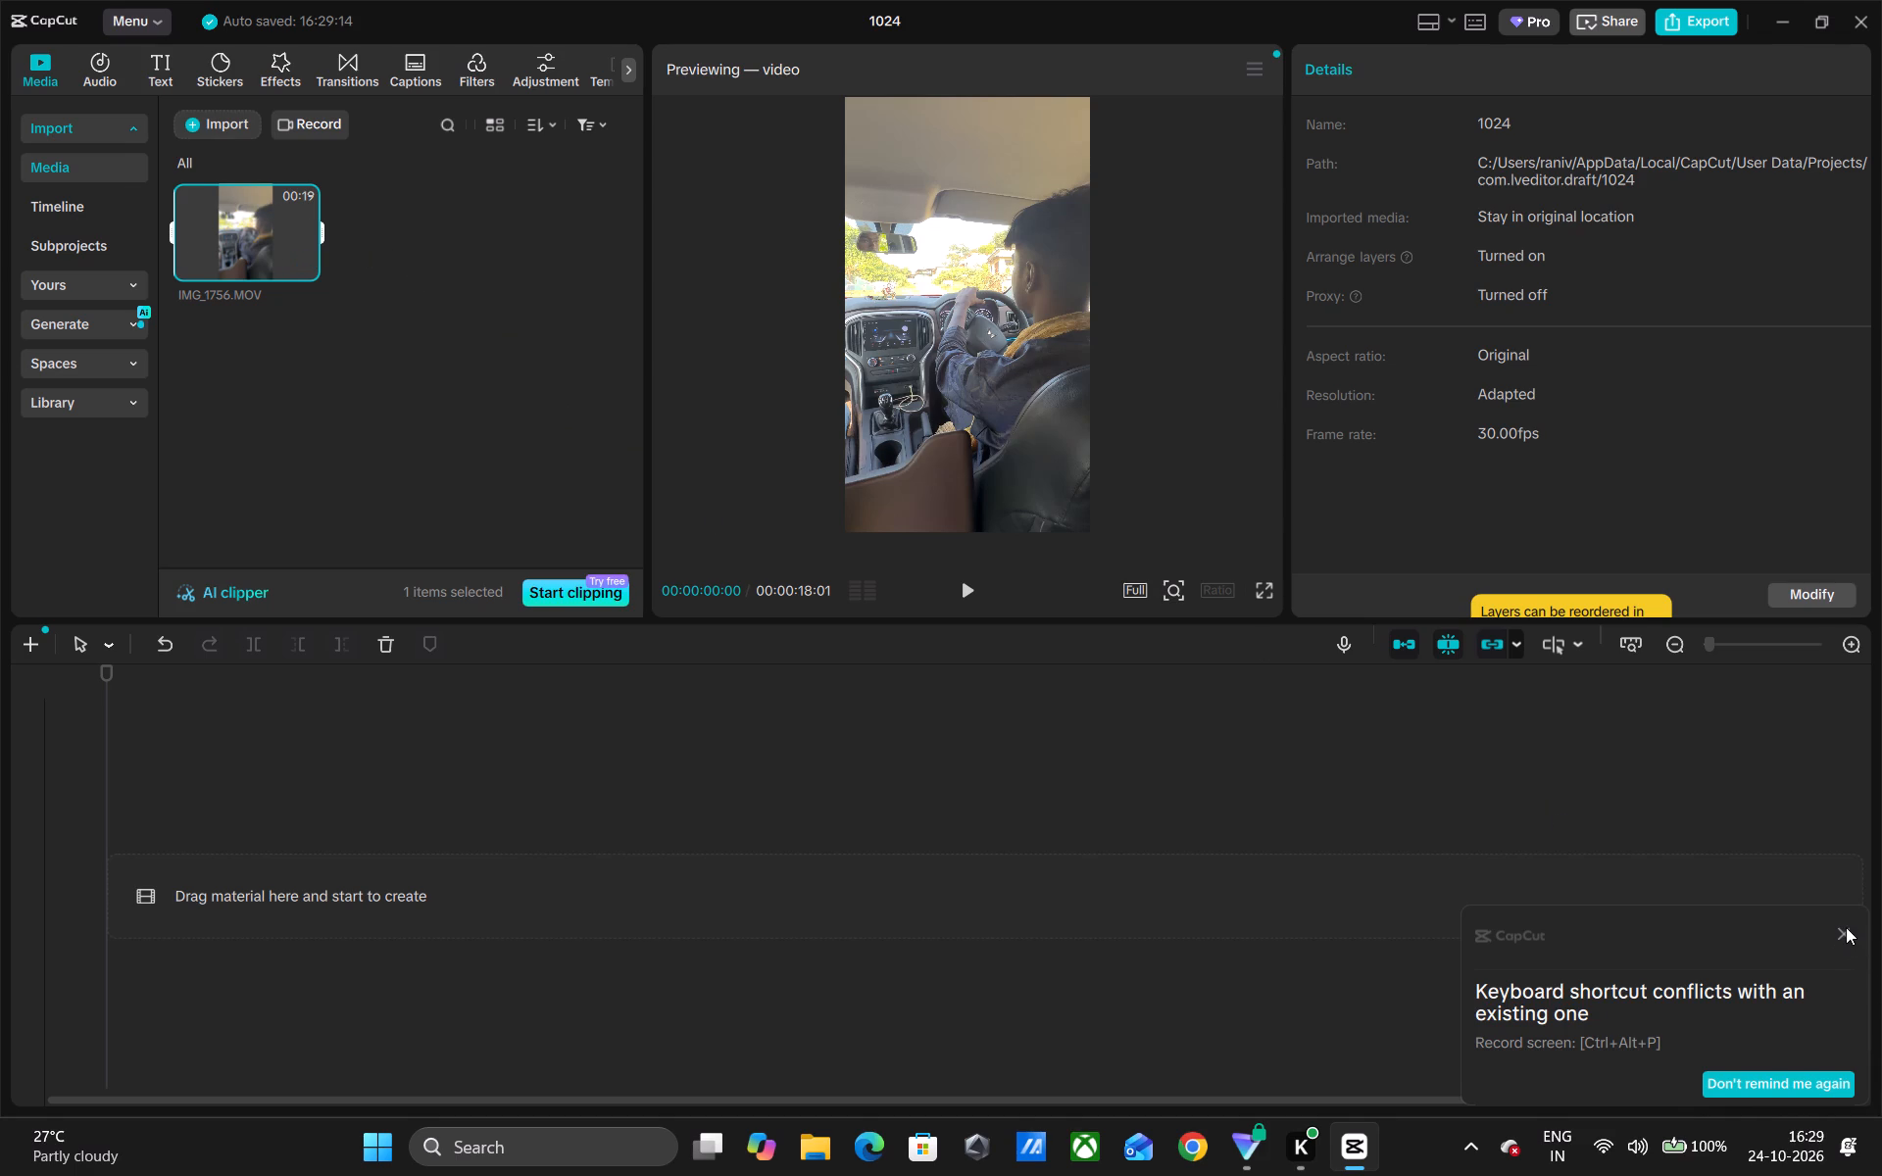
pyautogui.click(1837, 933)
pyautogui.click(1845, 930)
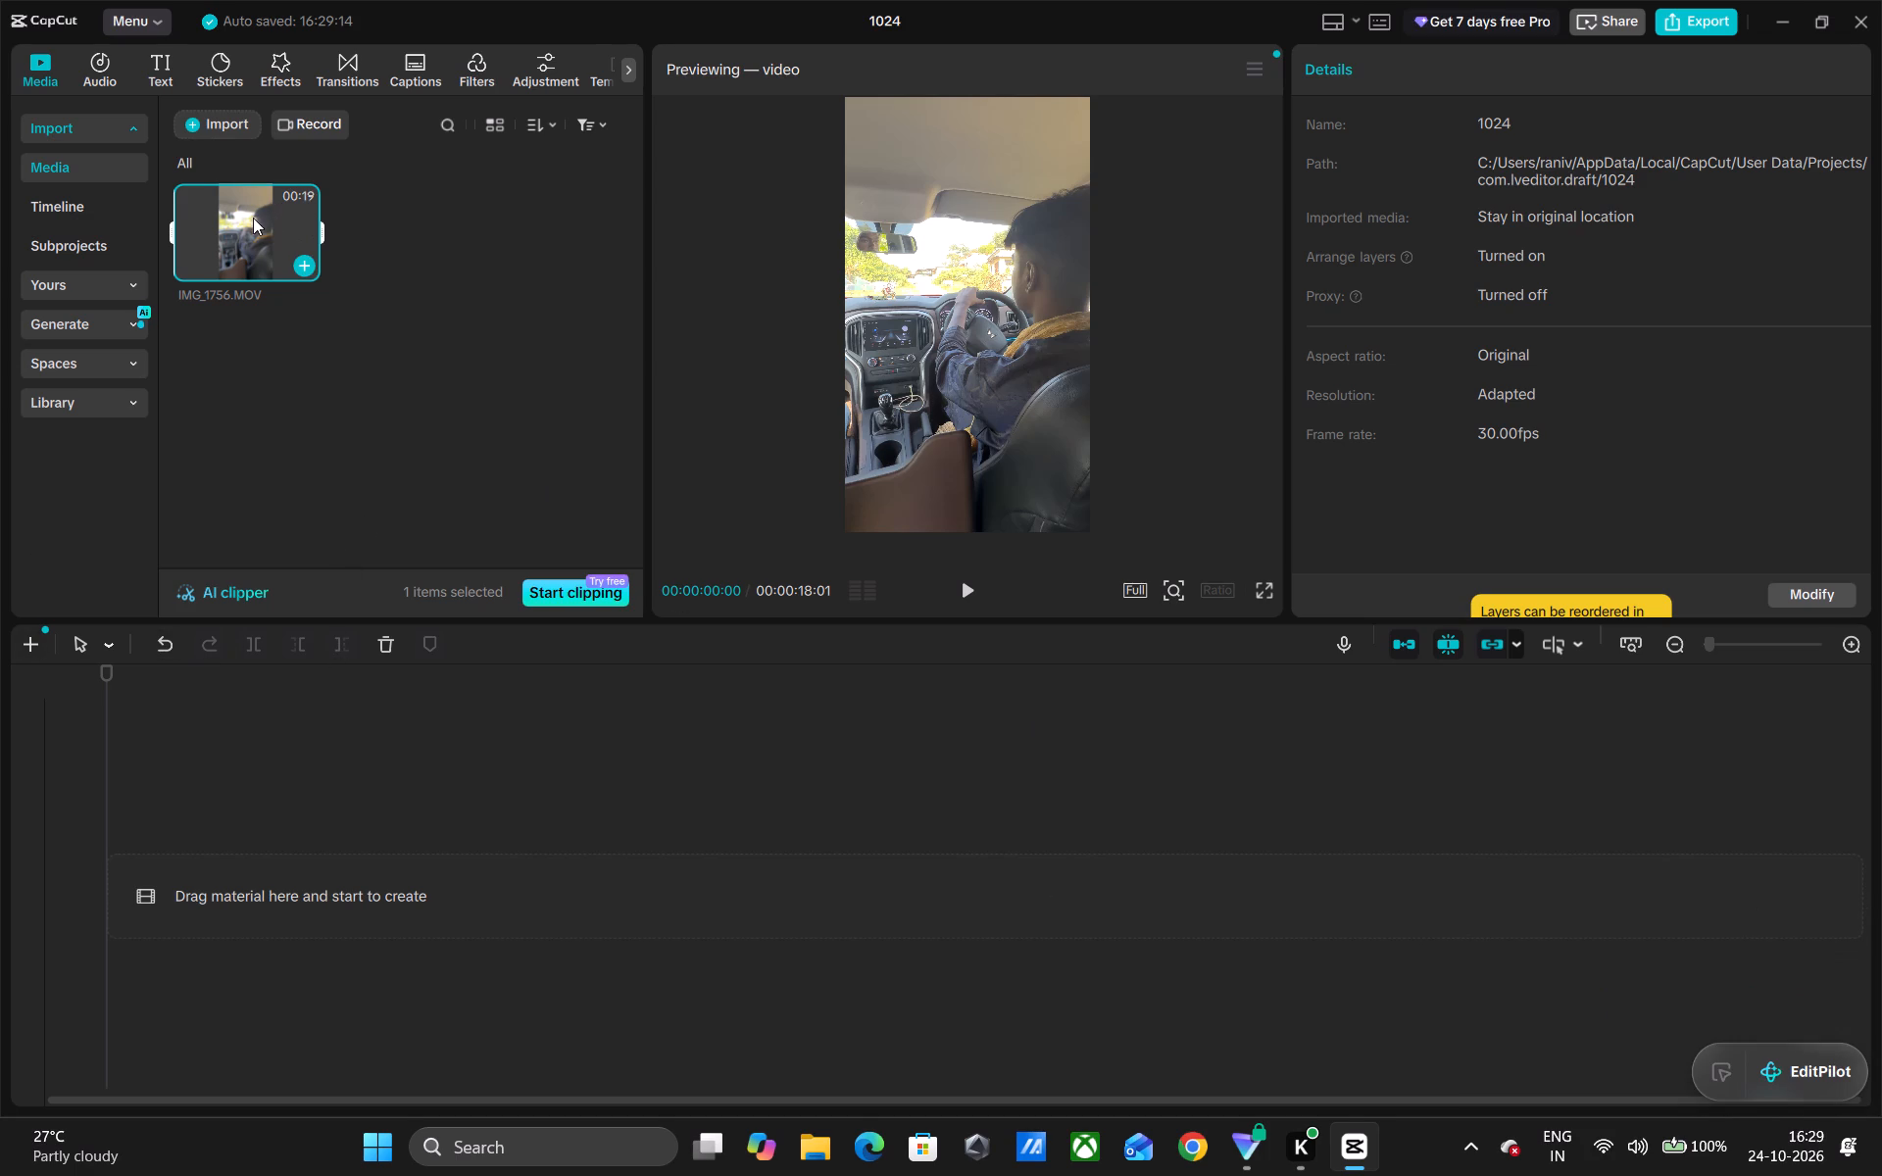
# Add IMG_1756.MOV to the start of the empty timeline and clear the notices and feature tips.
pyautogui.click(302, 261)
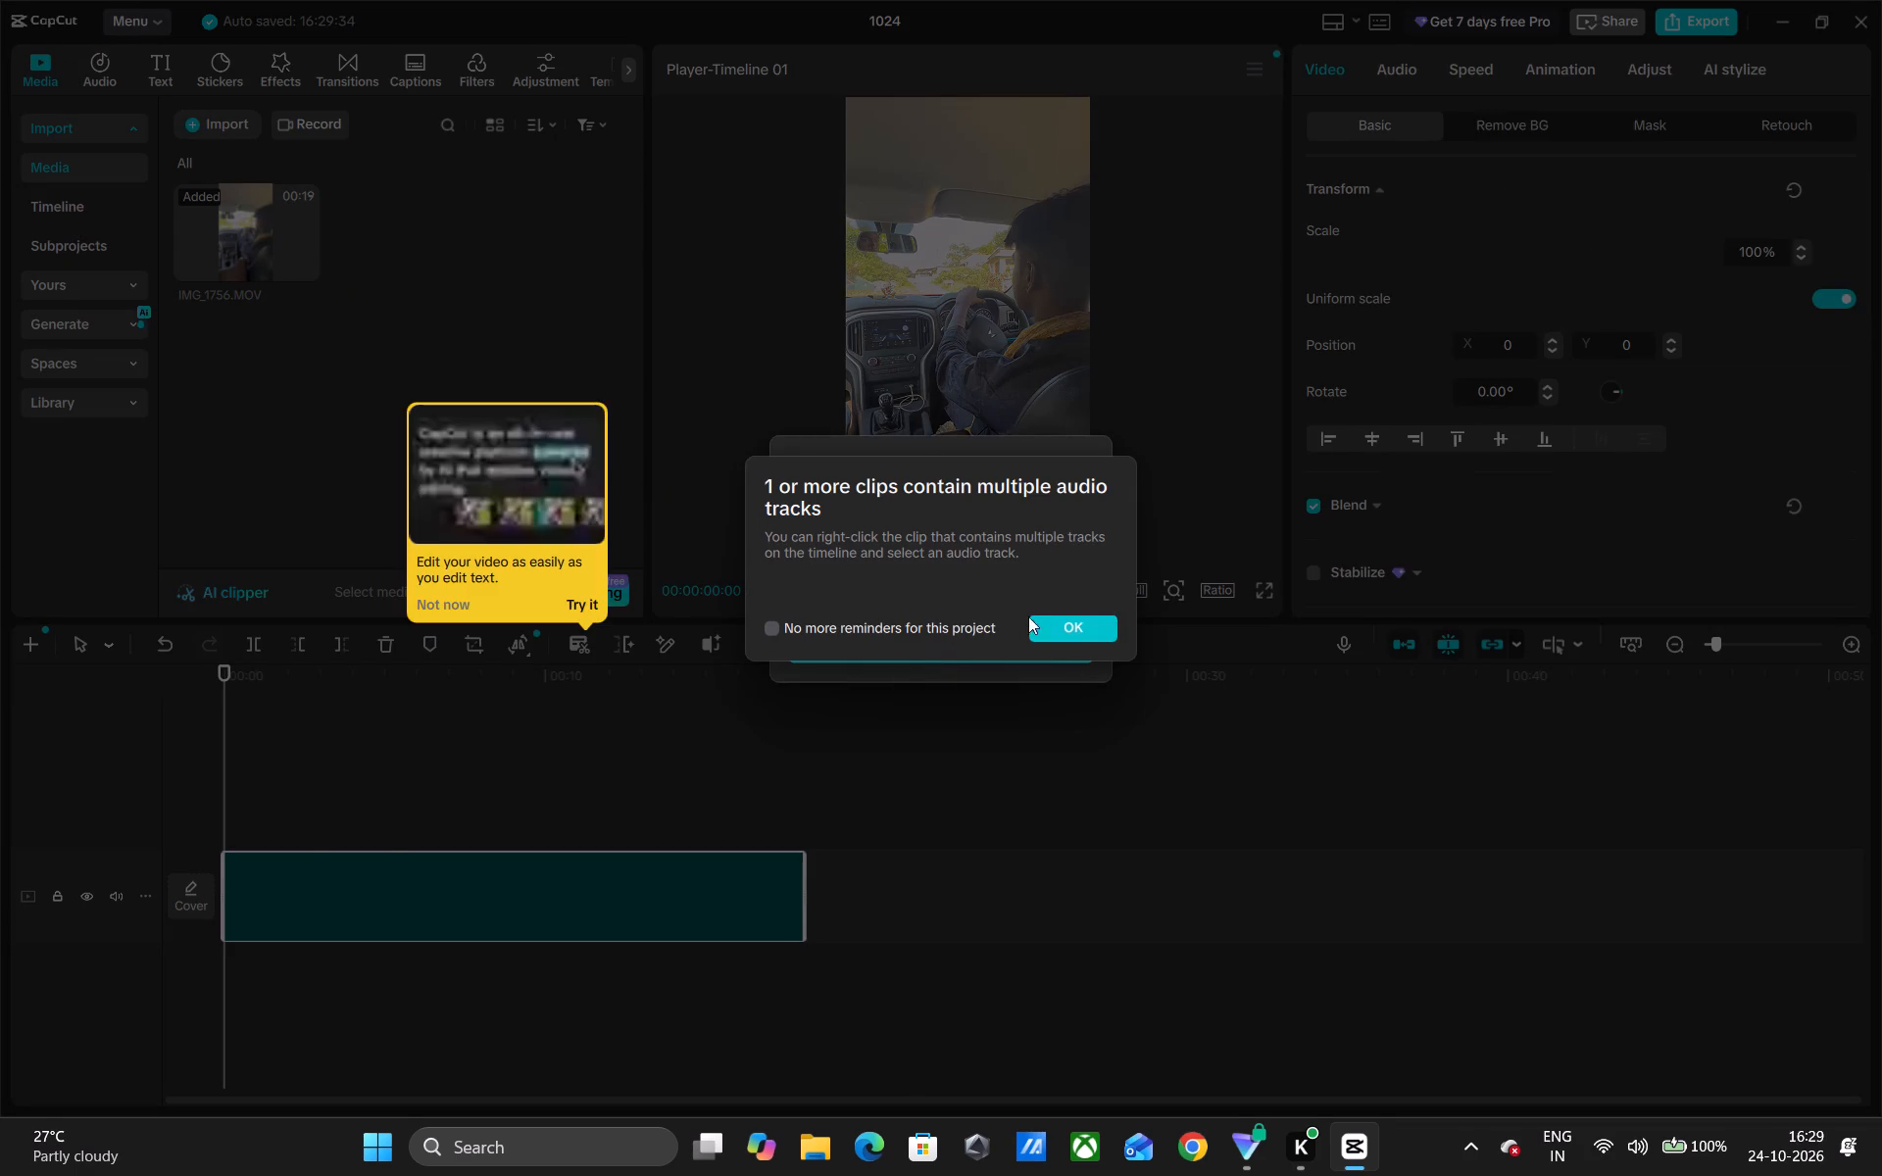
pyautogui.click(1074, 617)
pyautogui.click(1015, 652)
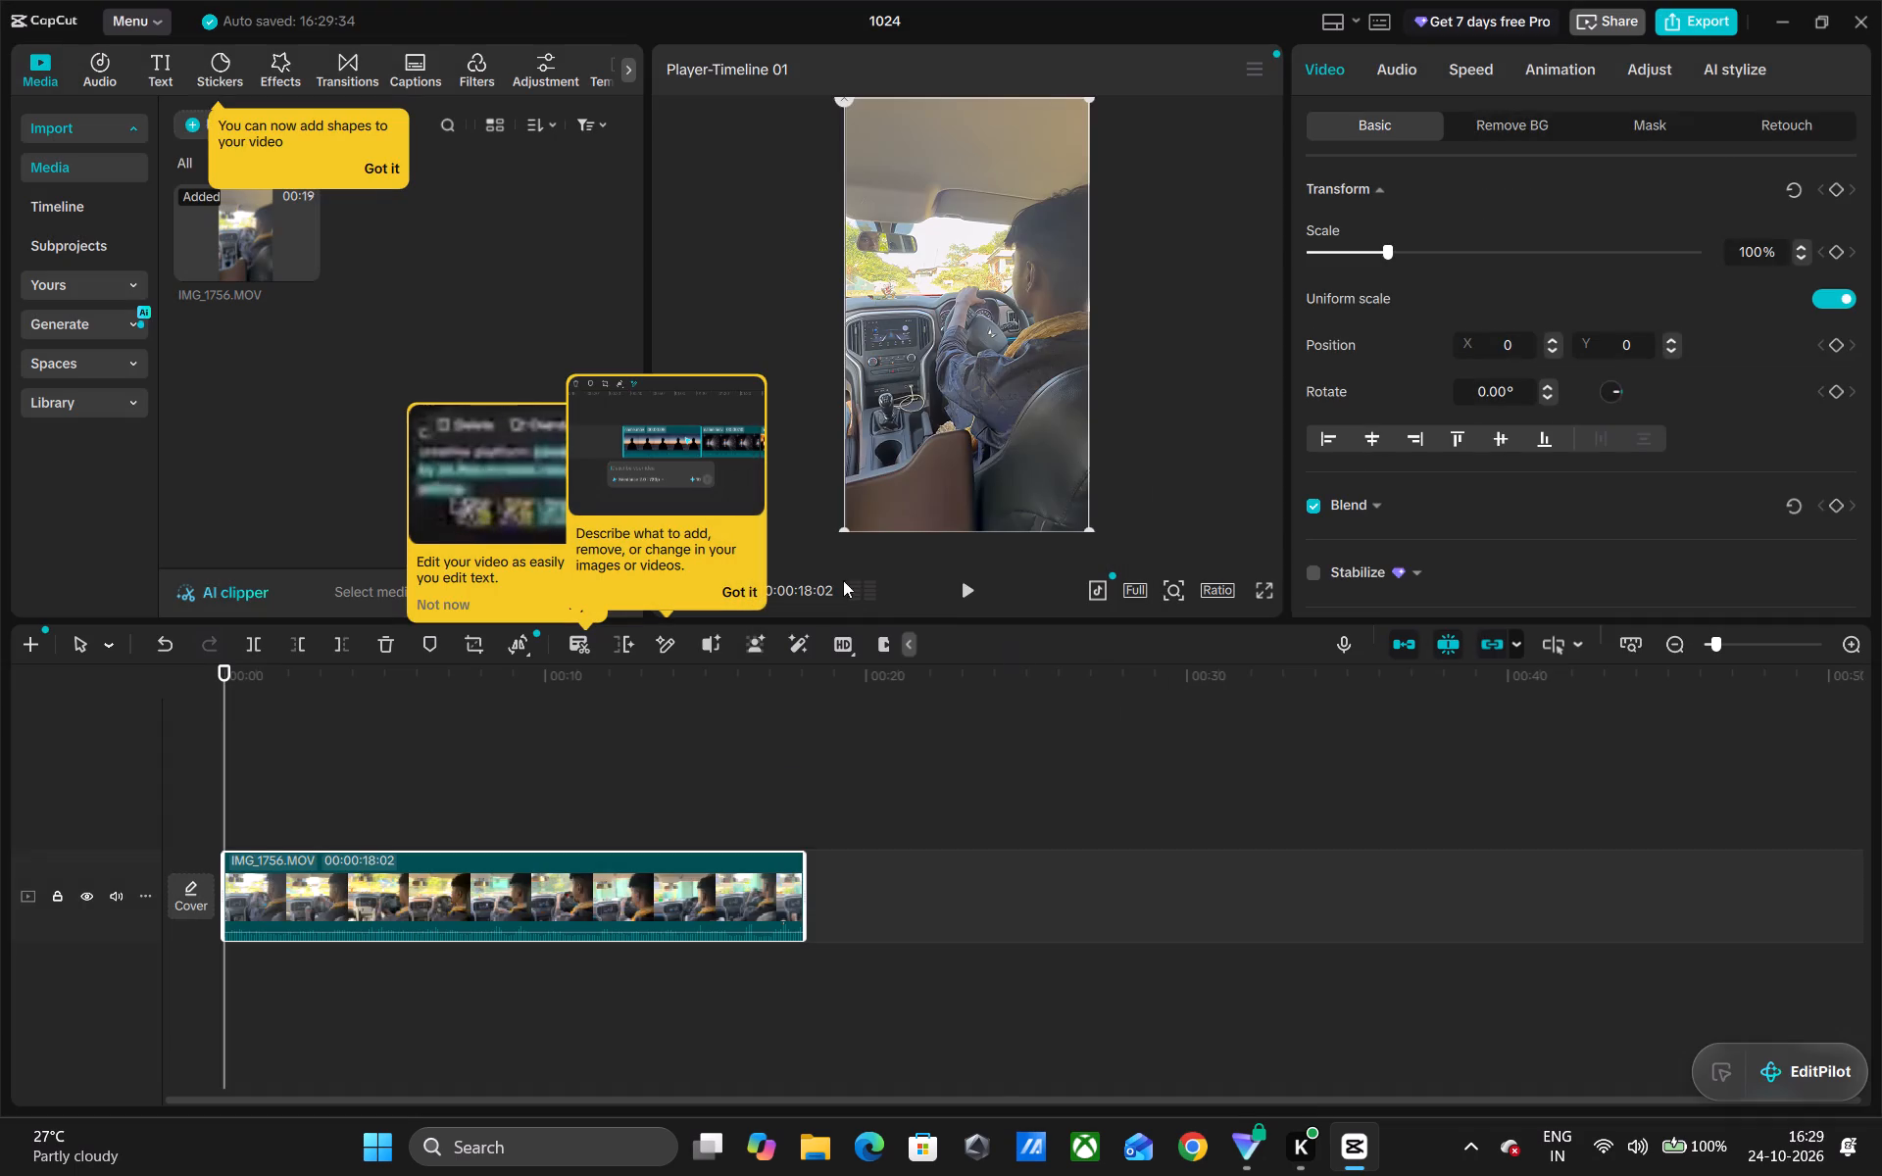
pyautogui.click(750, 600)
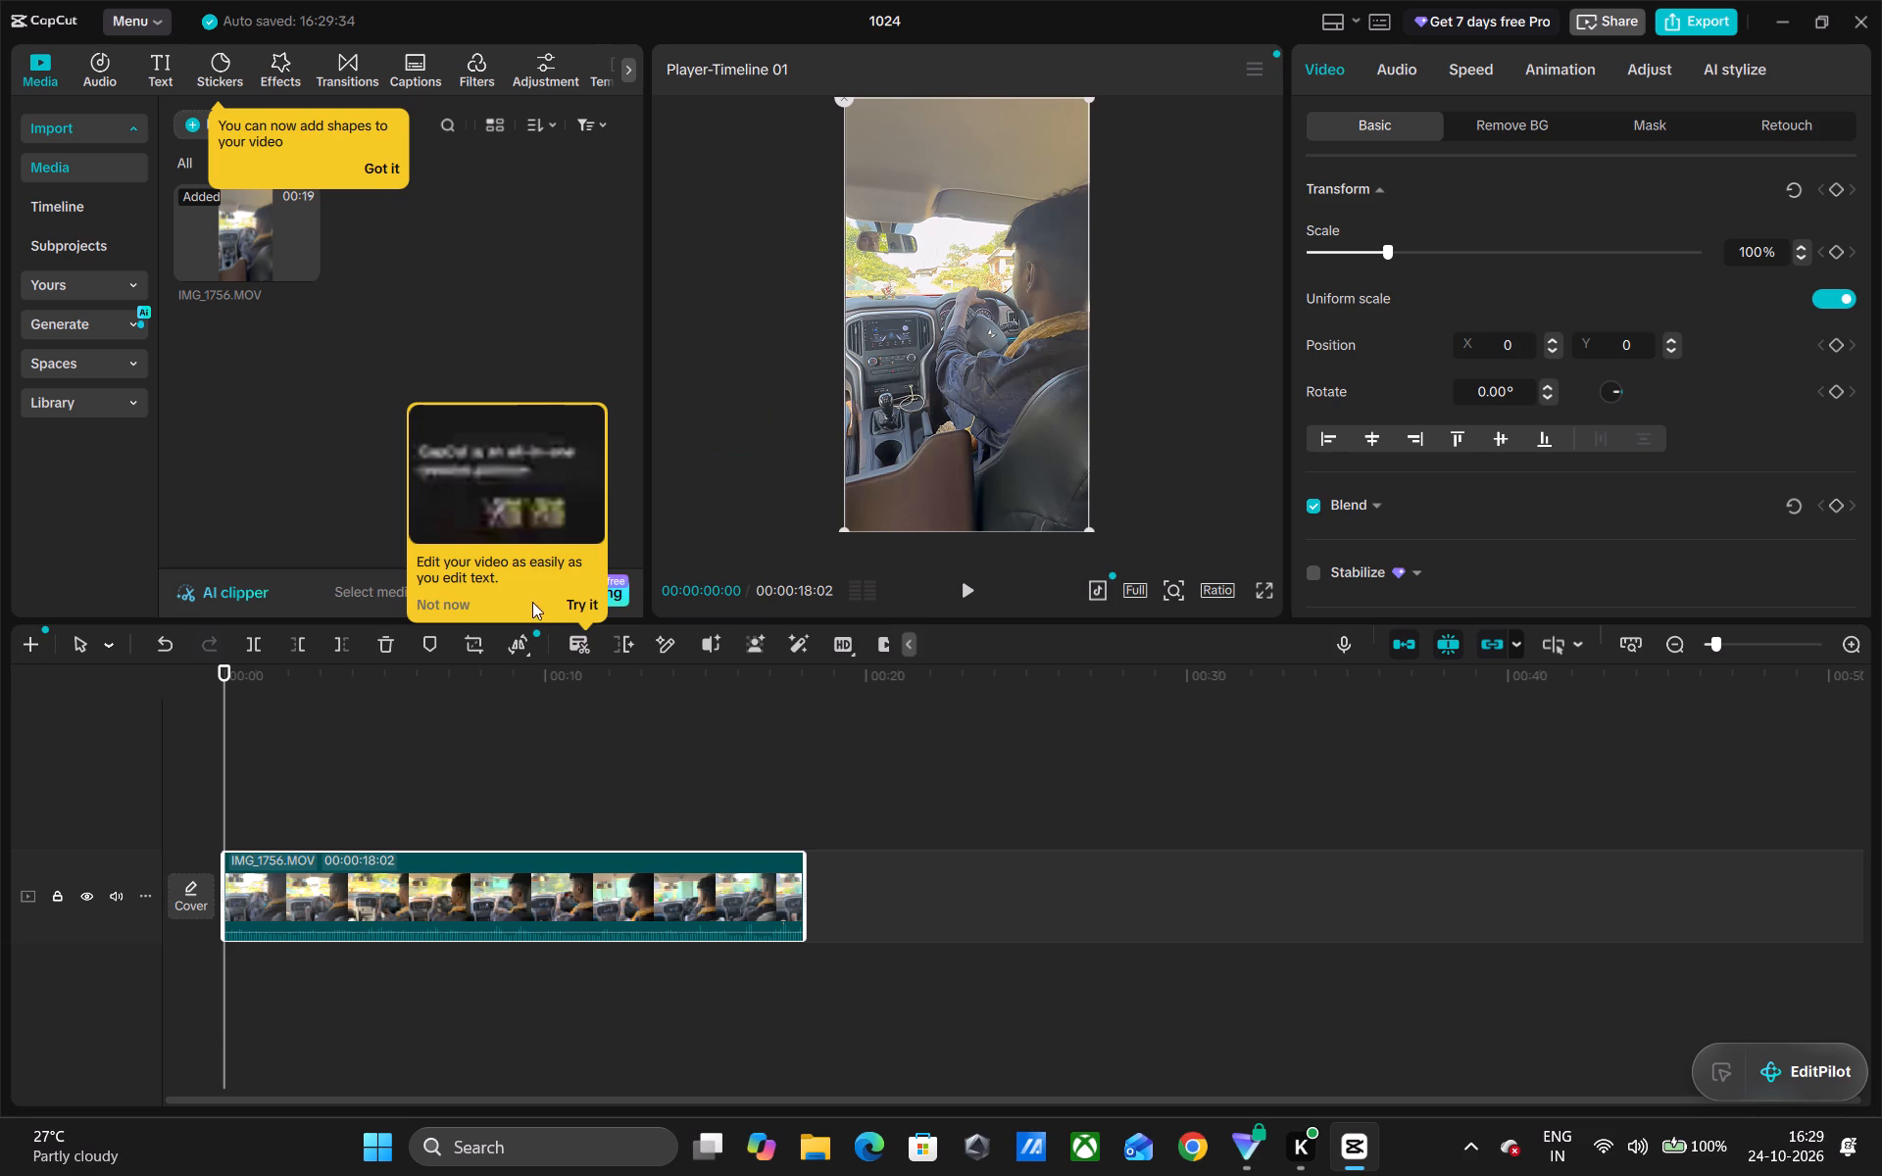
pyautogui.click(581, 609)
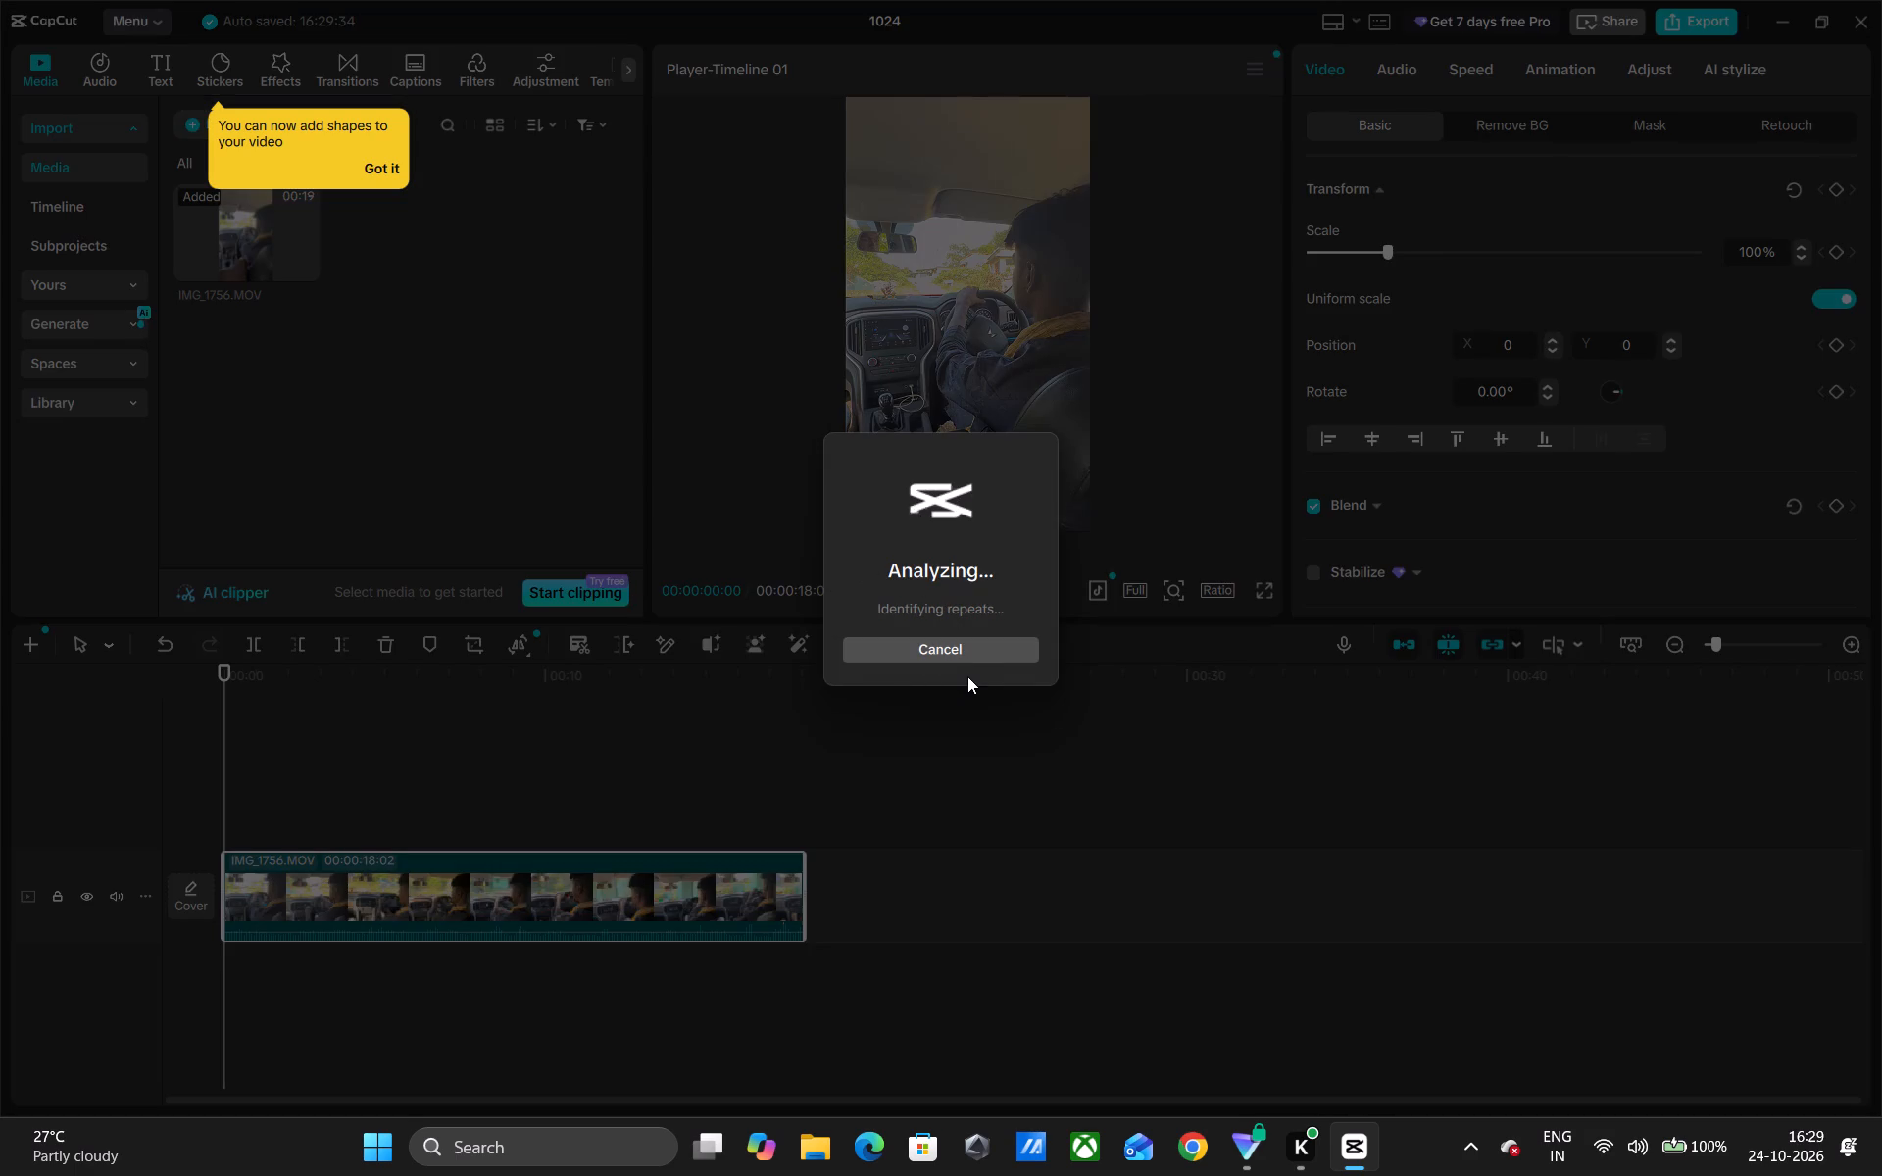
pyautogui.click(981, 651)
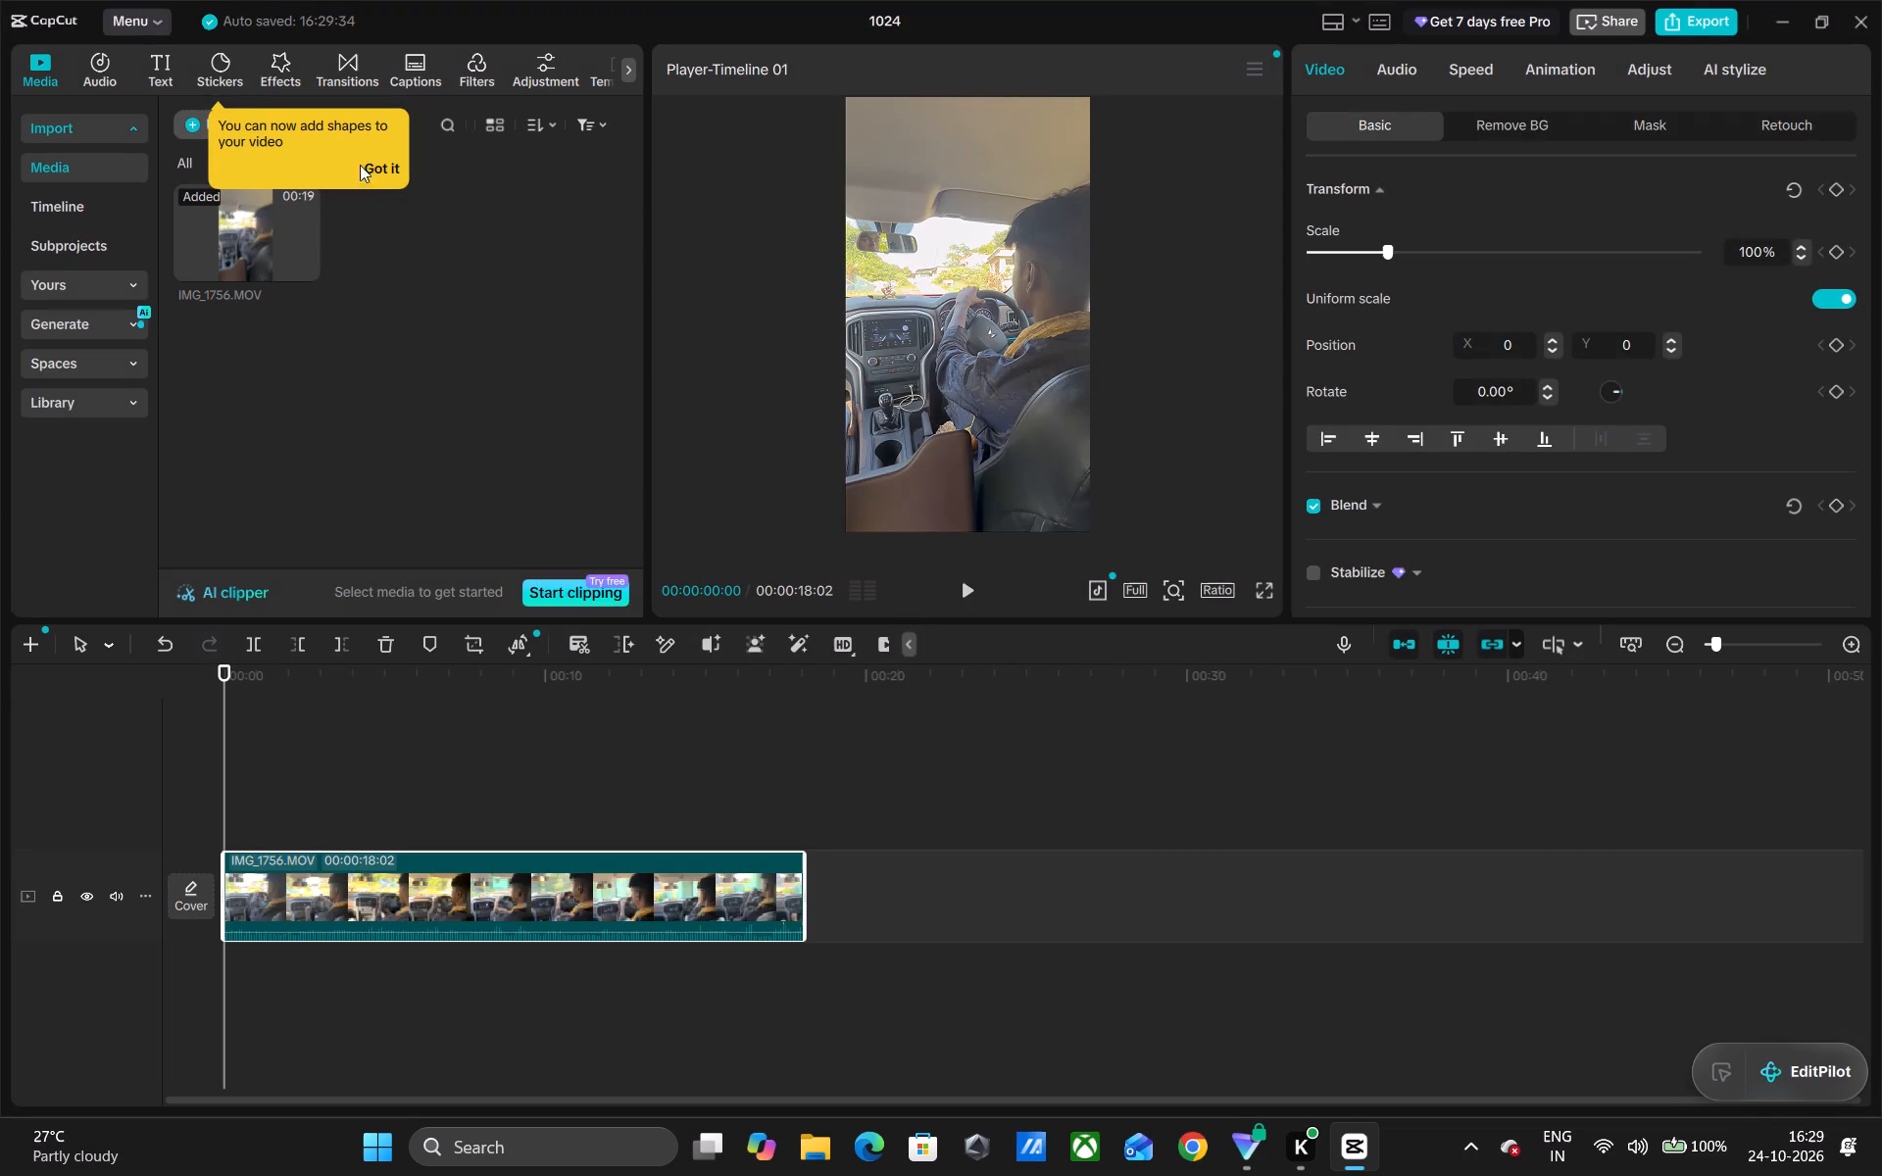
pyautogui.click(380, 170)
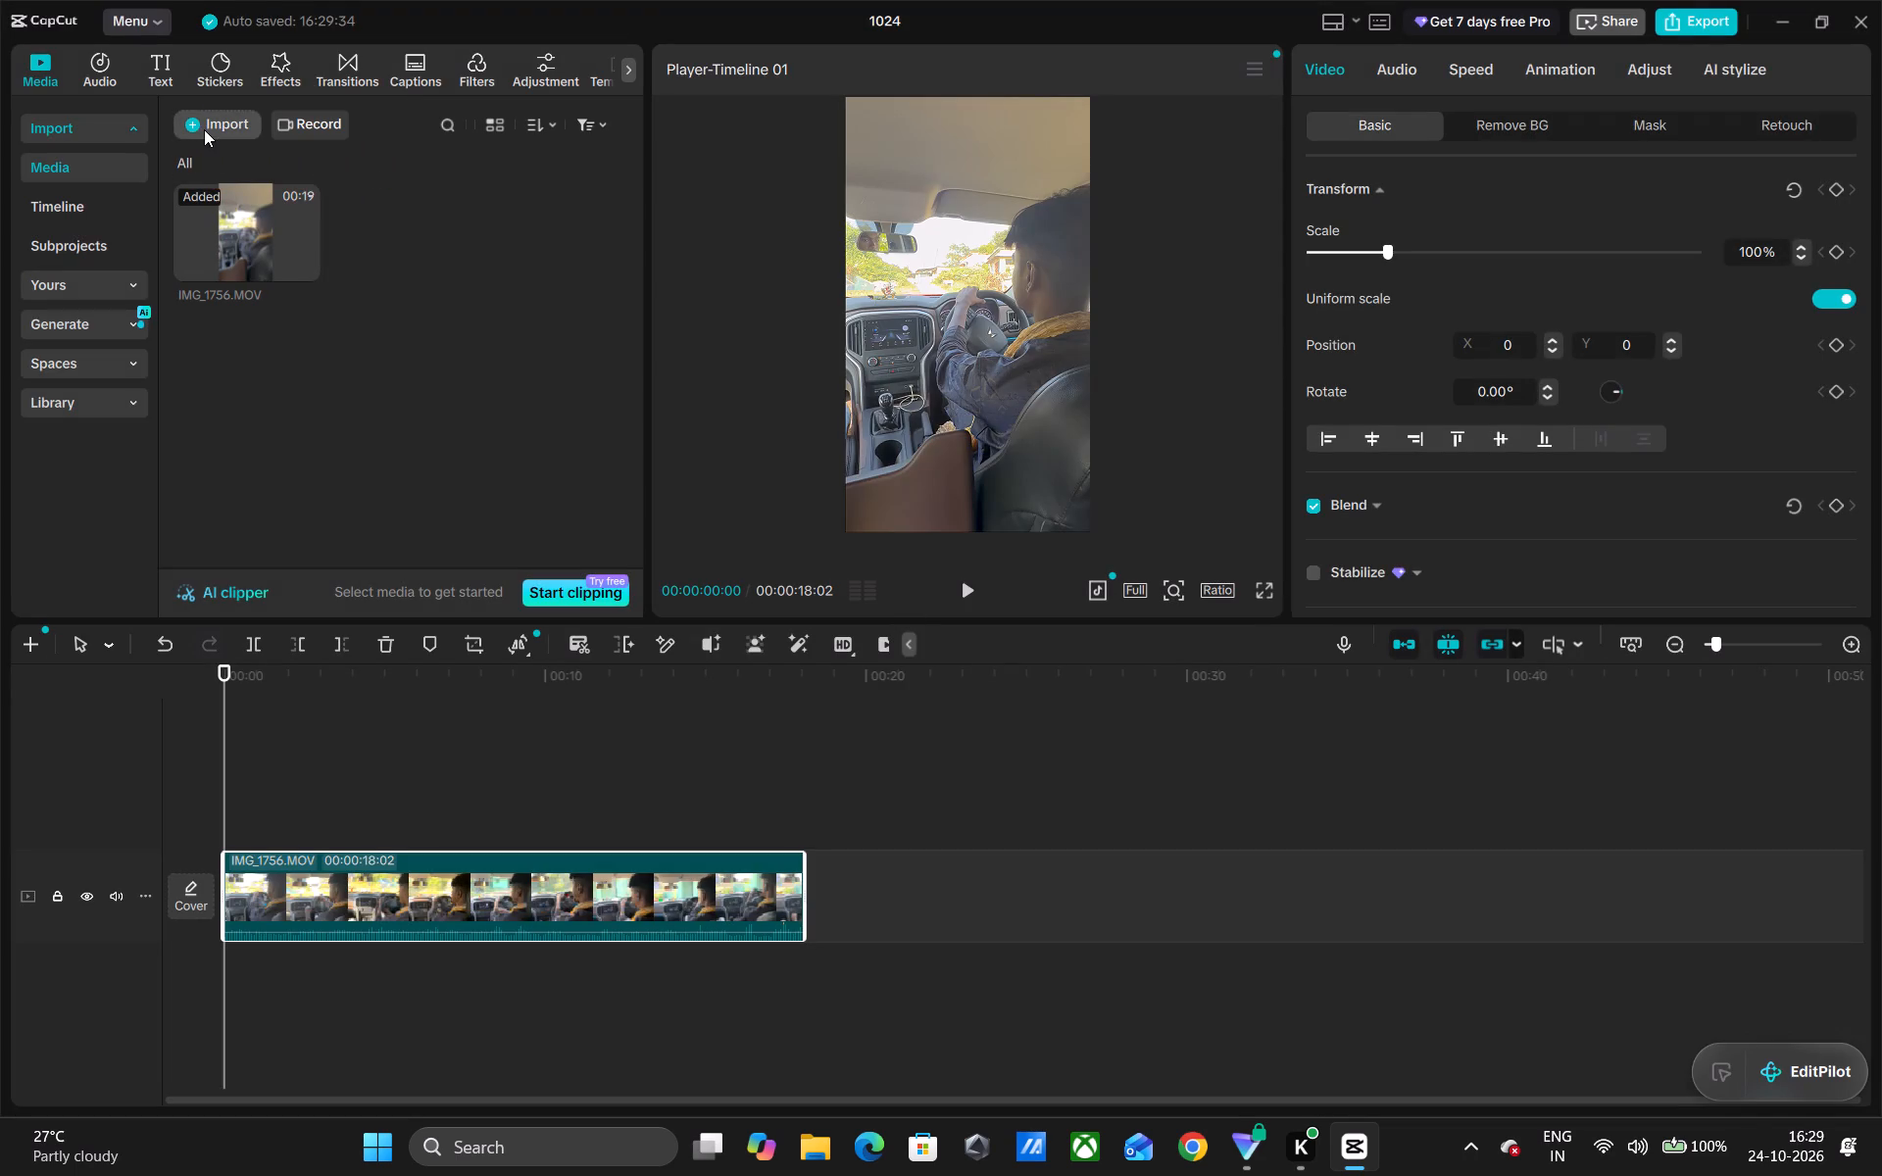
# Import the video IMG_1753.MOV from the device into the project media.
pyautogui.click(204, 129)
pyautogui.click(291, 176)
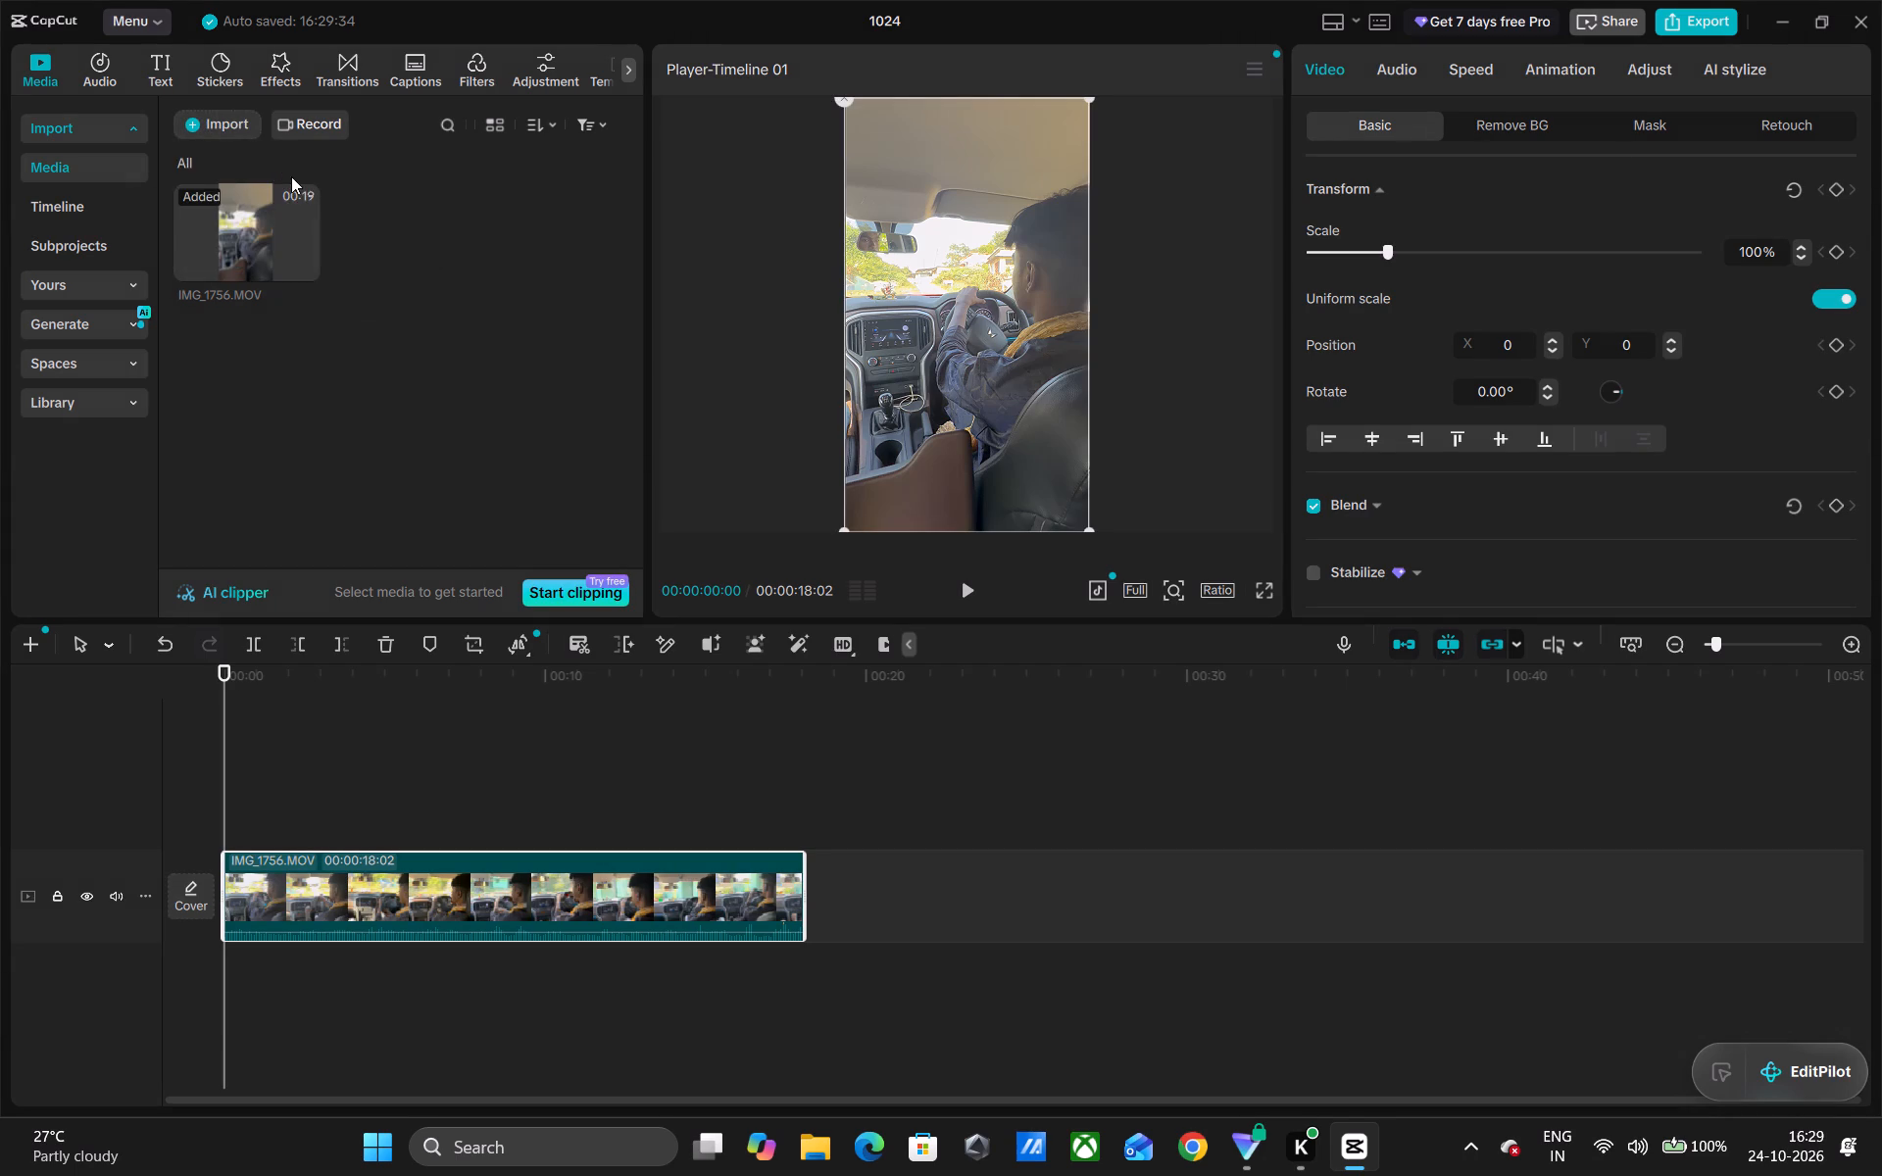
pyautogui.click(385, 303)
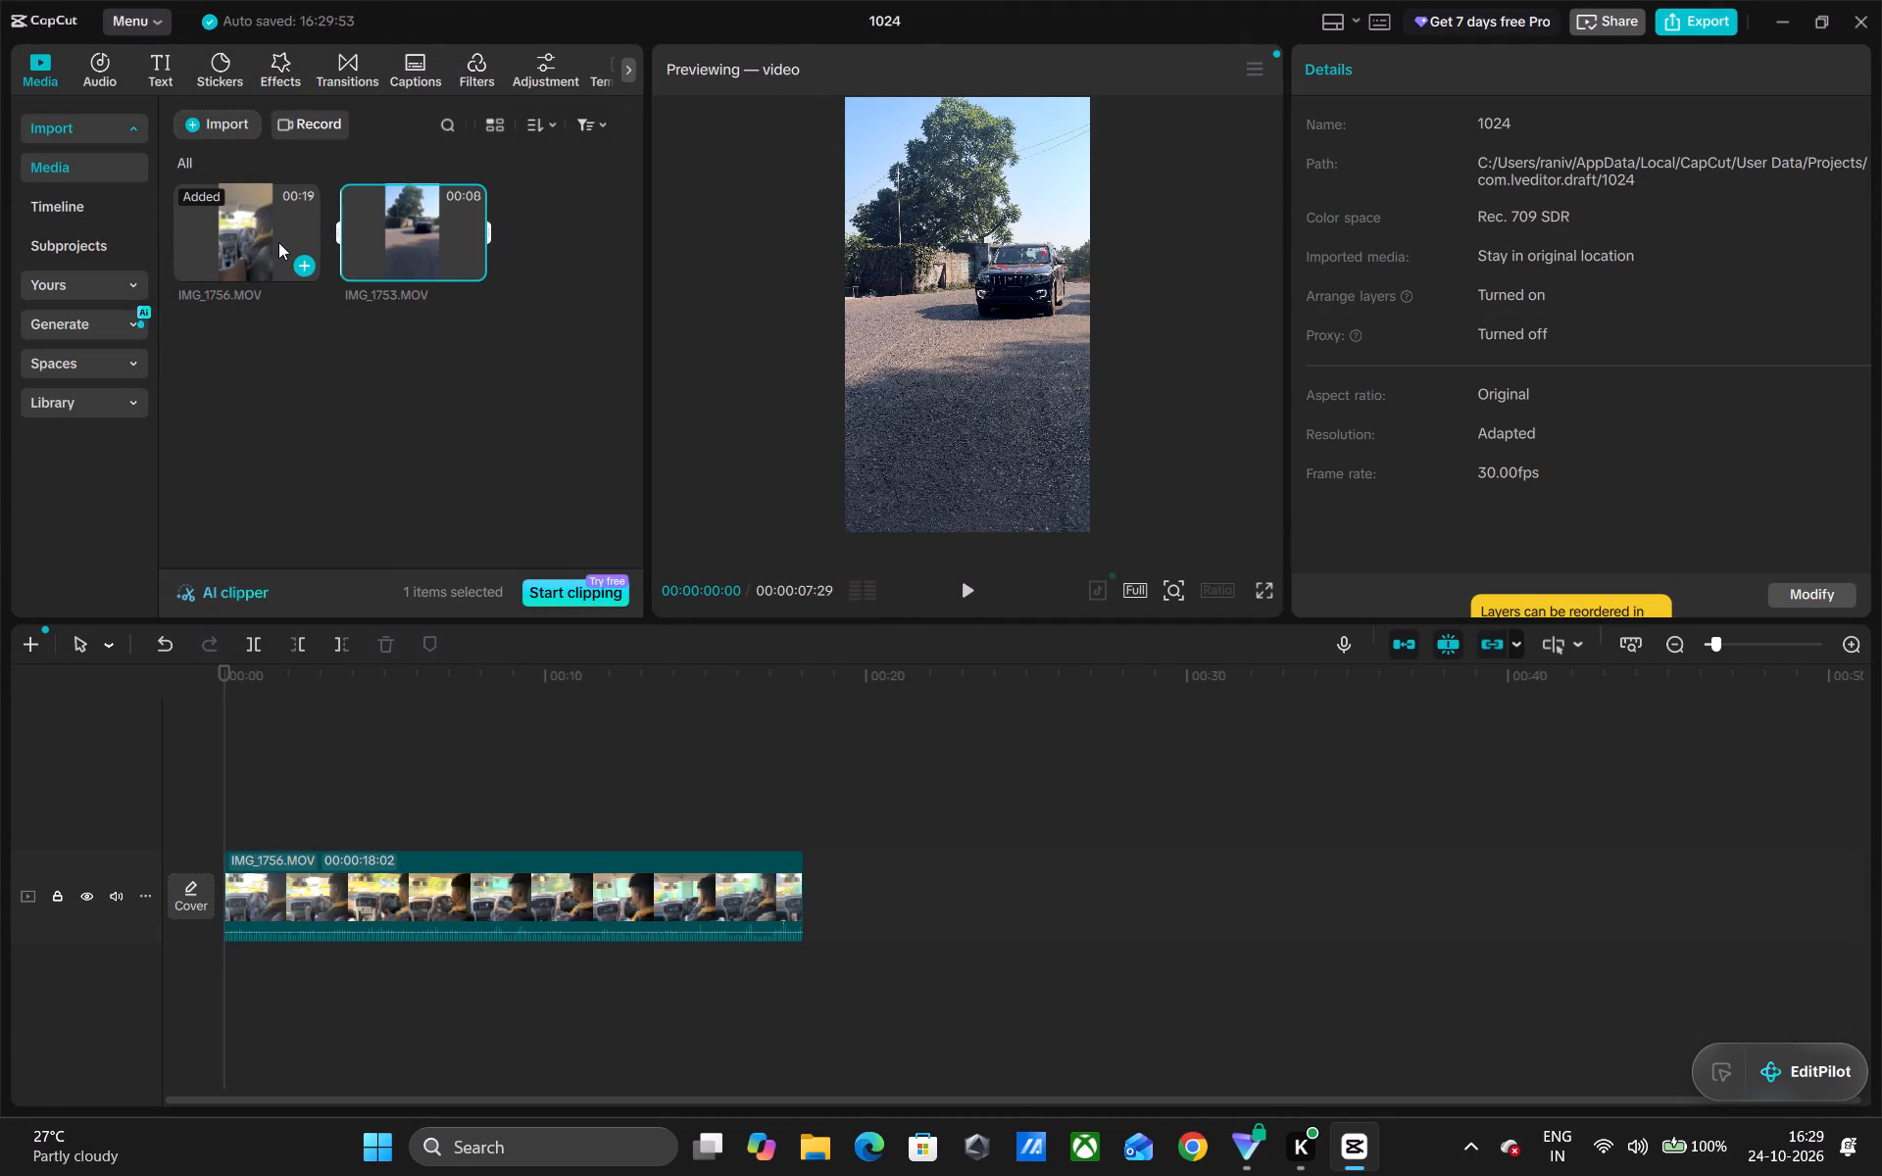
# Place IMG_1753.MOV directly after IMG_1756.MOV on the main track and turn off multiple-audio-track reminders for this project.
pyautogui.click(384, 251)
pyautogui.moveTo(384, 251); pyautogui.dragTo(857, 939)
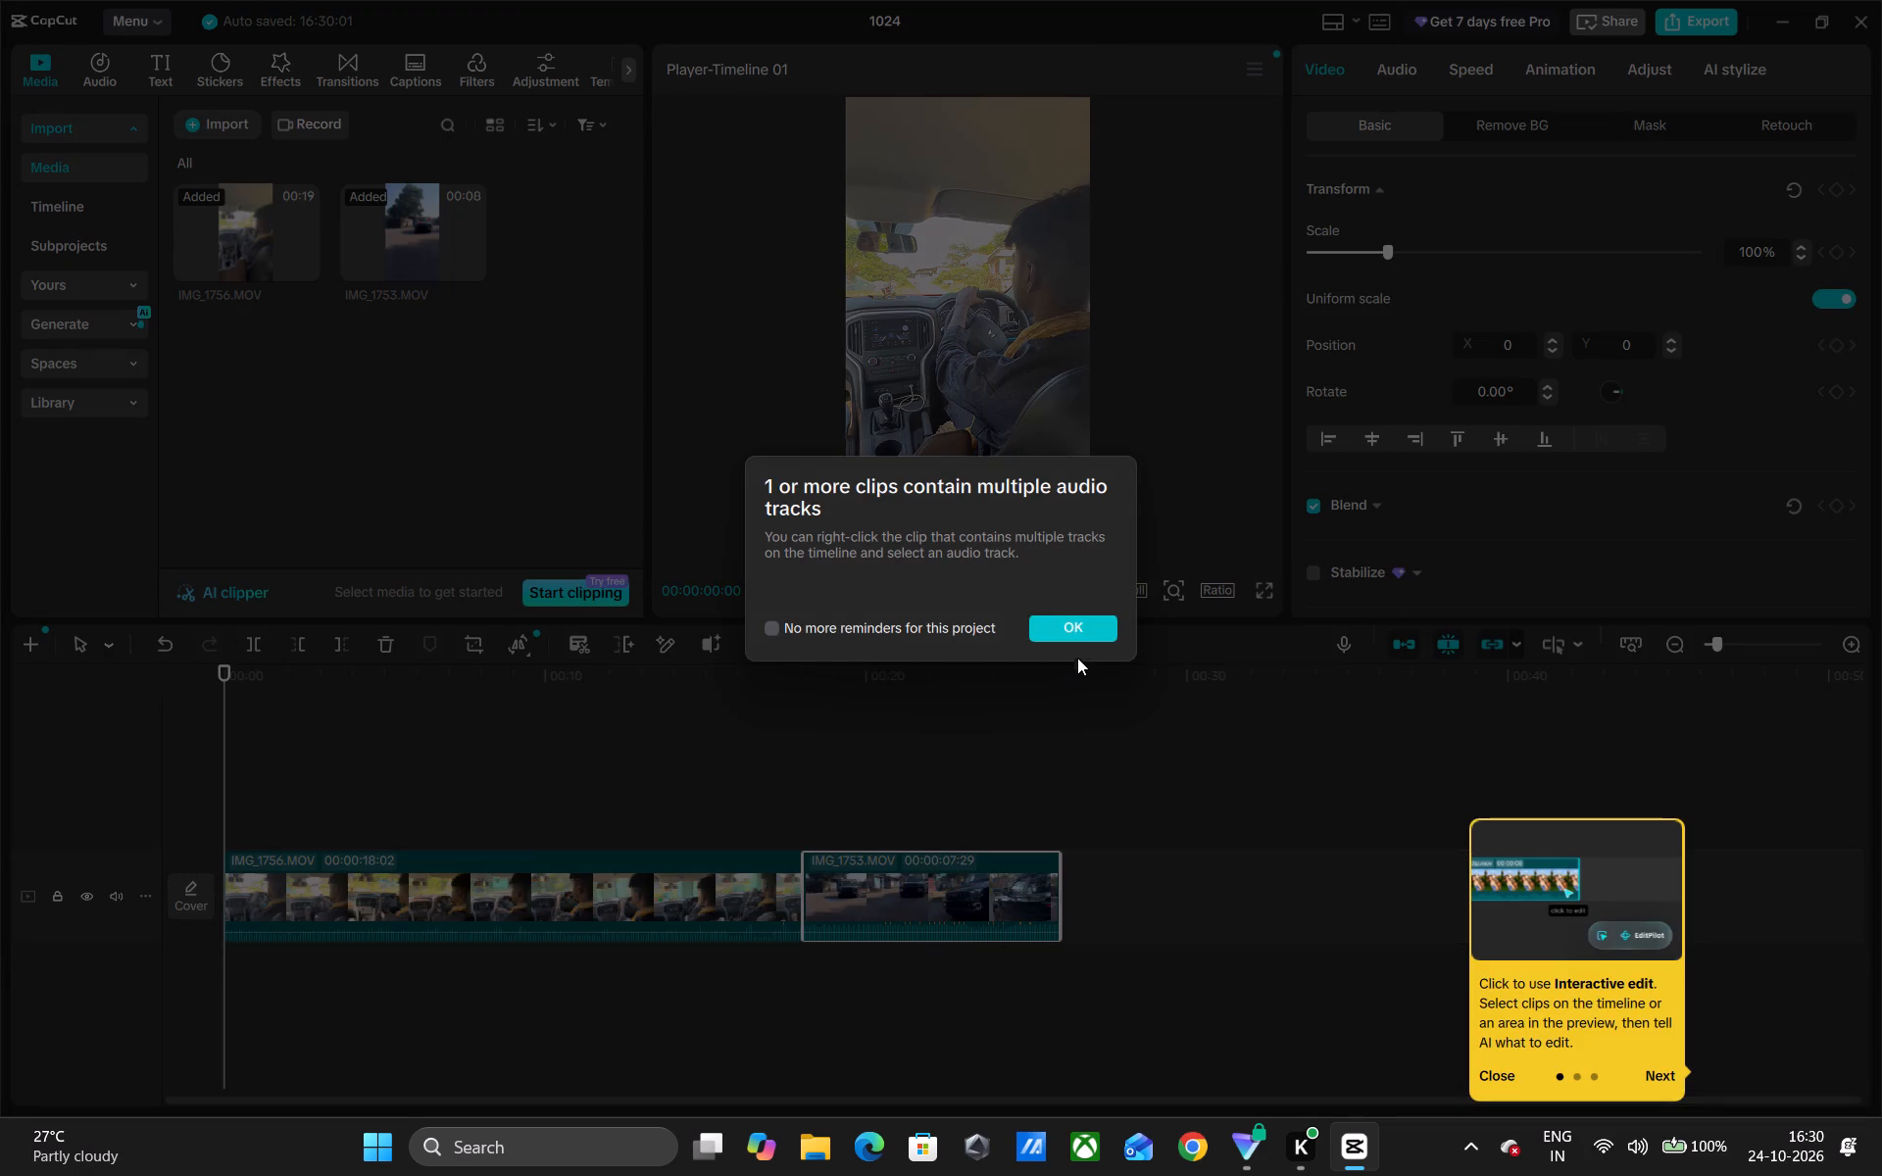
pyautogui.click(779, 640)
pyautogui.click(1098, 634)
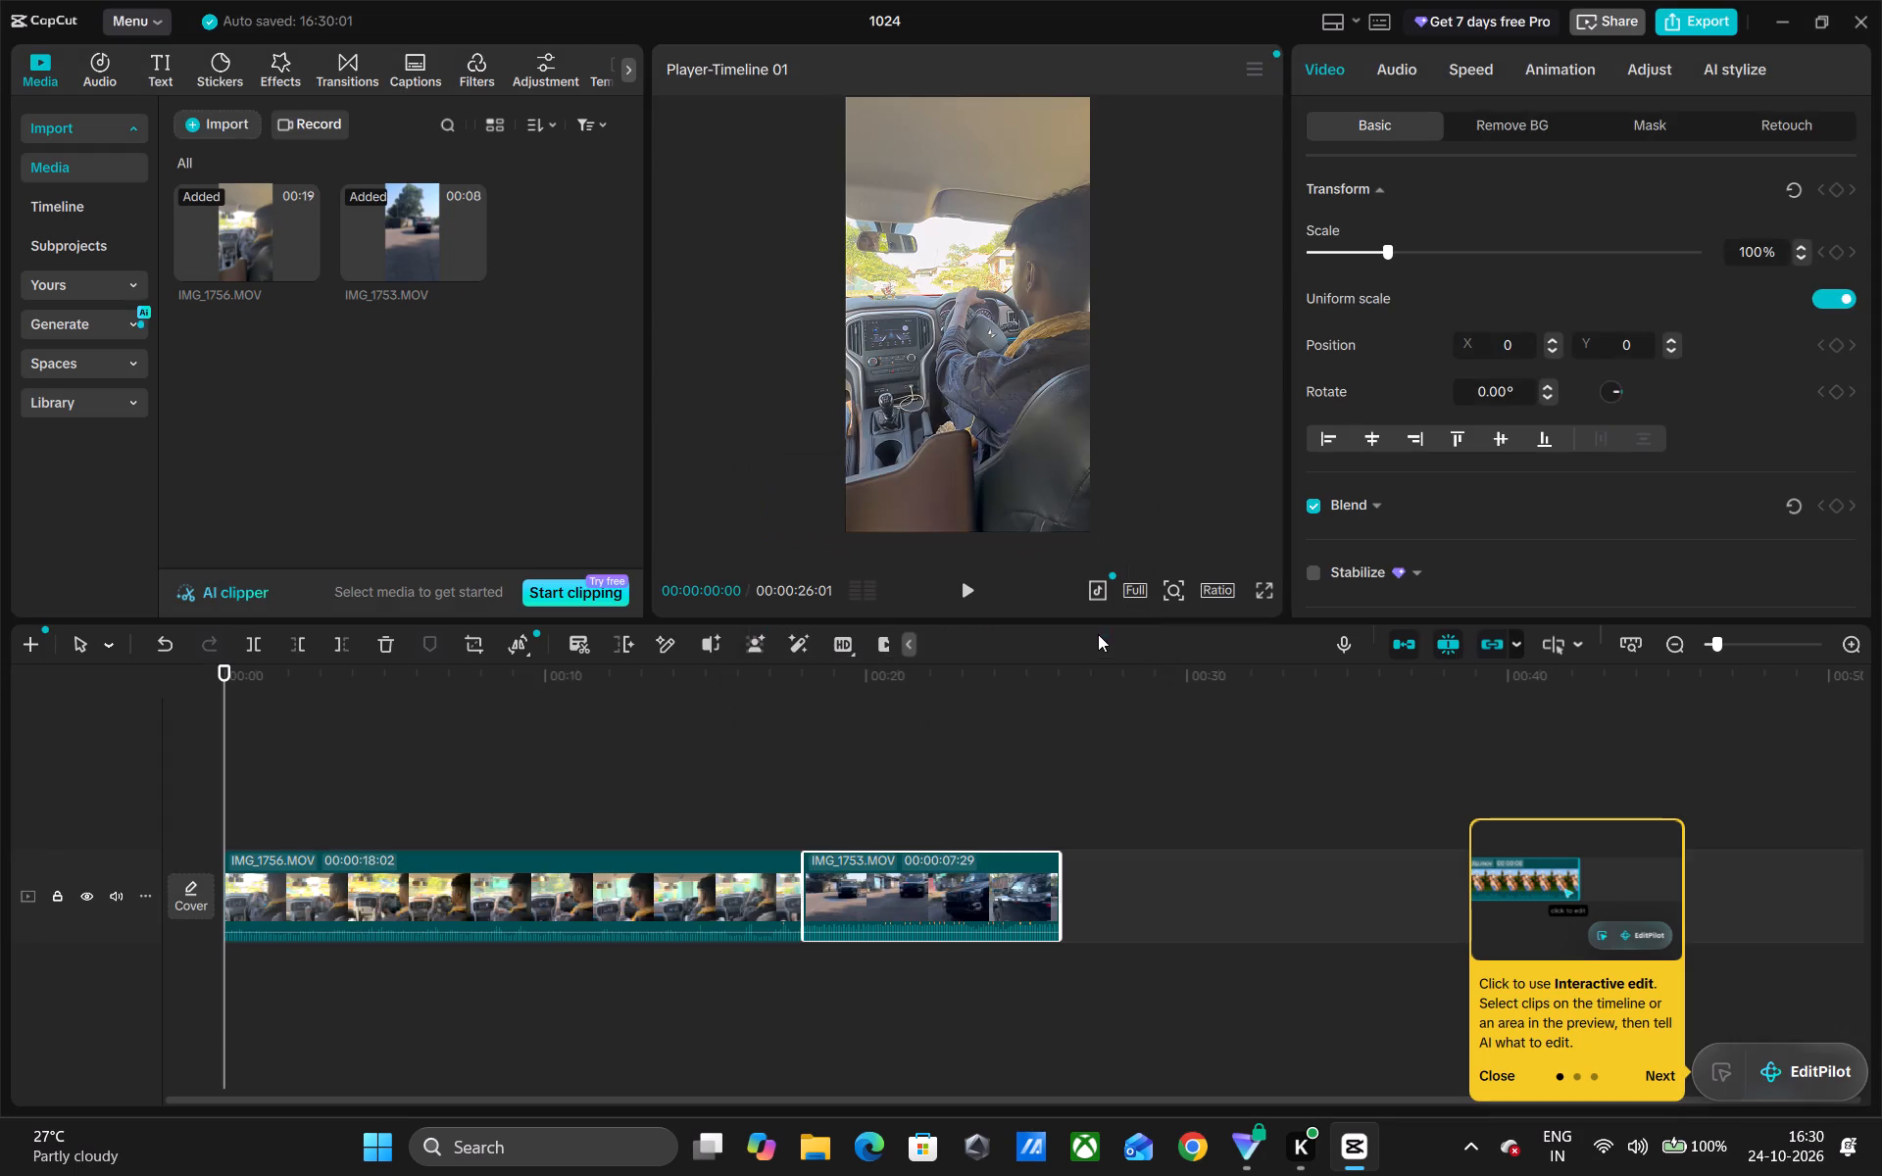
pyautogui.click(1664, 1079)
pyautogui.click(1023, 796)
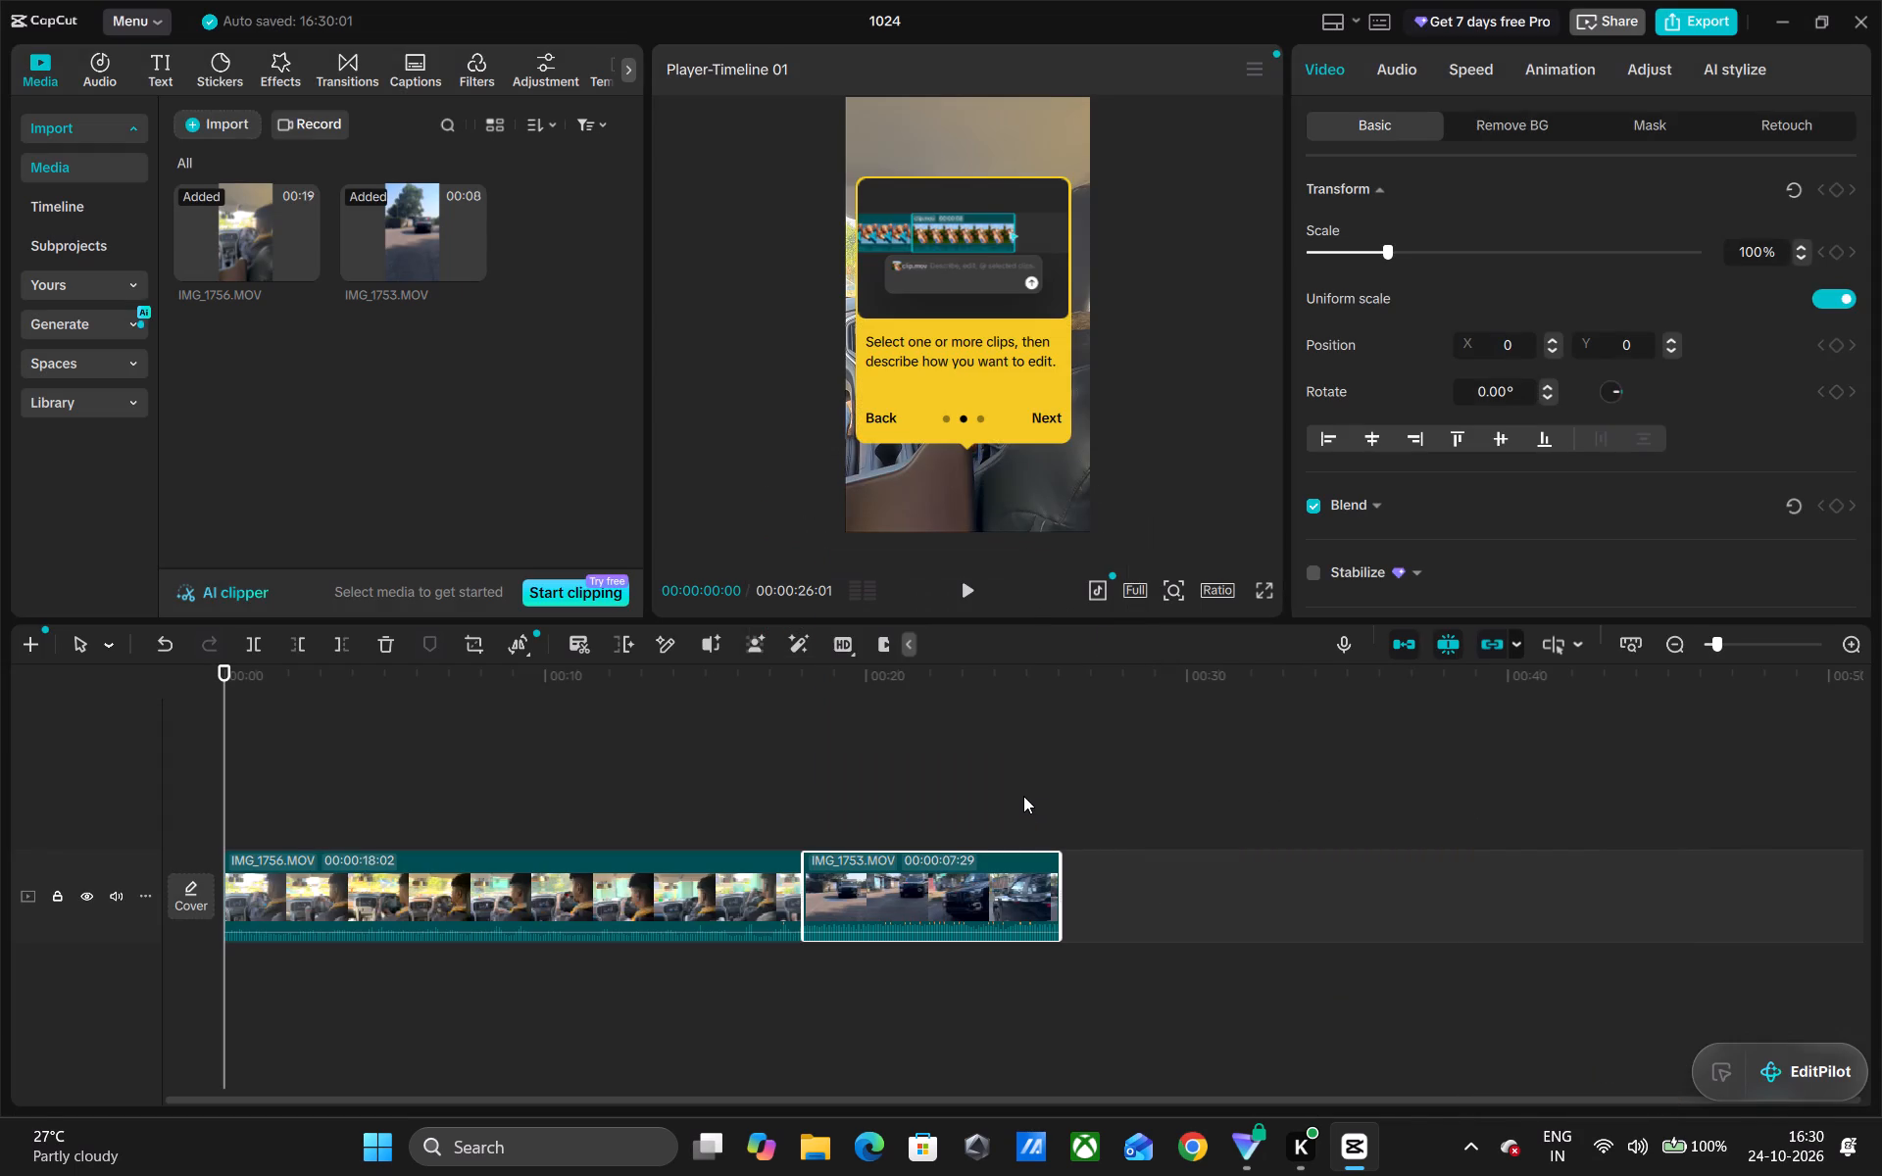
pyautogui.click(1045, 422)
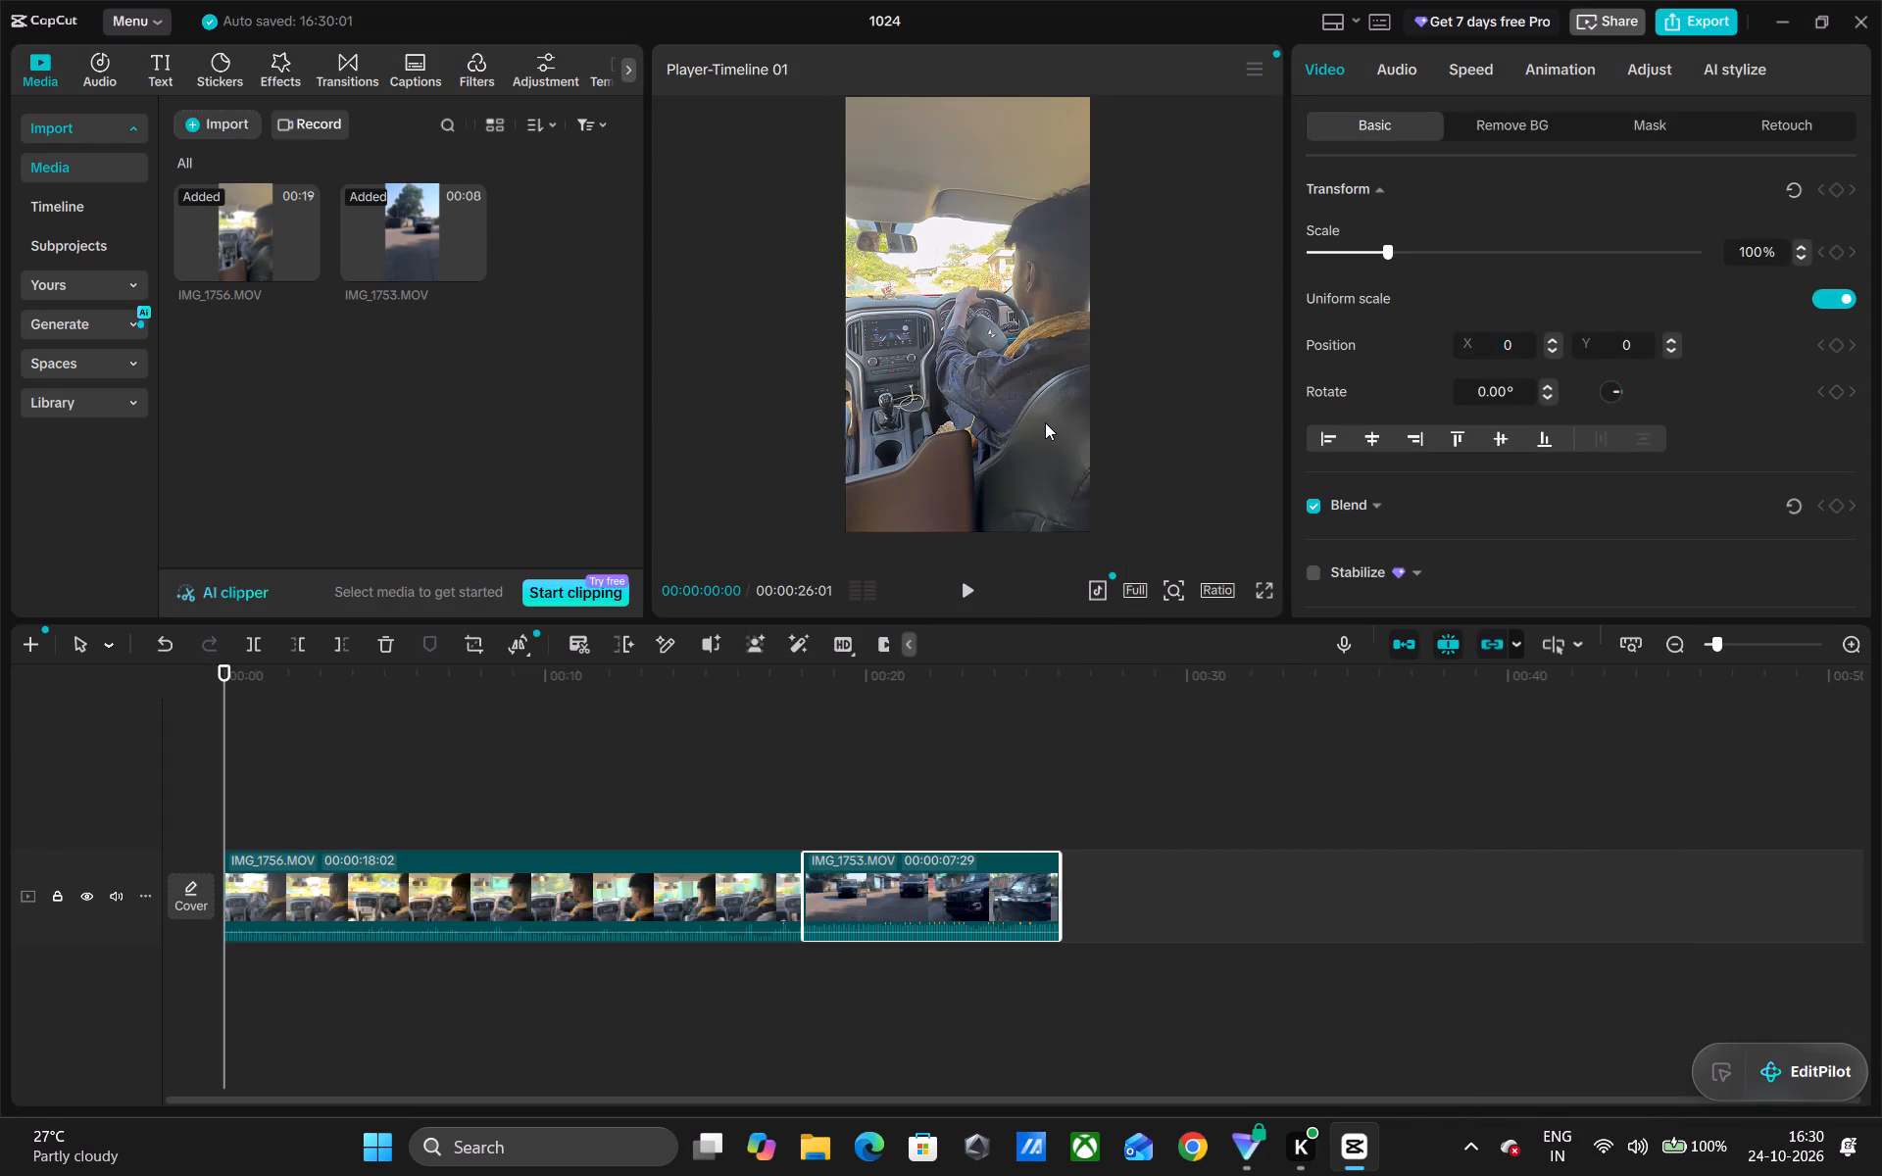
# Mute the main video track holding both clips.
pyautogui.click(123, 899)
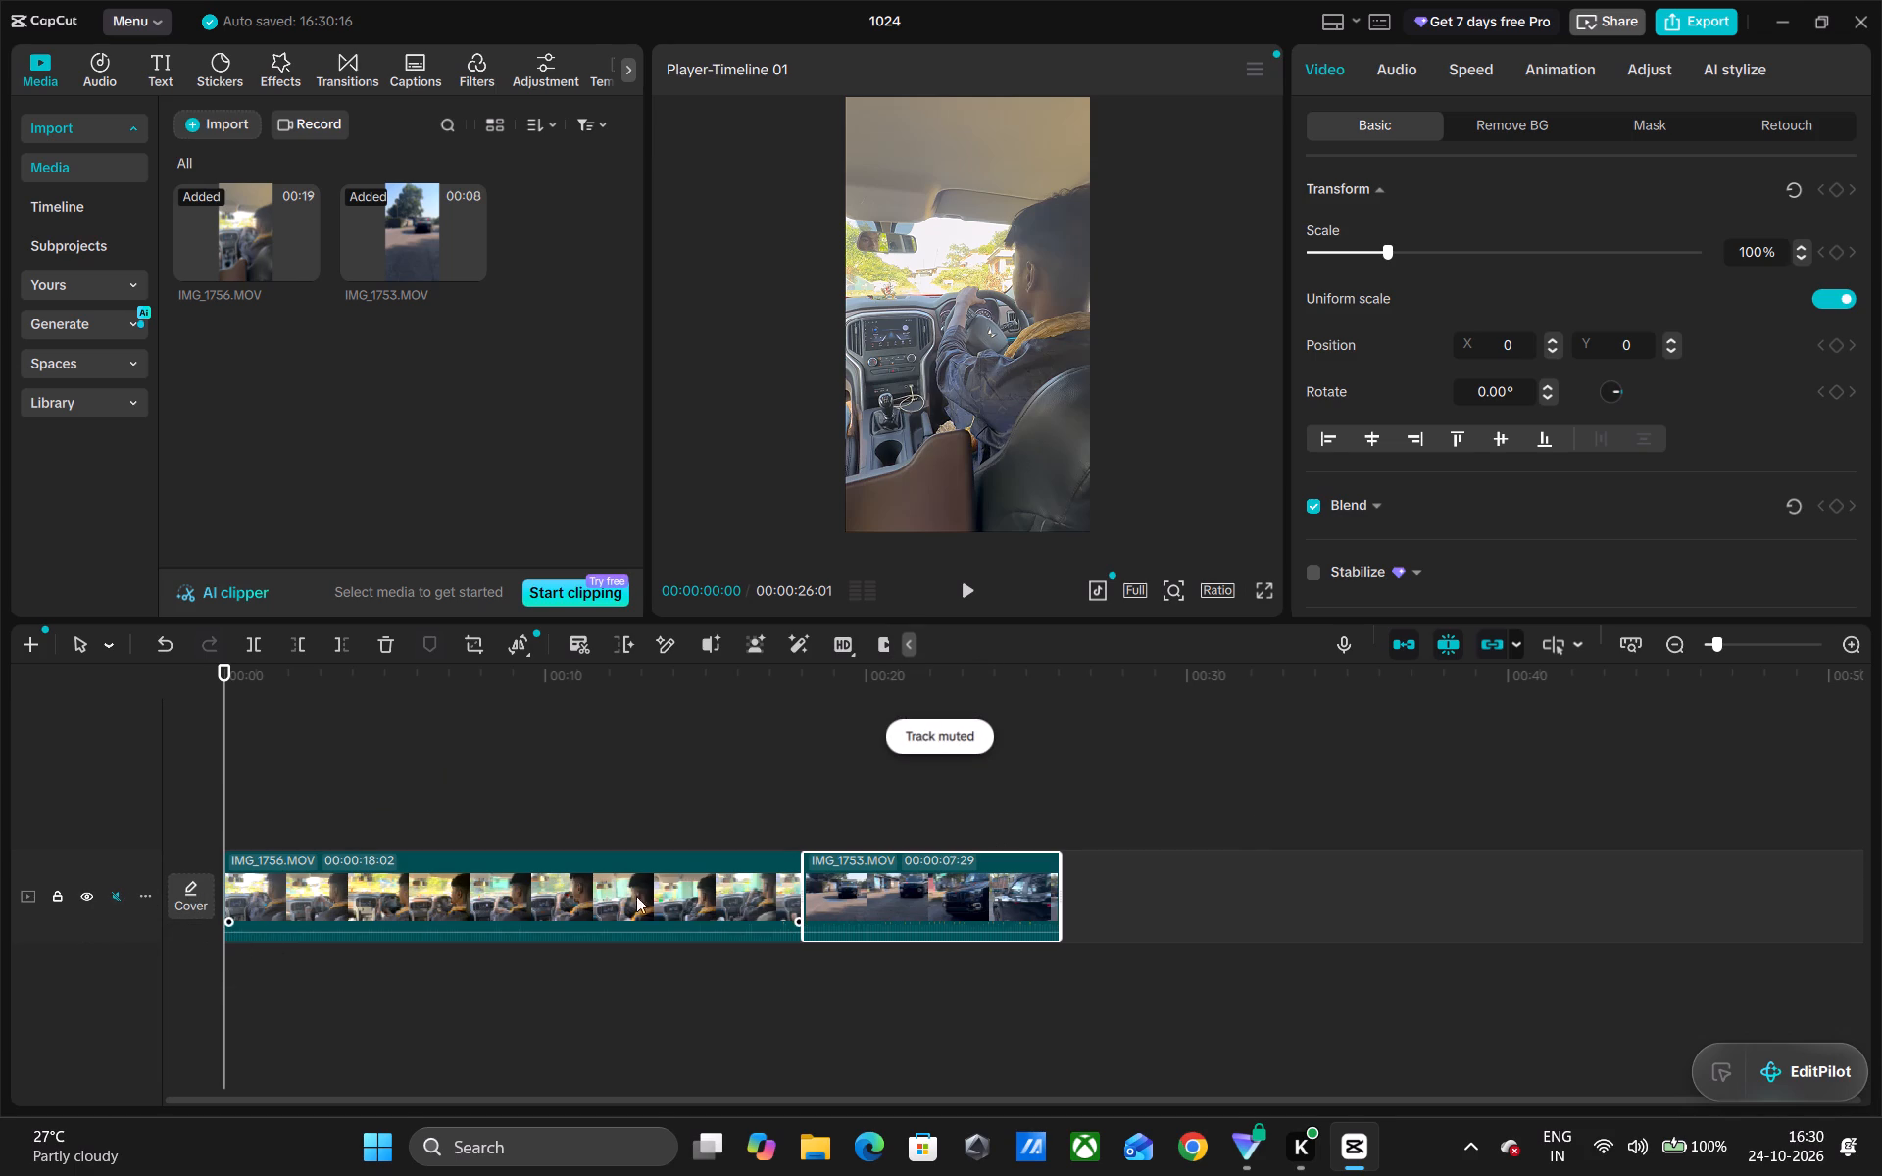
# Split the IMG_1756.MOV clip at 00:00:02:21.
pyautogui.click(620, 900)
pyautogui.click(1295, 766)
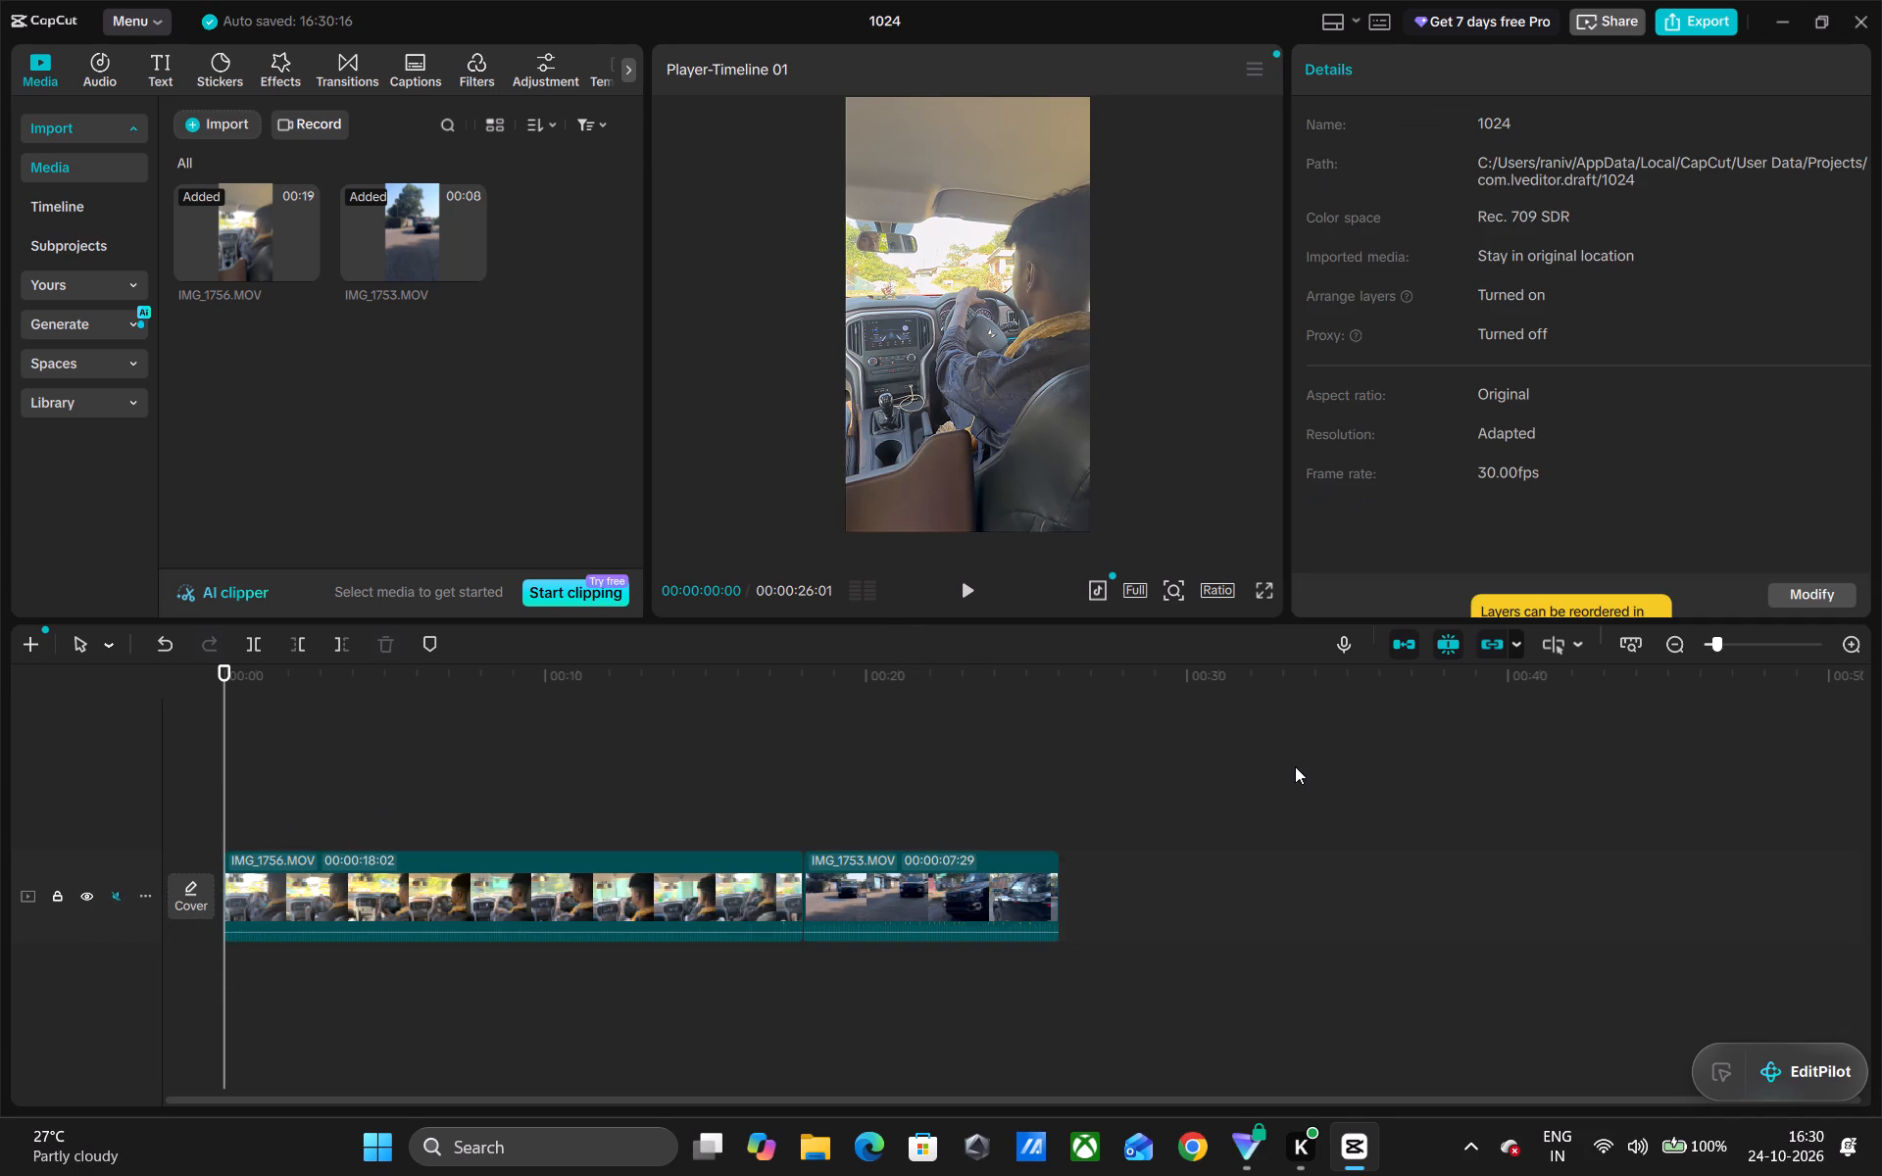
pyautogui.click(619, 889)
pyautogui.click(865, 904)
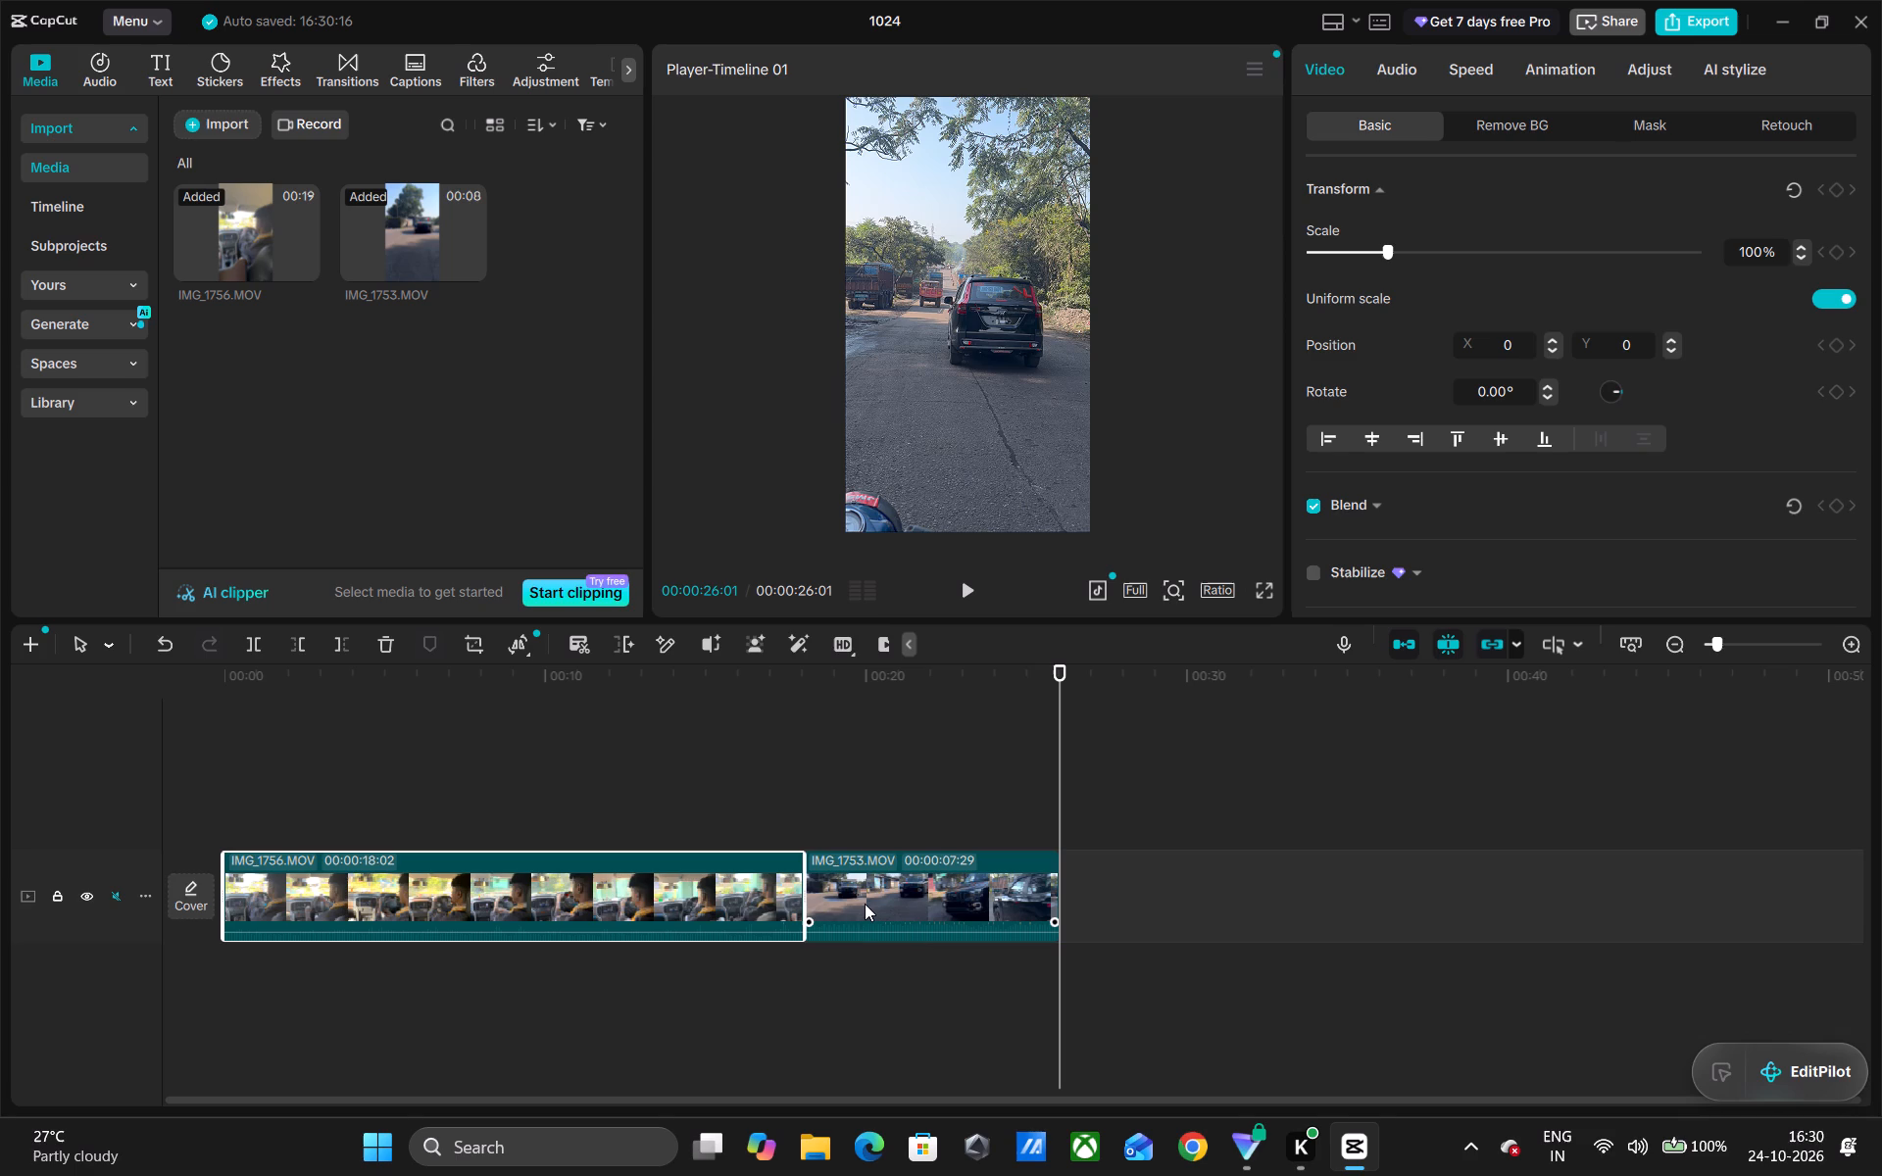
pyautogui.moveTo(1061, 697); pyautogui.dragTo(987, 710)
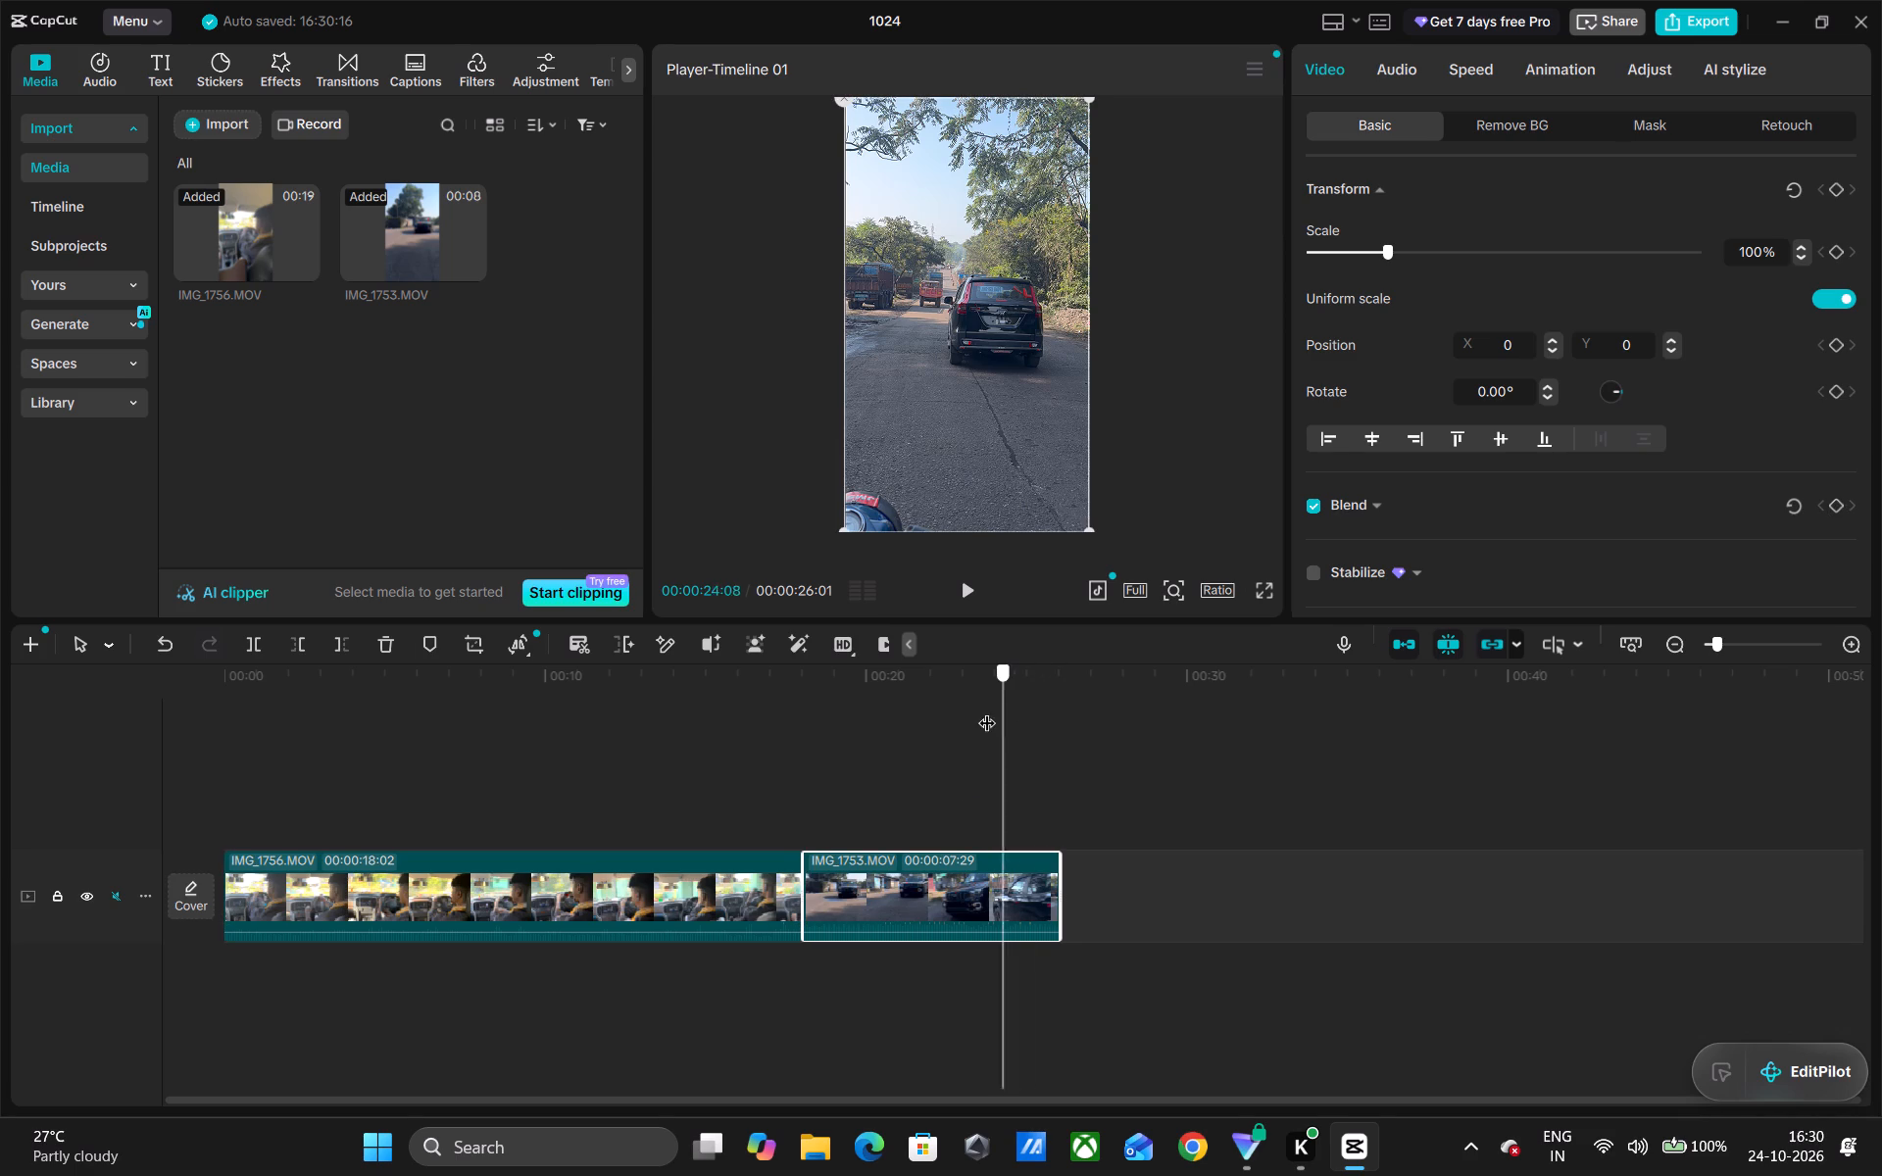
pyautogui.moveTo(987, 710); pyautogui.dragTo(586, 724)
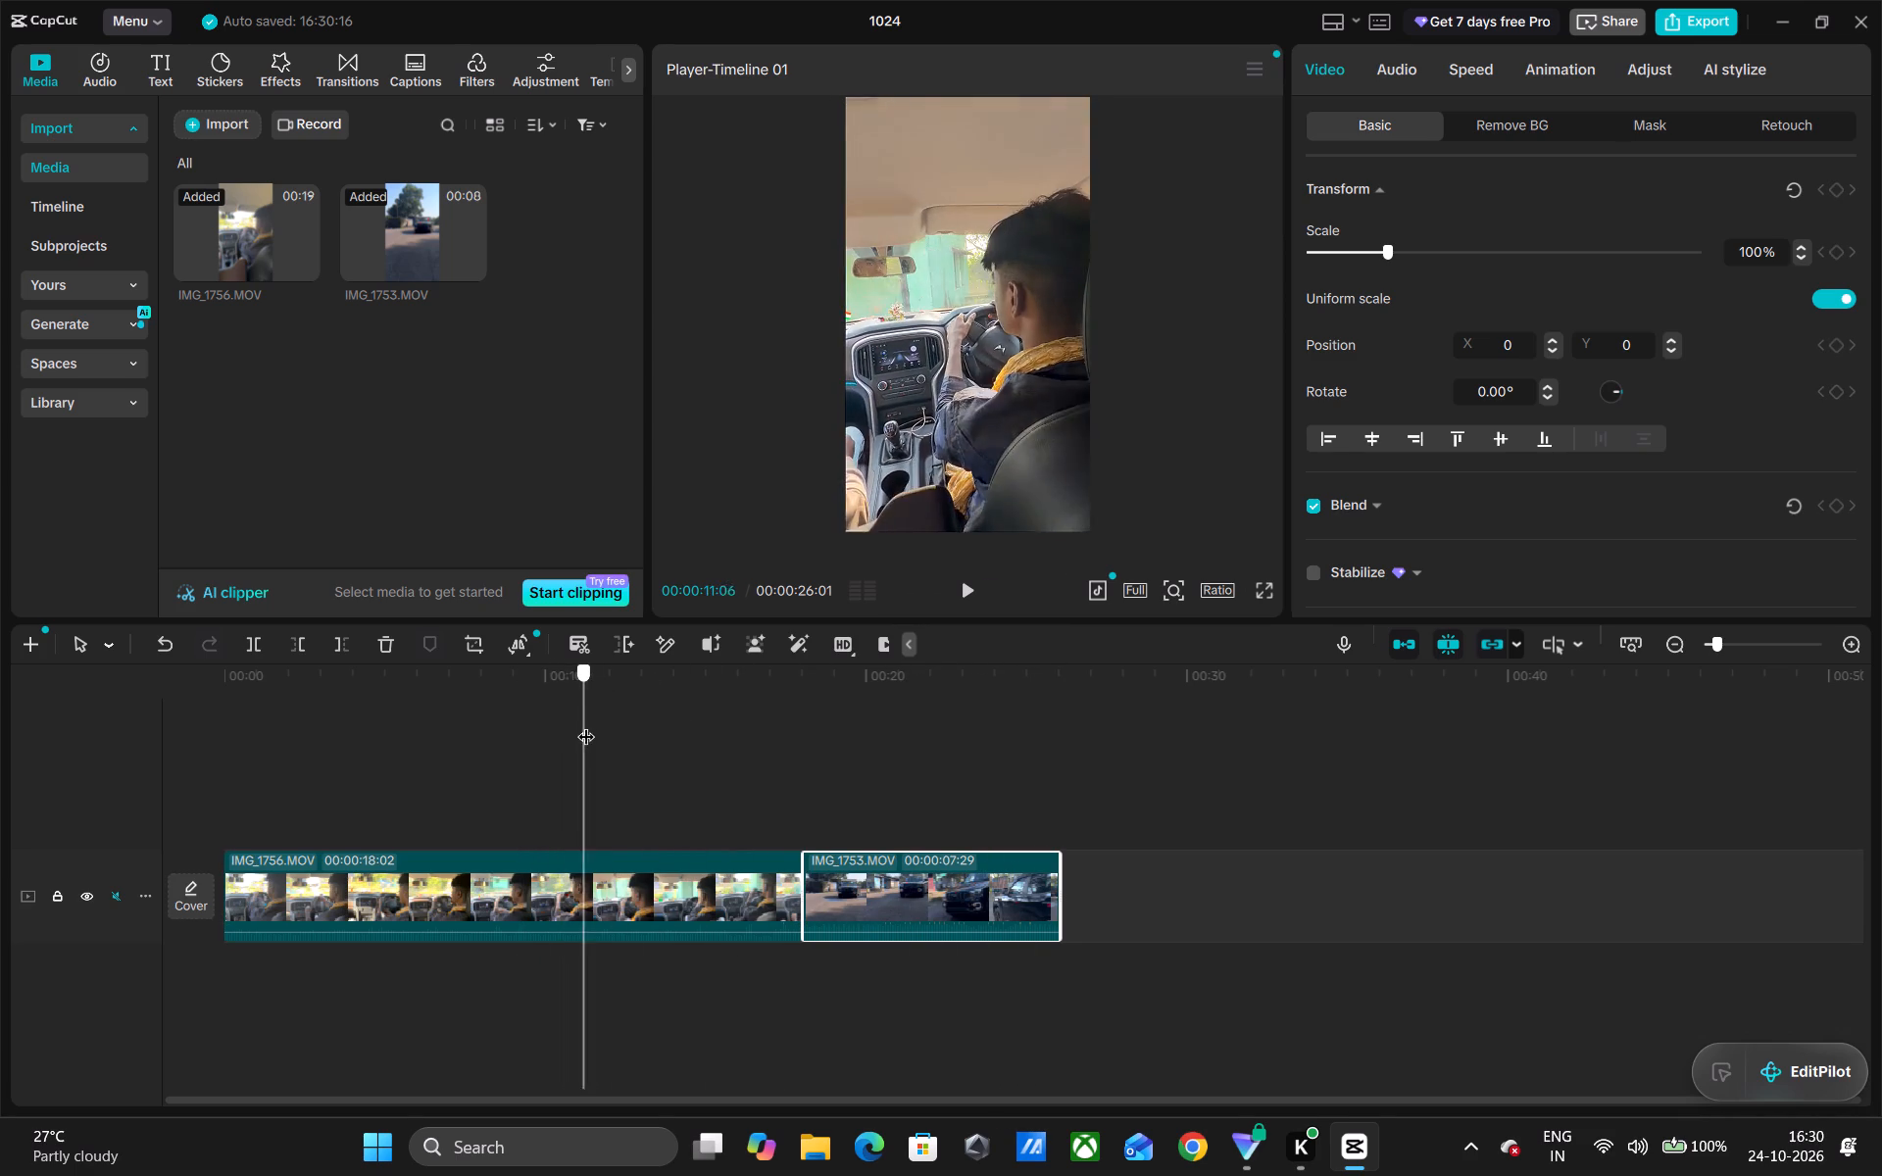
pyautogui.moveTo(586, 724); pyautogui.dragTo(254, 746)
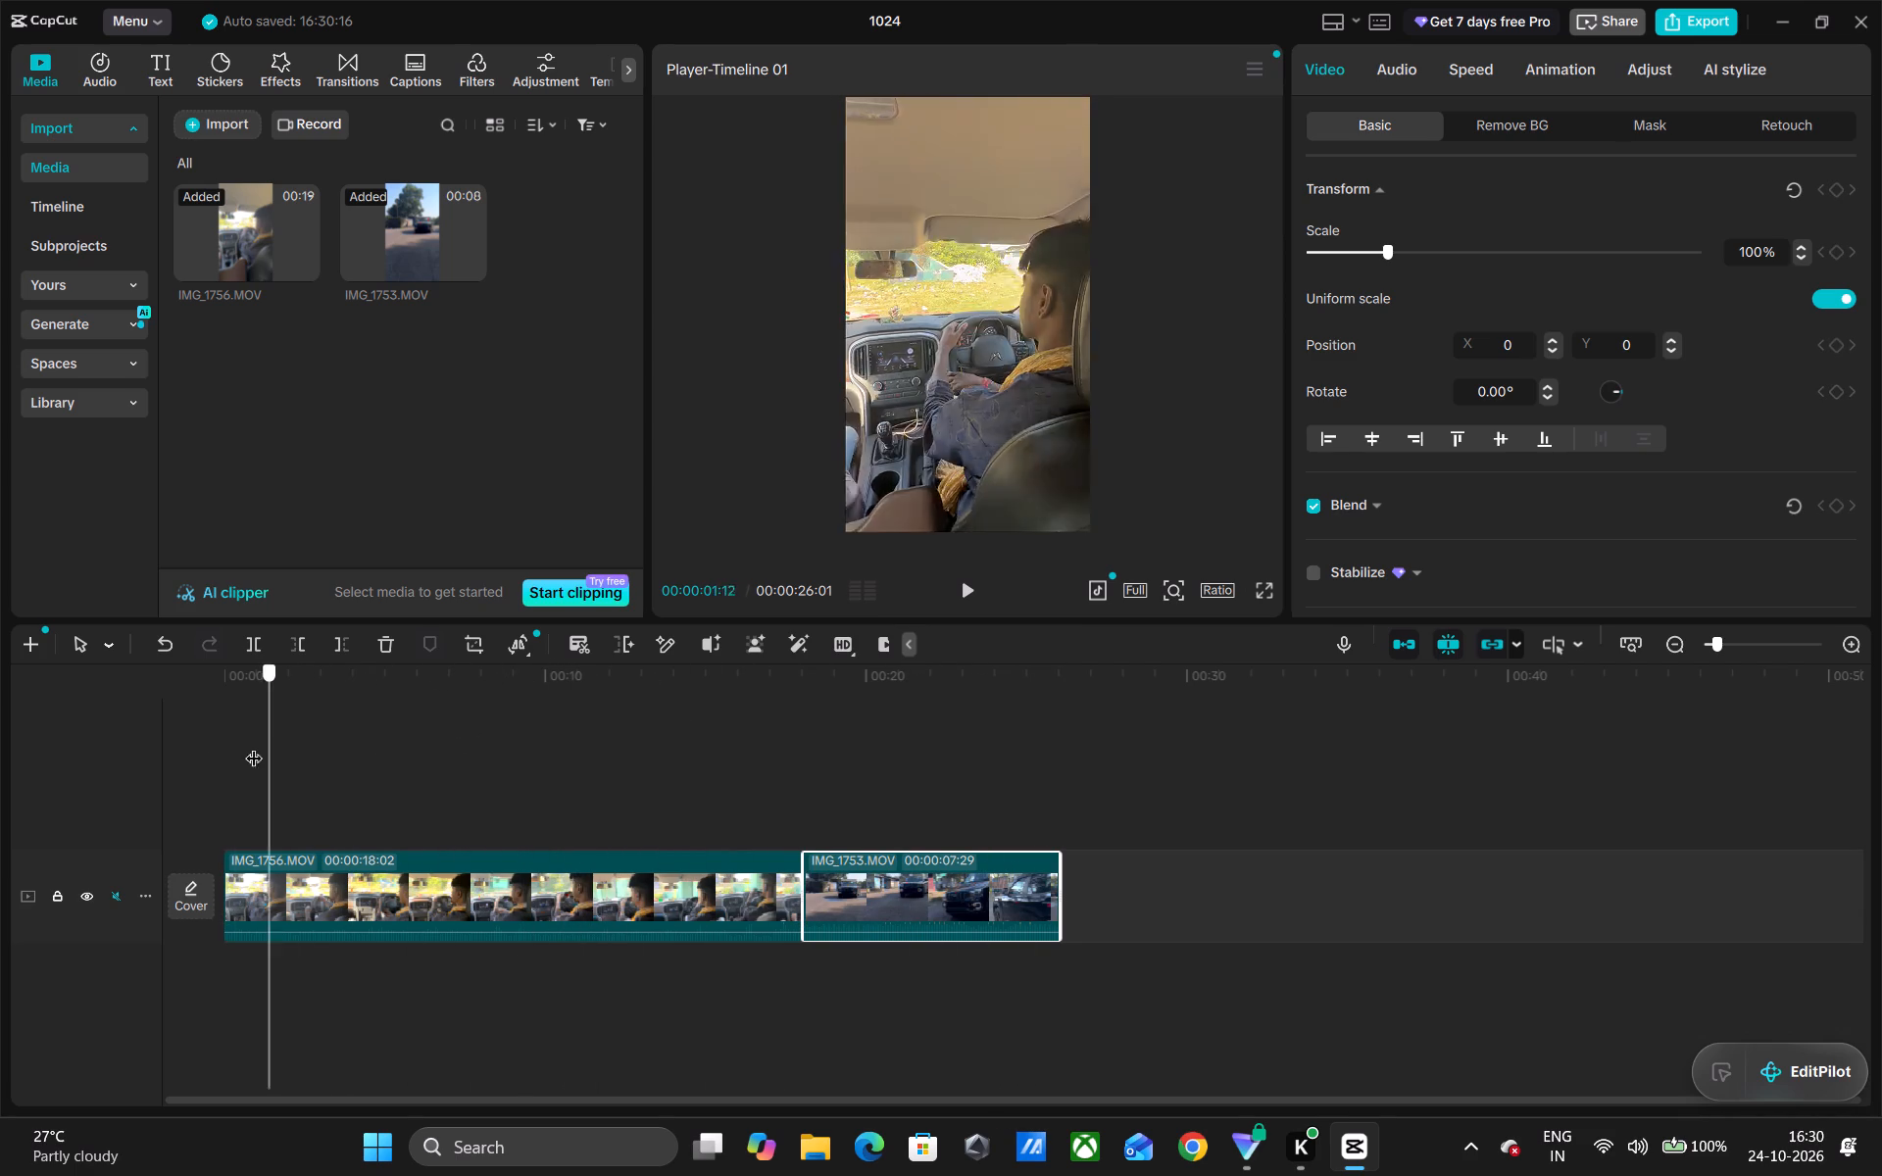
pyautogui.moveTo(254, 746); pyautogui.dragTo(310, 751)
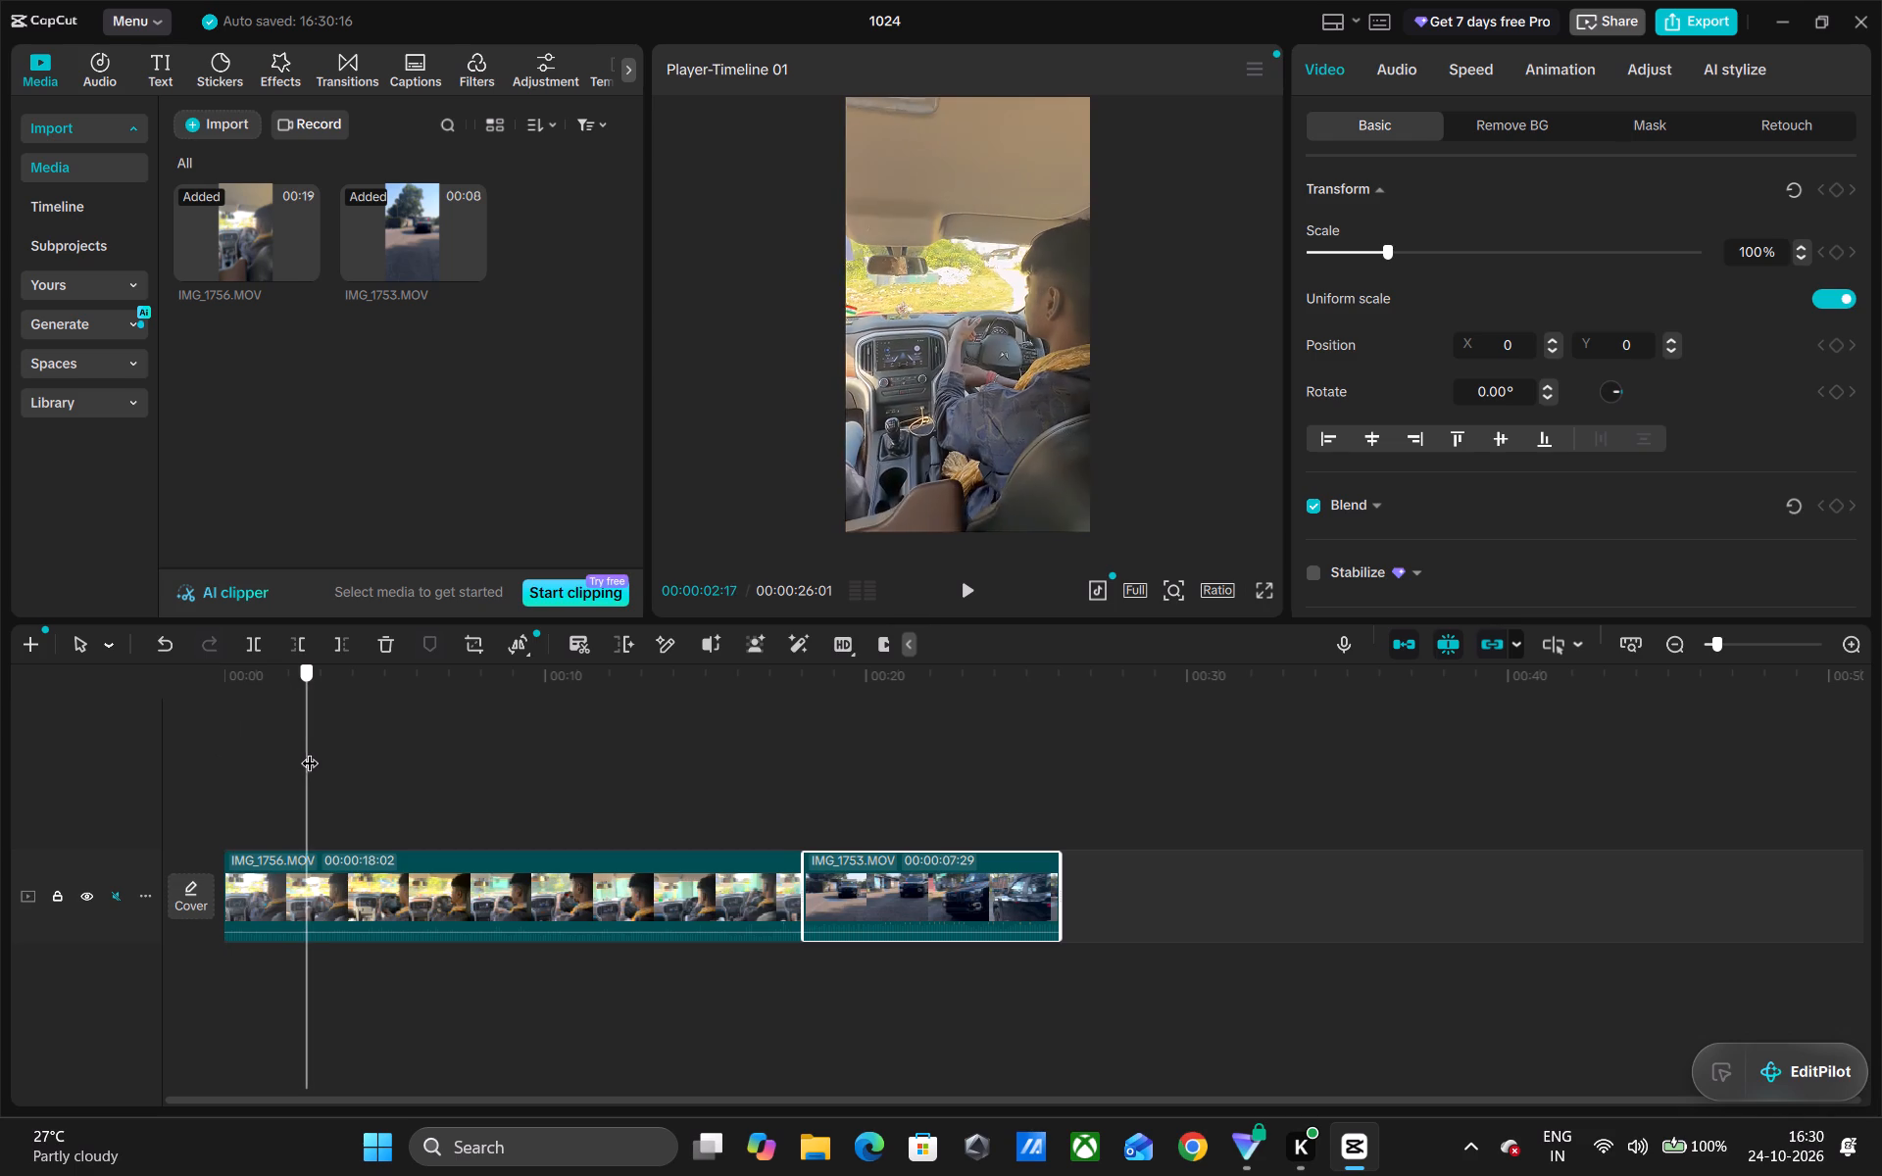
pyautogui.moveTo(310, 751); pyautogui.dragTo(311, 752)
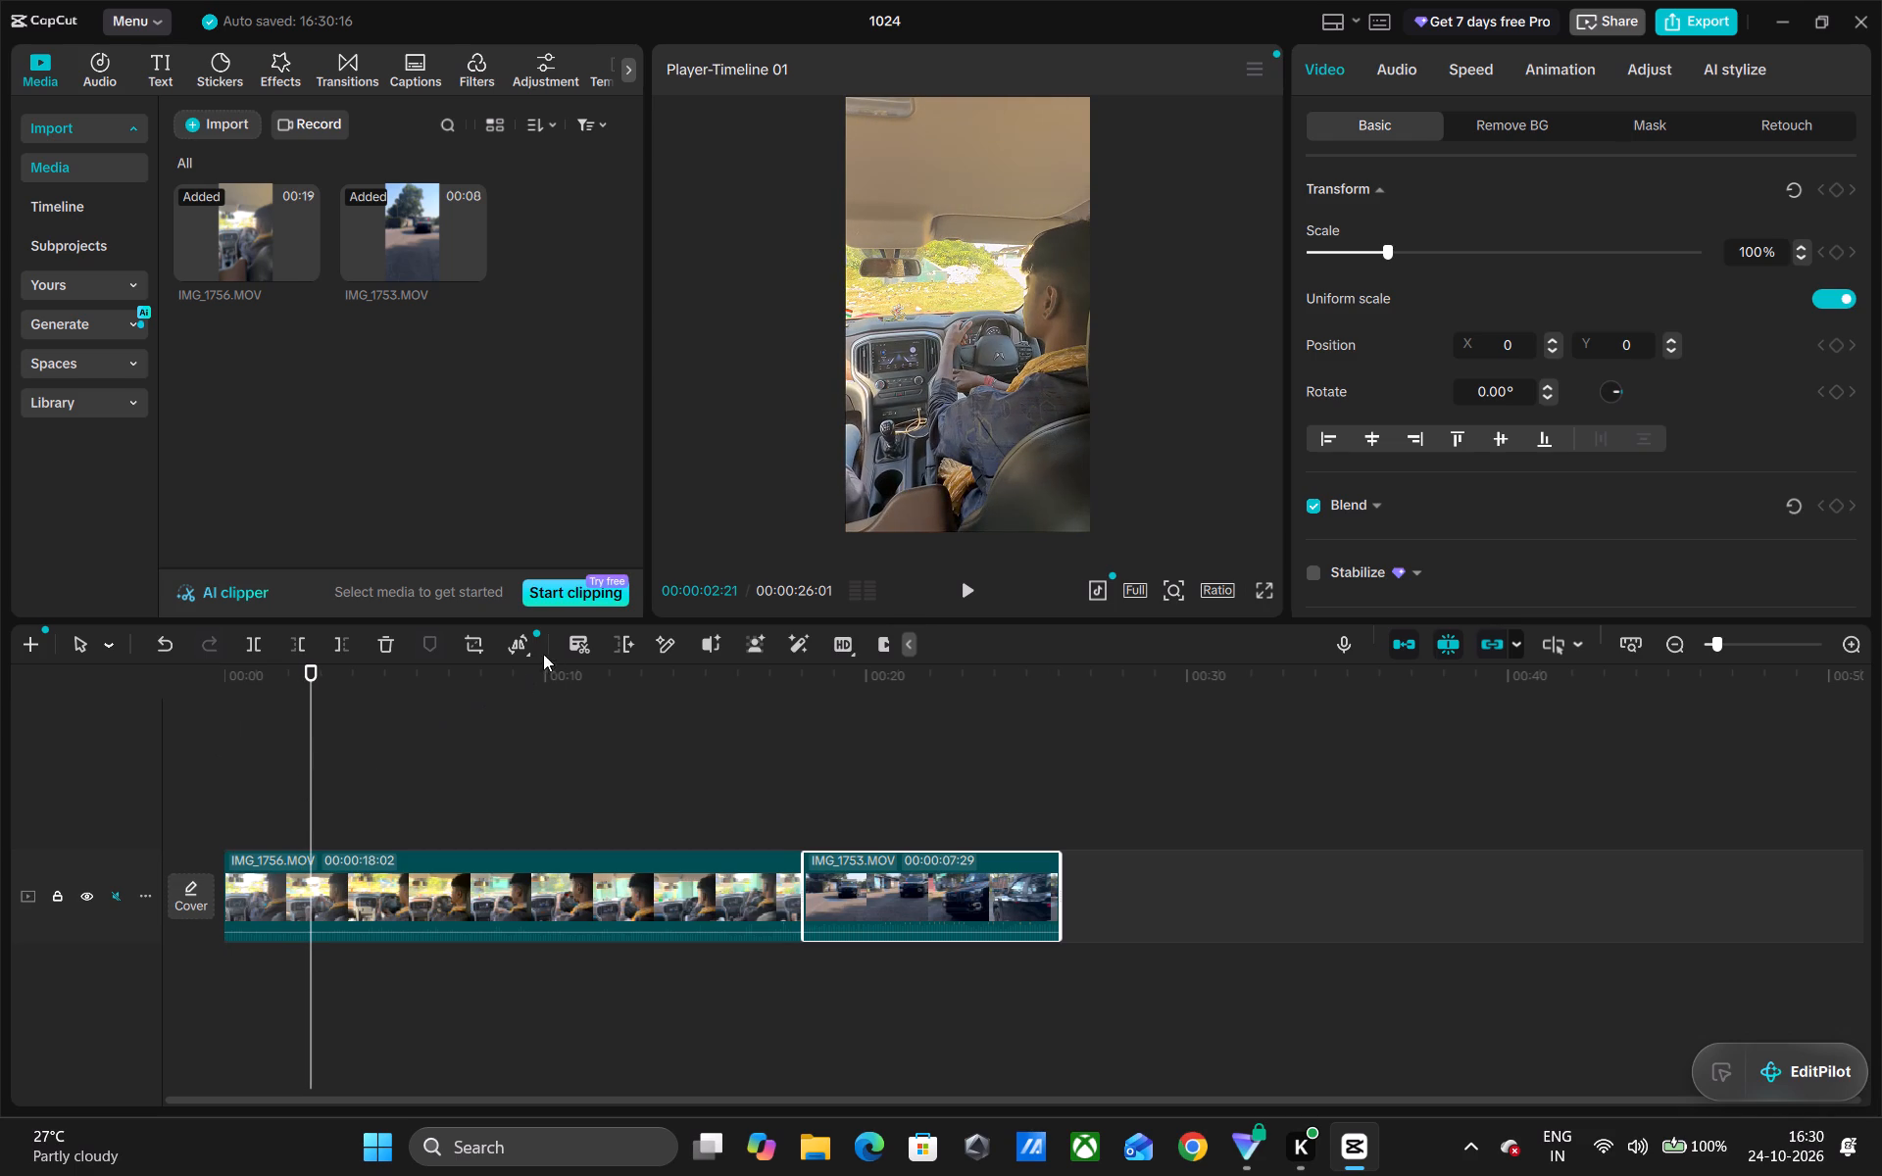
pyautogui.click(427, 893)
pyautogui.click(255, 652)
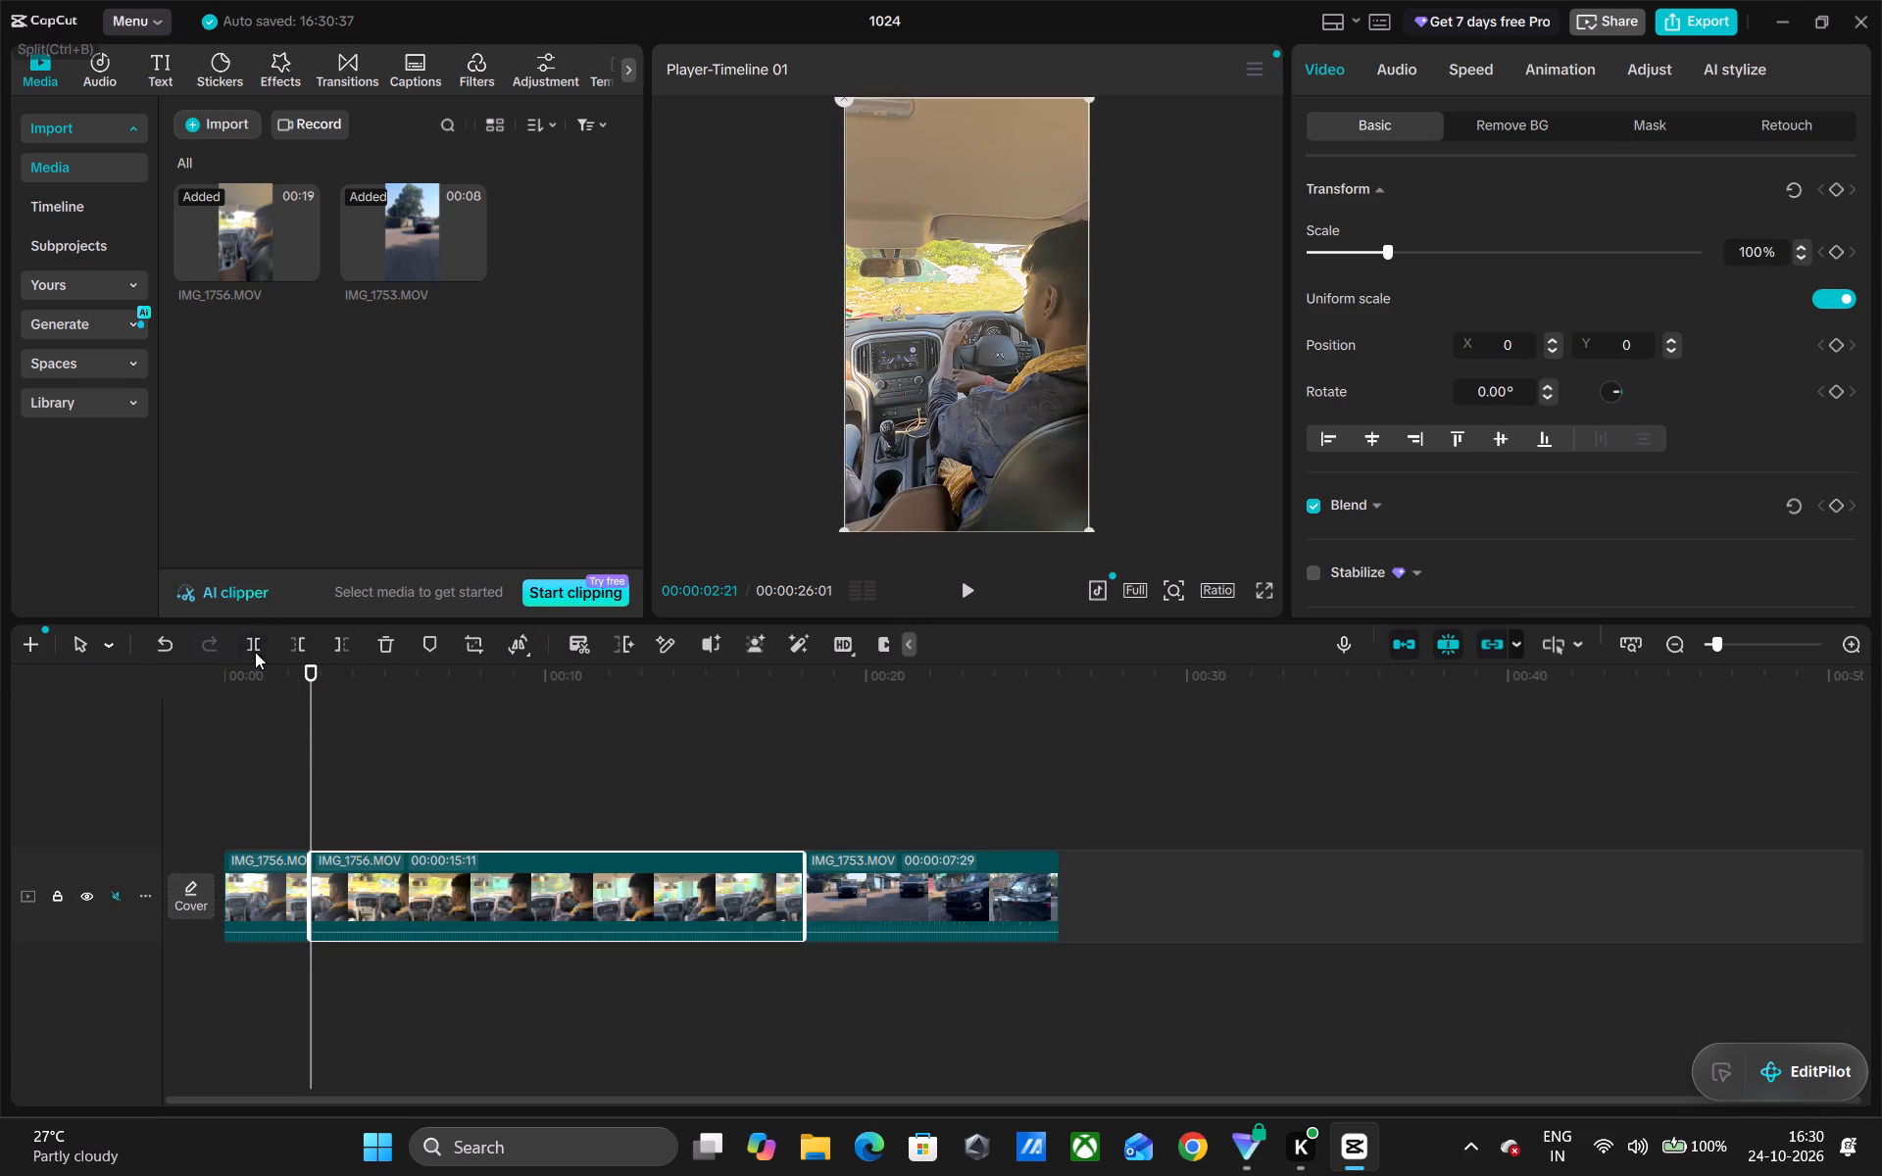
# Split the remaining long IMG_1756.MOV segment at 00:00:06:17.
pyautogui.click(457, 894)
pyautogui.moveTo(309, 679); pyautogui.dragTo(417, 683, button='right')
pyautogui.moveTo(315, 667); pyautogui.dragTo(359, 667, button='right')
pyautogui.click(302, 666)
pyautogui.moveTo(302, 666); pyautogui.dragTo(435, 670)
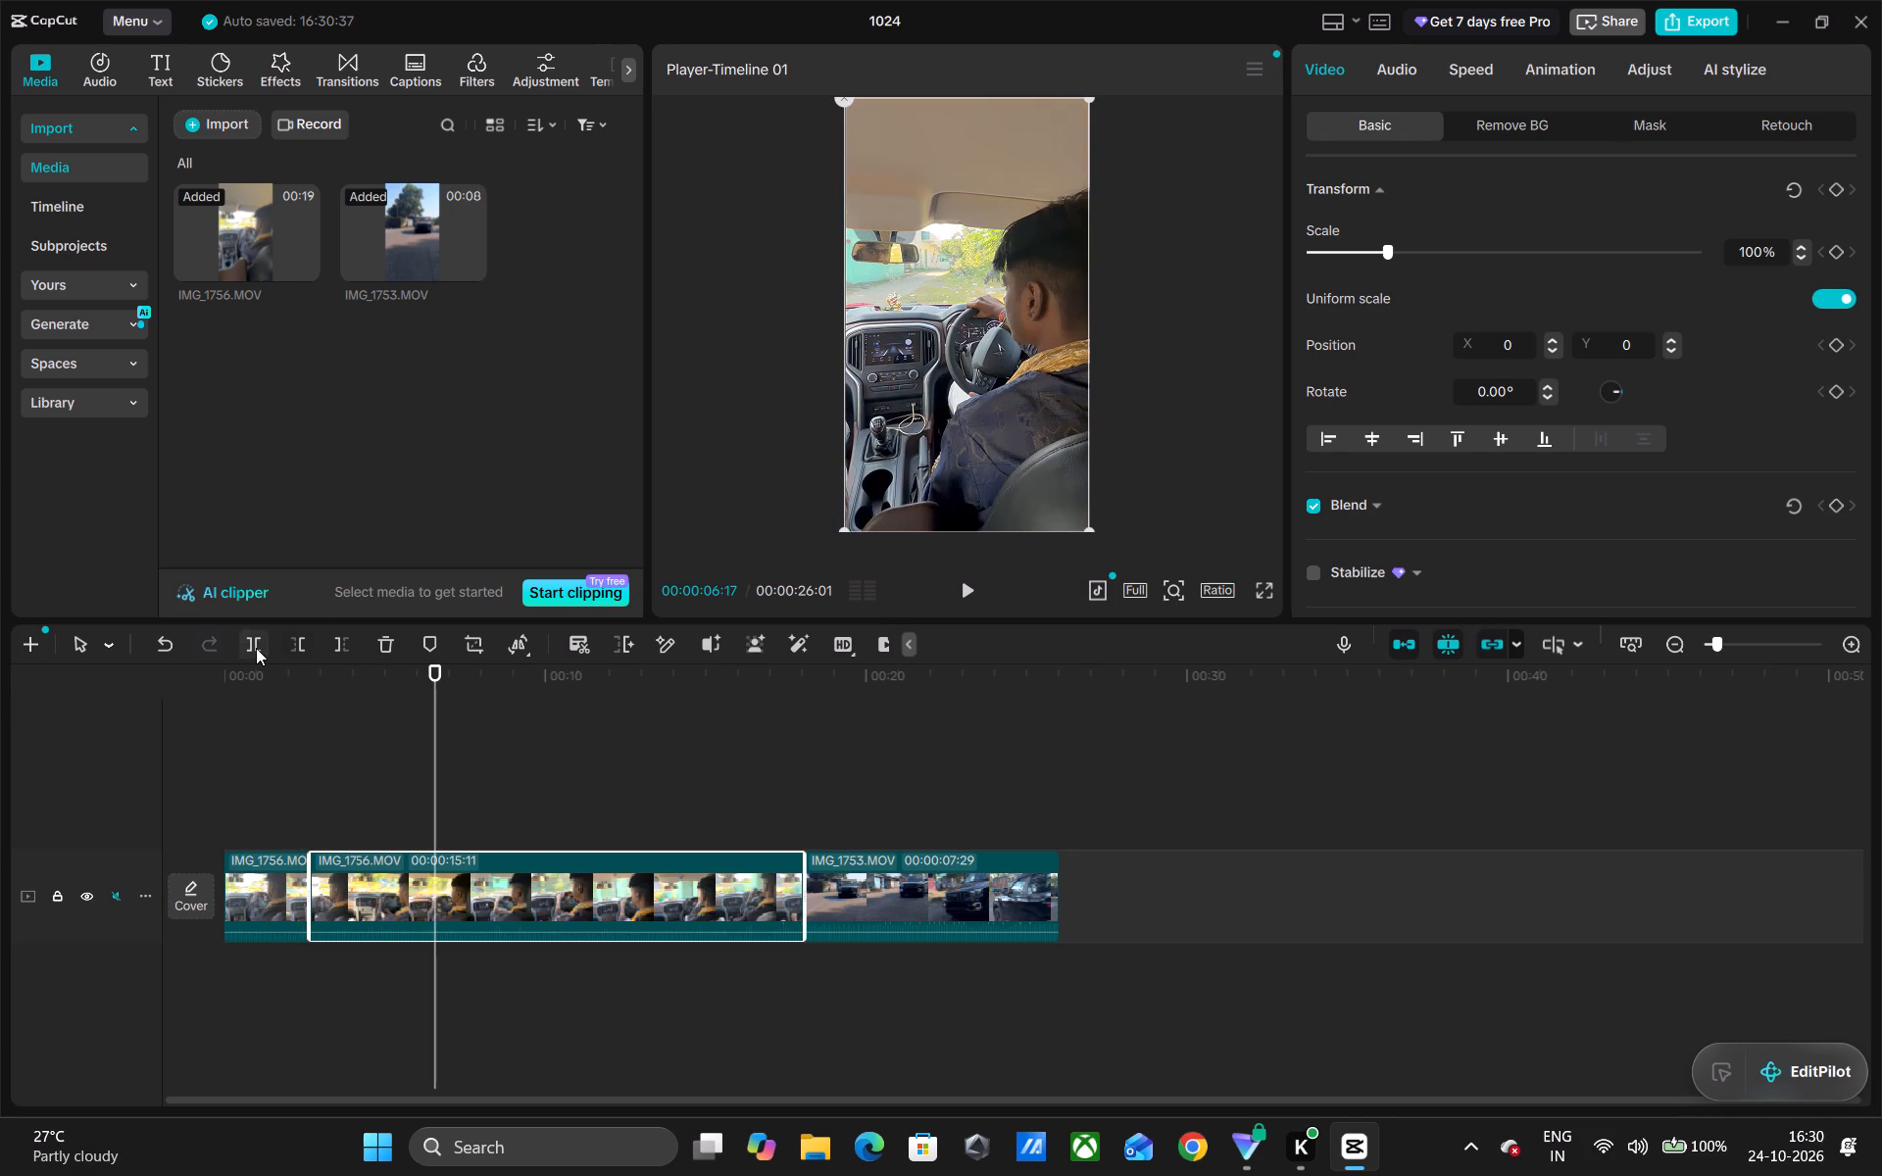
pyautogui.click(256, 648)
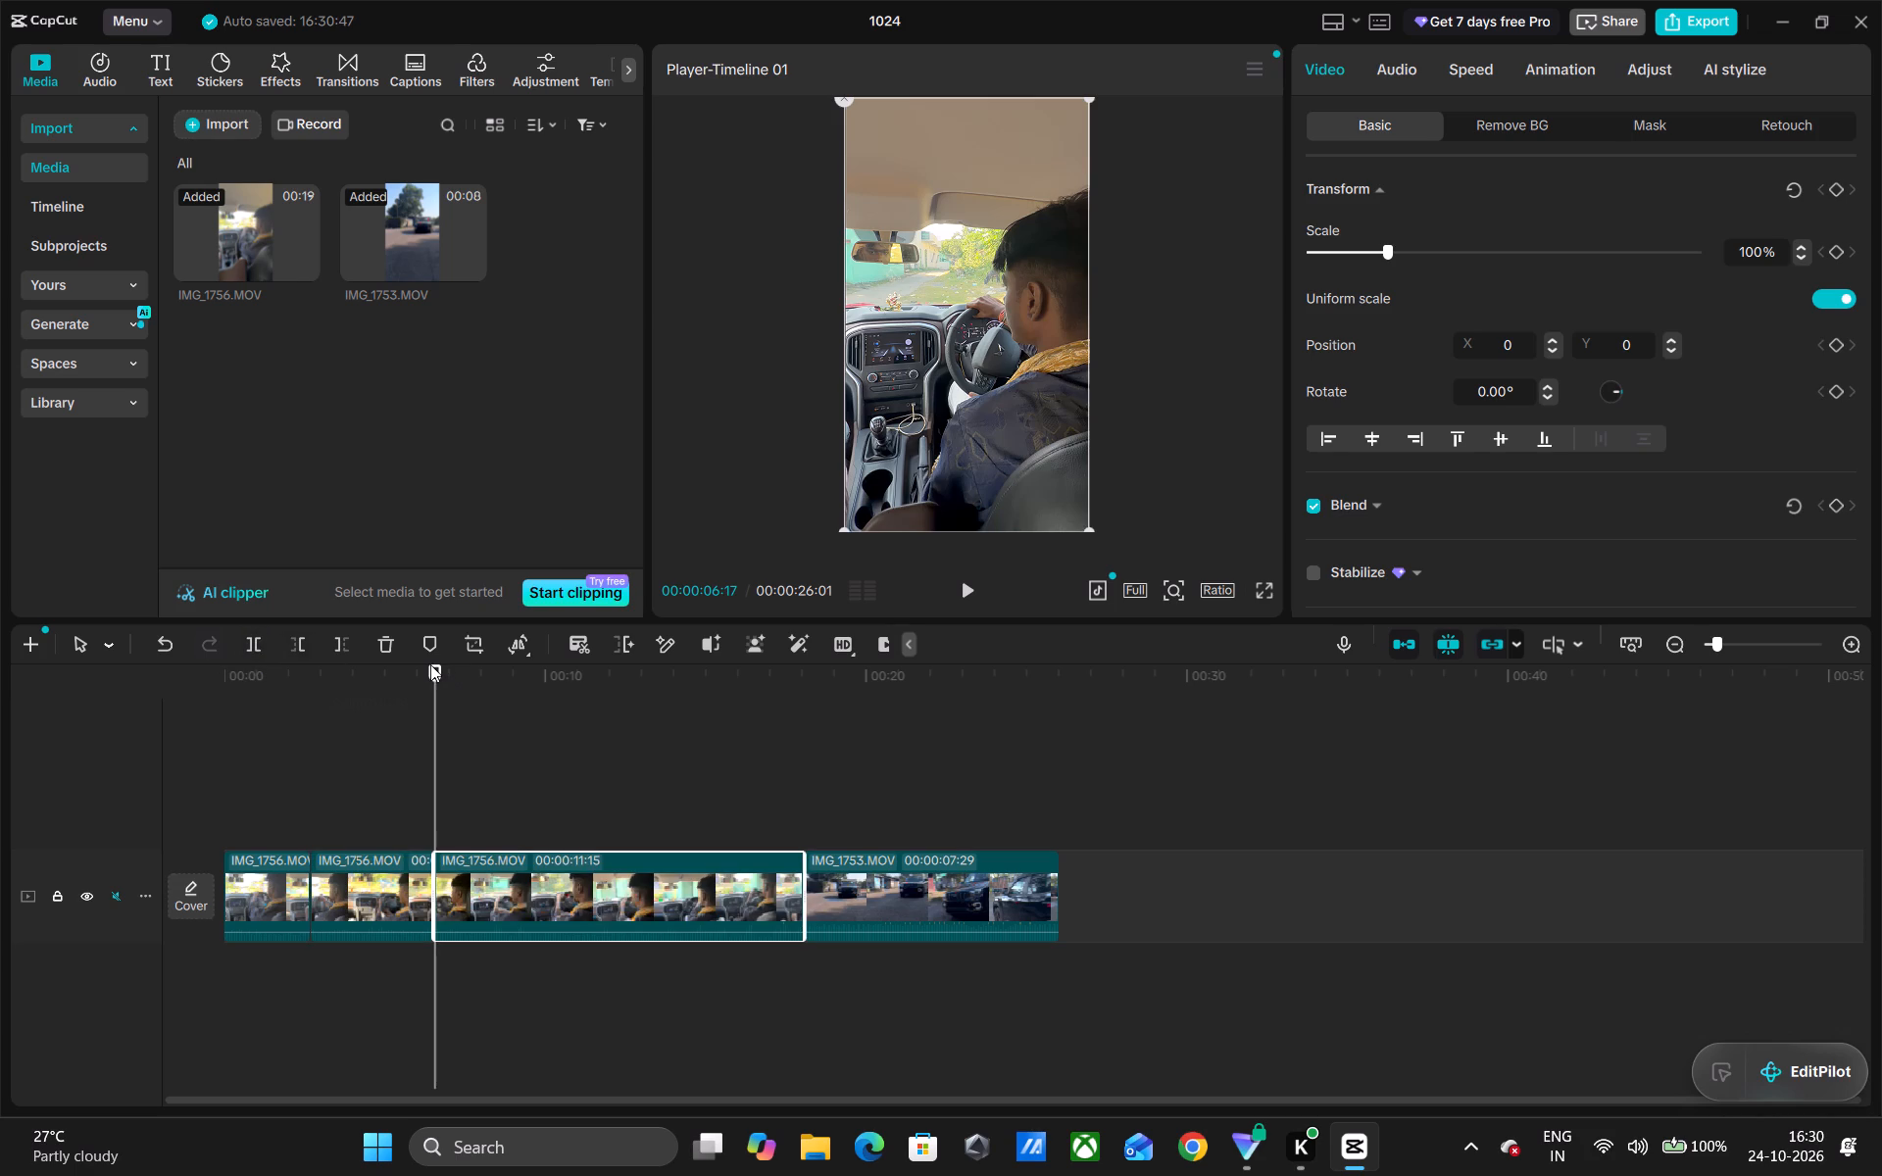
# Split the last IMG_1756.MOV segment just before the 00:10 mark, so its final piece lasts 00:00:08:09.
pyautogui.moveTo(431, 664); pyautogui.dragTo(537, 658)
pyautogui.click(252, 644)
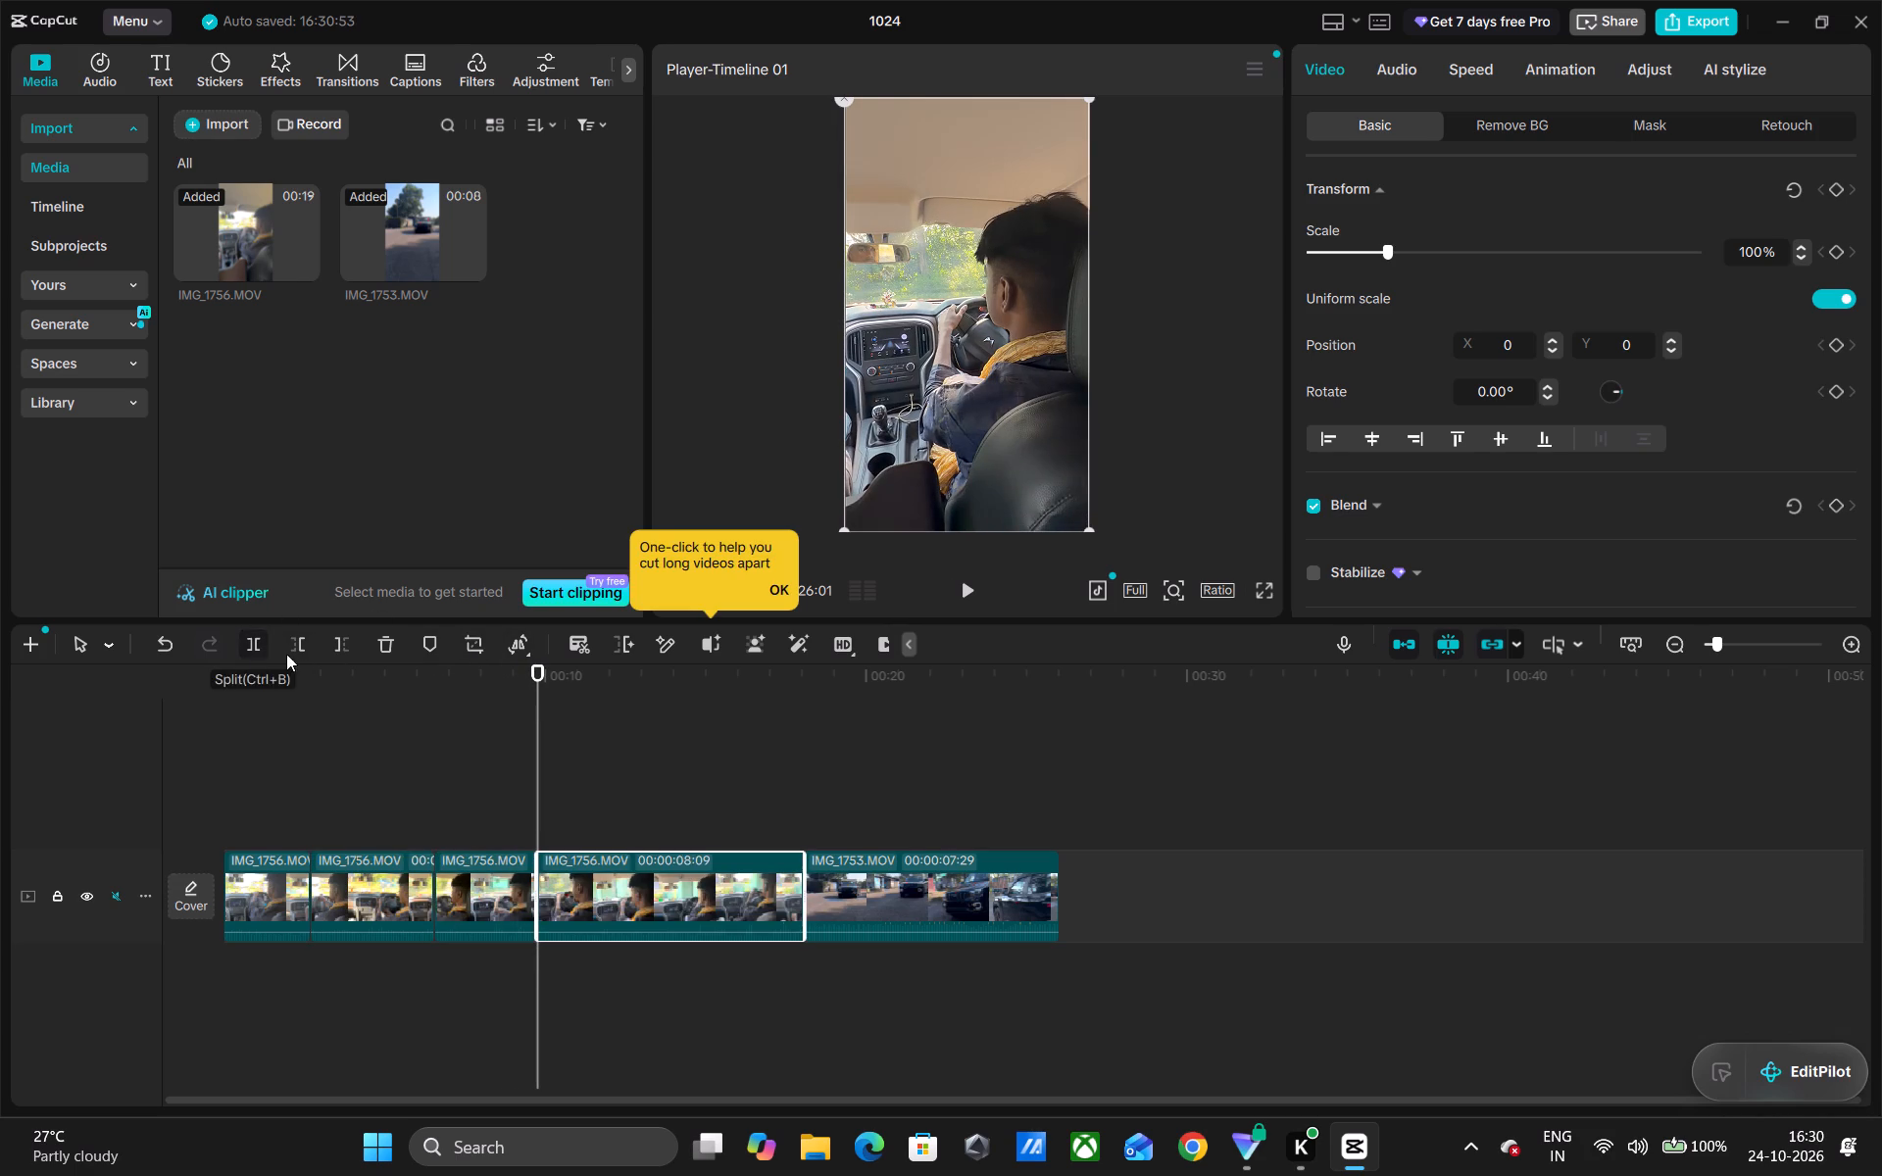
# Split the last IMG_1756.MOV segment at about the 00:13 mark.
pyautogui.moveTo(535, 674); pyautogui.dragTo(638, 663)
pyautogui.click(245, 650)
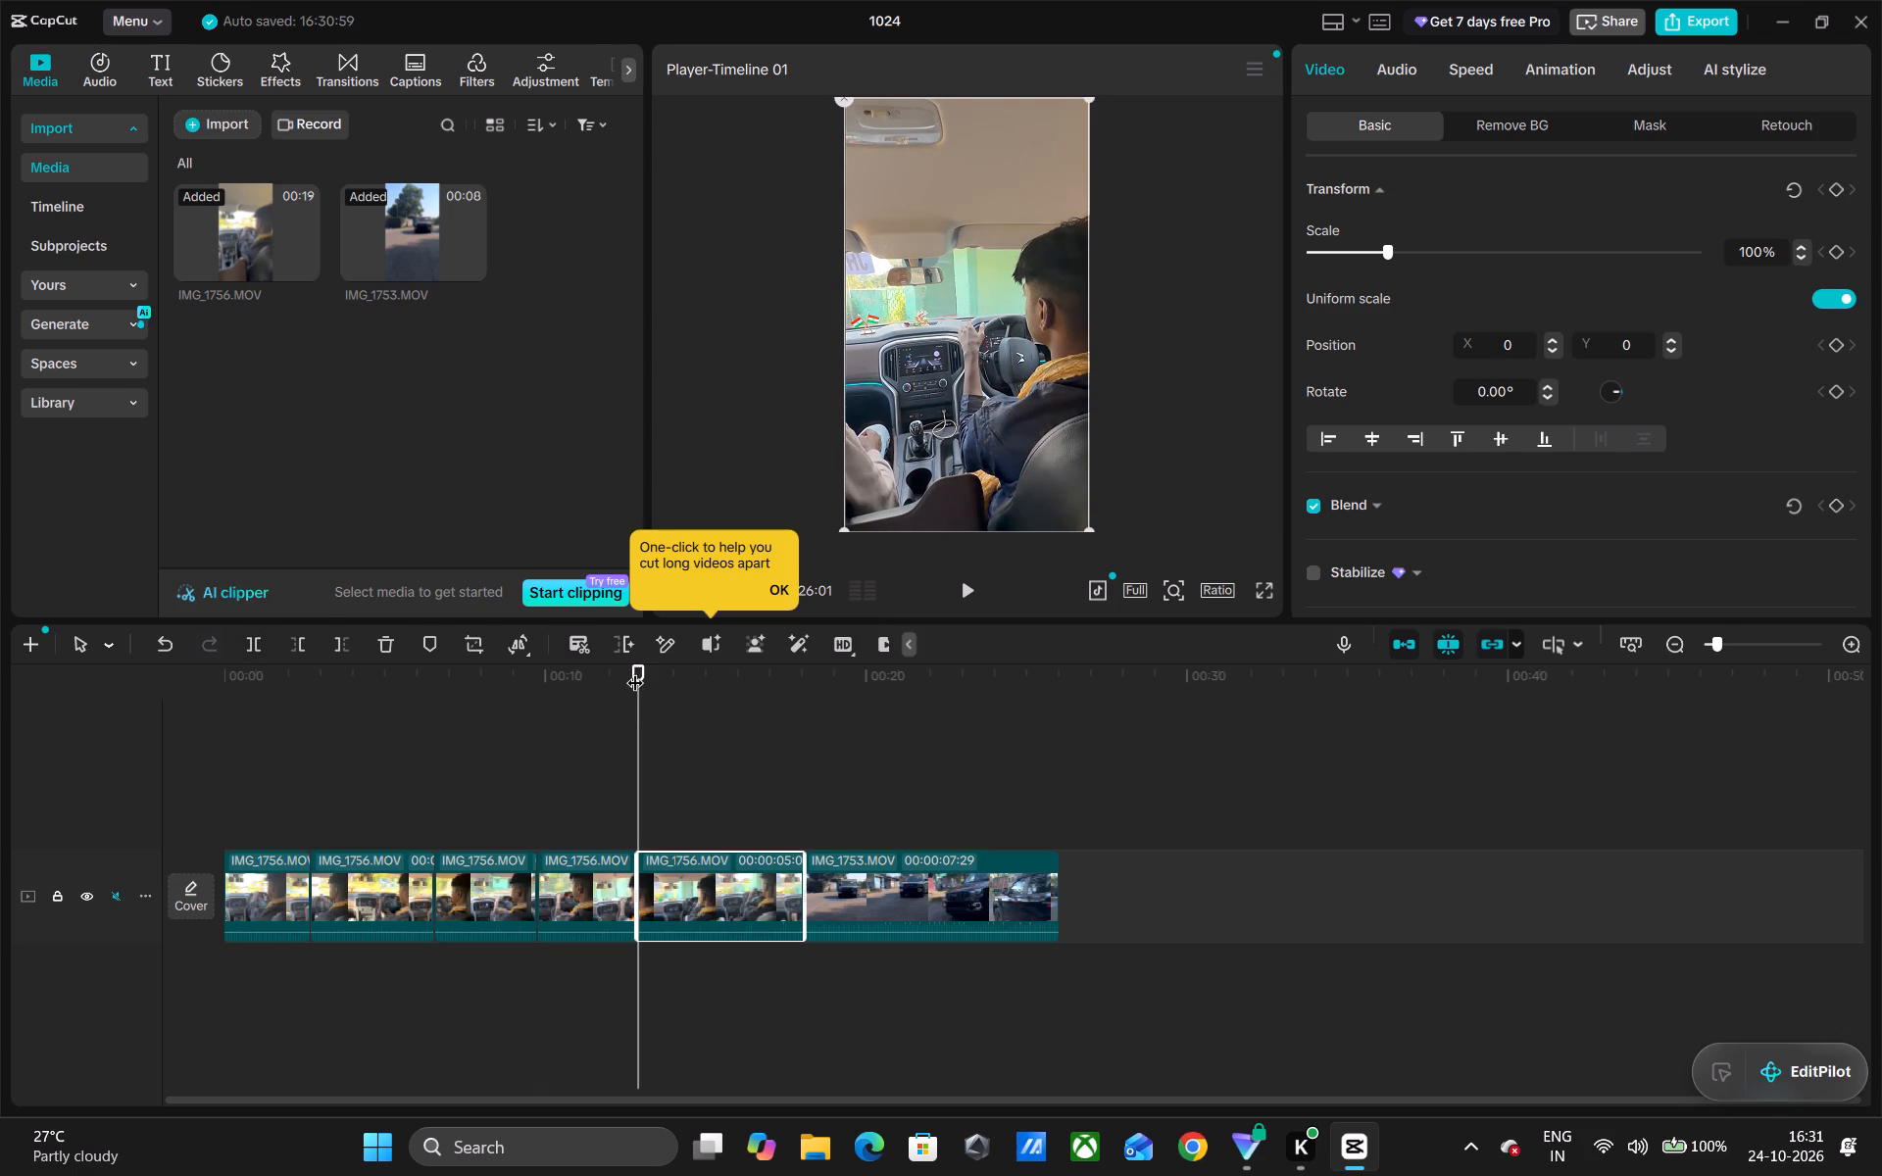
# Split the final IMG_1756.MOV segment once more, a little past the 00:15 mark.
pyautogui.moveTo(640, 670); pyautogui.dragTo(729, 670)
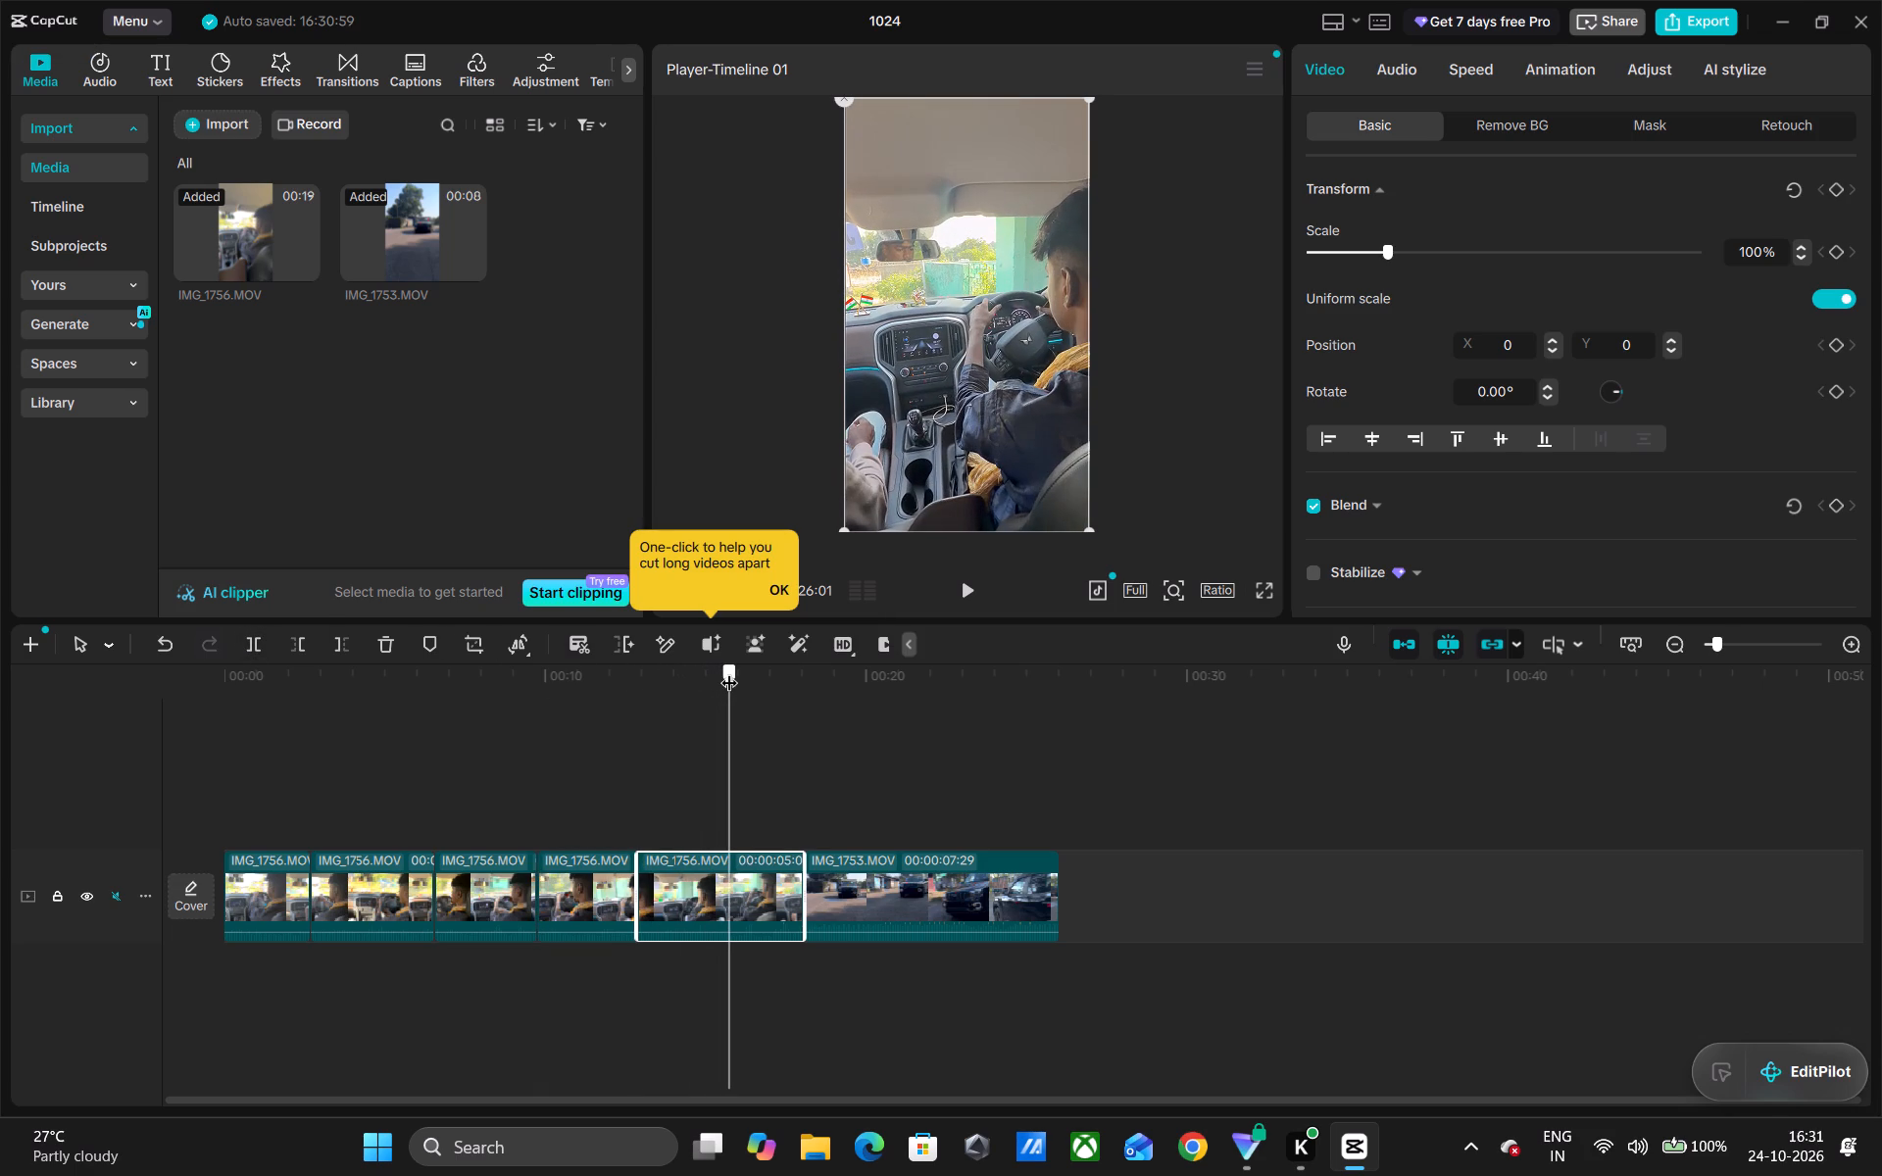
pyautogui.moveTo(729, 670); pyautogui.dragTo(724, 670)
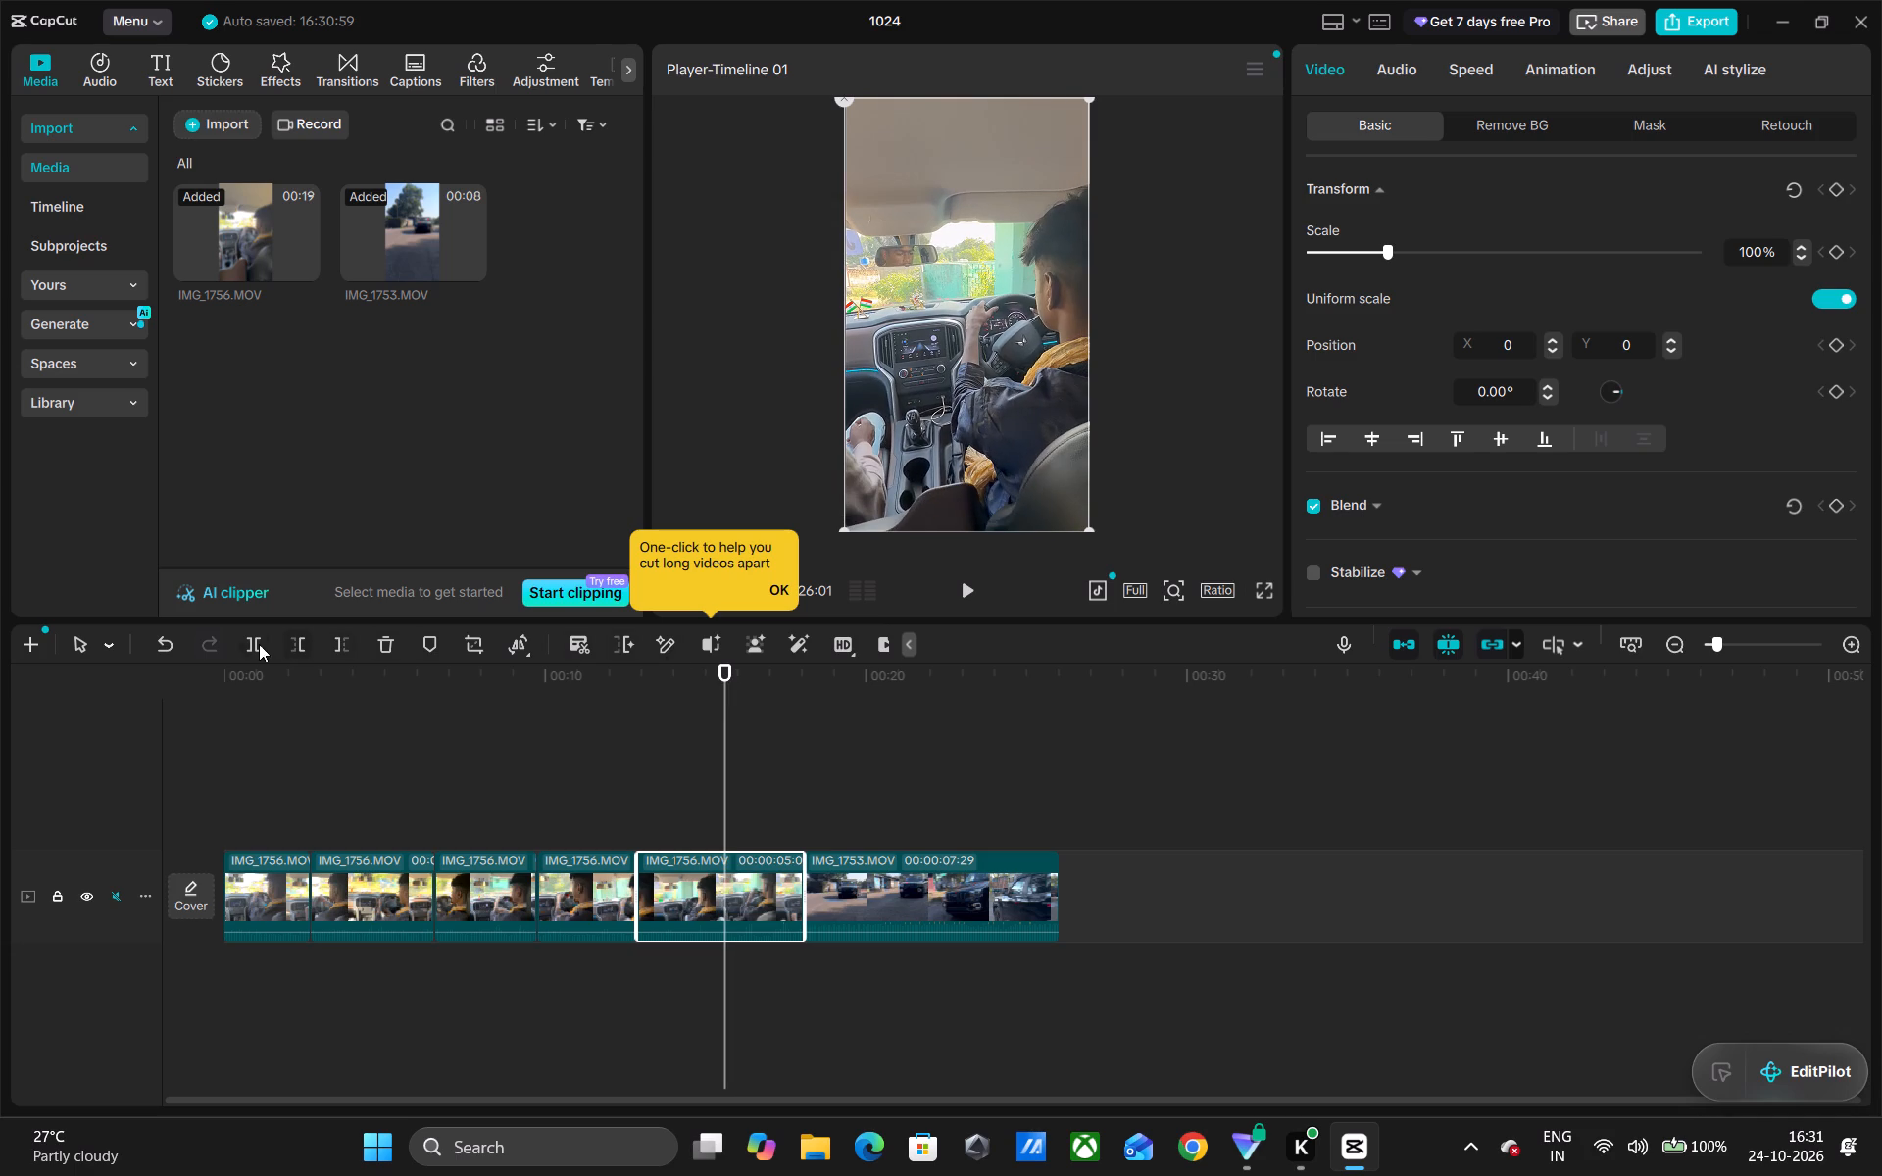
pyautogui.click(250, 644)
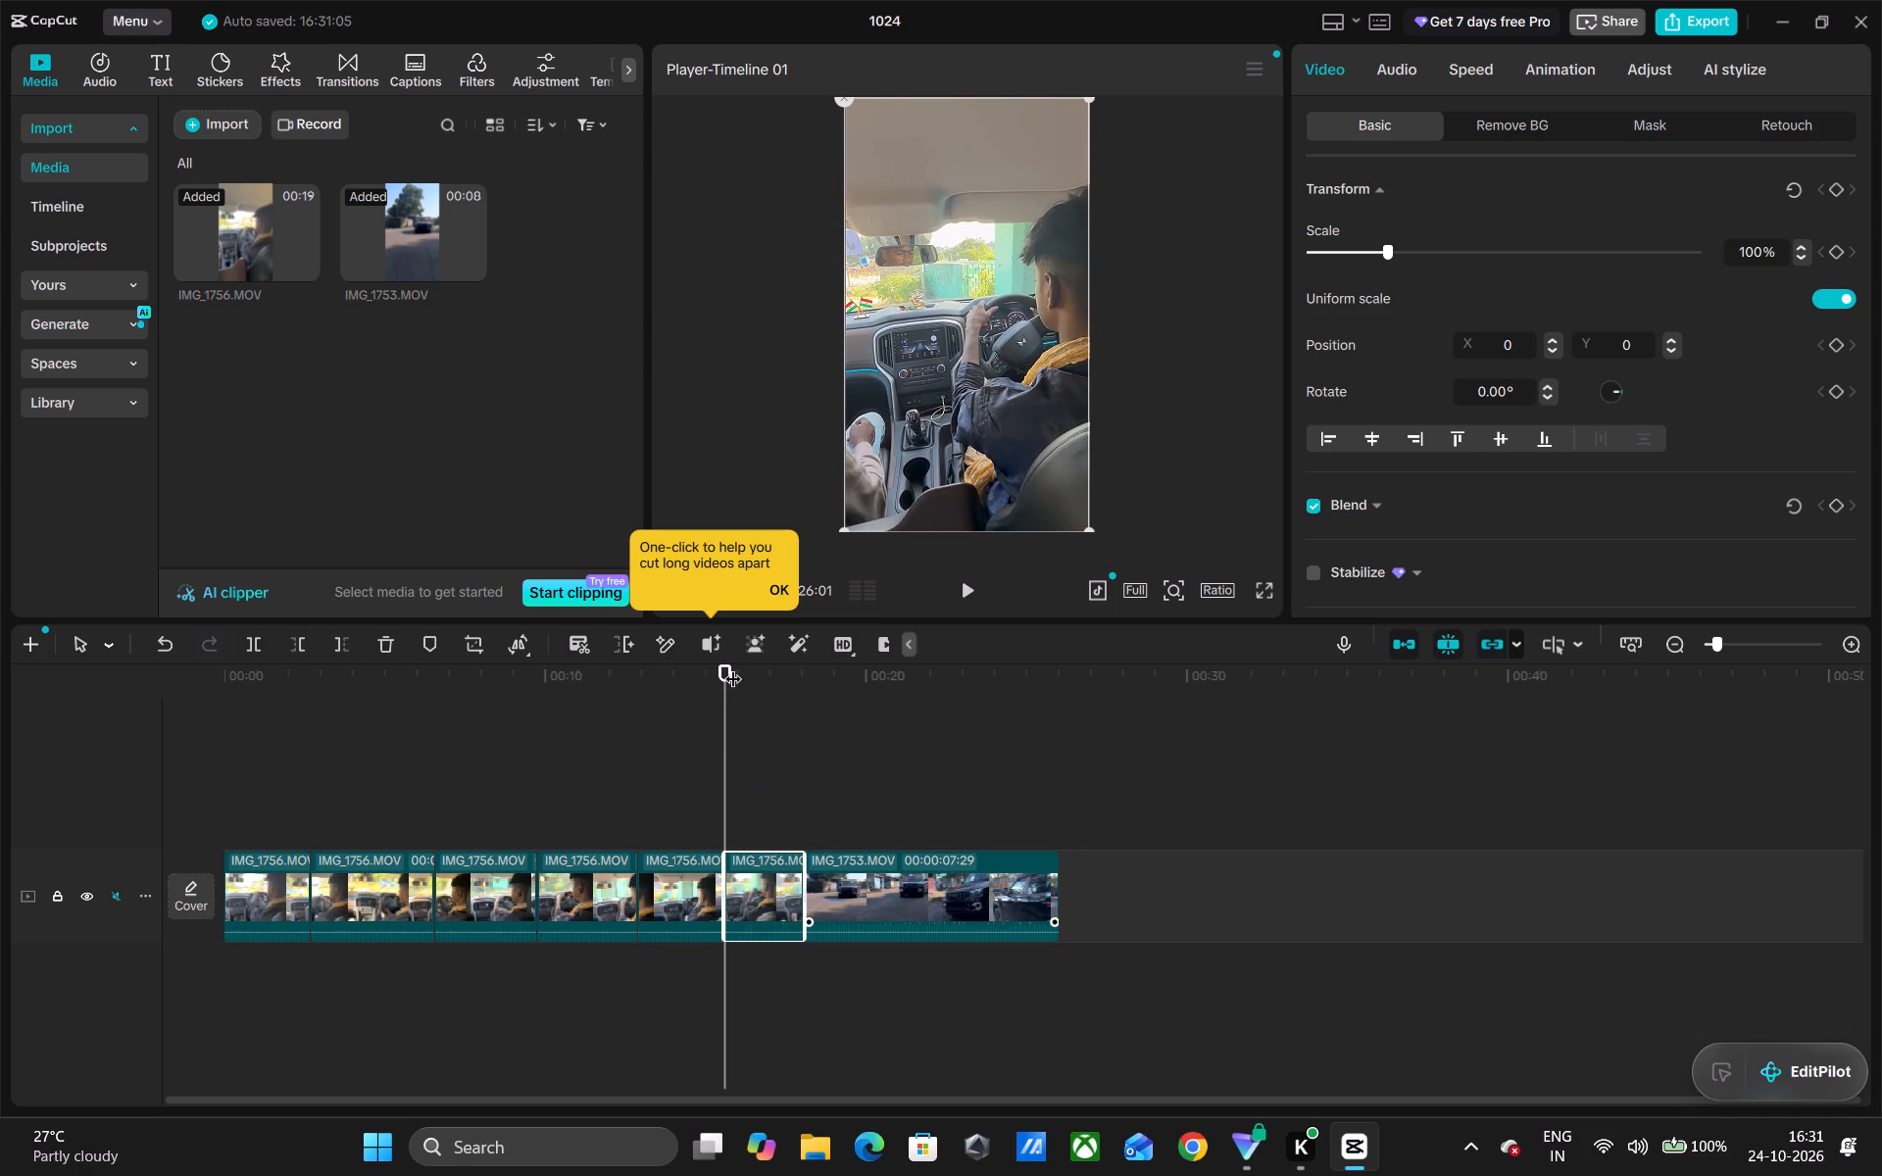
# Split the IMG_1753.MOV clip at 00:00:22:01, where the black car's front fills the frame.
pyautogui.moveTo(720, 667); pyautogui.dragTo(890, 662)
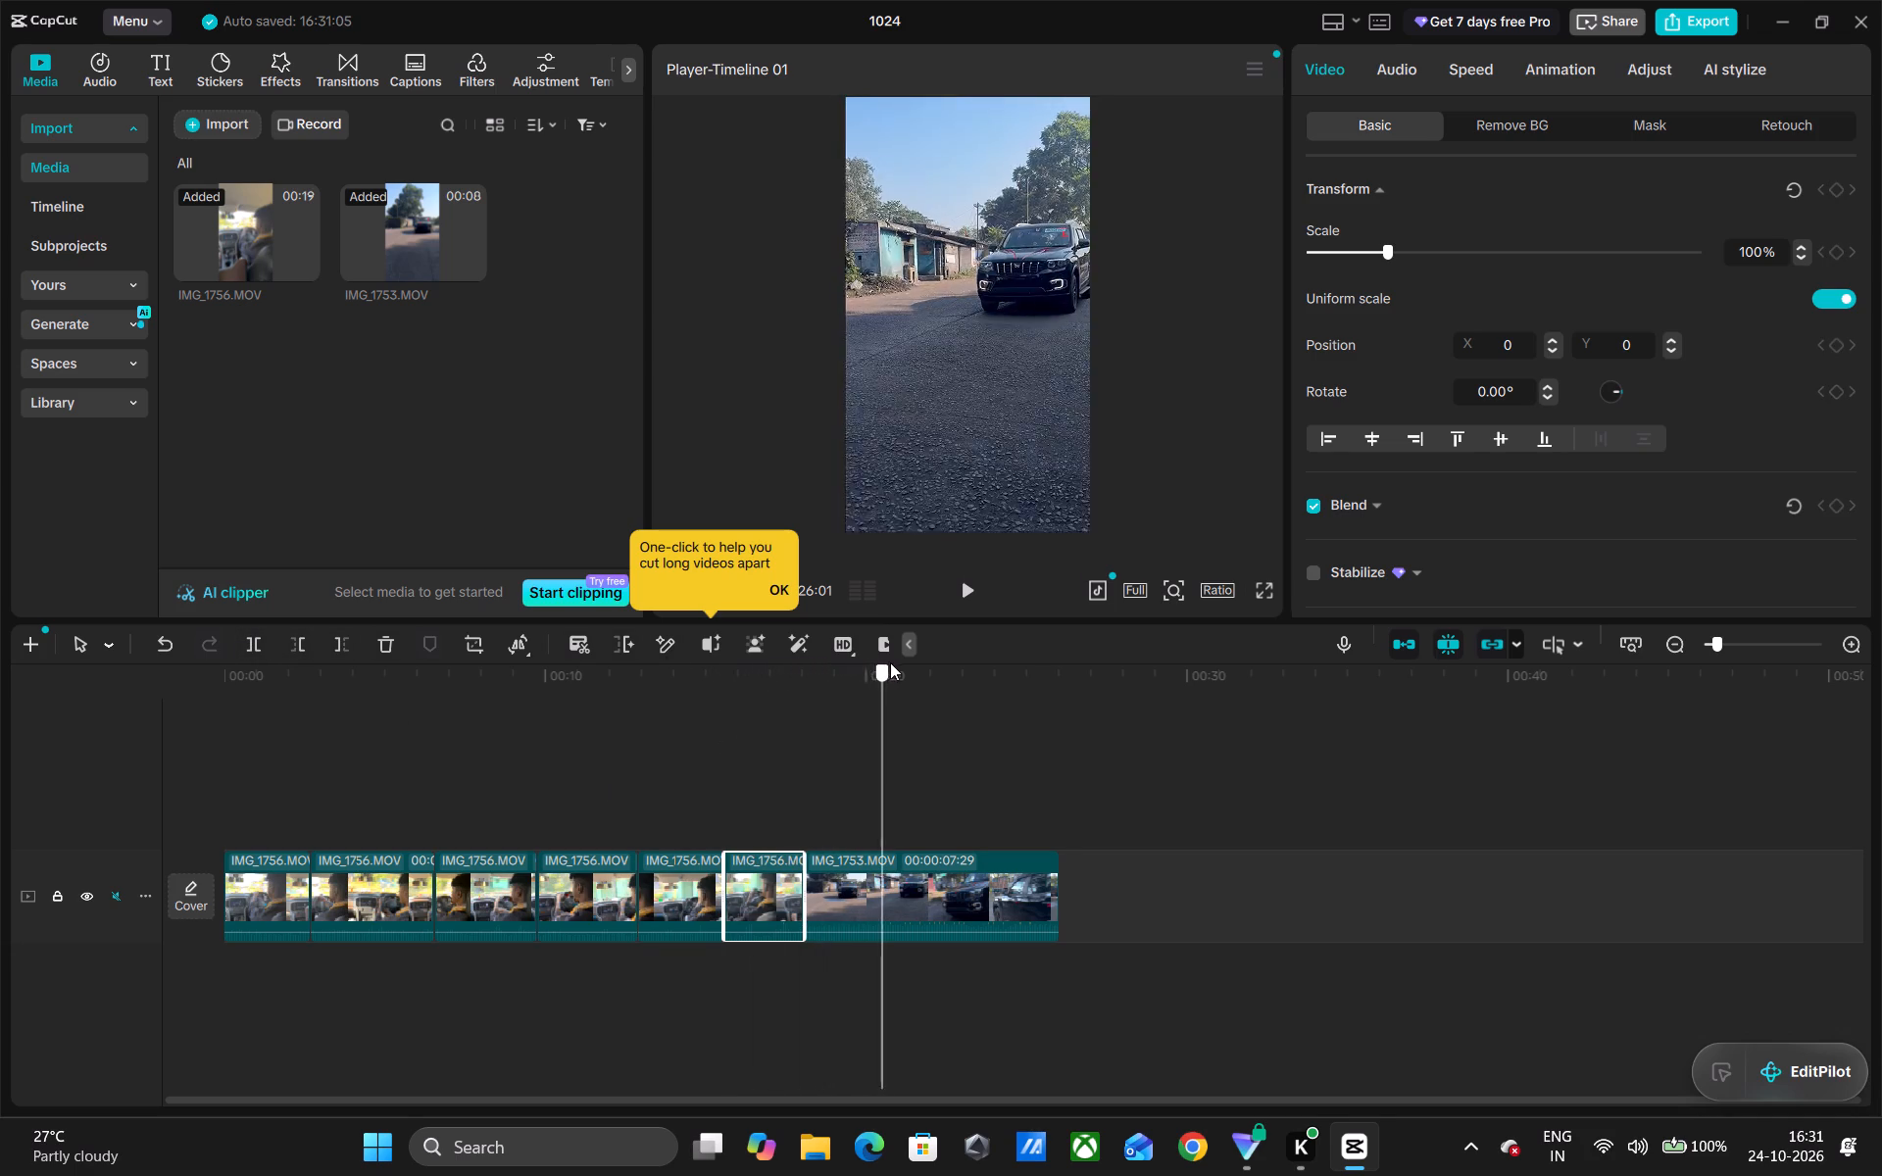
pyautogui.moveTo(890, 662); pyautogui.dragTo(931, 666)
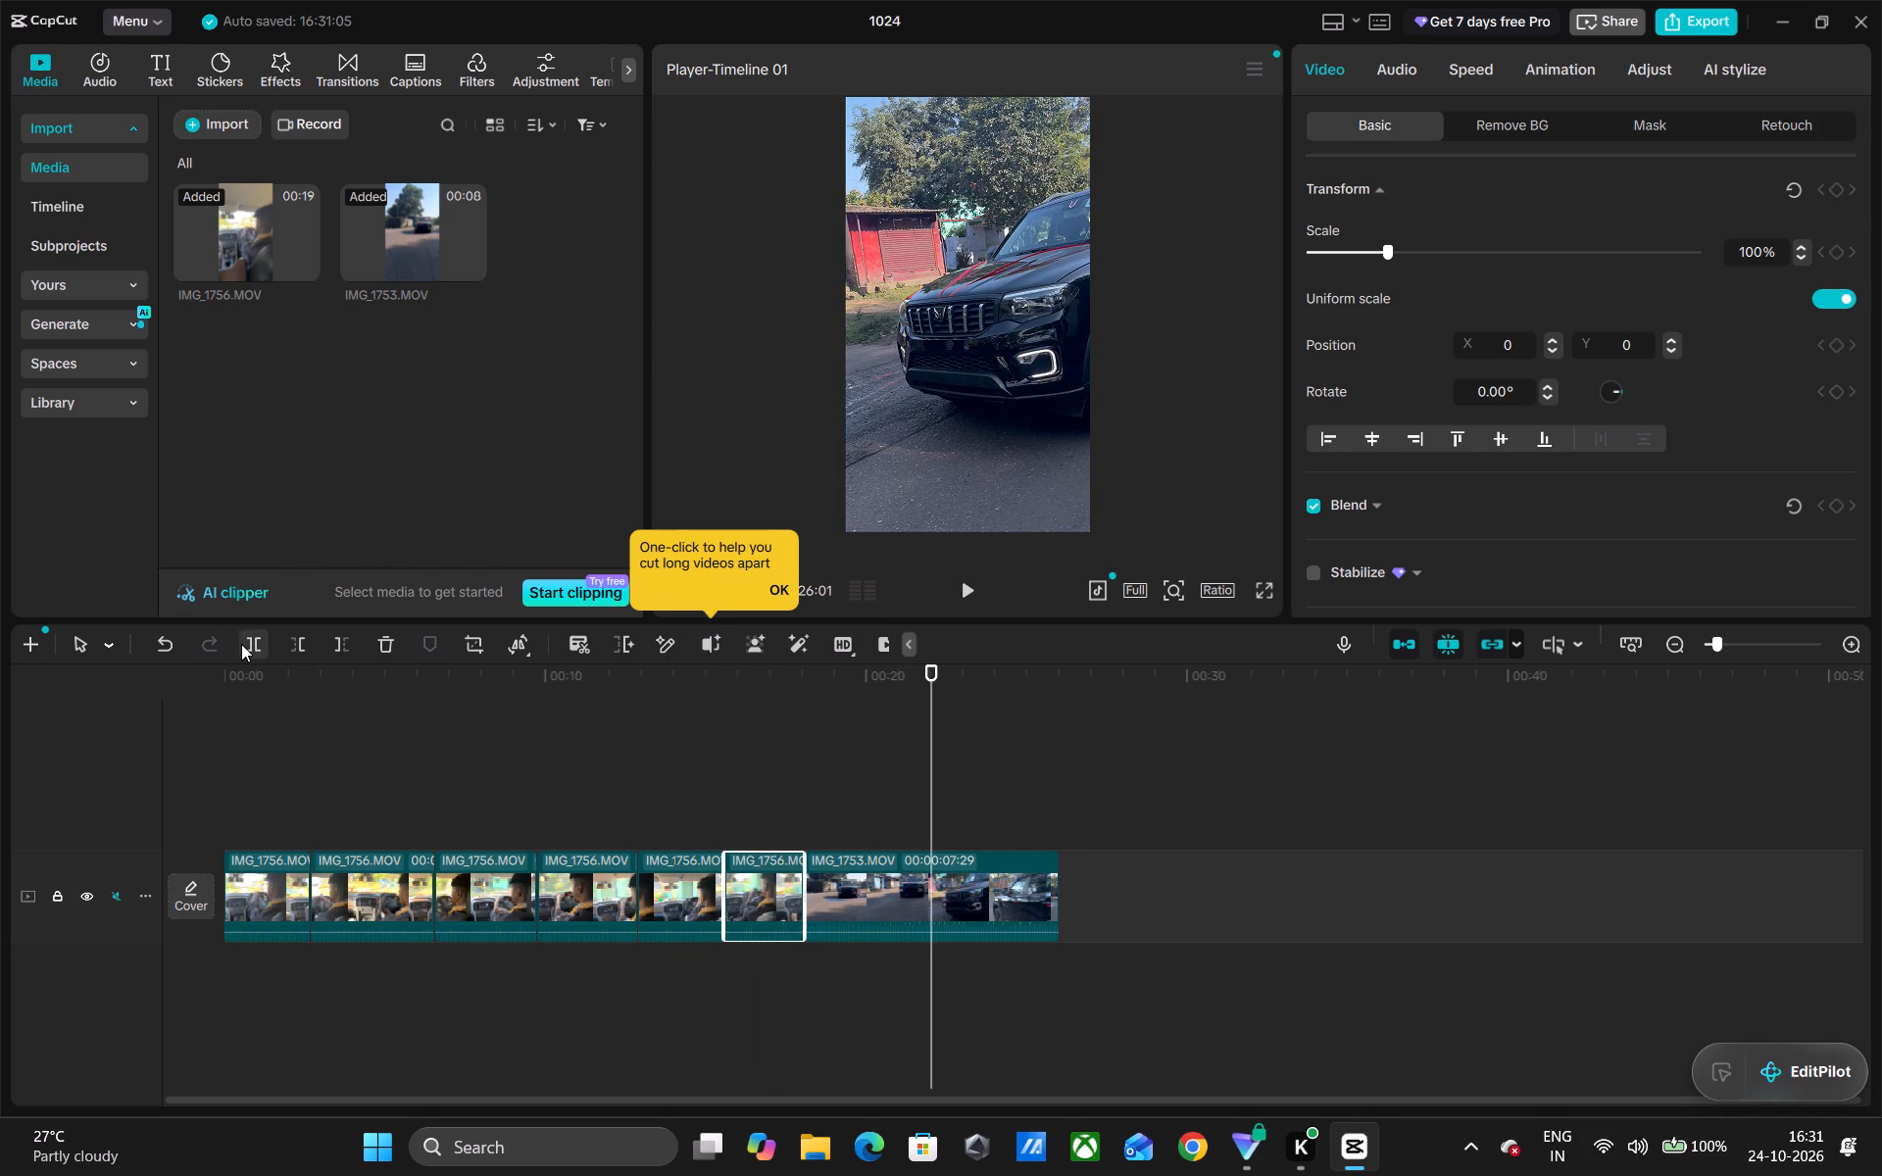
pyautogui.click(241, 644)
# Move the first IMG_1753.MOV segment to second place, directly after the opening IMG_1756.MOV segment.
pyautogui.click(896, 897)
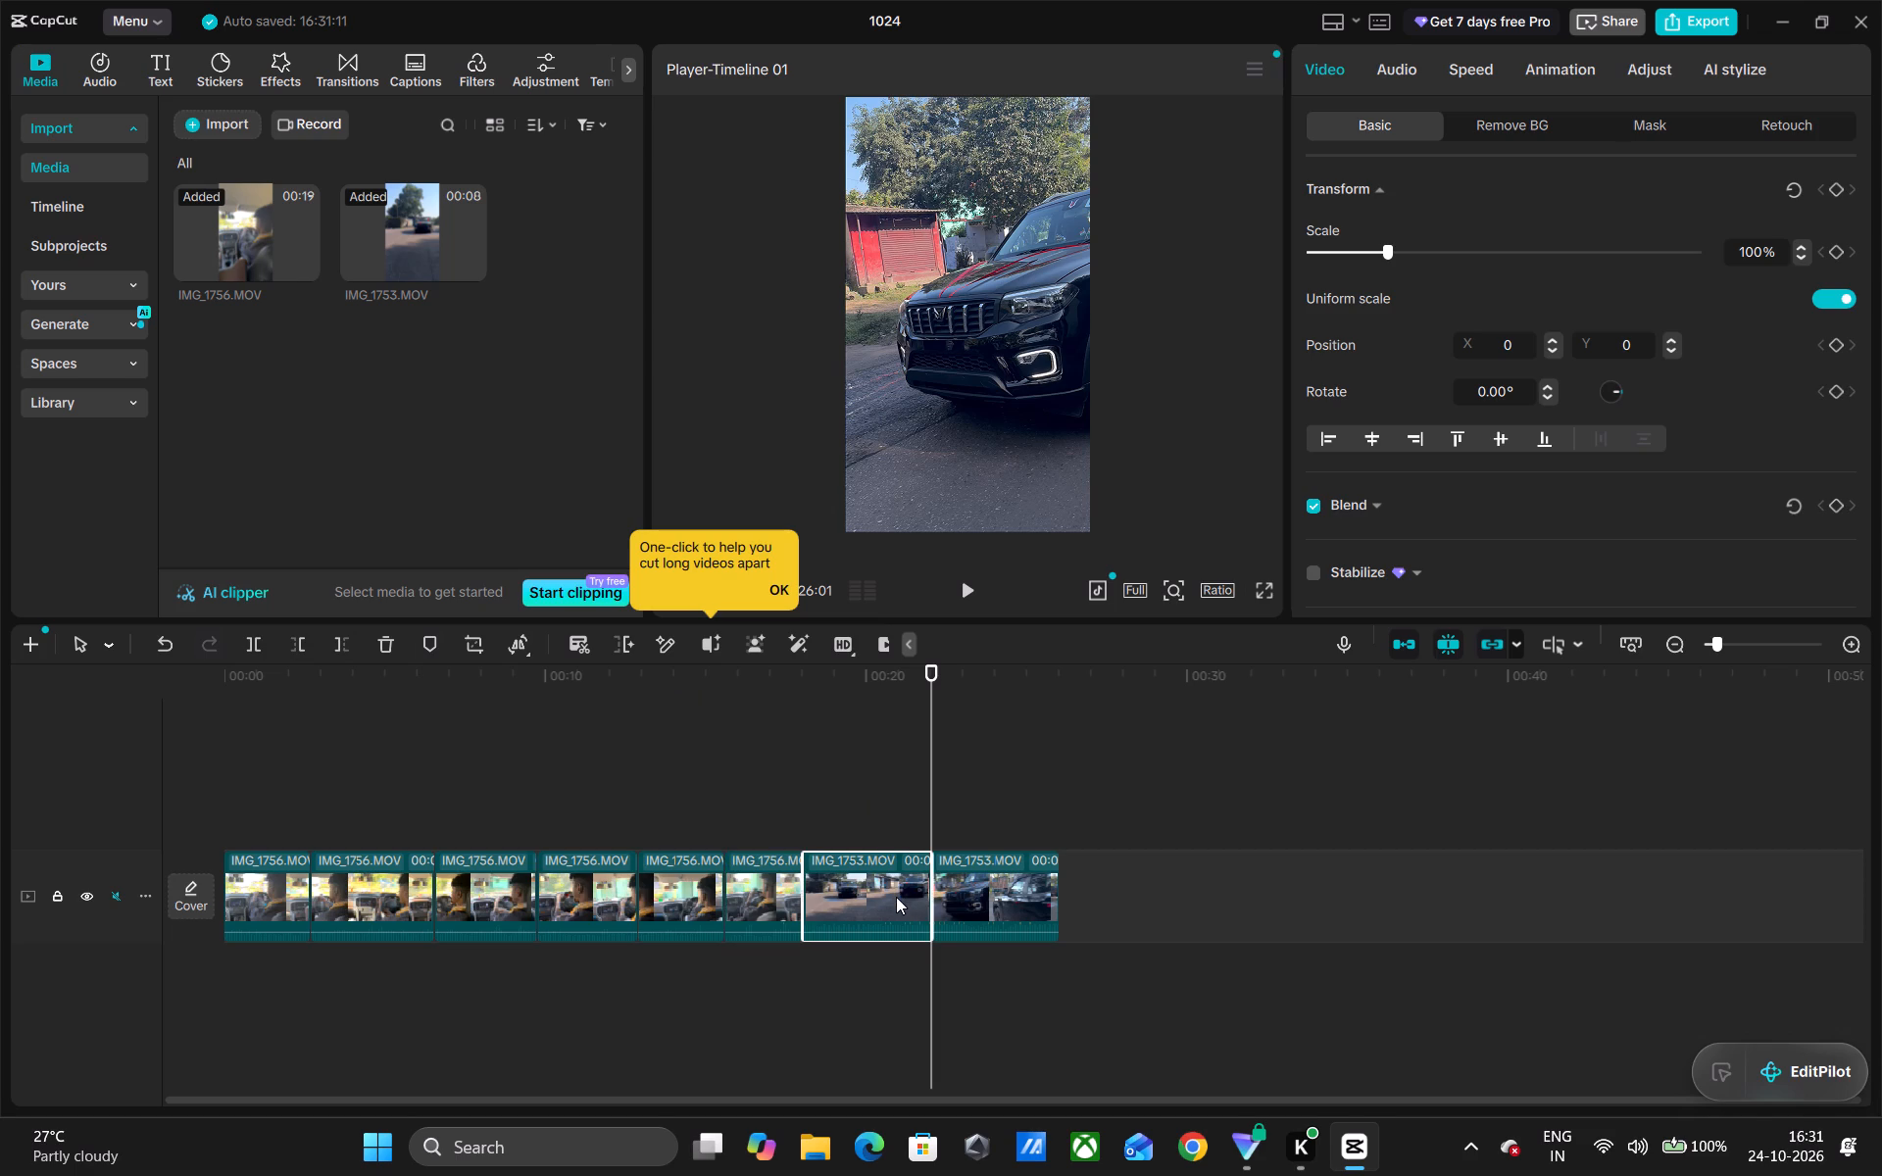
pyautogui.moveTo(894, 897); pyautogui.dragTo(370, 896)
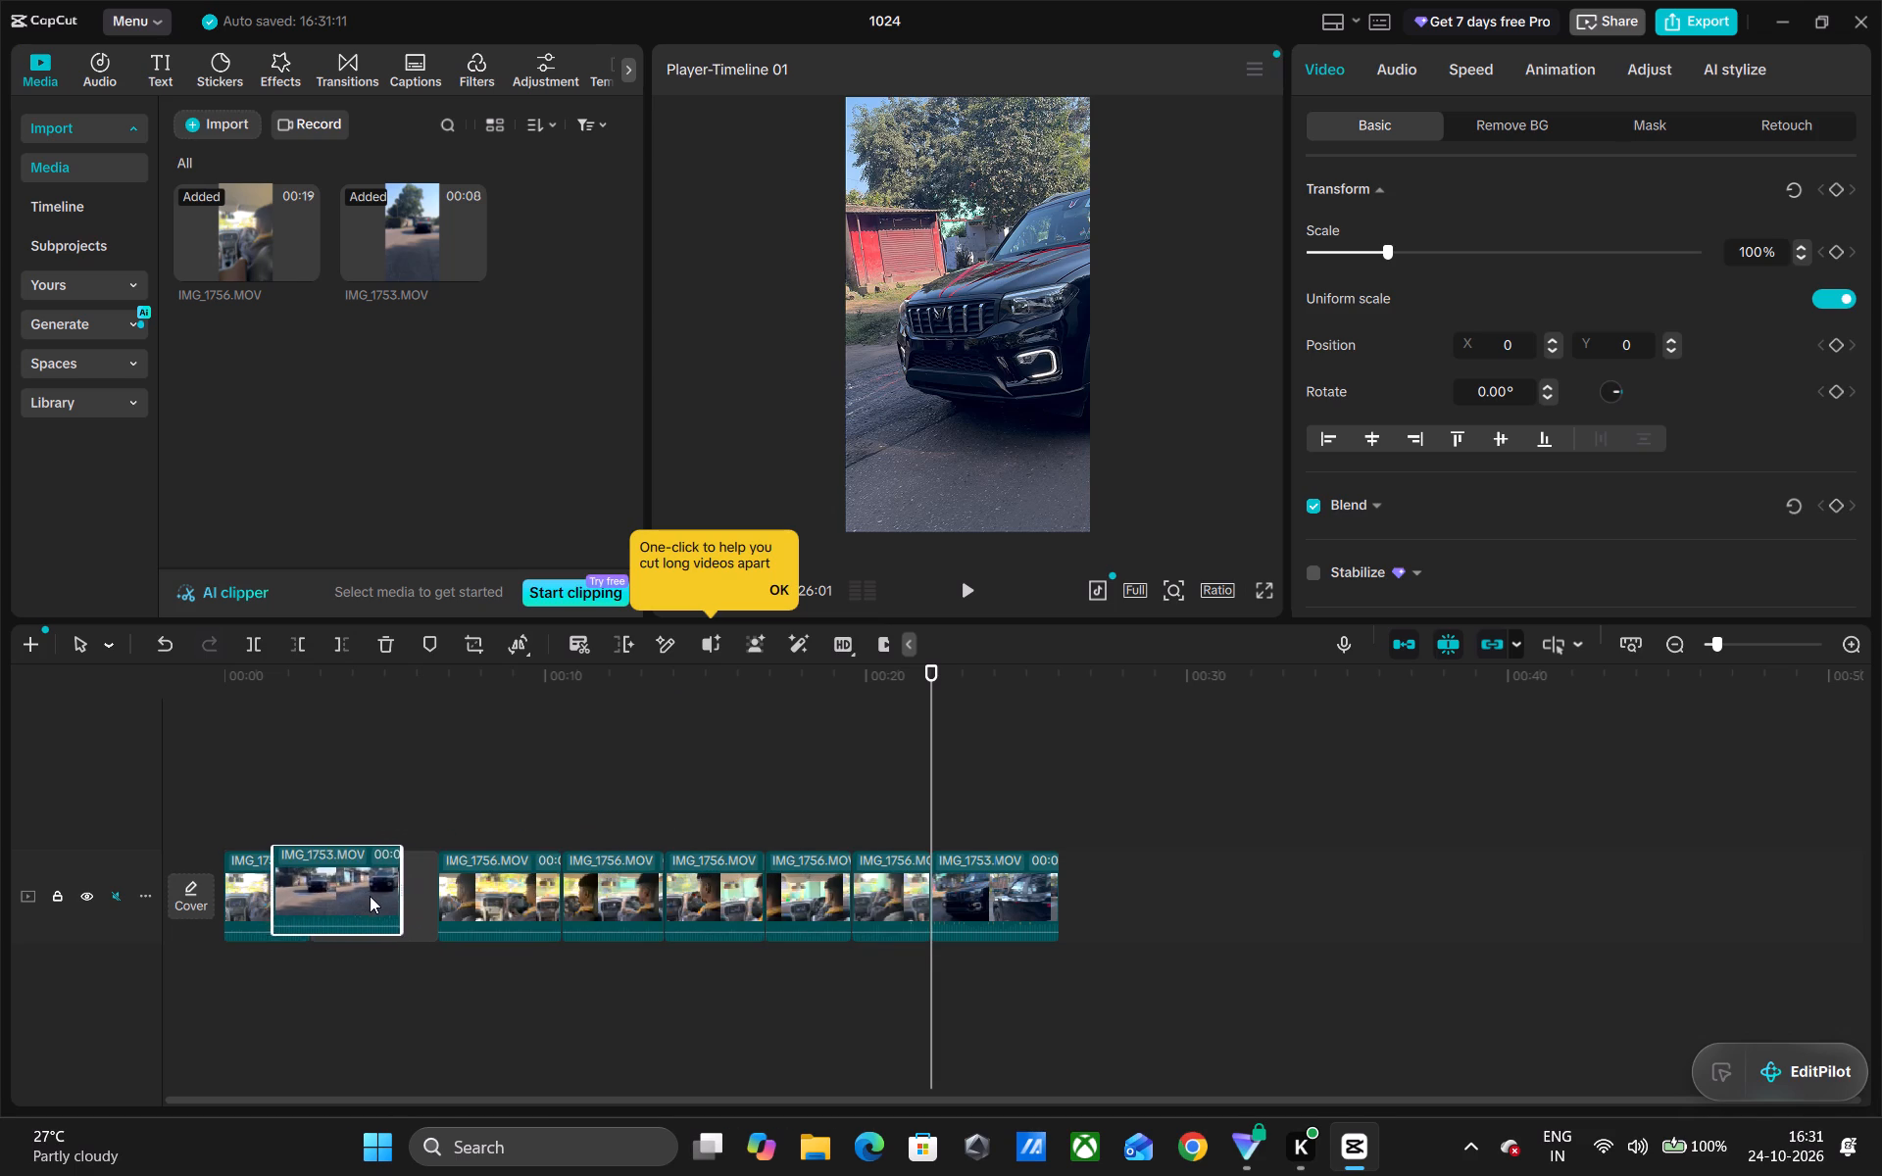
pyautogui.moveTo(370, 896); pyautogui.dragTo(365, 901)
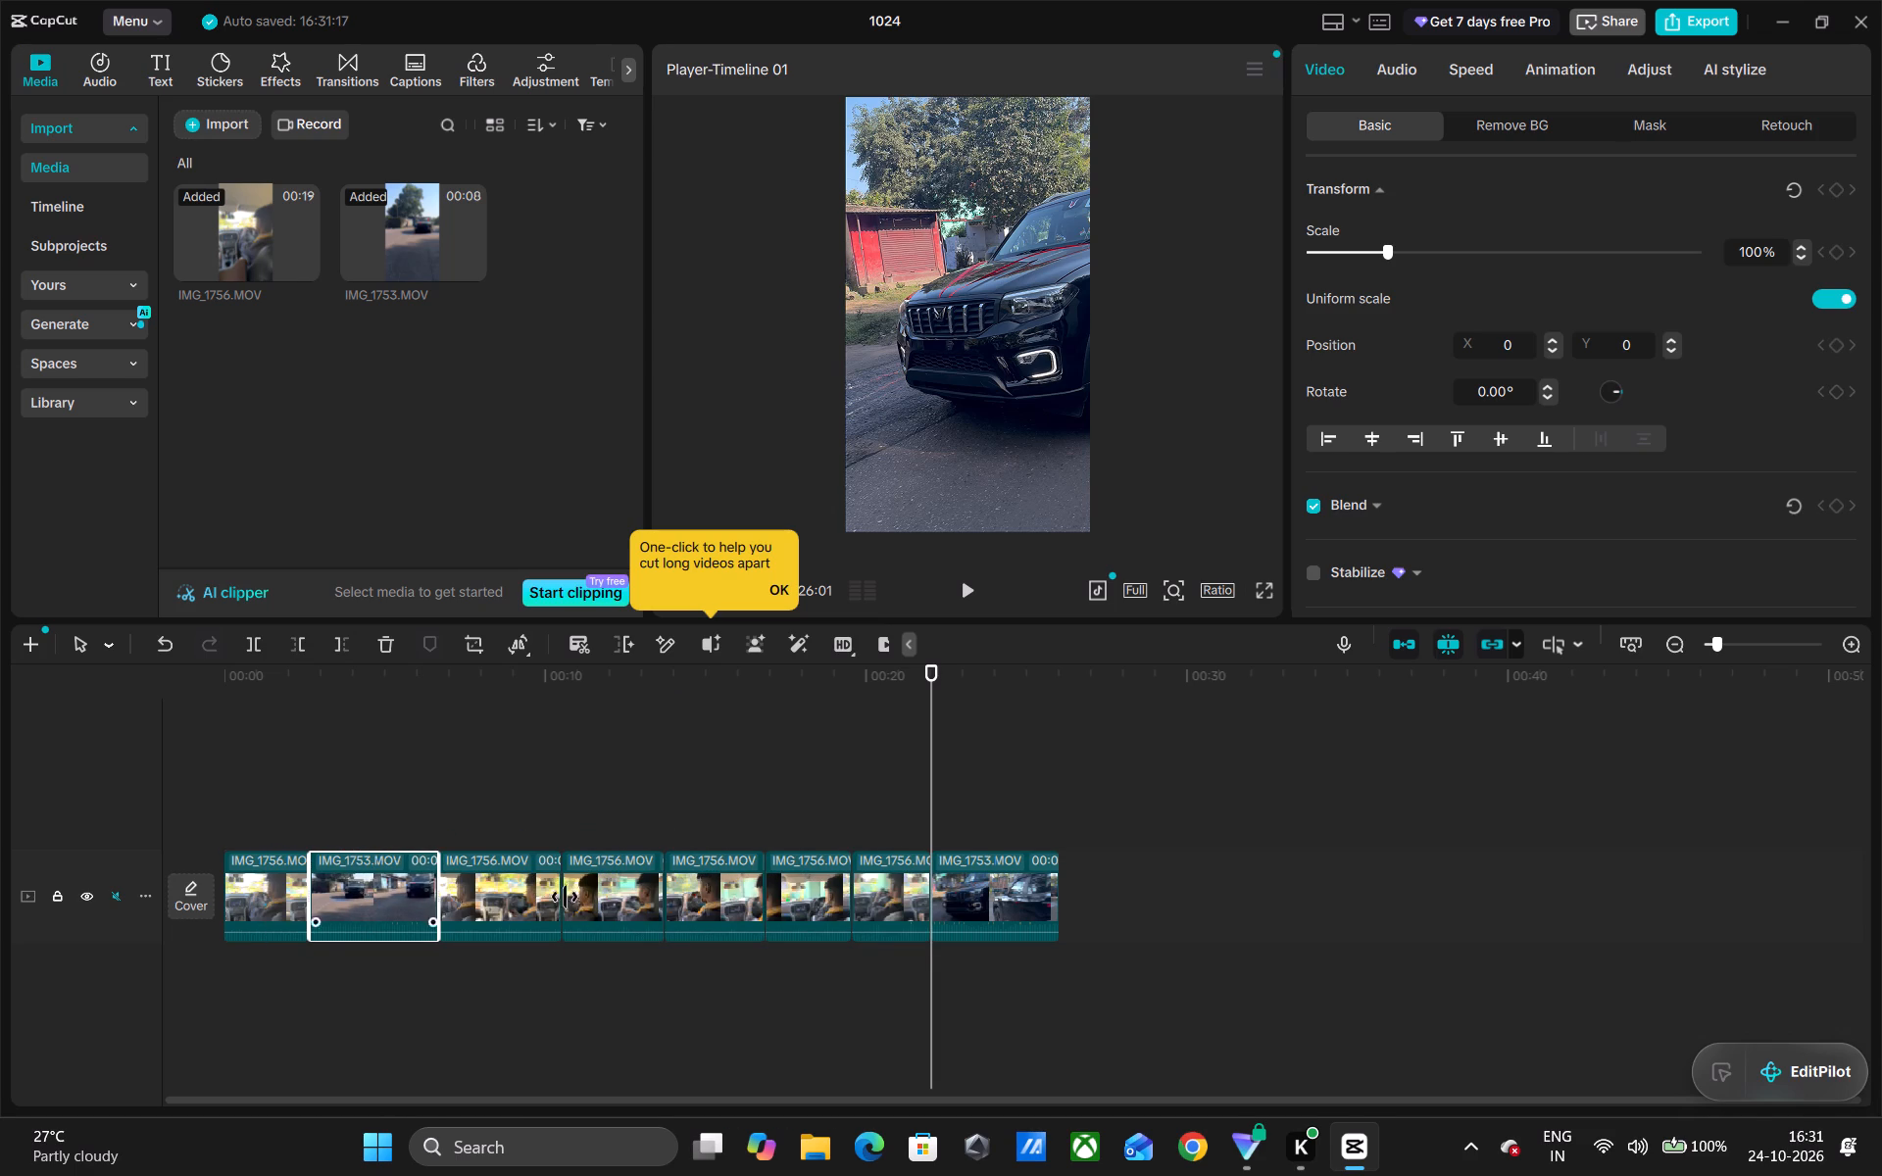
# Move the other IMG_1753.MOV segment to fourth place, directly after the second IMG_1756.MOV segment.
pyautogui.moveTo(1003, 877); pyautogui.dragTo(589, 893)
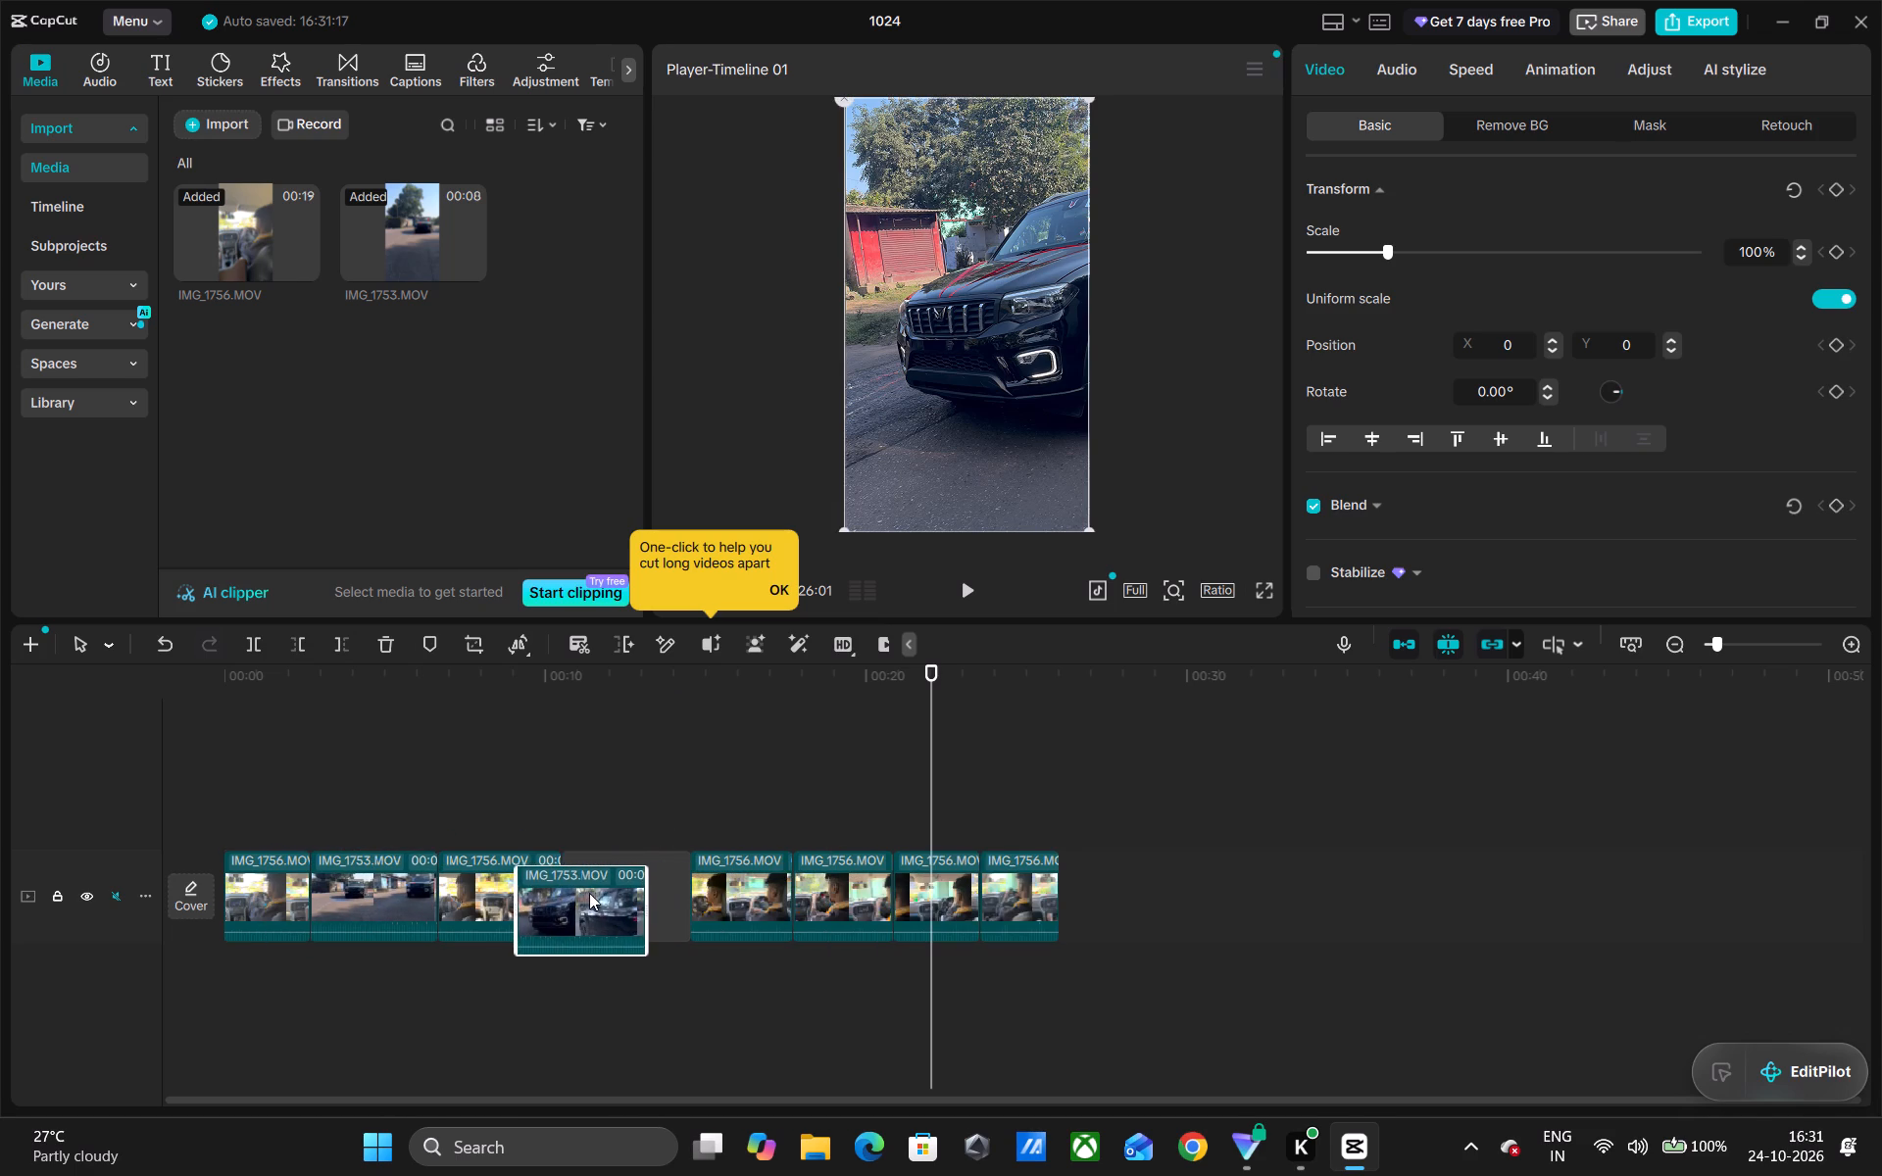
pyautogui.moveTo(589, 893); pyautogui.dragTo(648, 879)
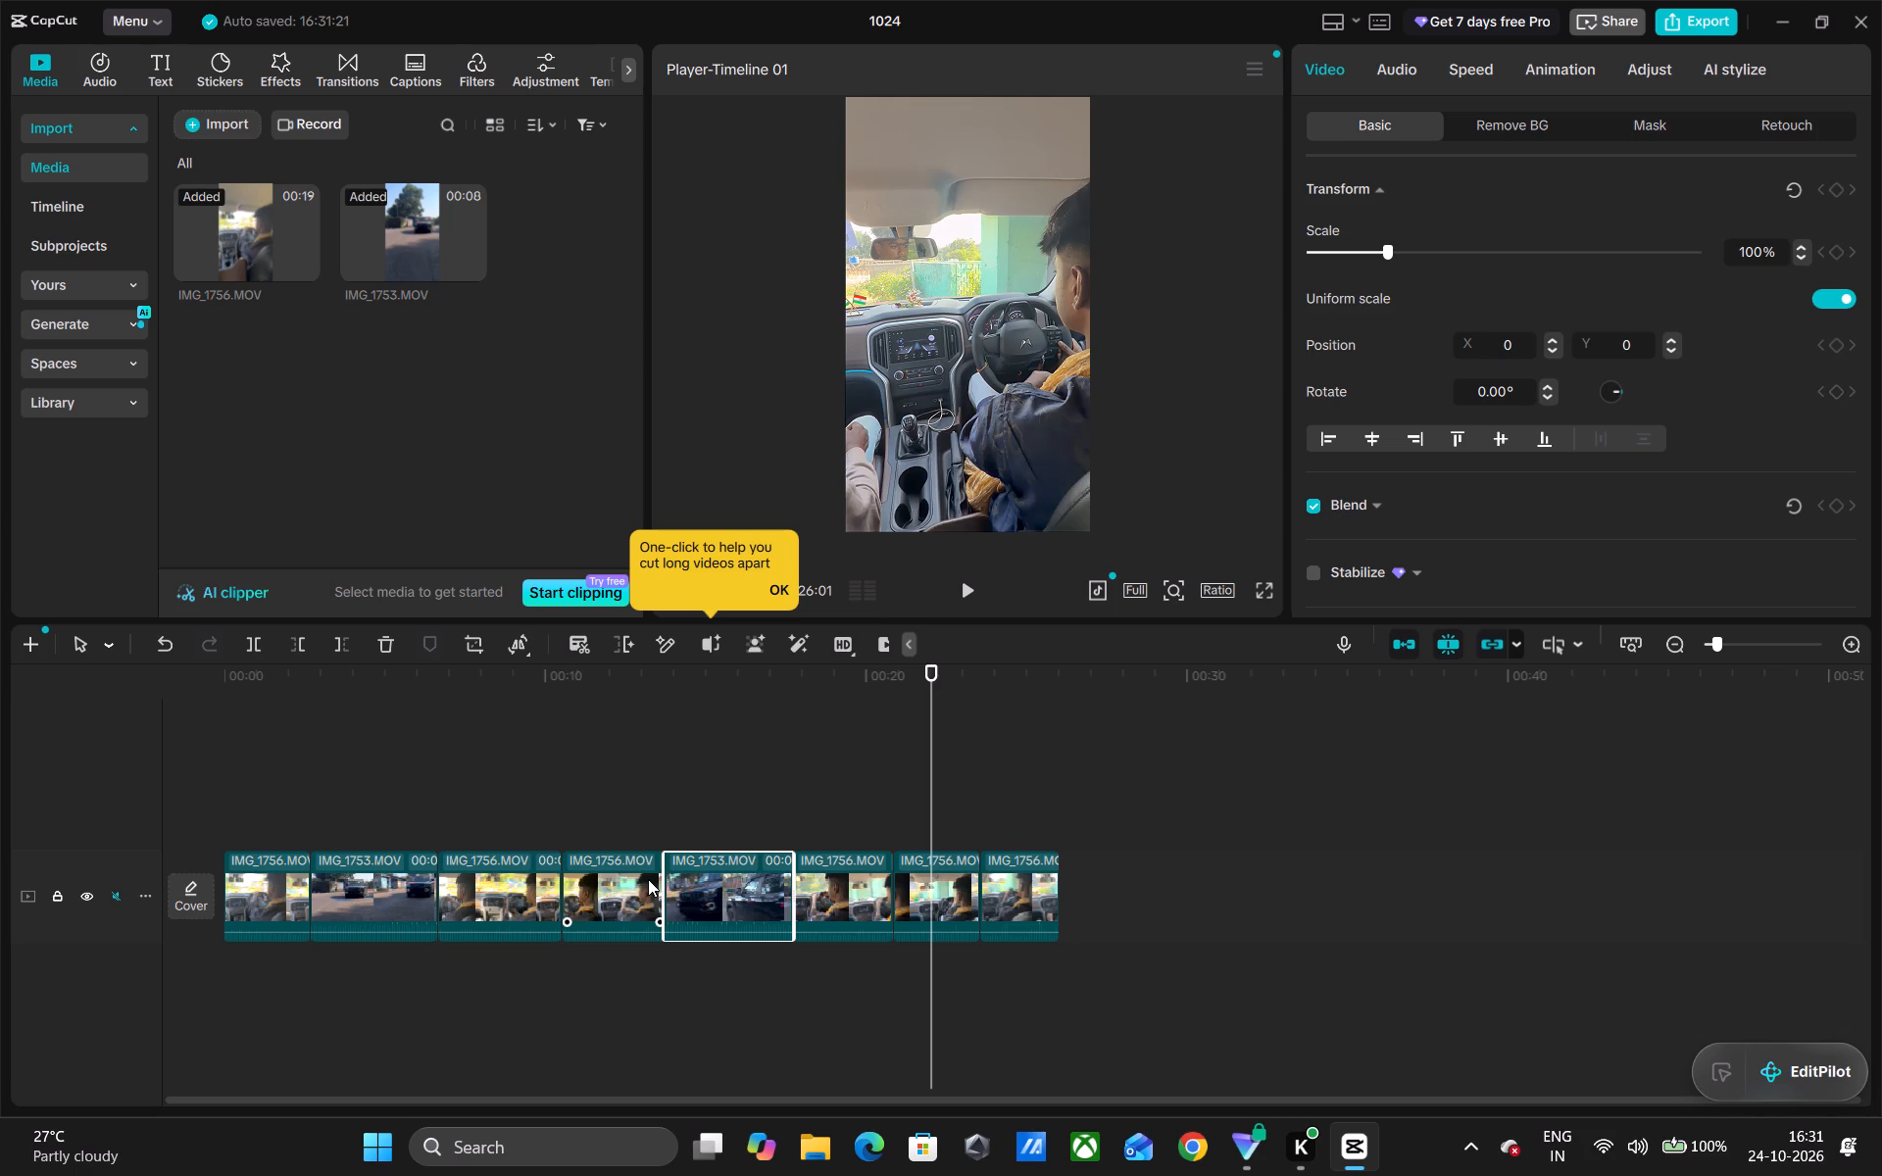
pyautogui.moveTo(719, 895); pyautogui.dragTo(598, 887)
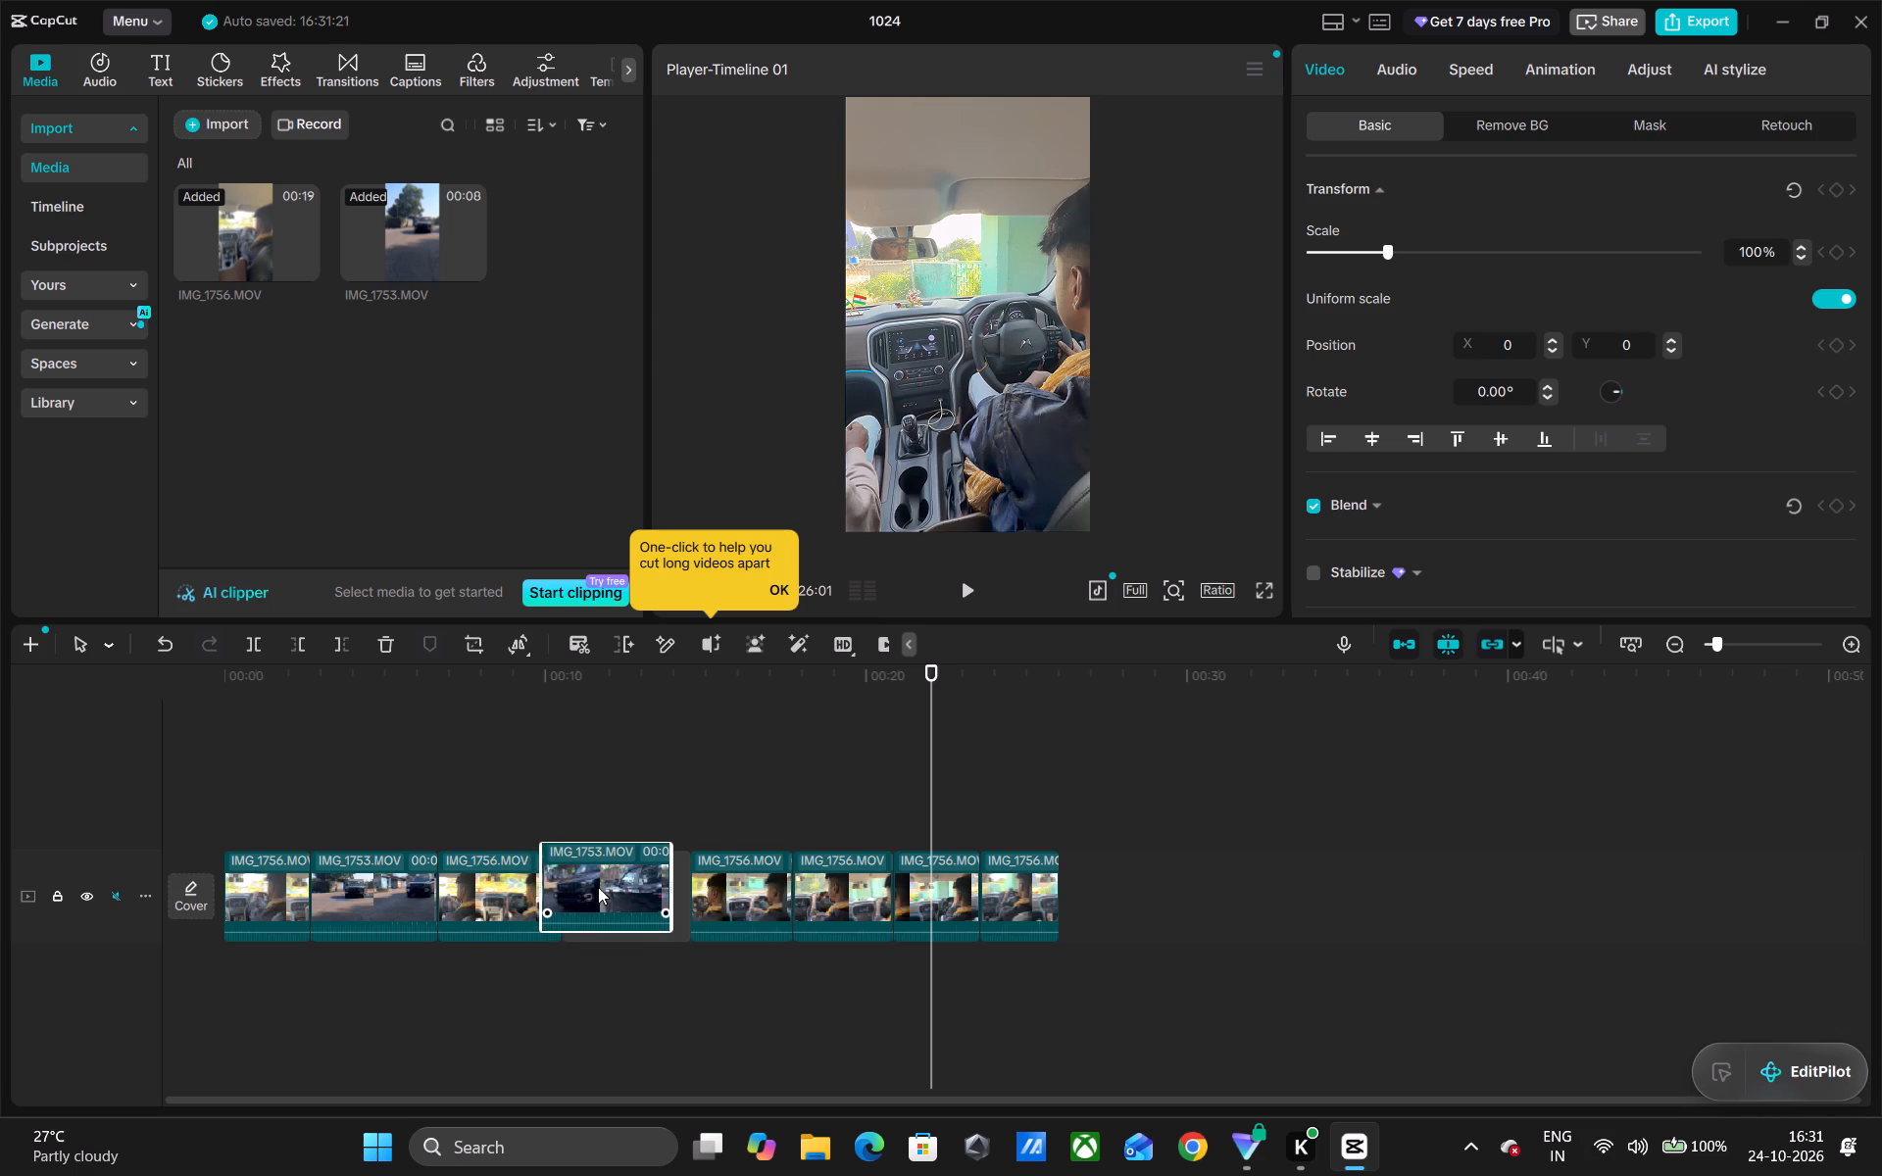
pyautogui.moveTo(598, 887); pyautogui.dragTo(598, 894)
# Delete all four IMG_1756.MOV segments that follow the second IMG_1753.MOV segment, so the sequence keeps only its first four segments.
pyautogui.click(756, 906)
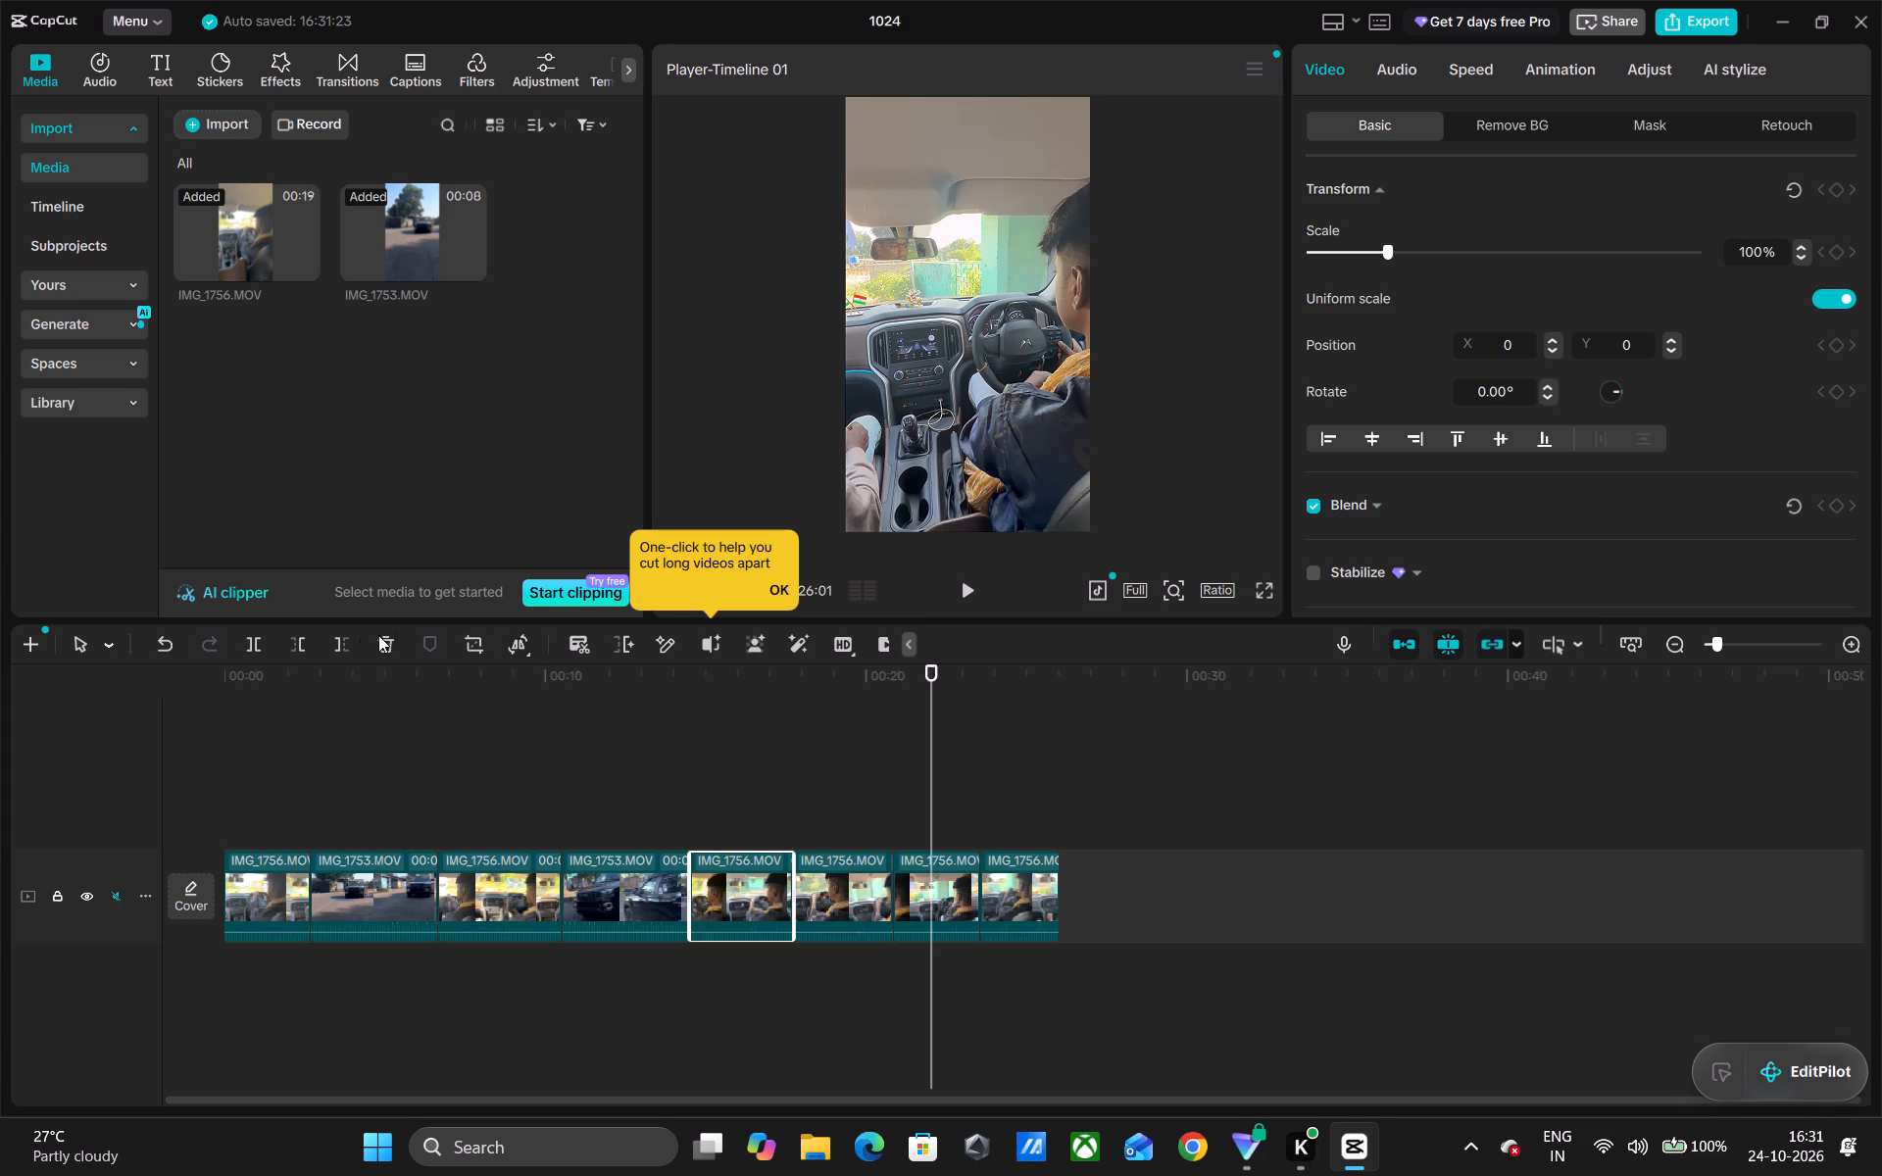
pyautogui.click(906, 648)
pyautogui.click(910, 644)
pyautogui.rightClick(733, 901)
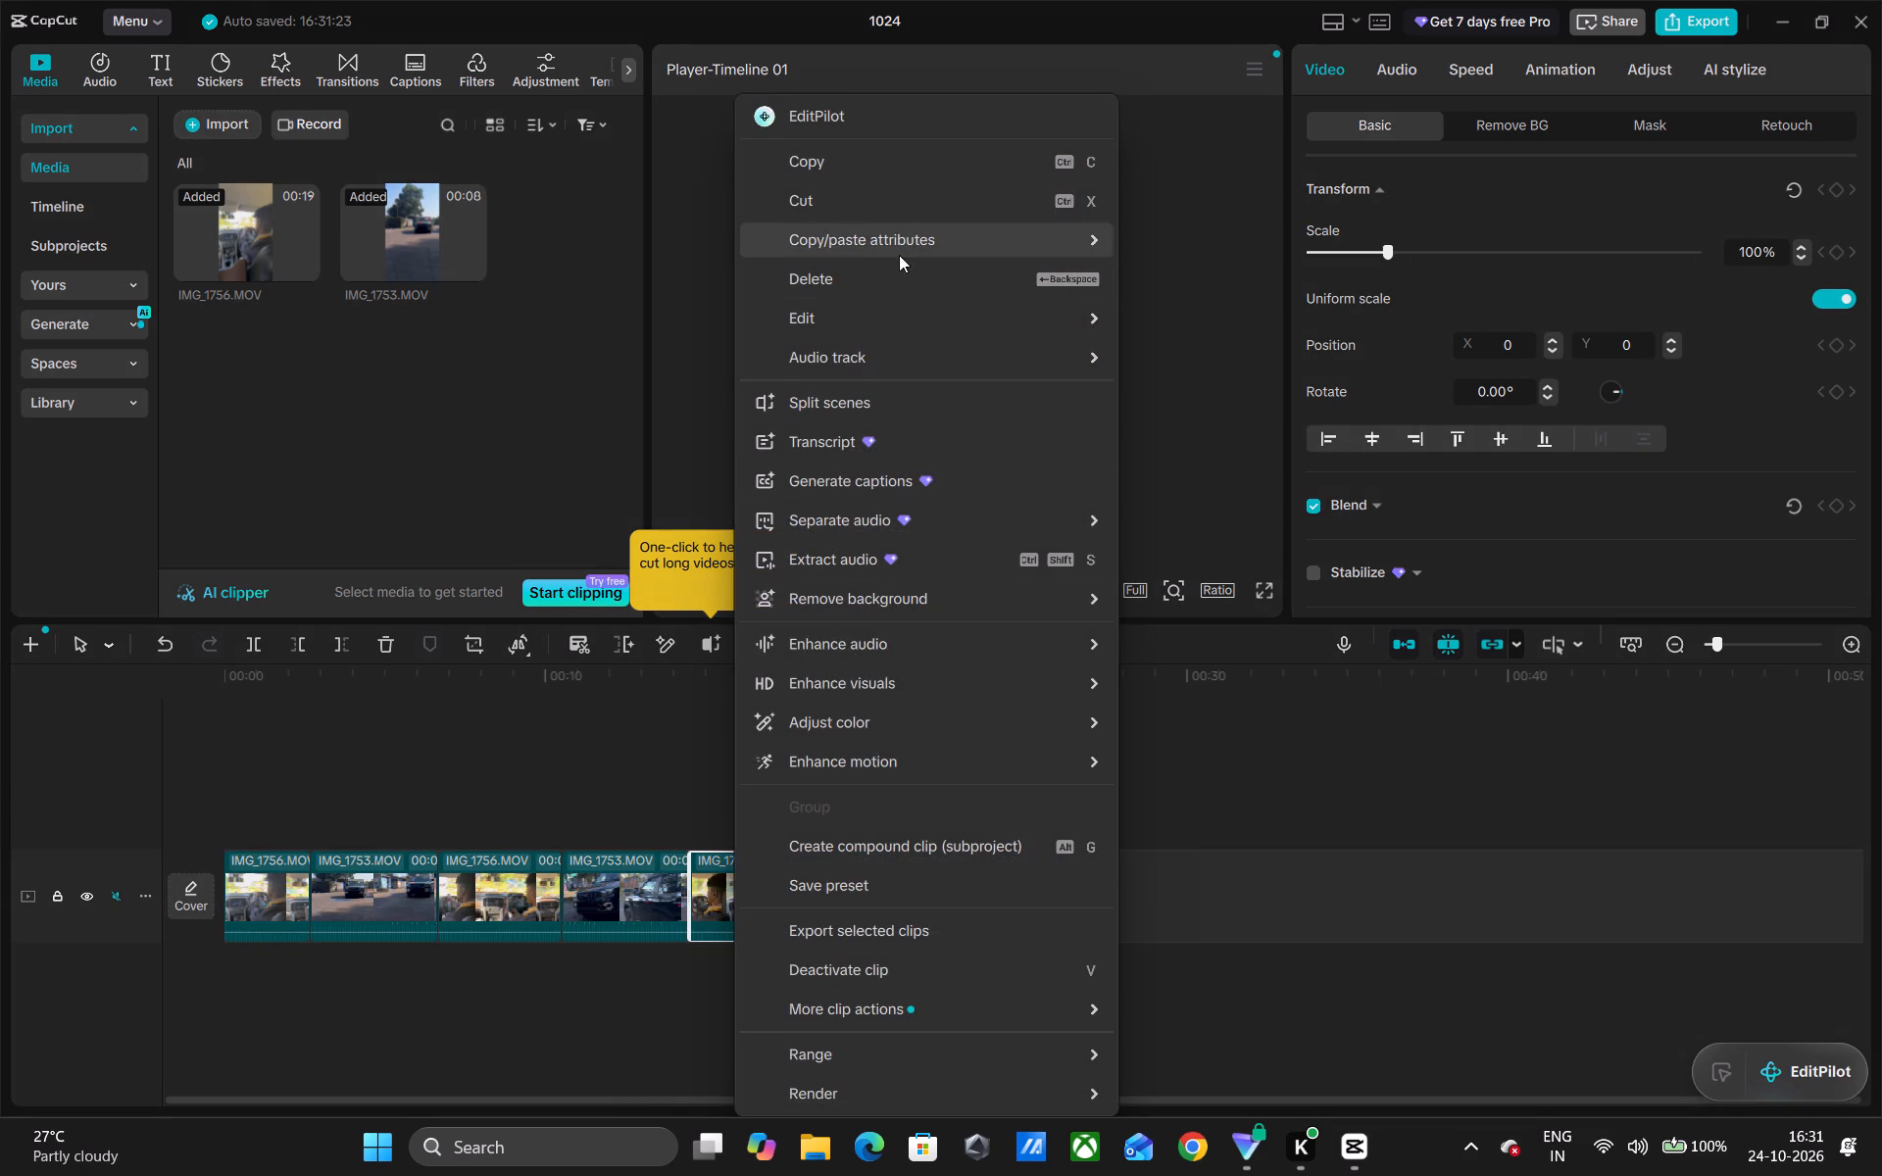
pyautogui.click(870, 262)
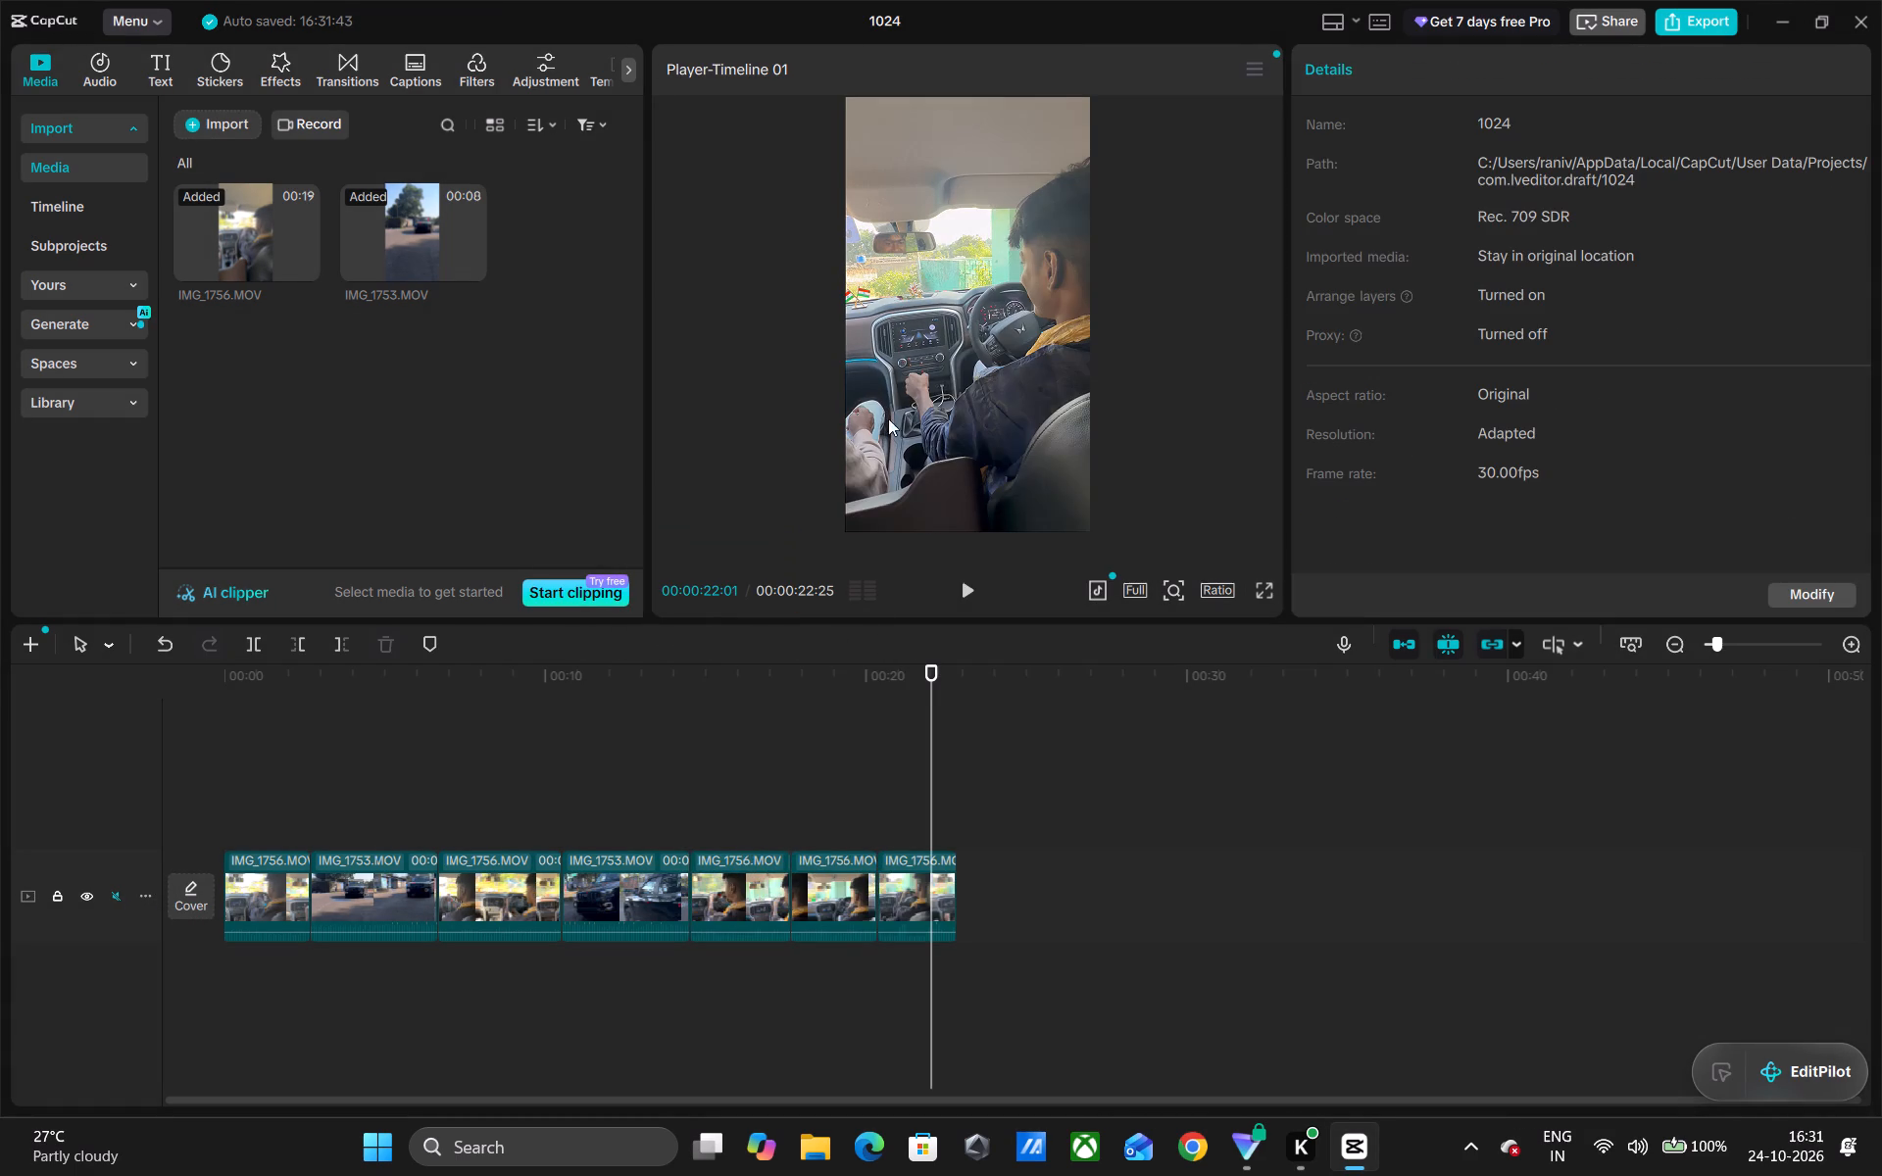
pyautogui.click(774, 888)
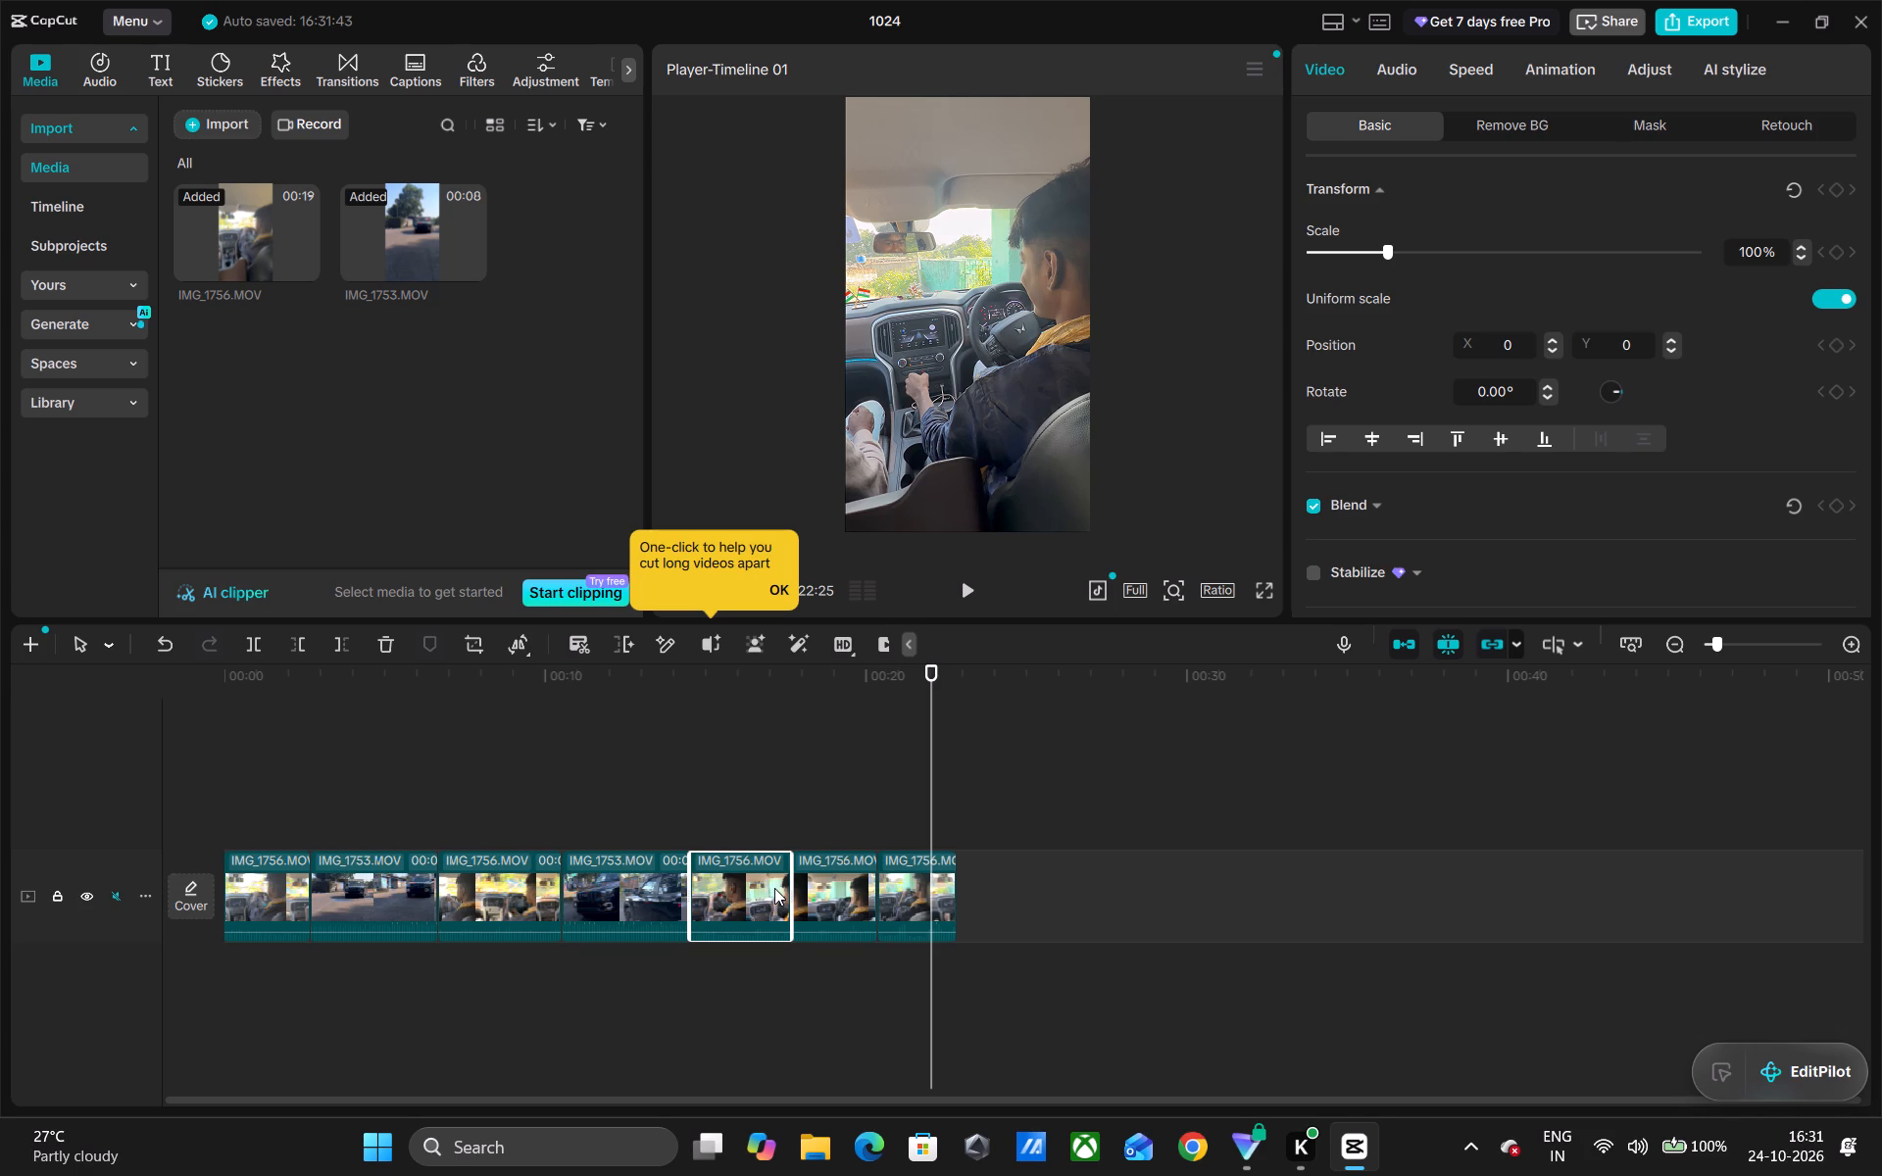
pyautogui.press('BackSpace')
pyautogui.press('Right')
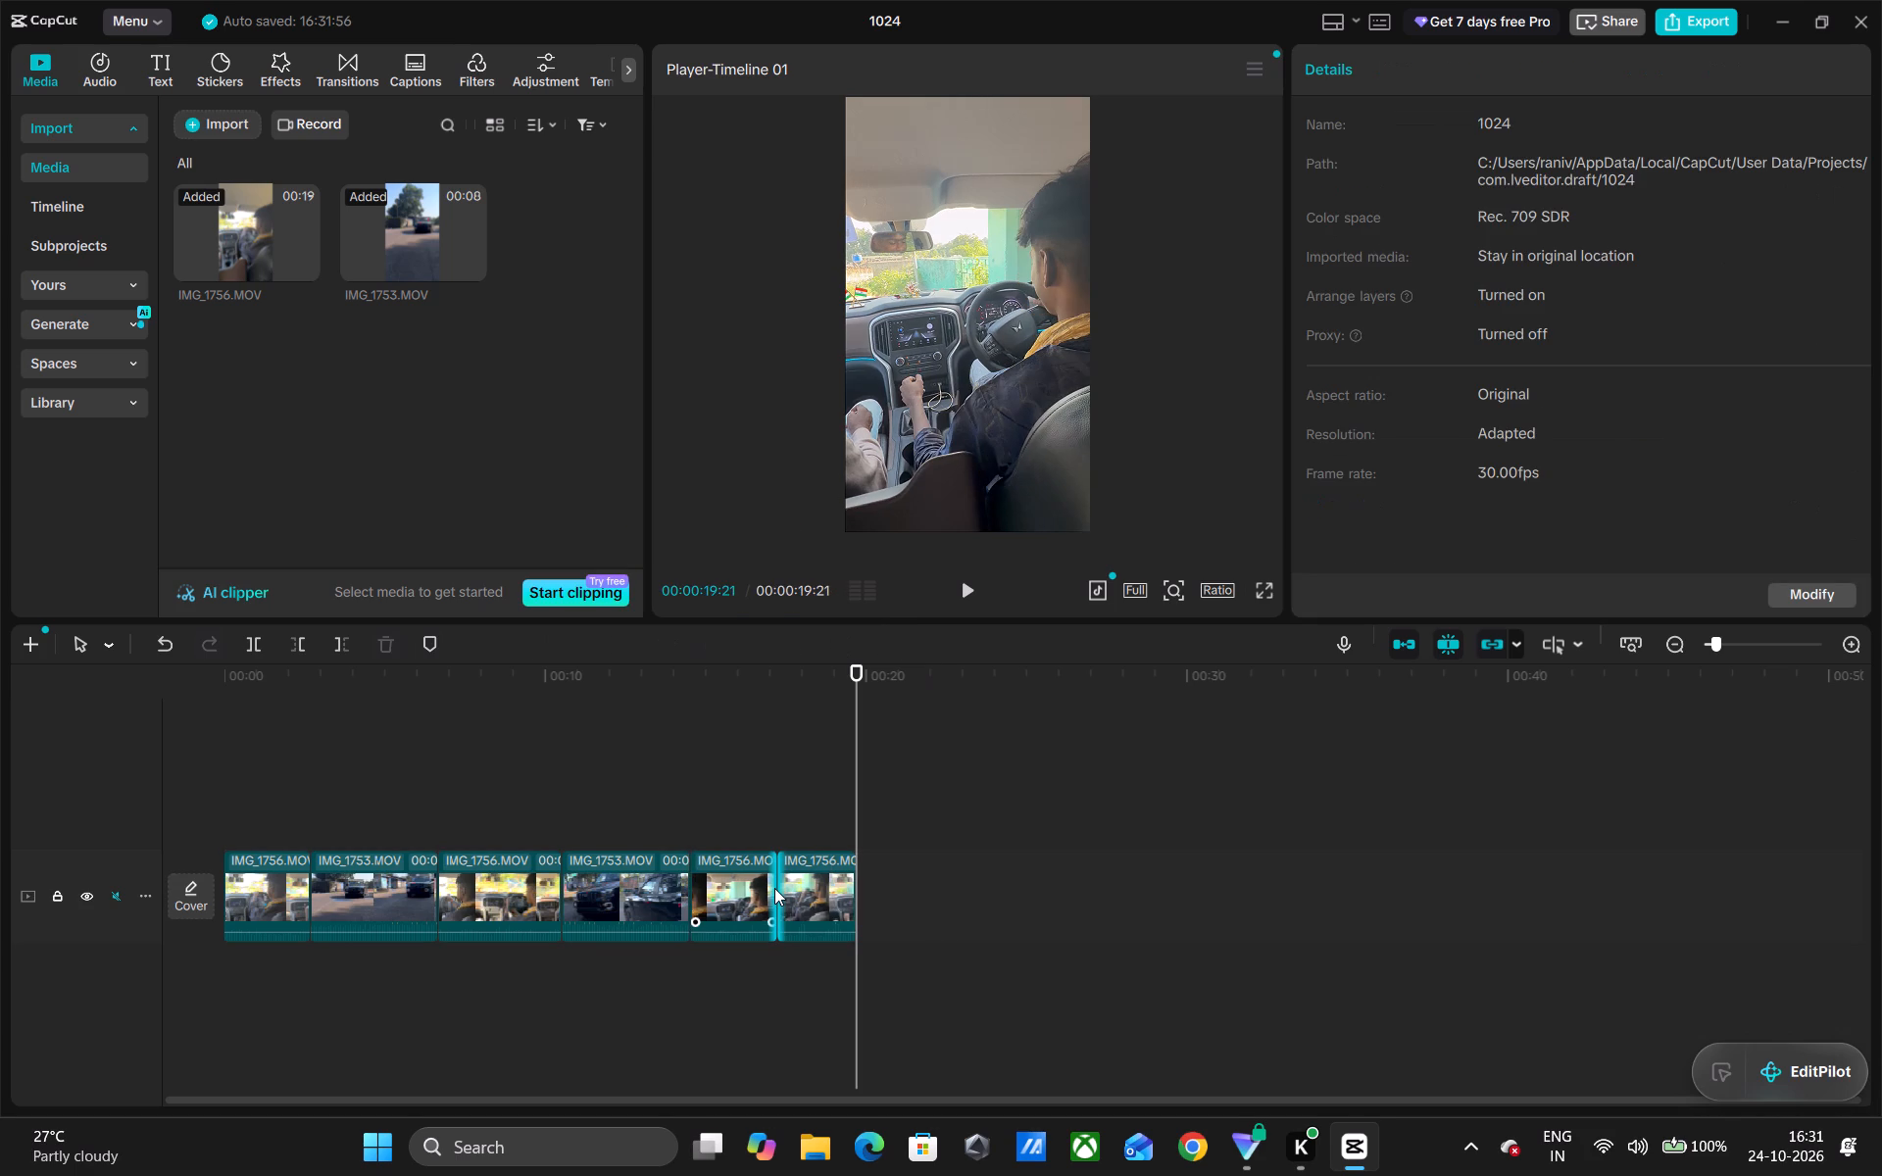
pyautogui.click(732, 882)
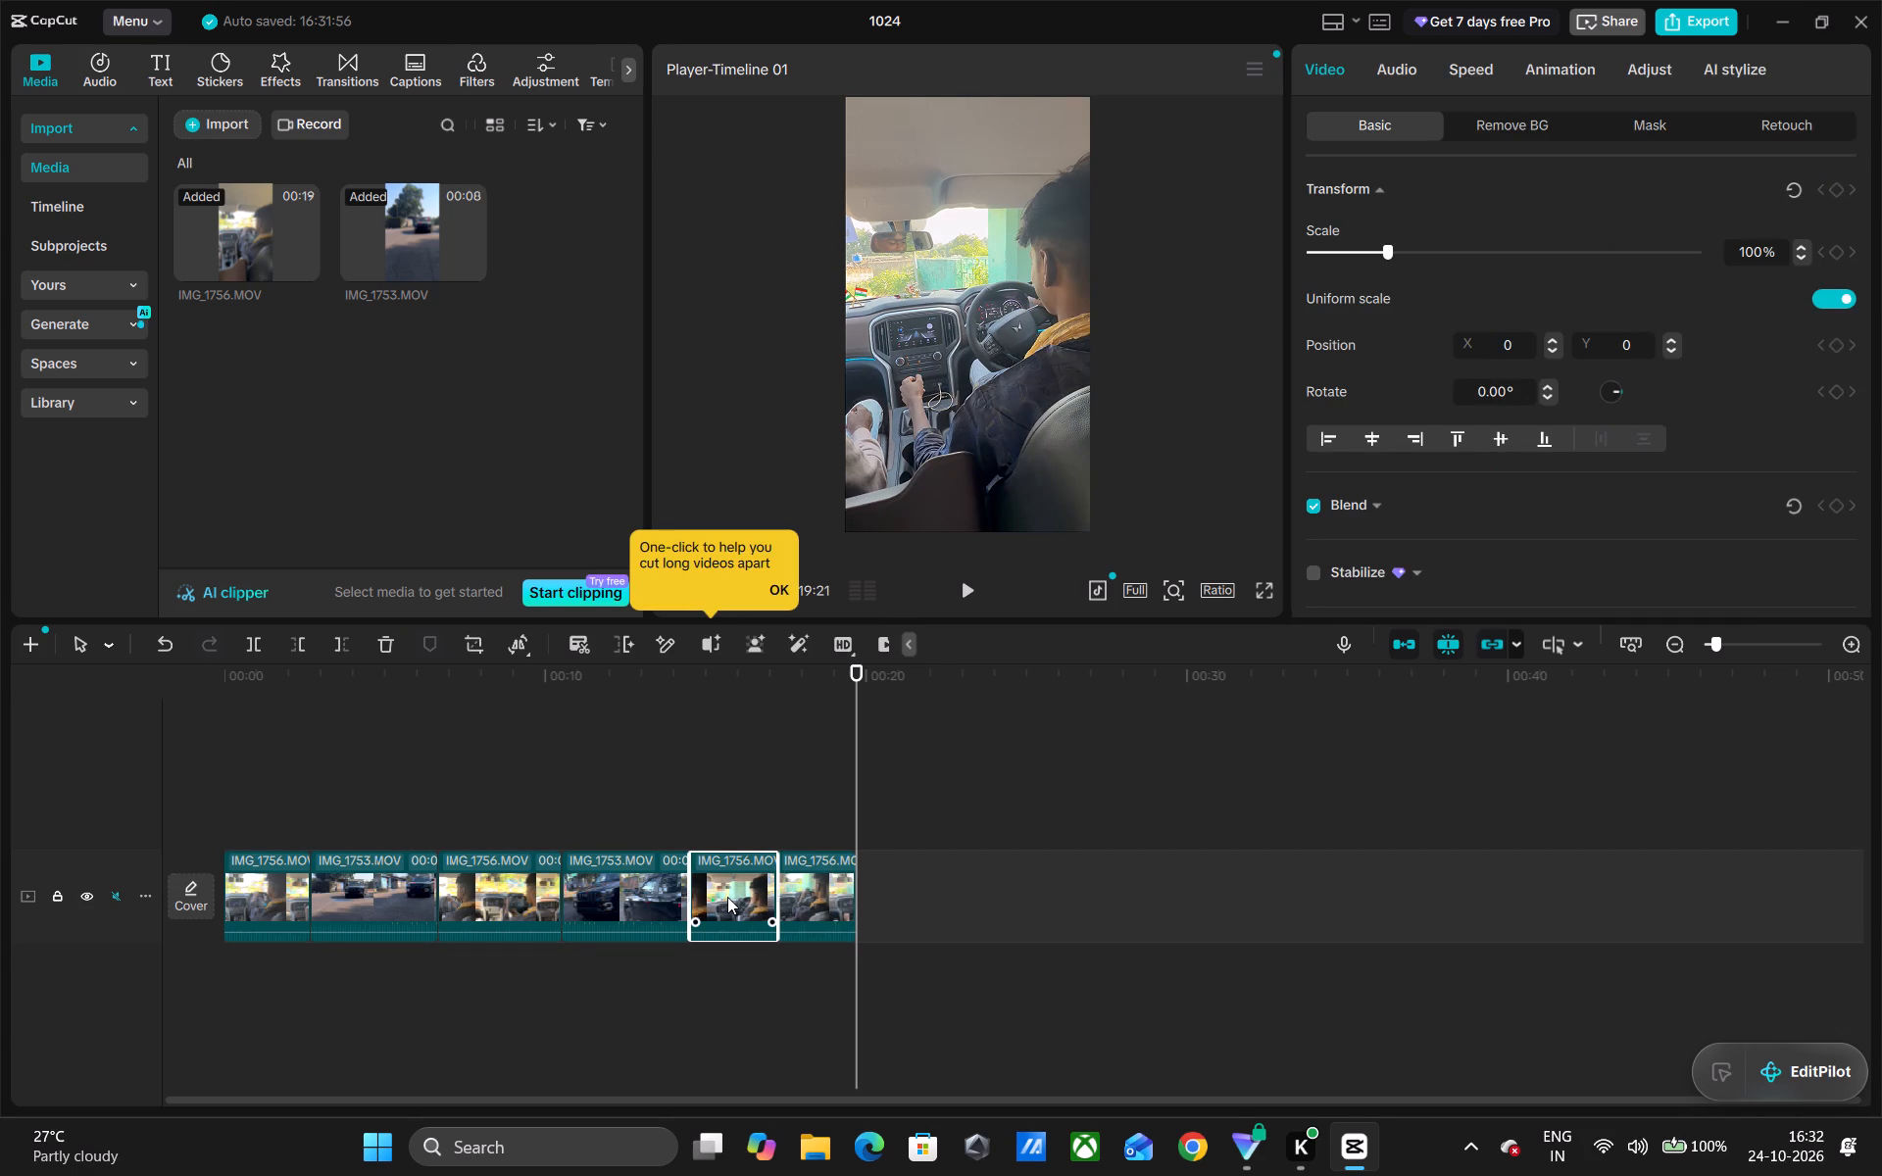
pyautogui.press('BackSpace')
pyautogui.click(749, 900)
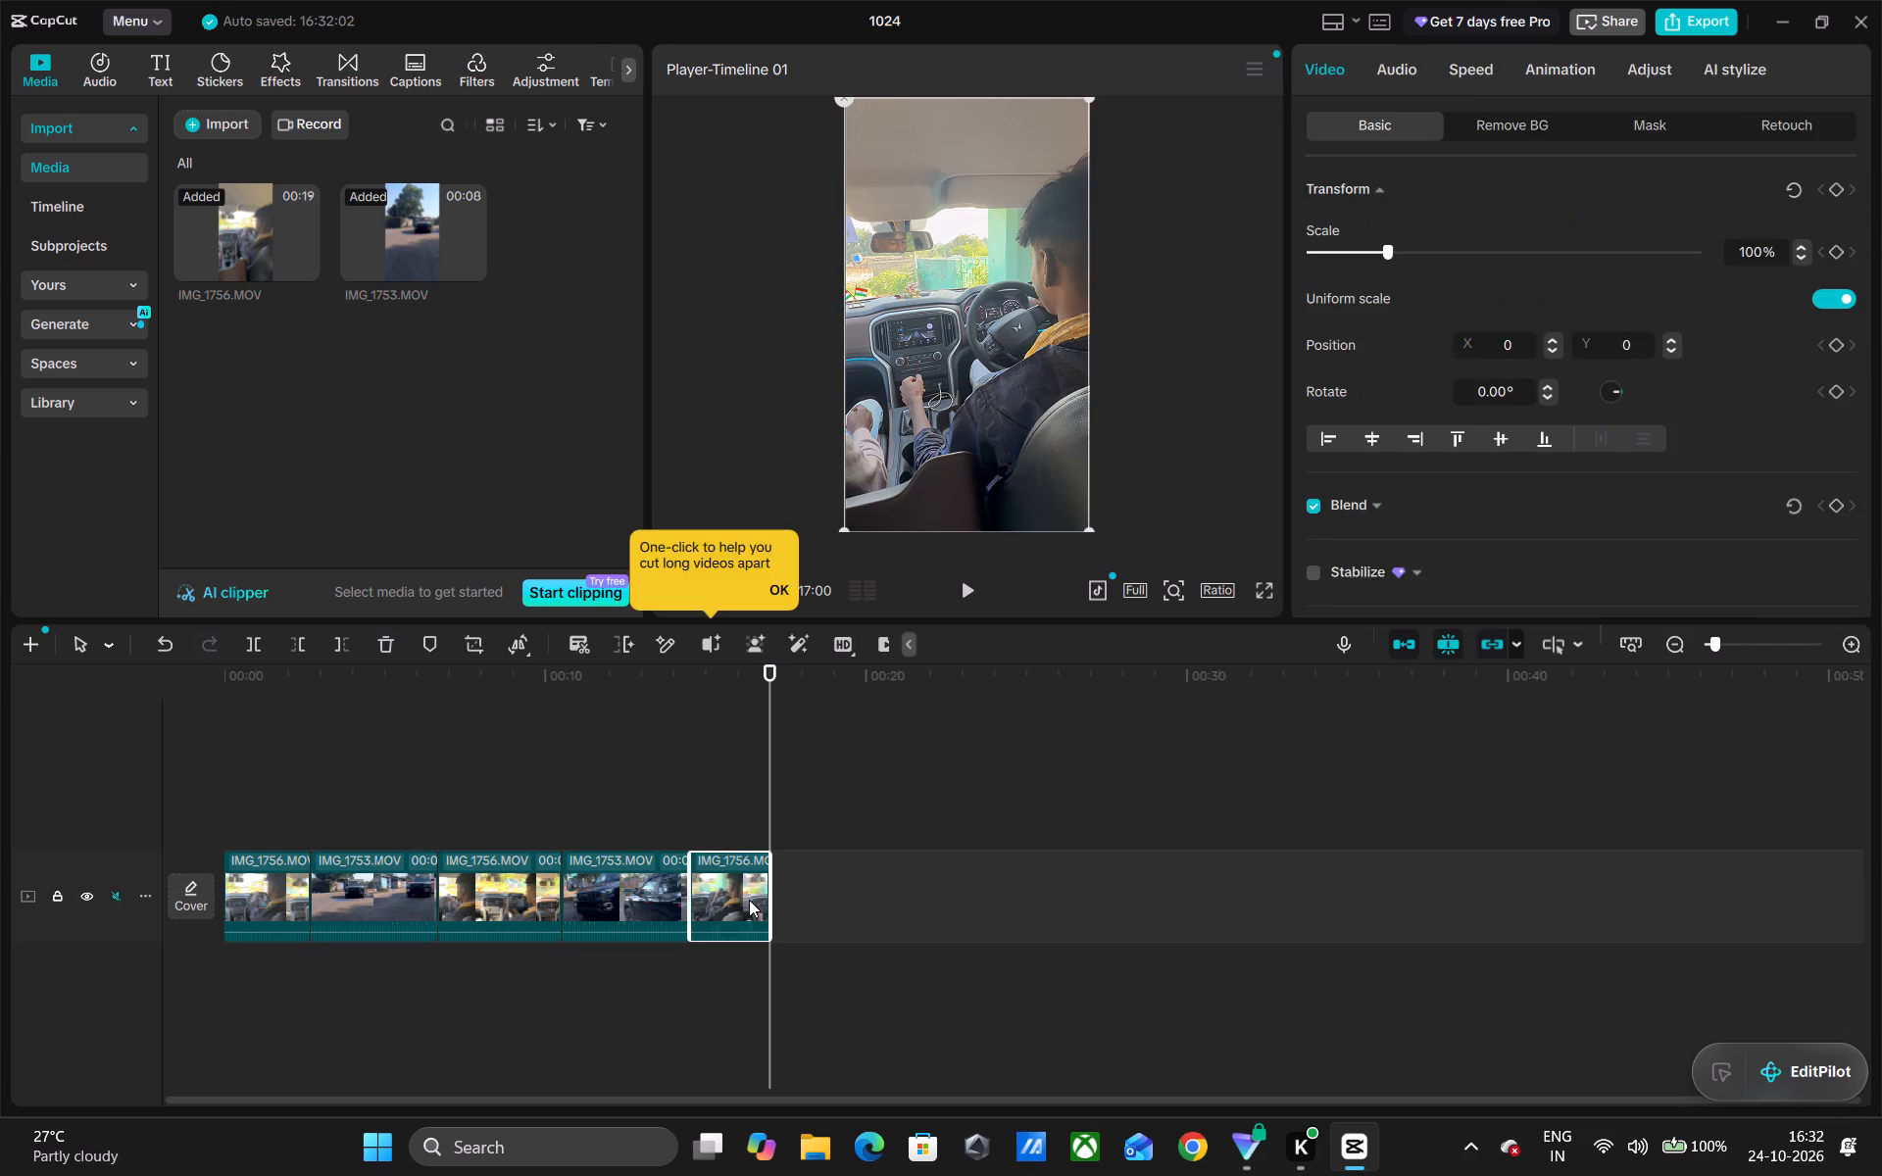
pyautogui.press('BackSpace')
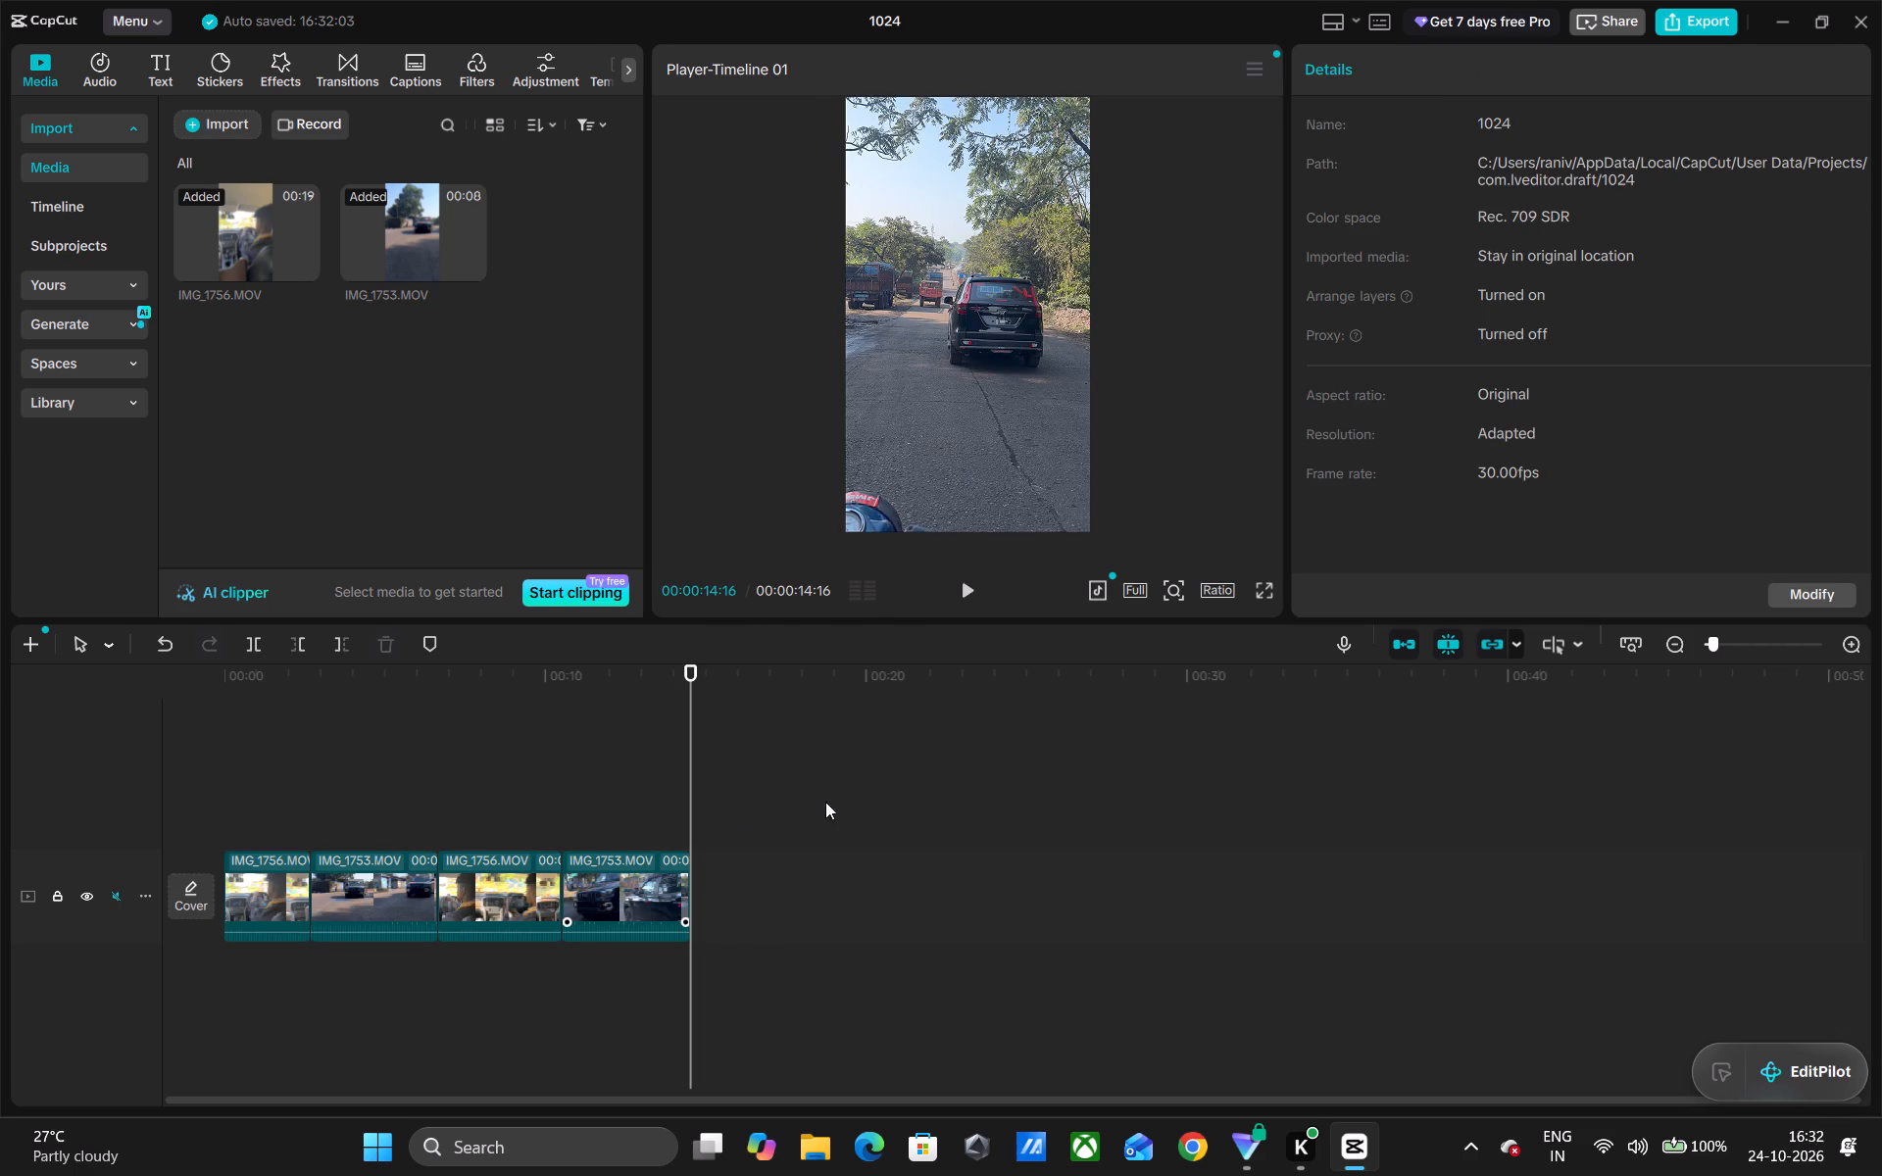
# Scrub through the four-segment sequence from start to end to review the cut.
pyautogui.moveTo(689, 685); pyautogui.dragTo(228, 662)
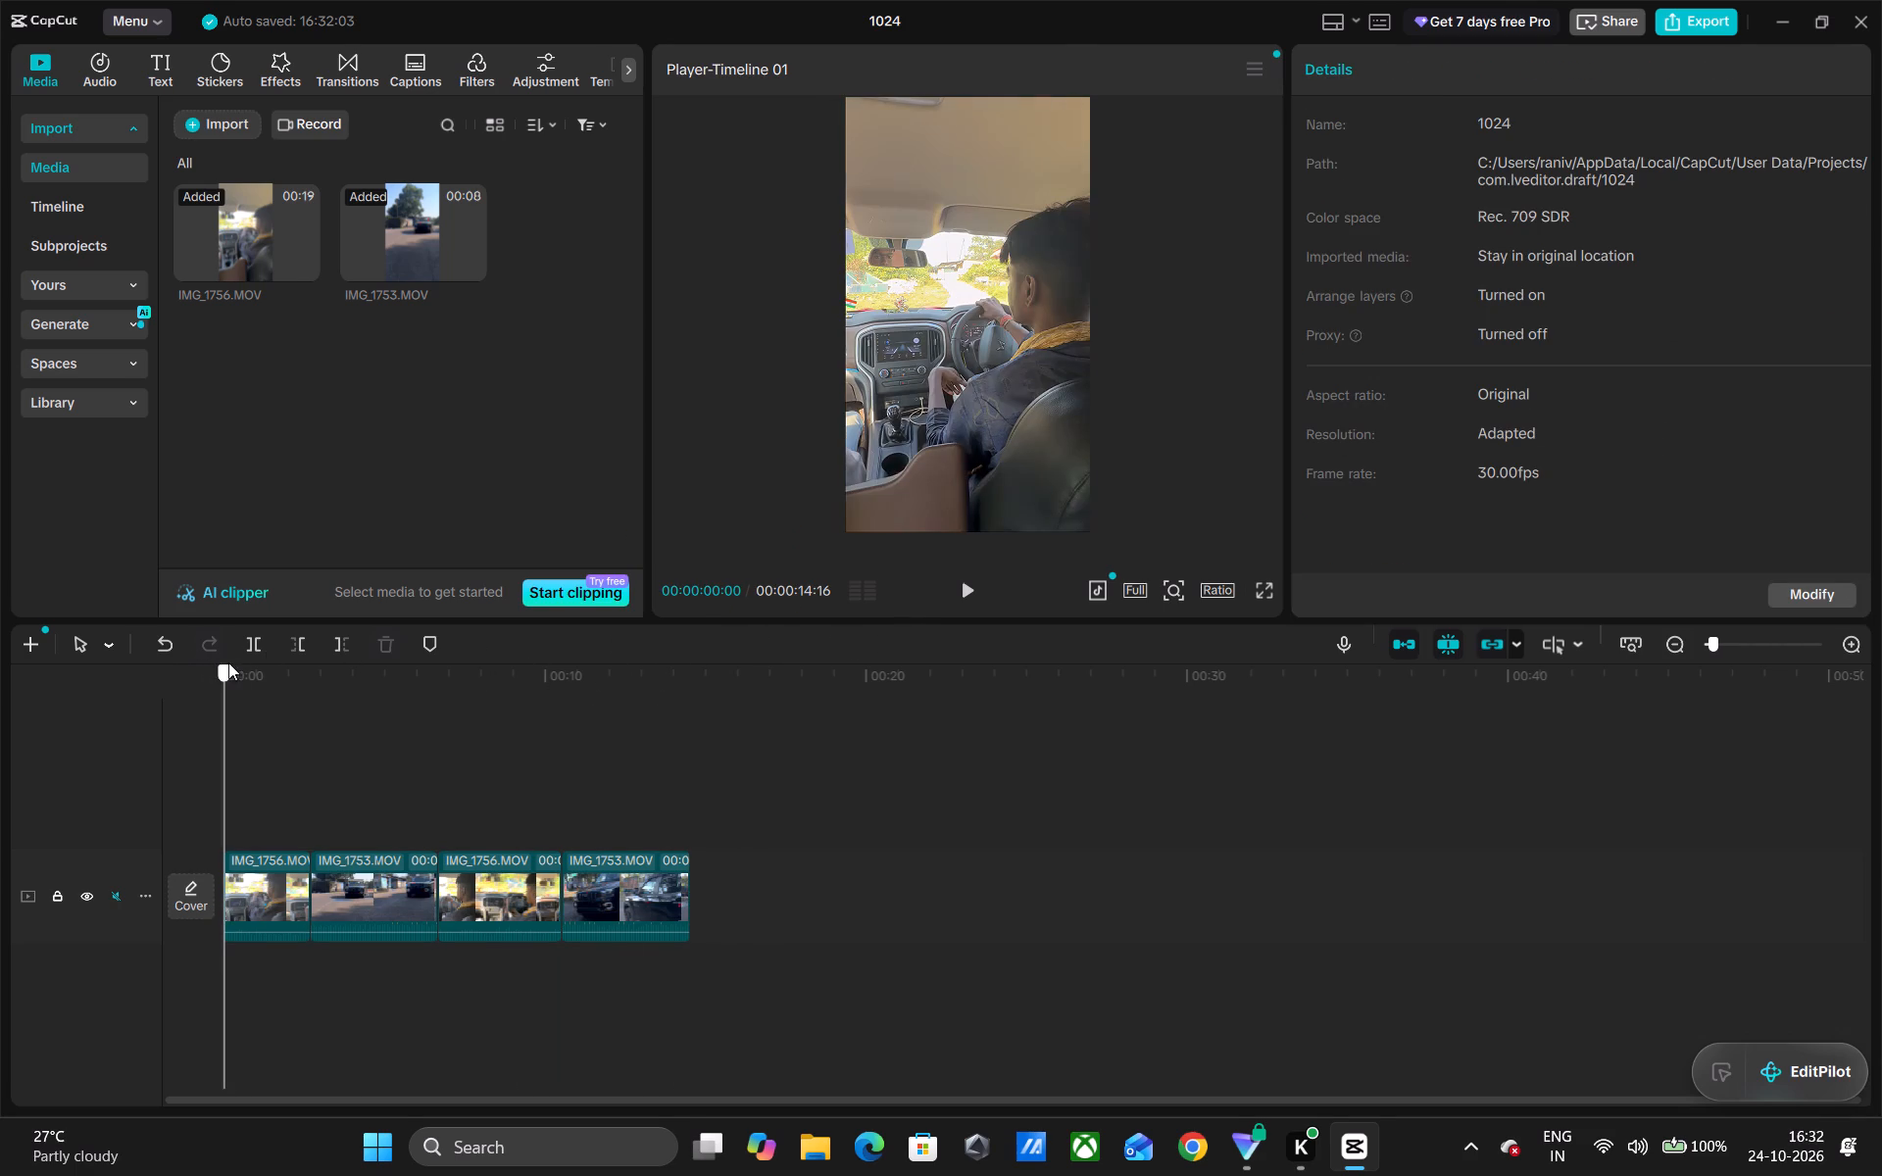
pyautogui.moveTo(228, 662); pyautogui.dragTo(518, 681)
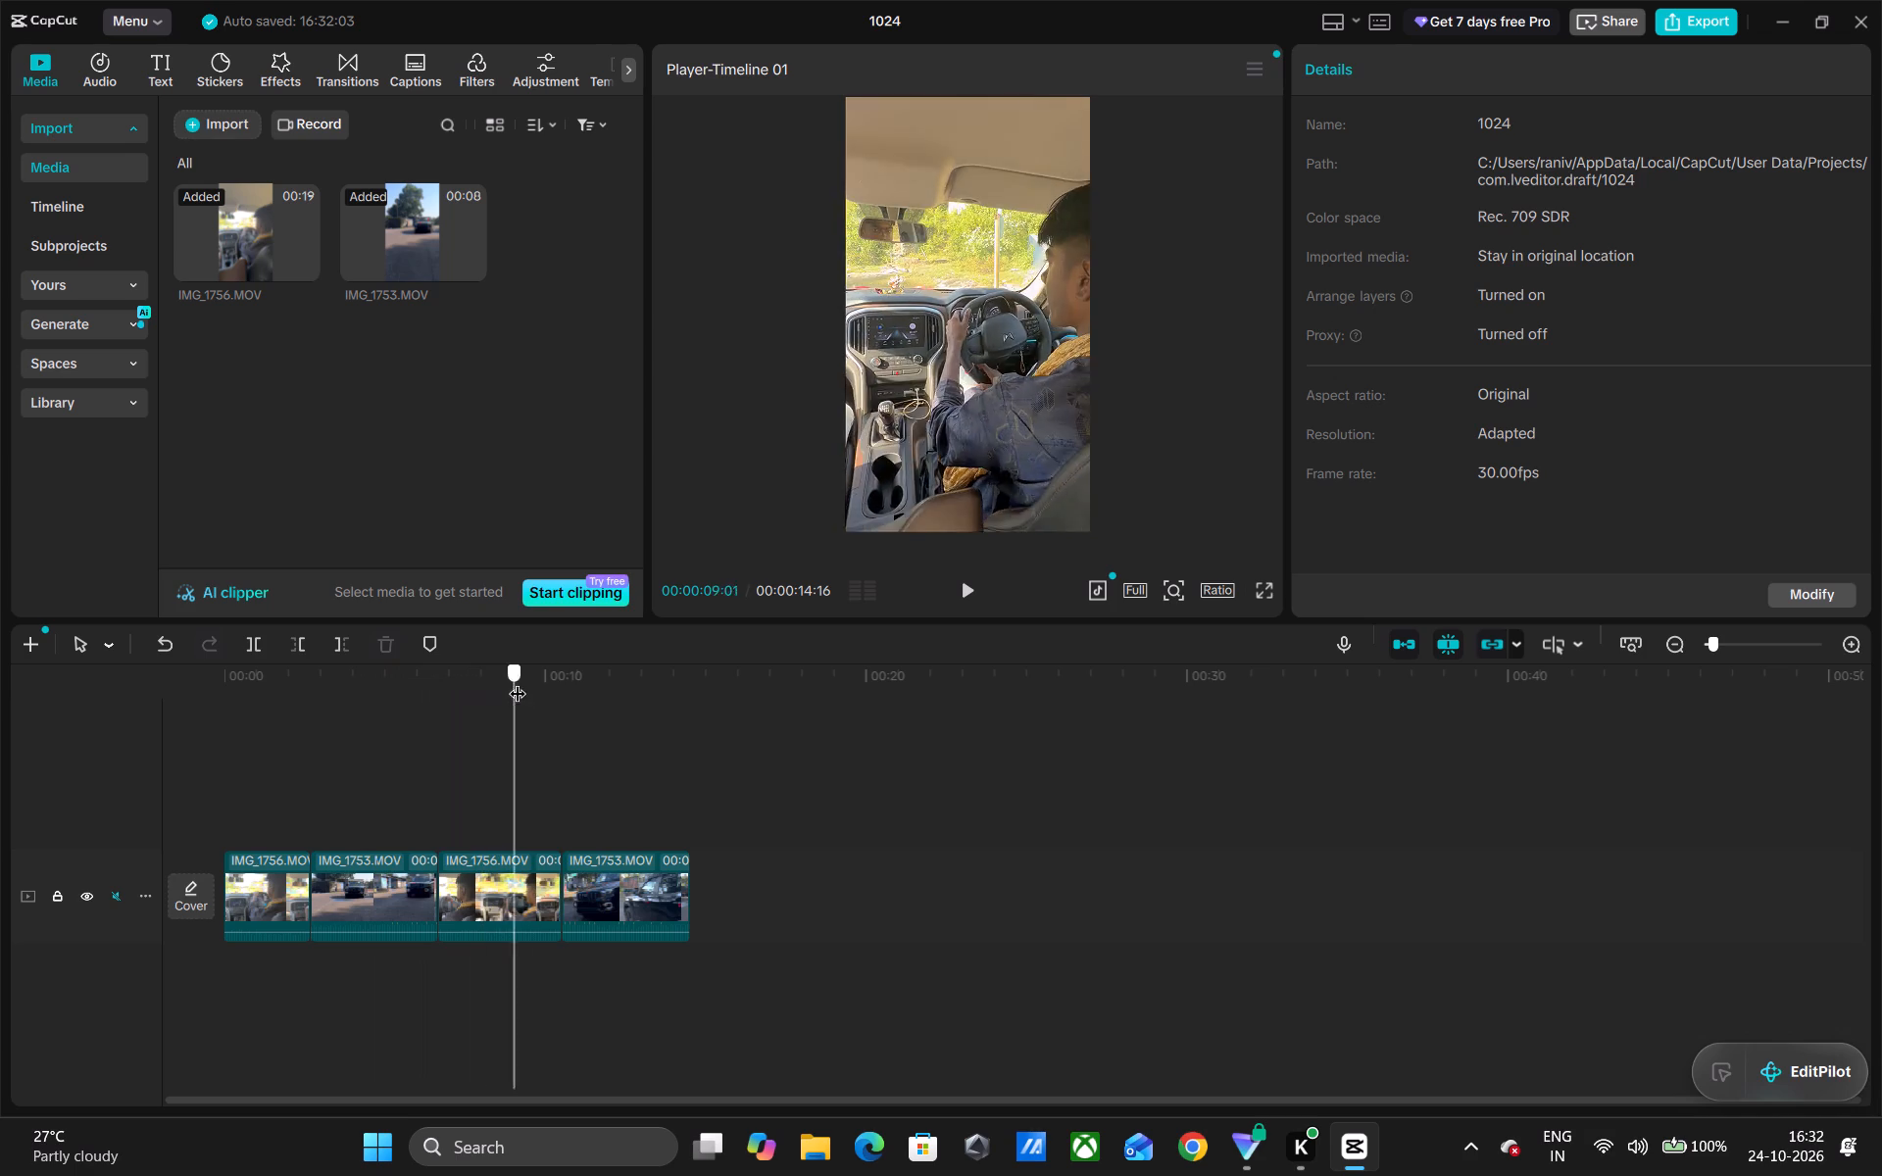
pyautogui.moveTo(518, 681); pyautogui.dragTo(848, 713)
pyautogui.click(832, 862)
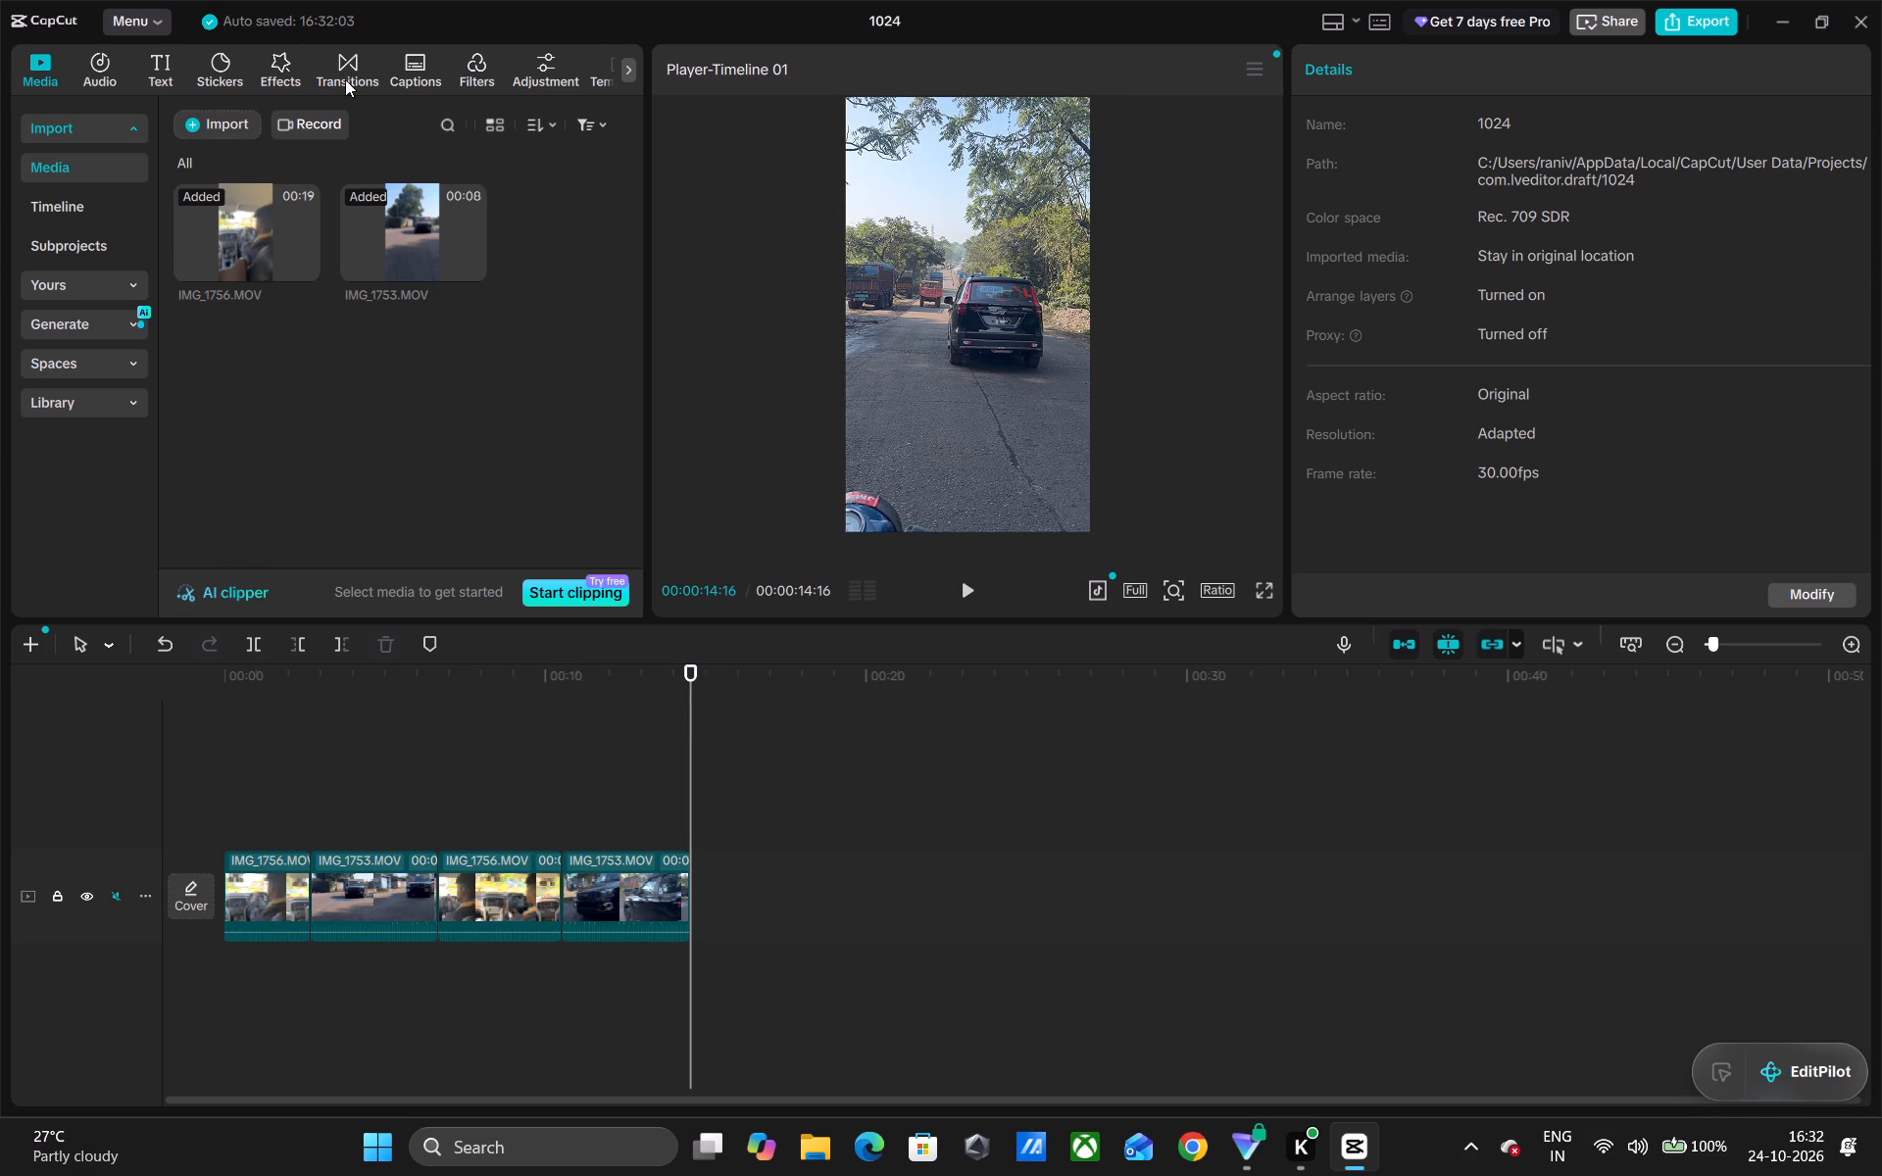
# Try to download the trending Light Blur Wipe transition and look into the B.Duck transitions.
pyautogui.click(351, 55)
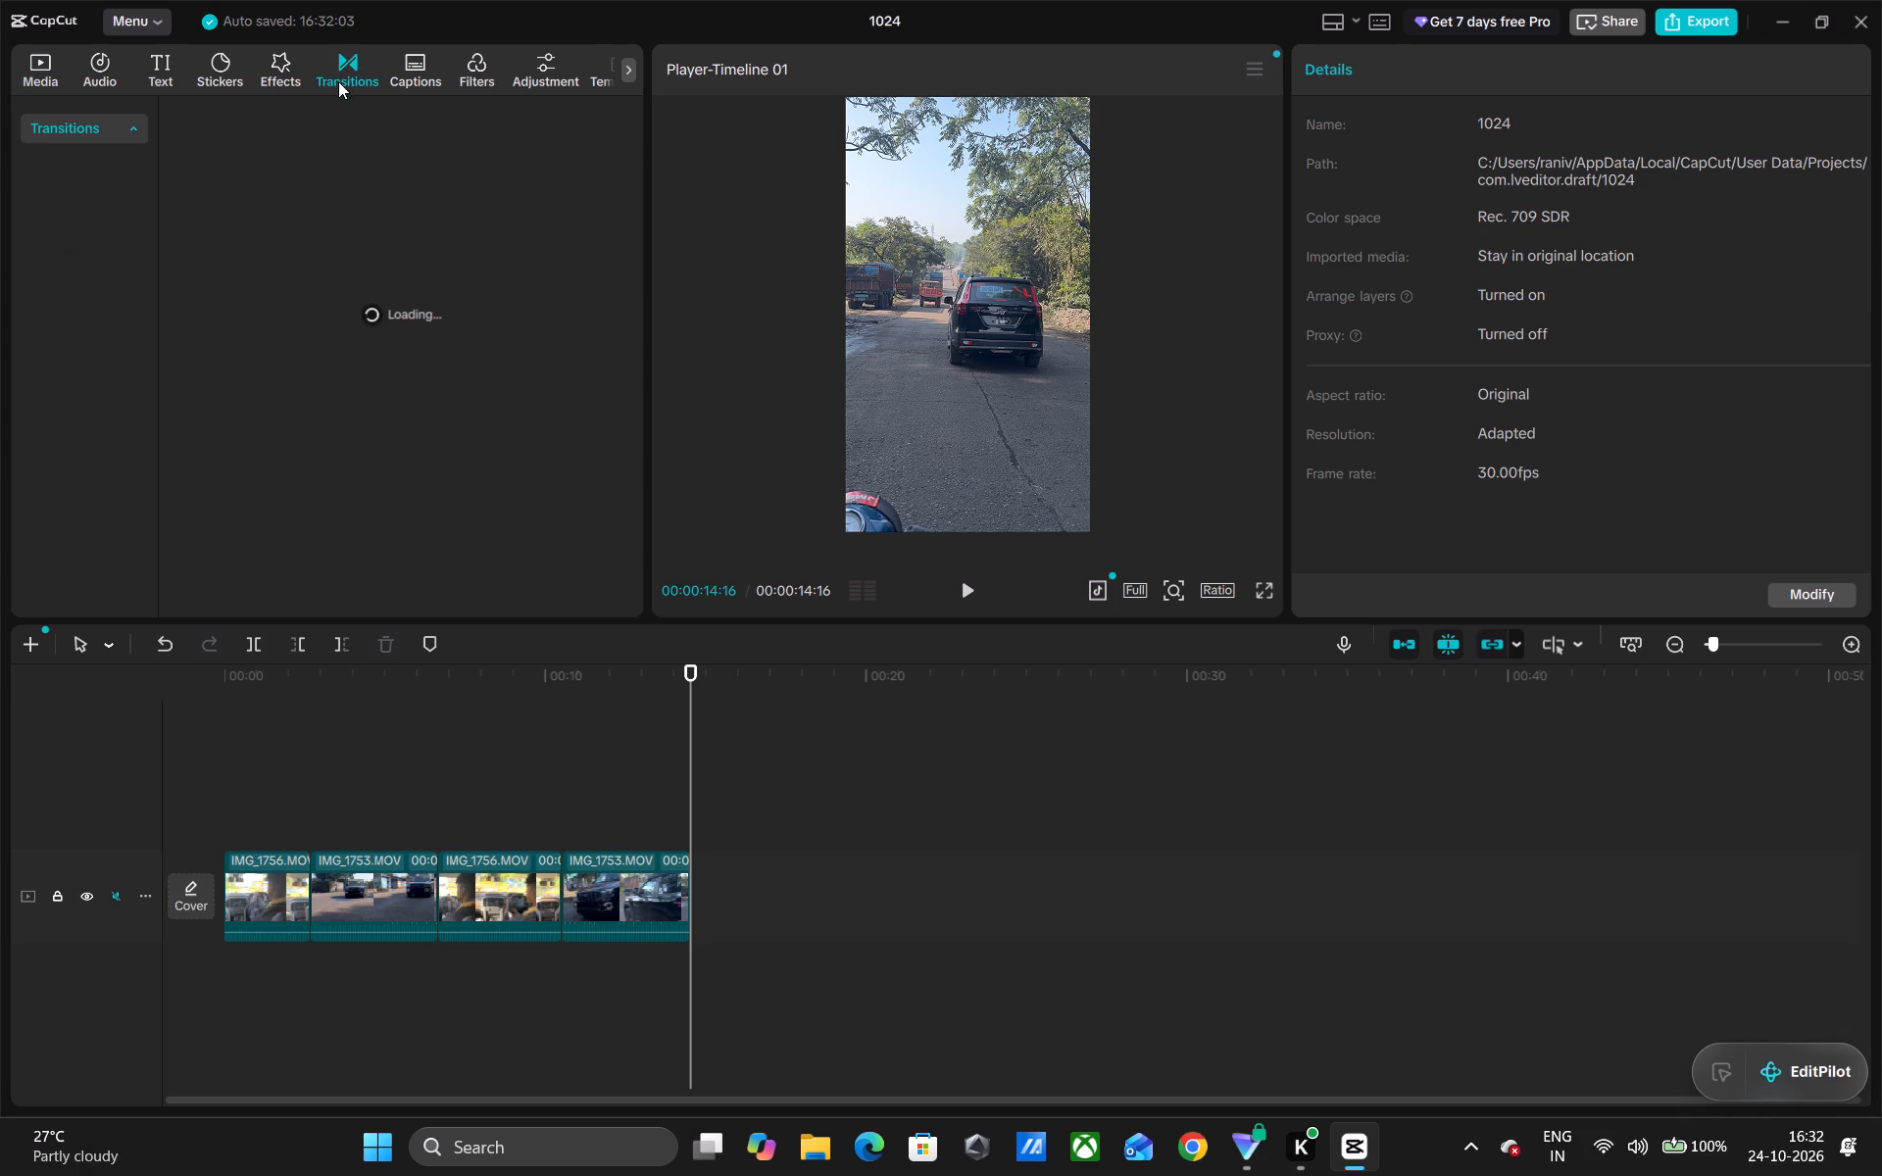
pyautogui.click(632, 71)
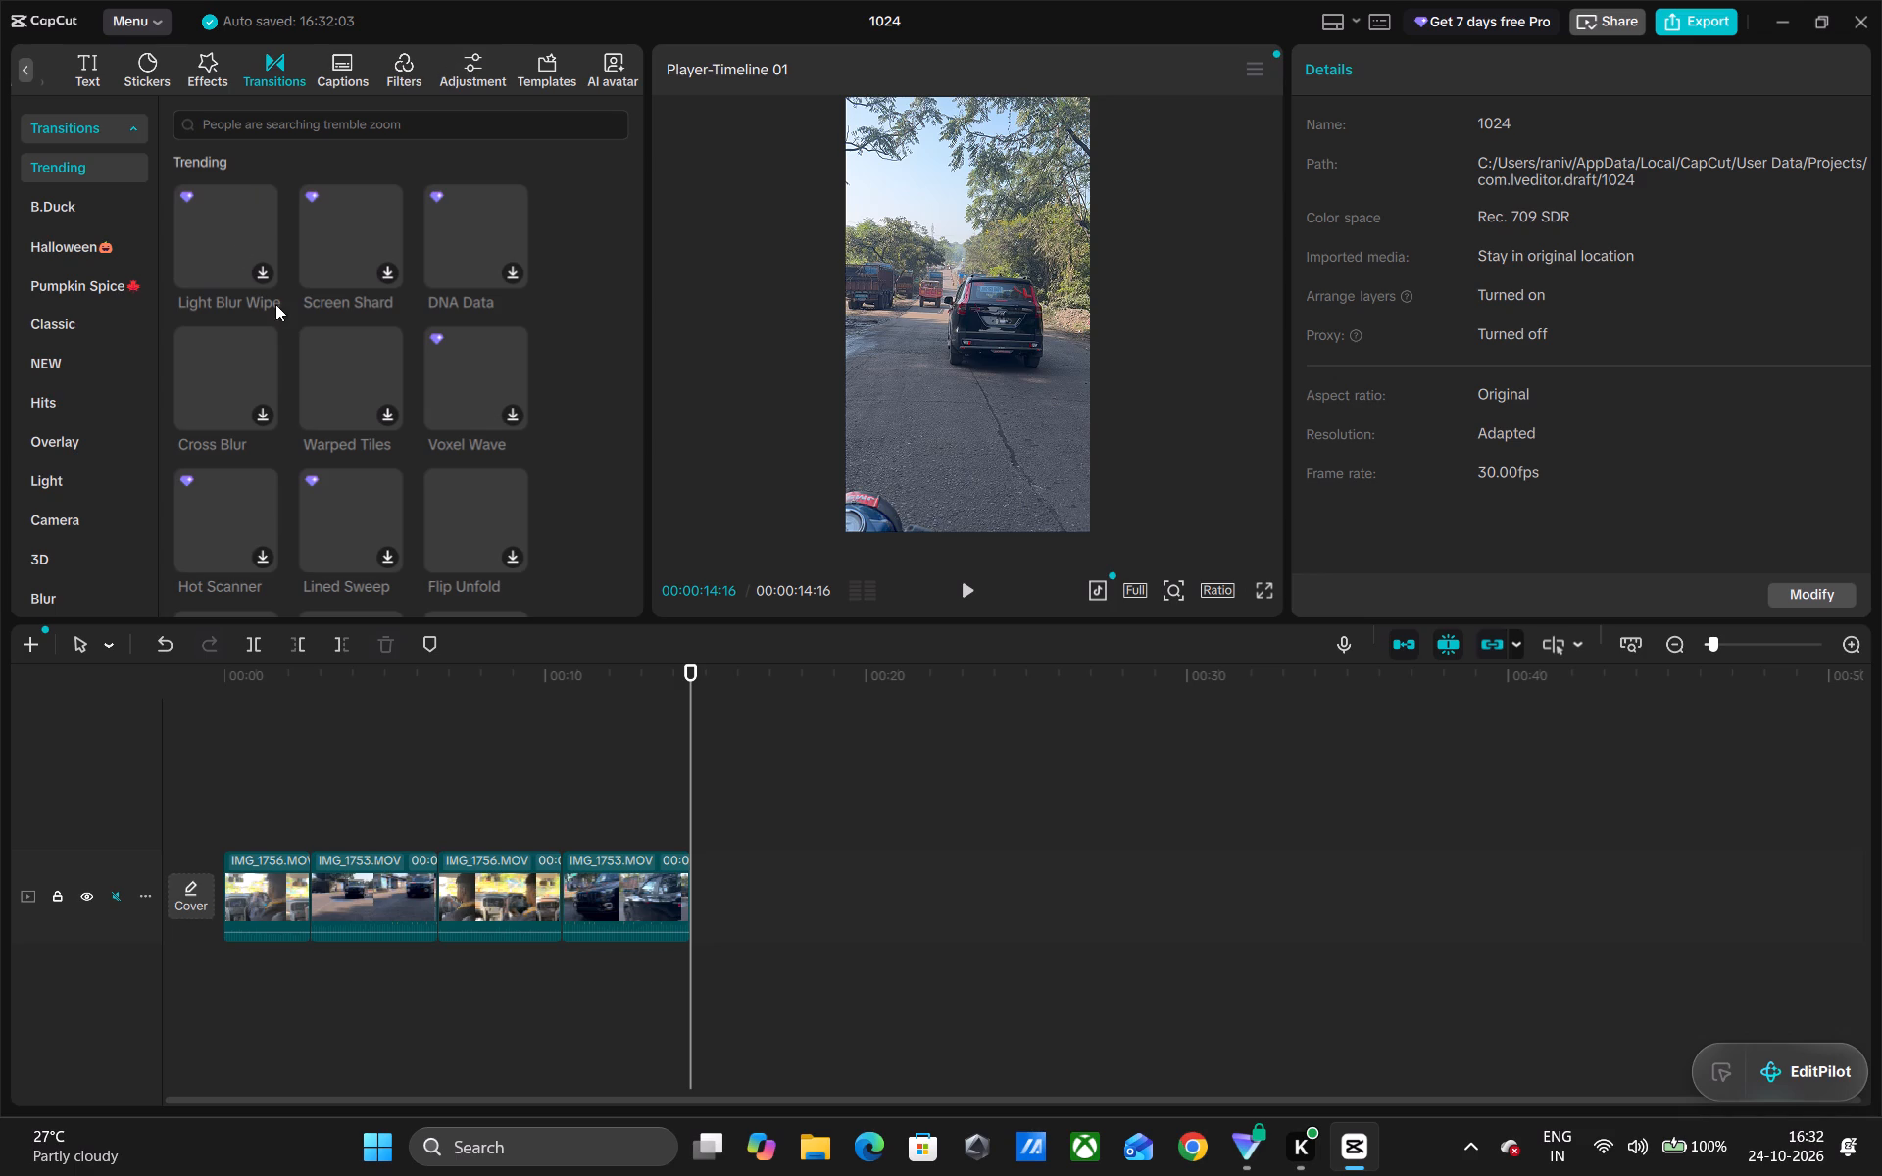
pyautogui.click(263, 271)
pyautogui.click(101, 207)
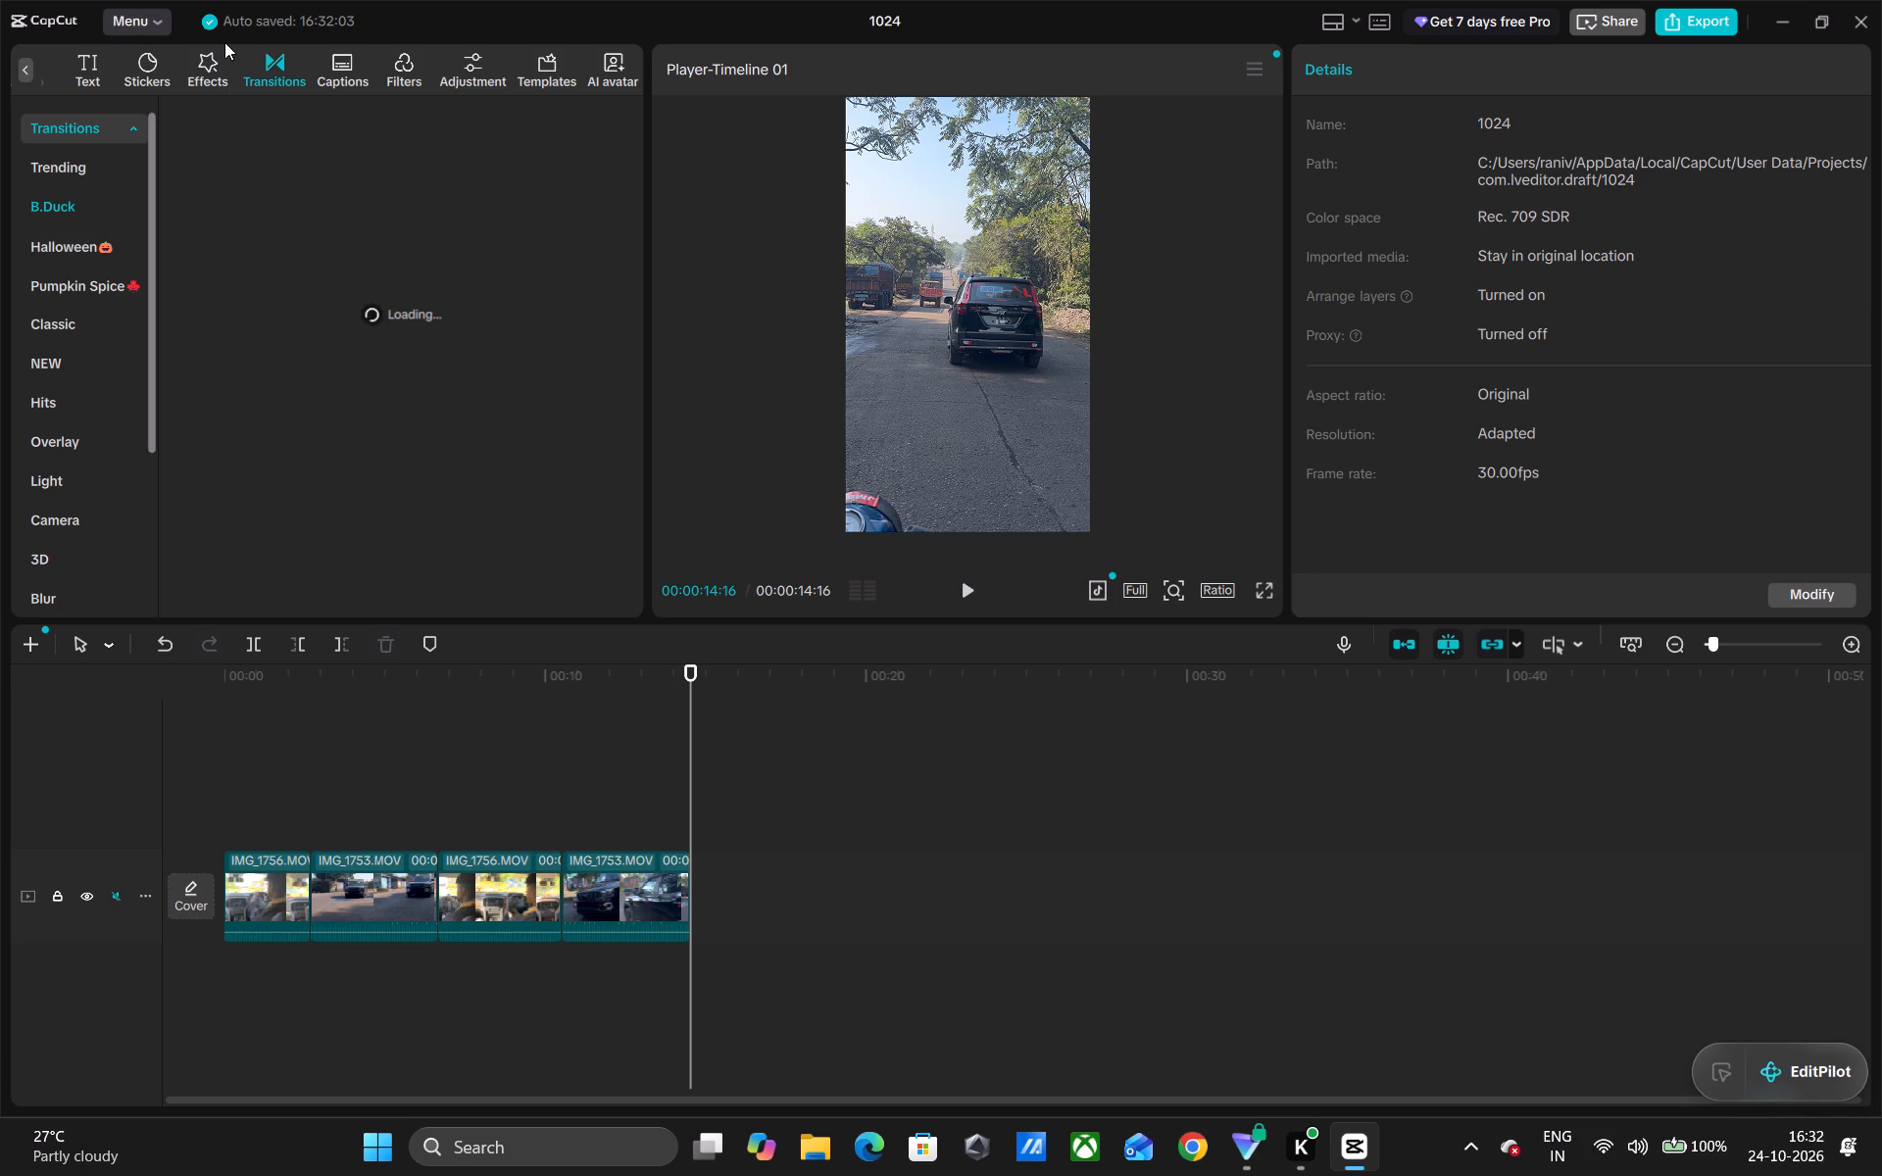
# Open the video effects library to find effects for the car video.
pyautogui.click(208, 73)
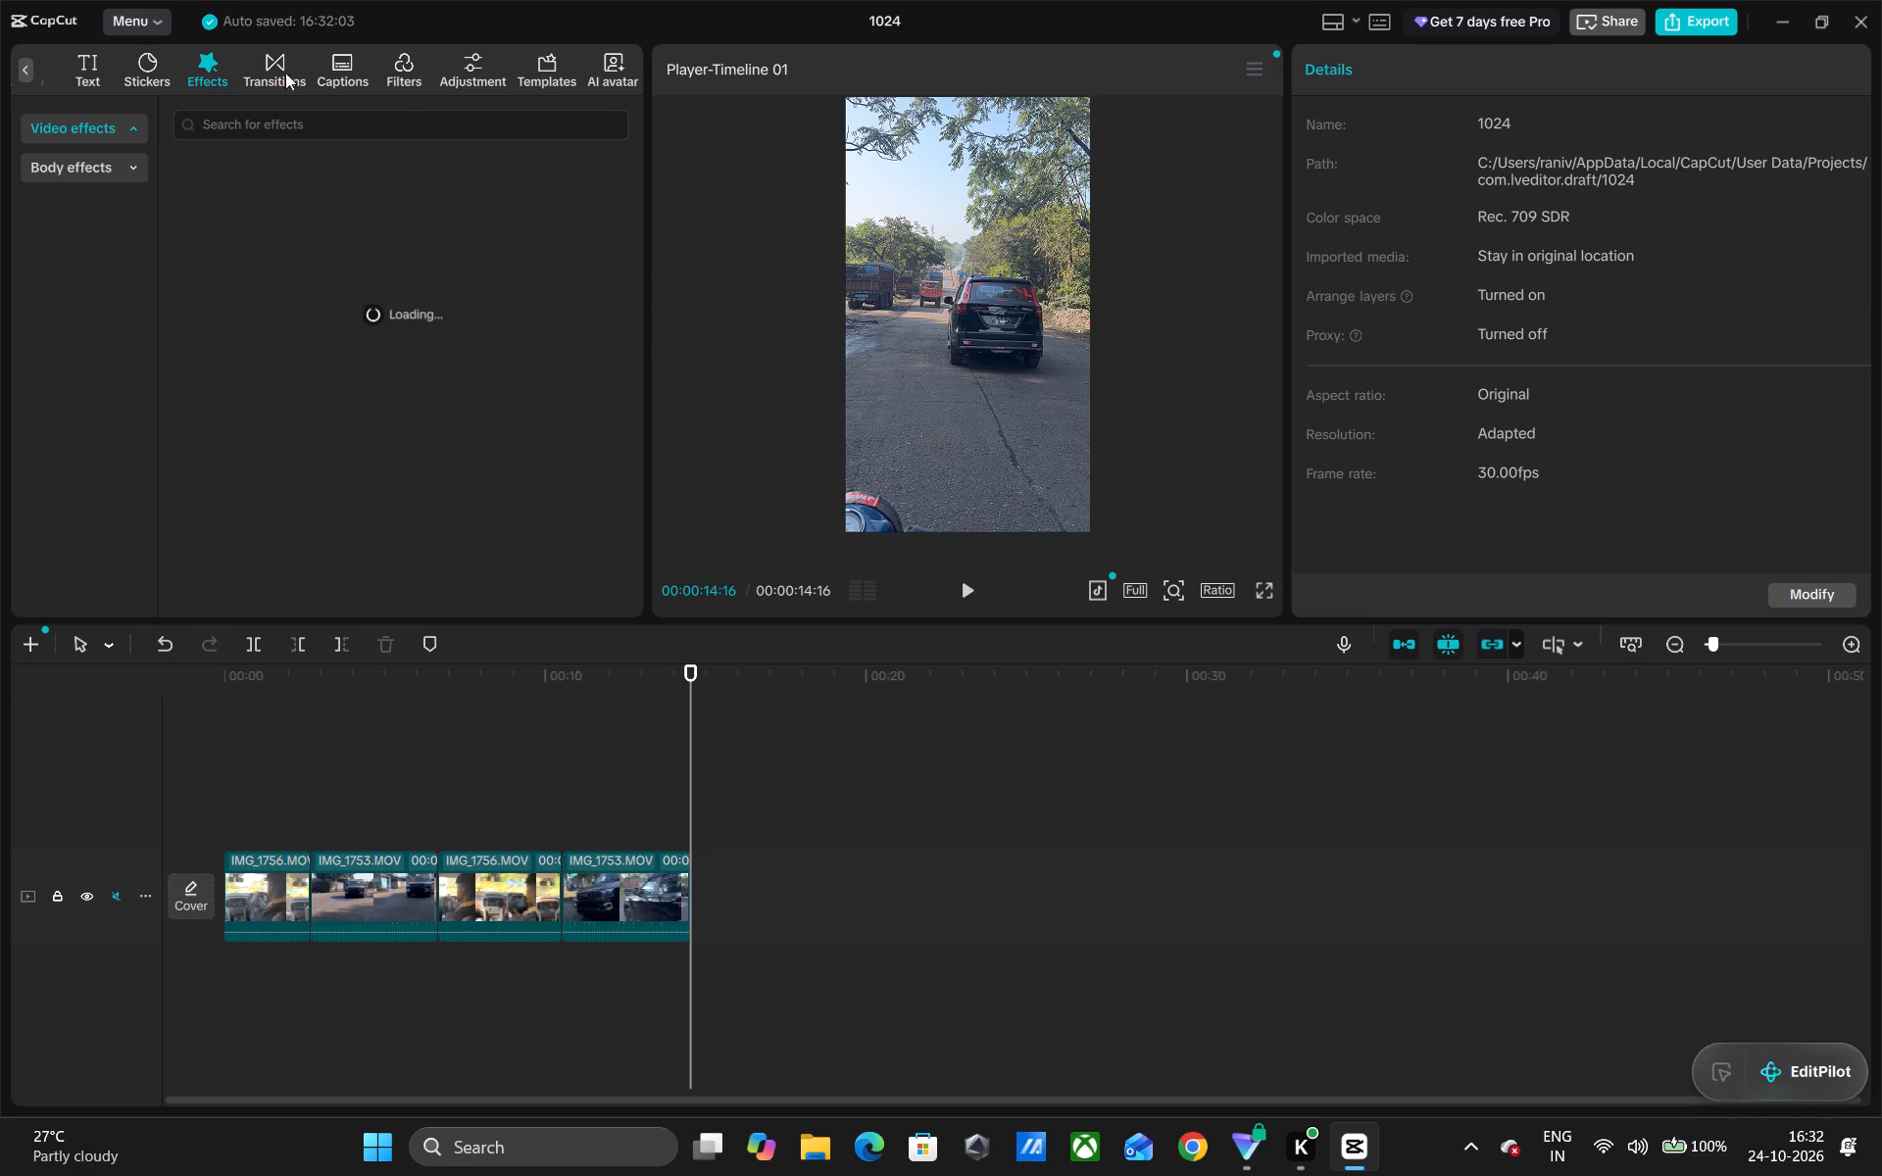
# Set the player's preview playback to Full quality.
pyautogui.click(1127, 606)
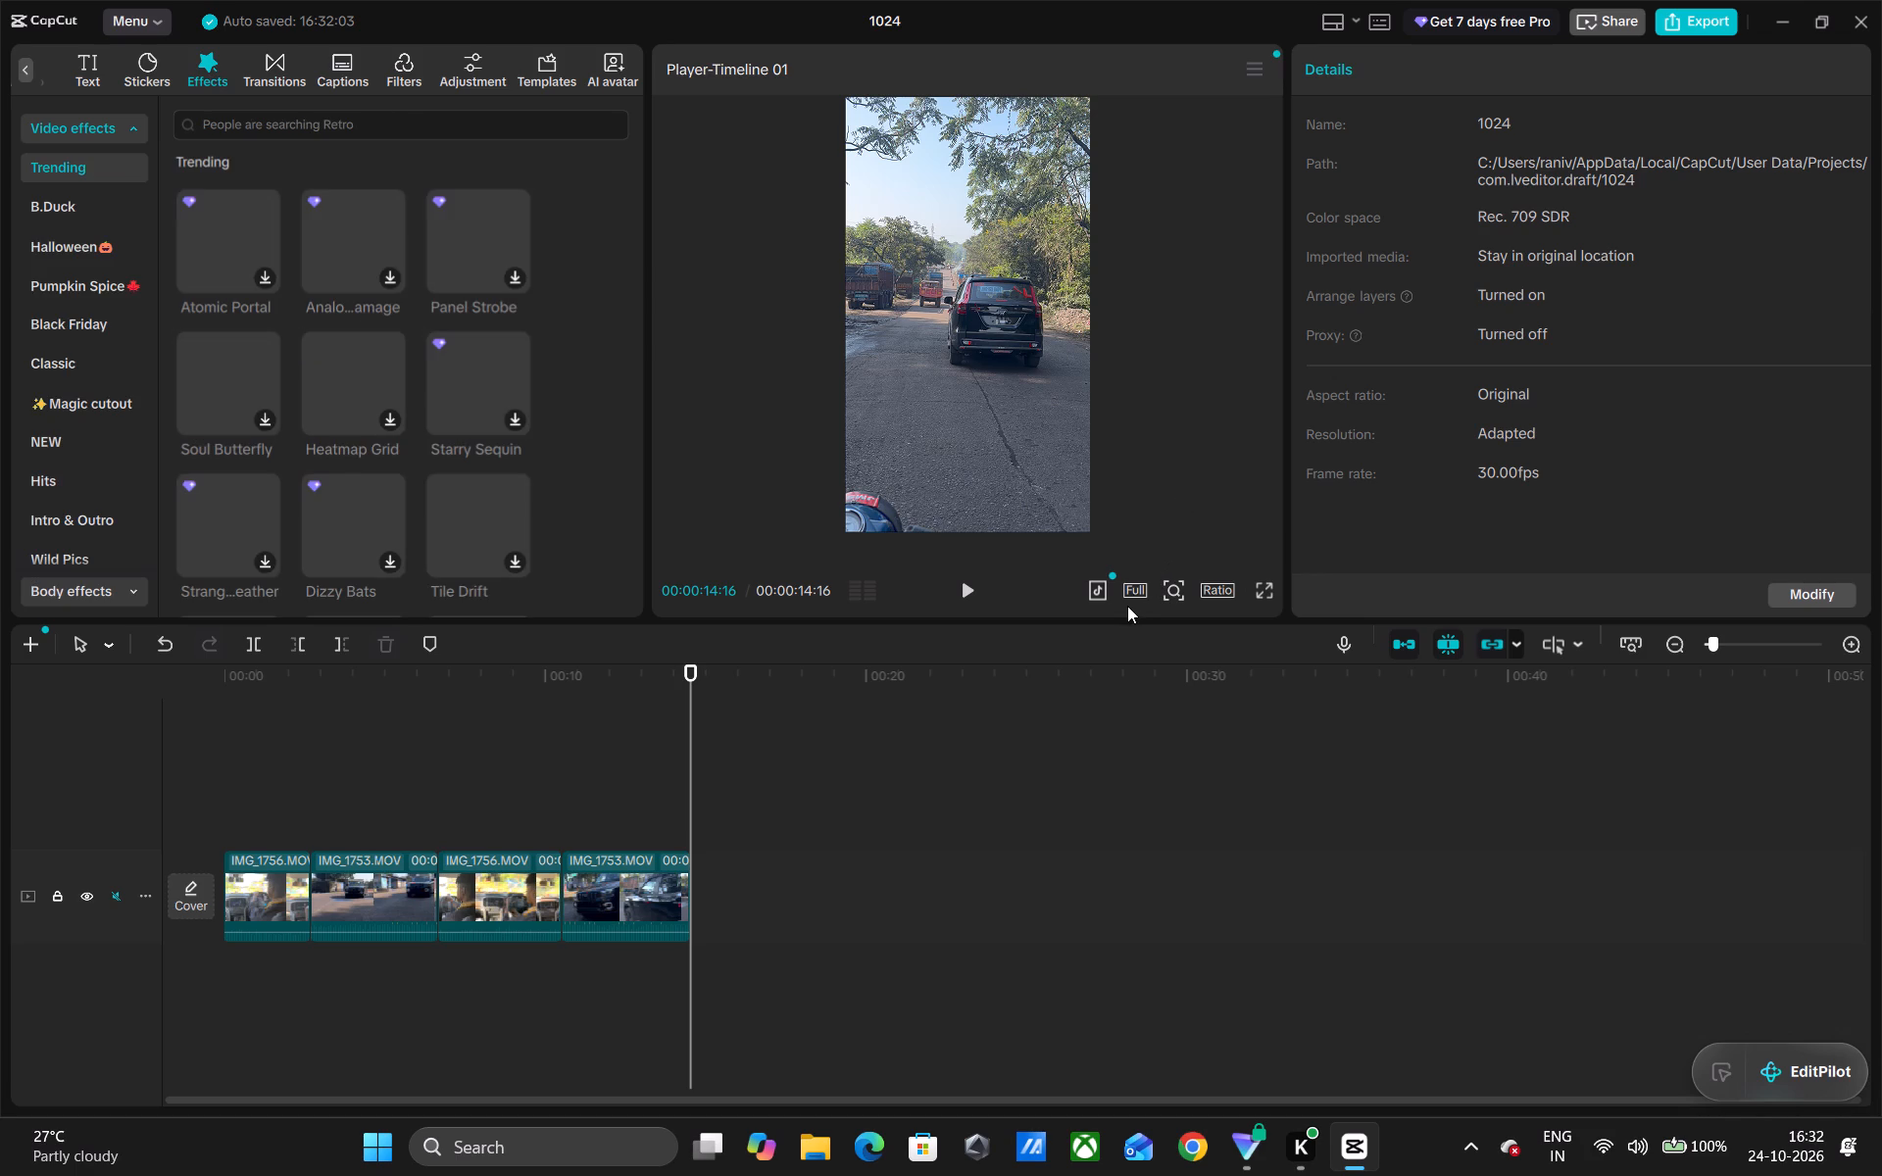
pyautogui.click(1133, 587)
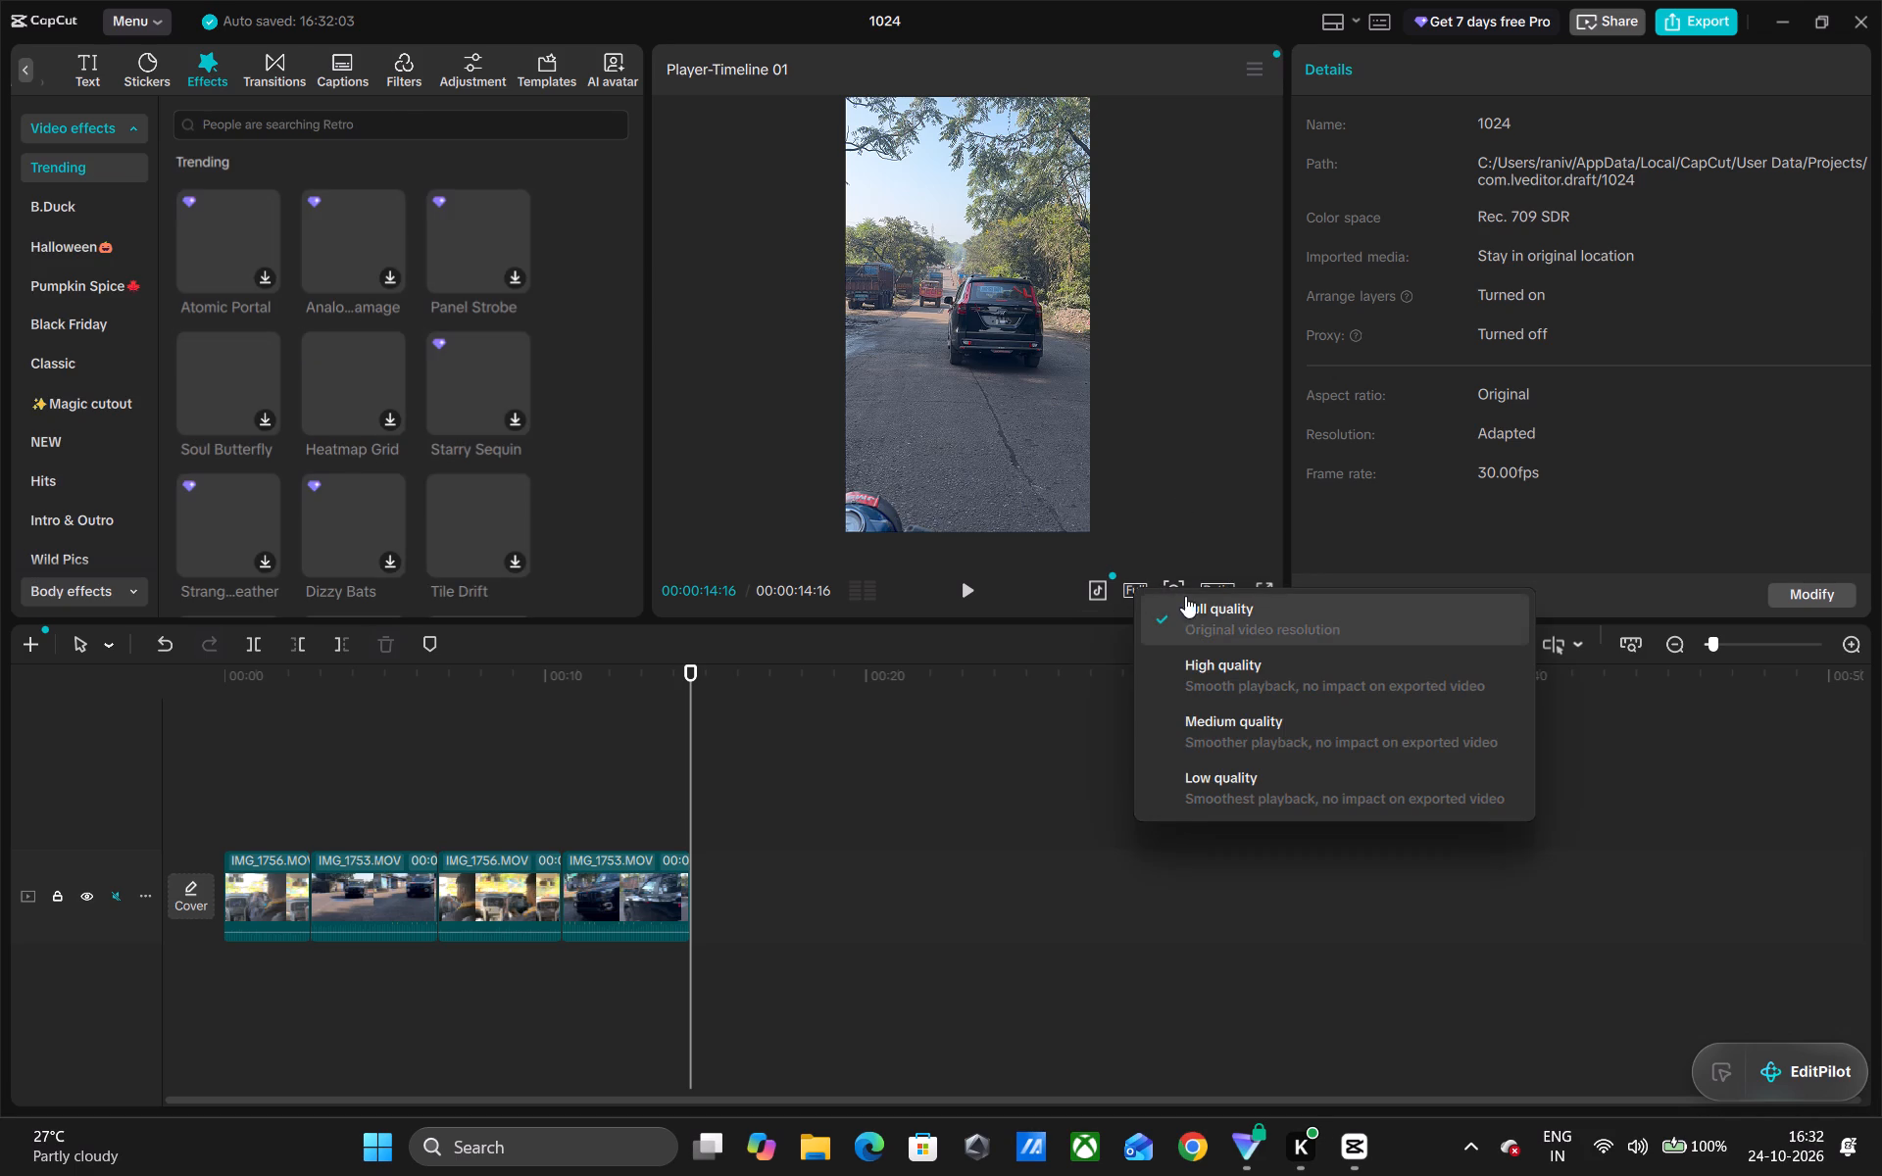
pyautogui.click(1197, 612)
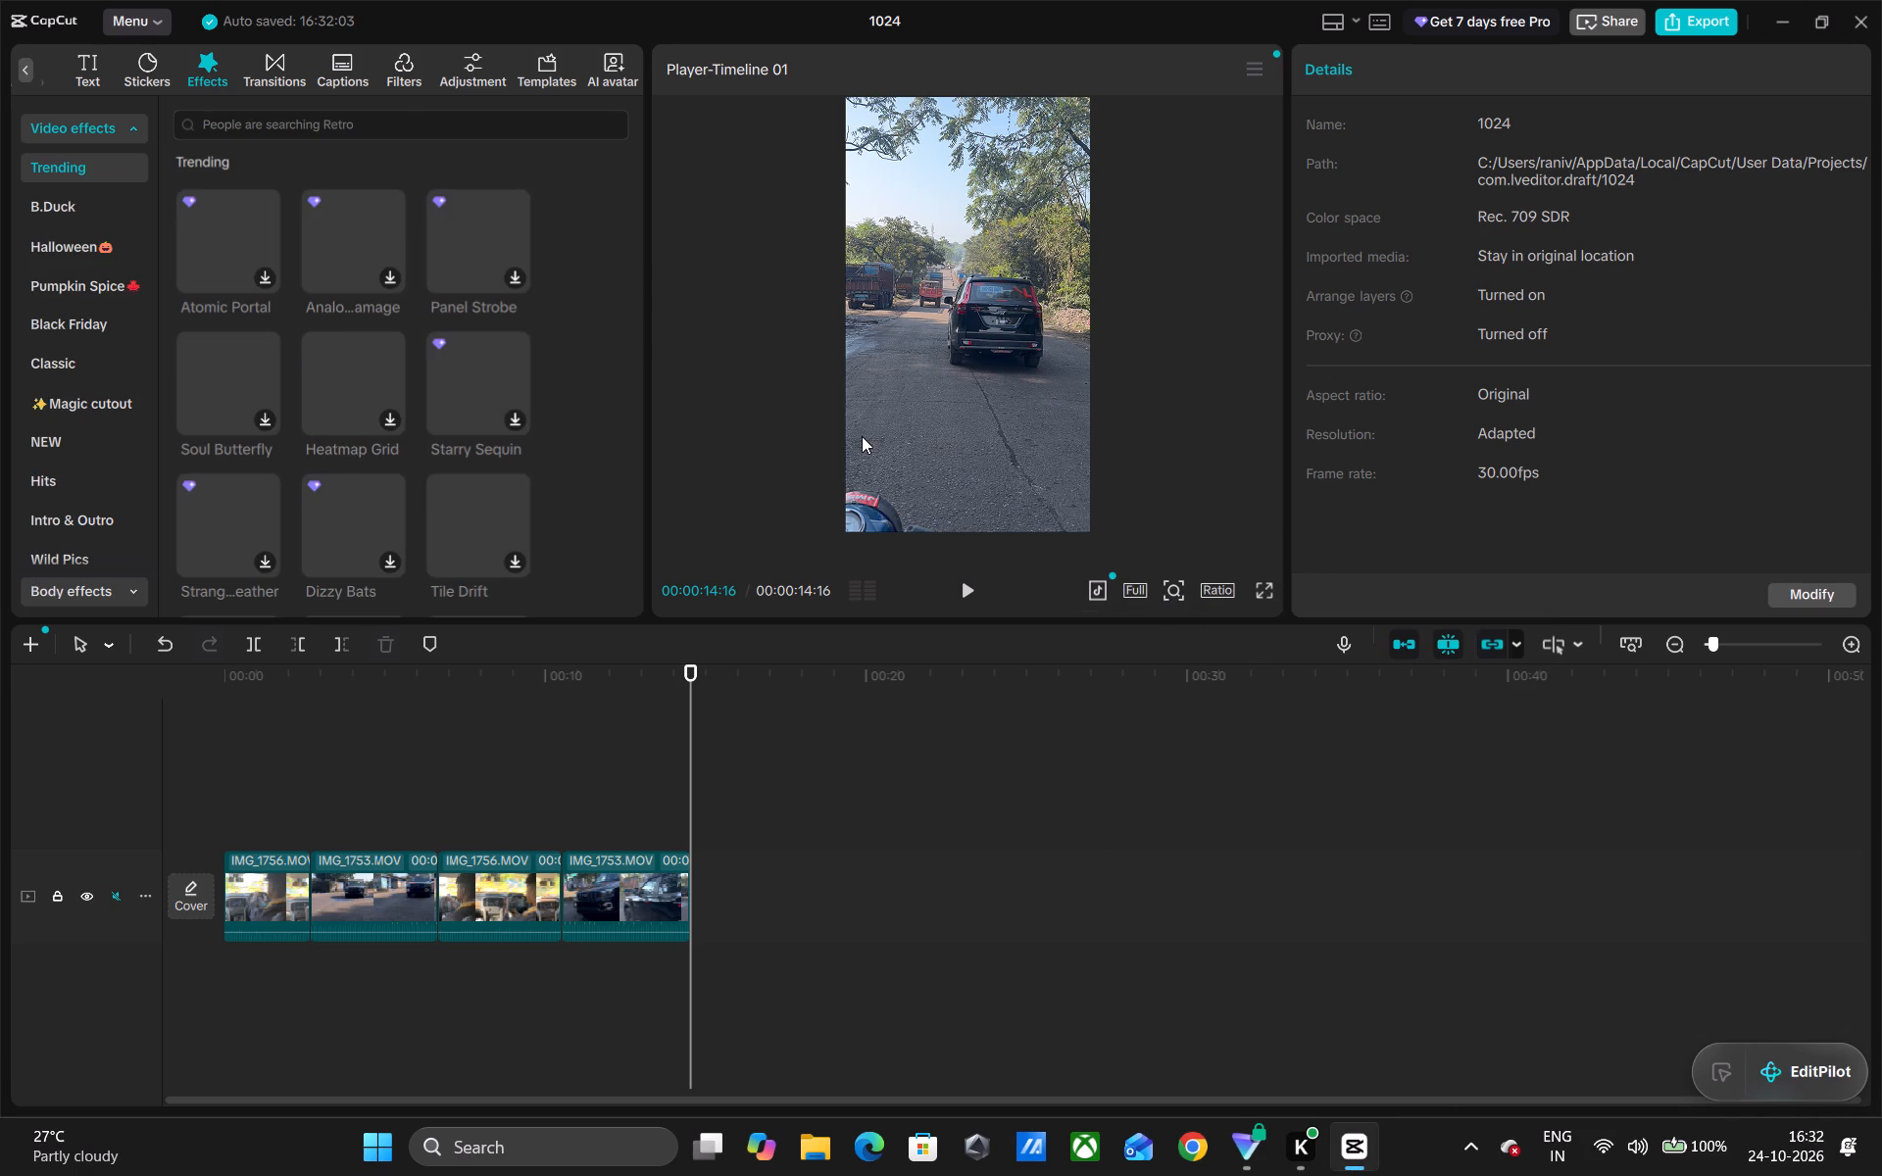
# Download the Heatmap Grid, Tile Drift and Soul Butterfly effects from the trending video effects.
pyautogui.click(388, 417)
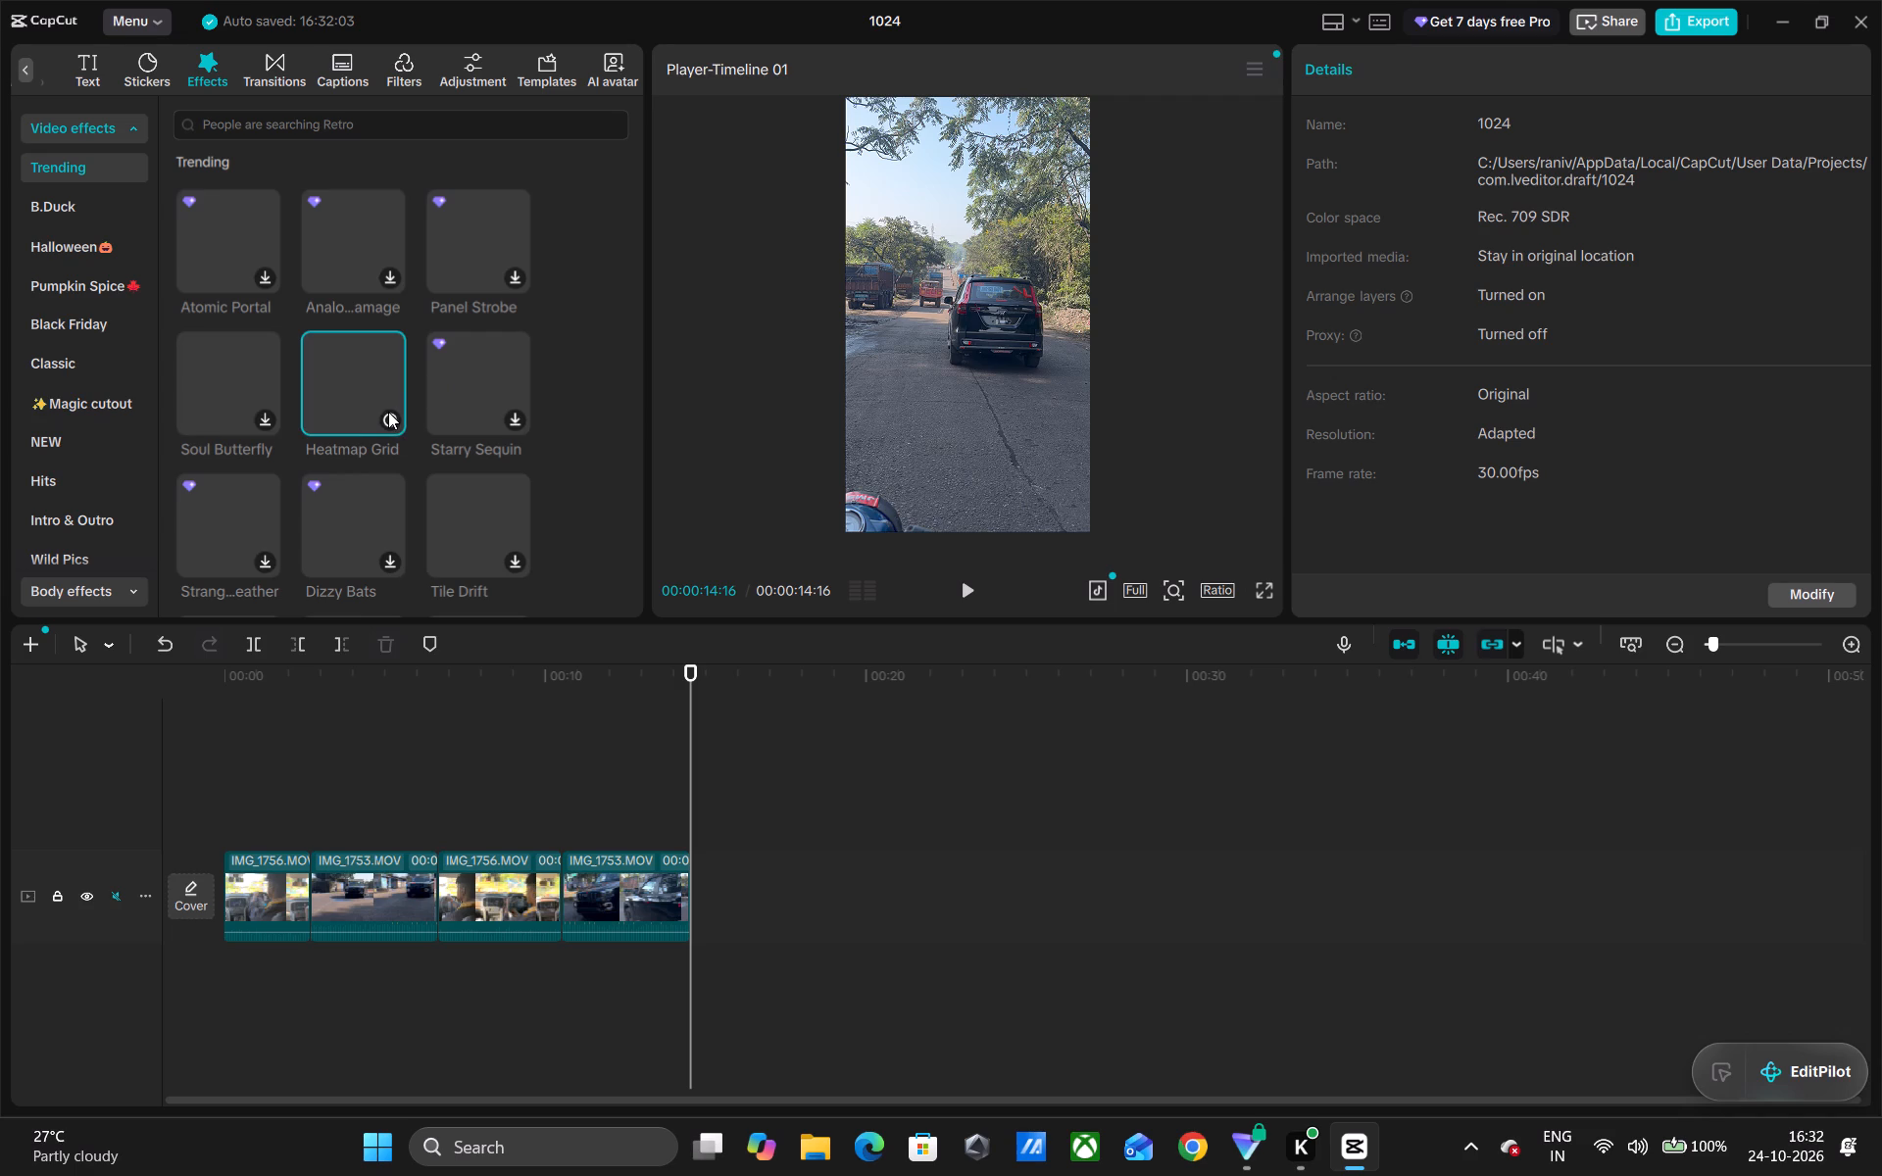
pyautogui.click(515, 564)
pyautogui.scroll(-1, 423, 505)
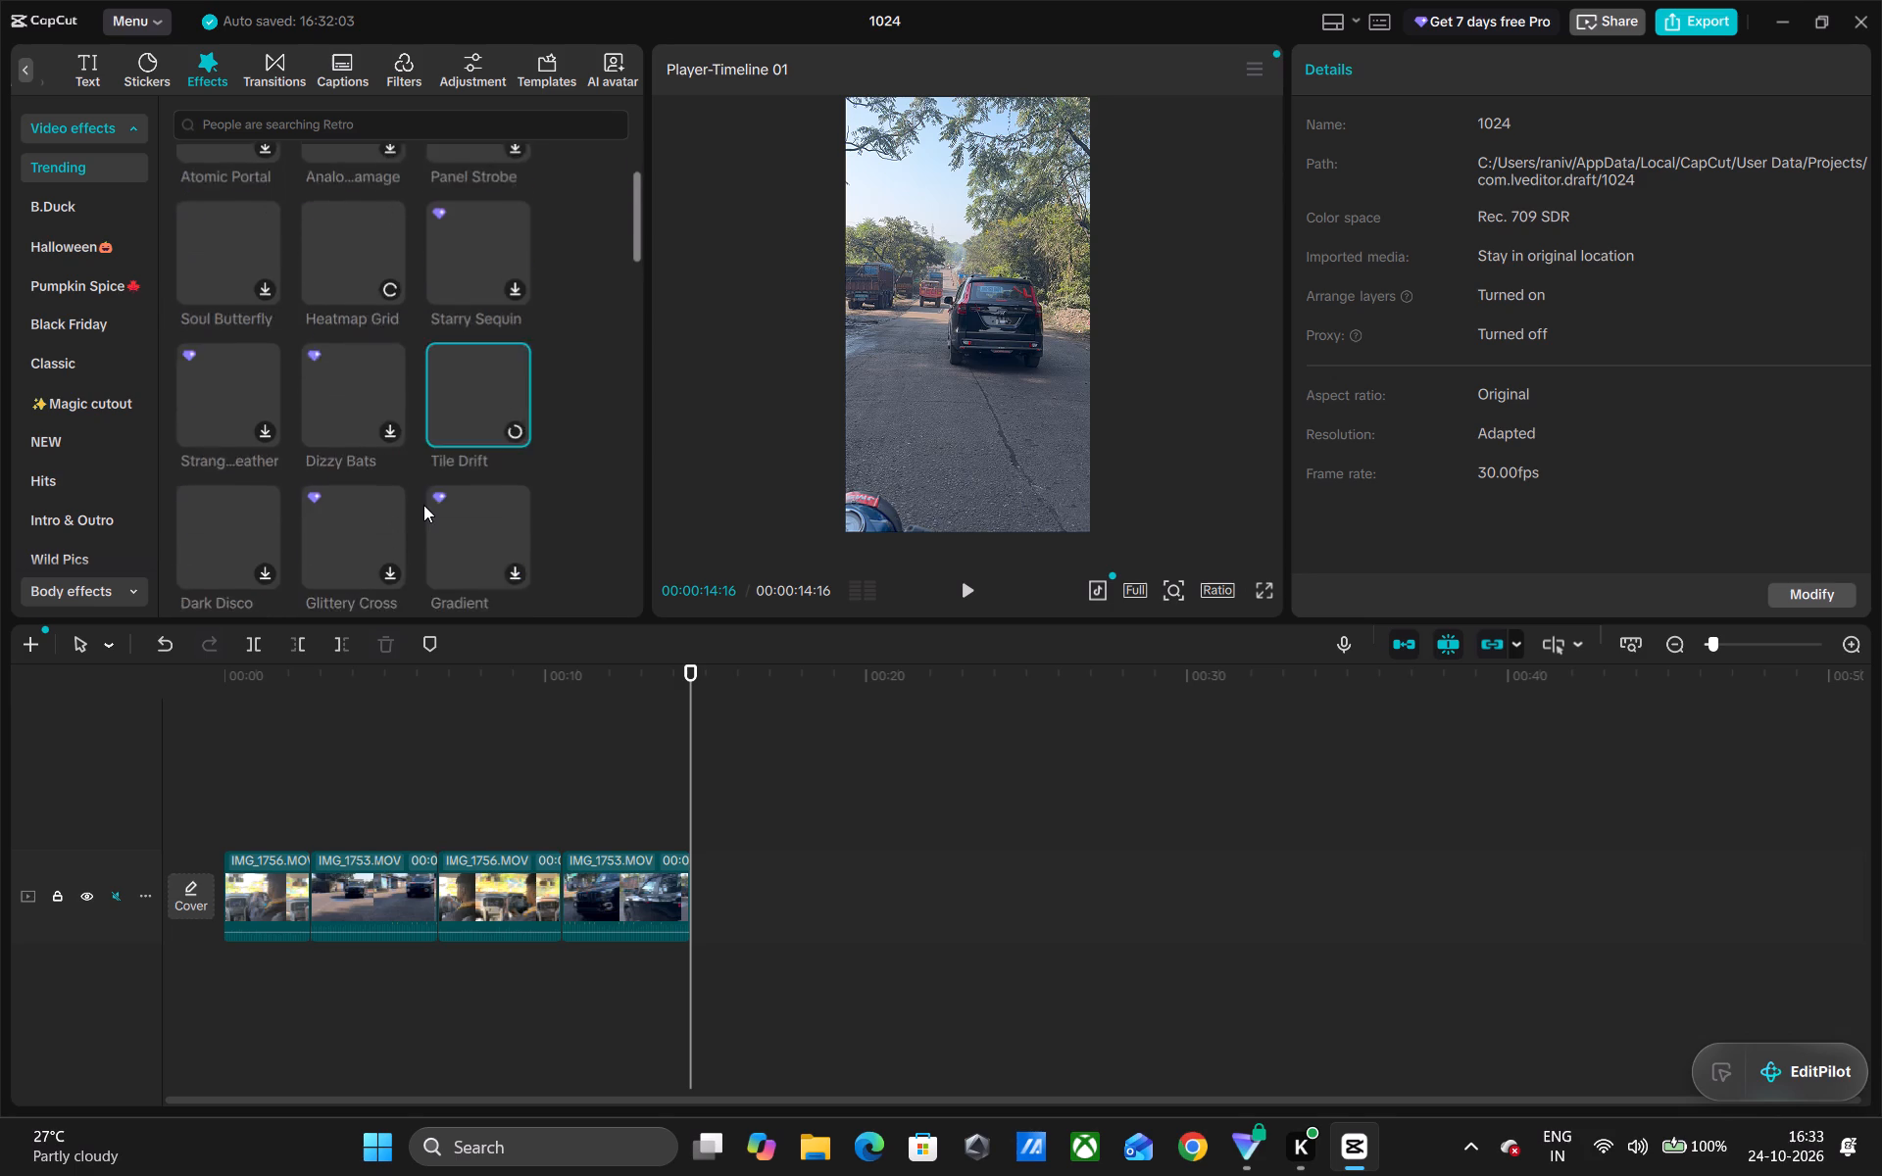
pyautogui.click(264, 417)
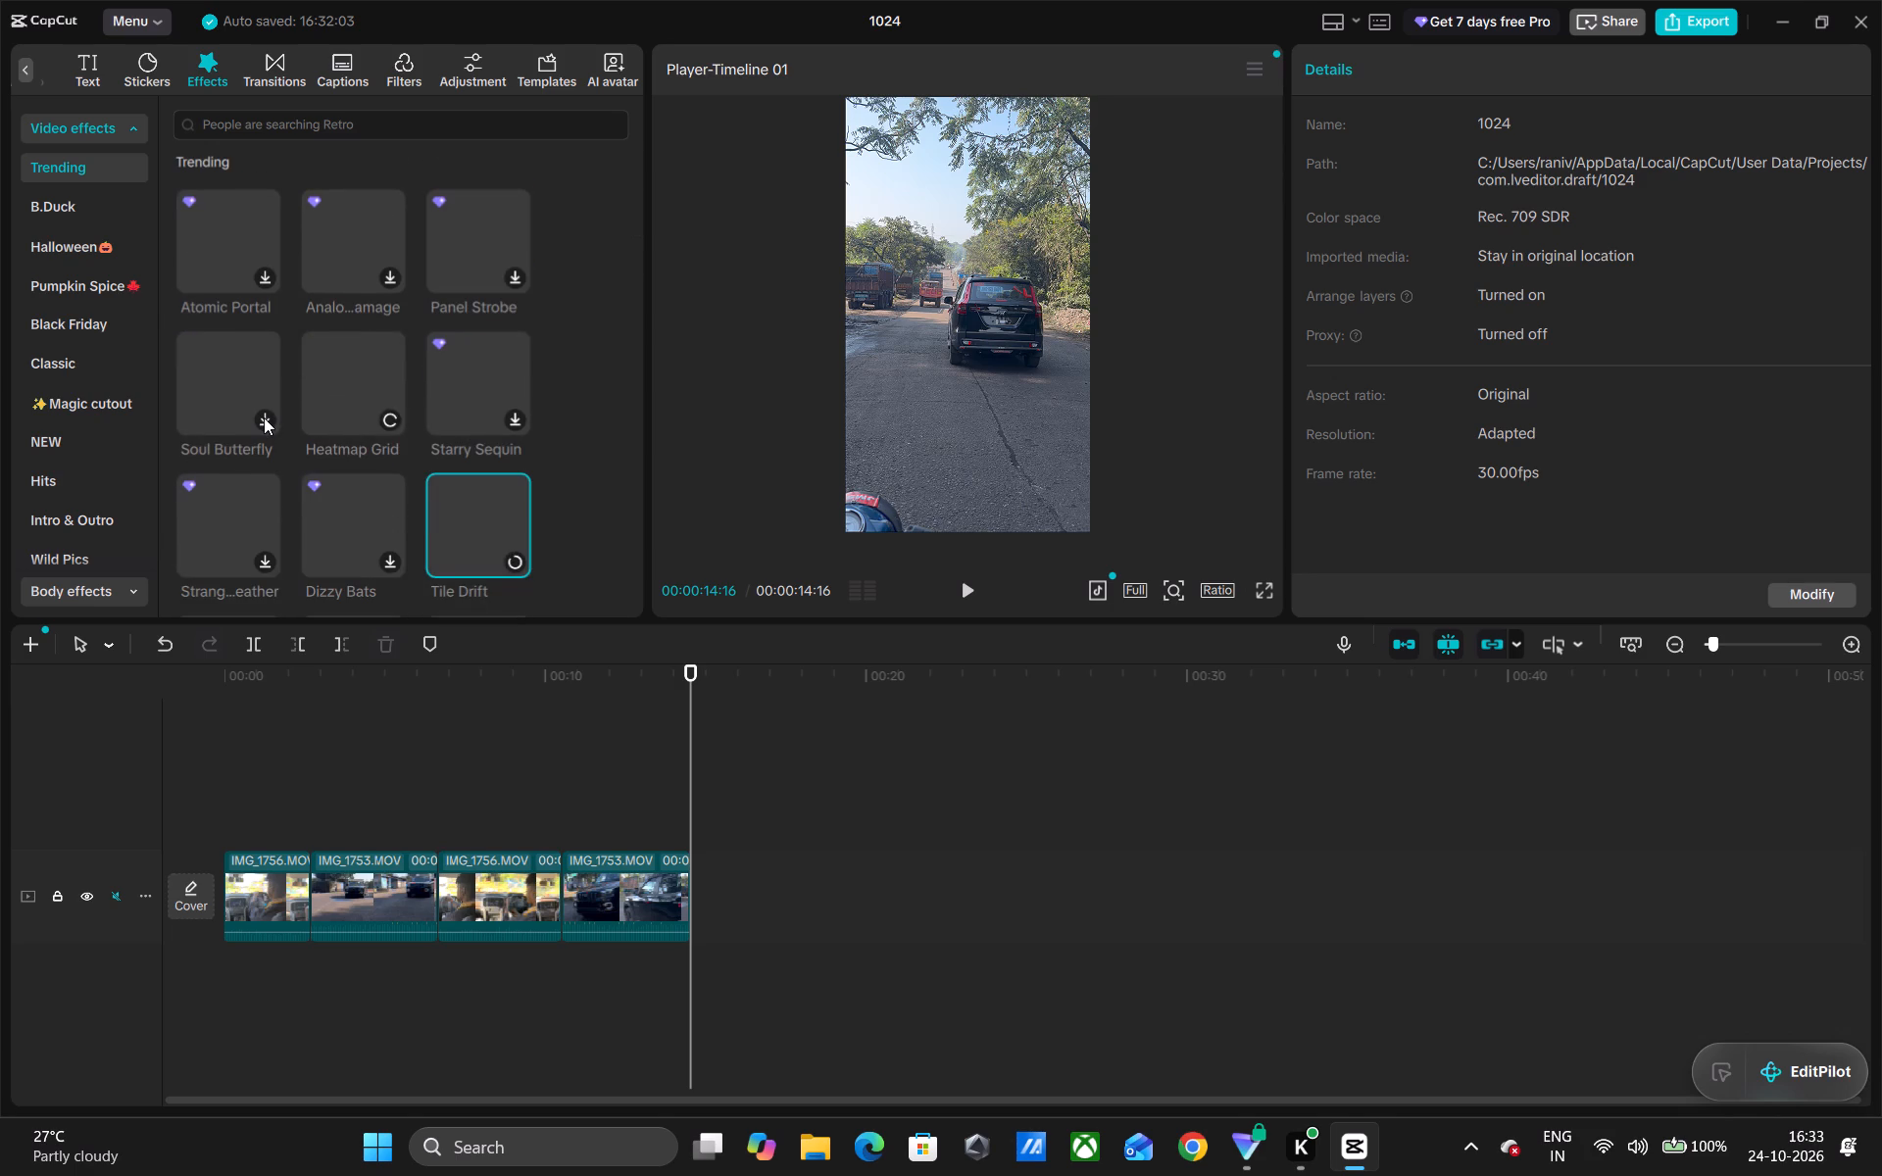
pyautogui.click(264, 420)
pyautogui.click(264, 420)
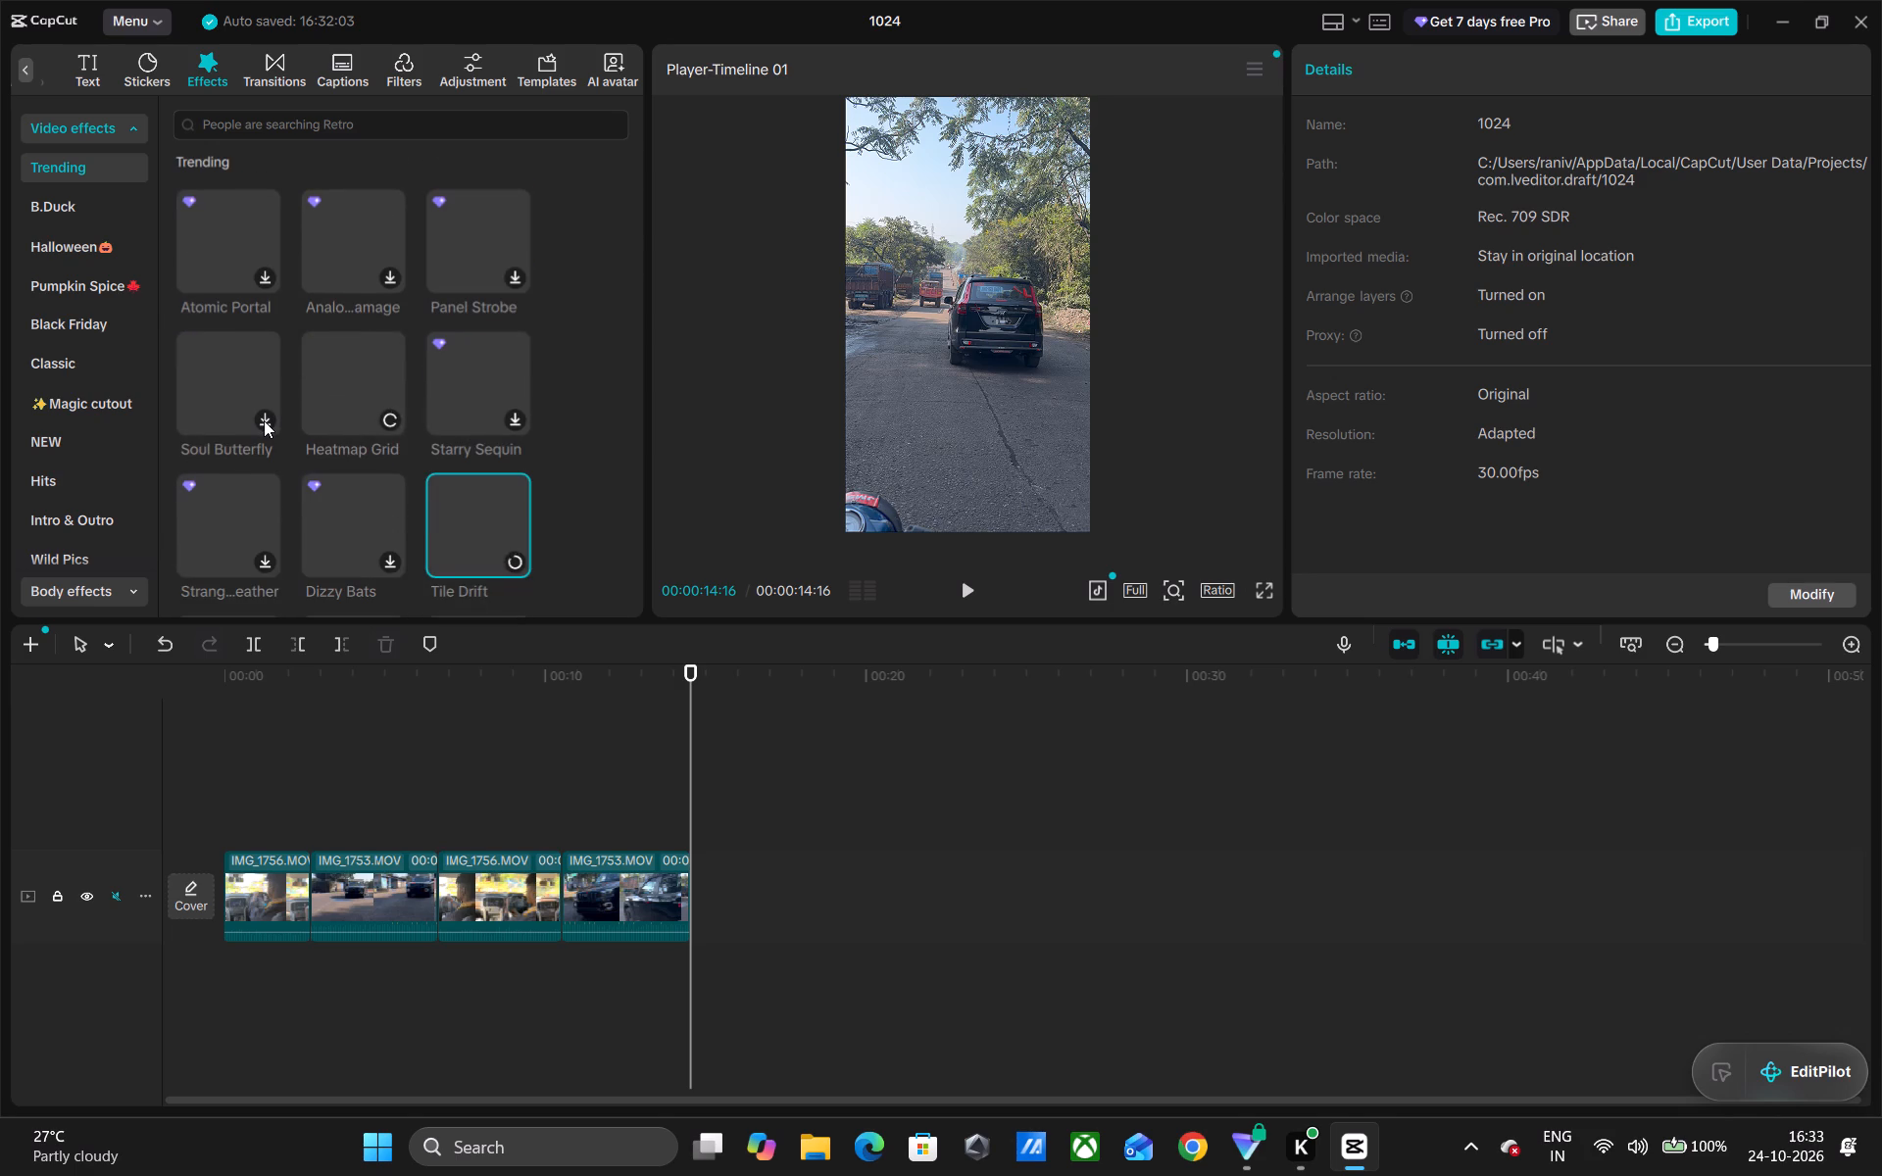
pyautogui.click(250, 422)
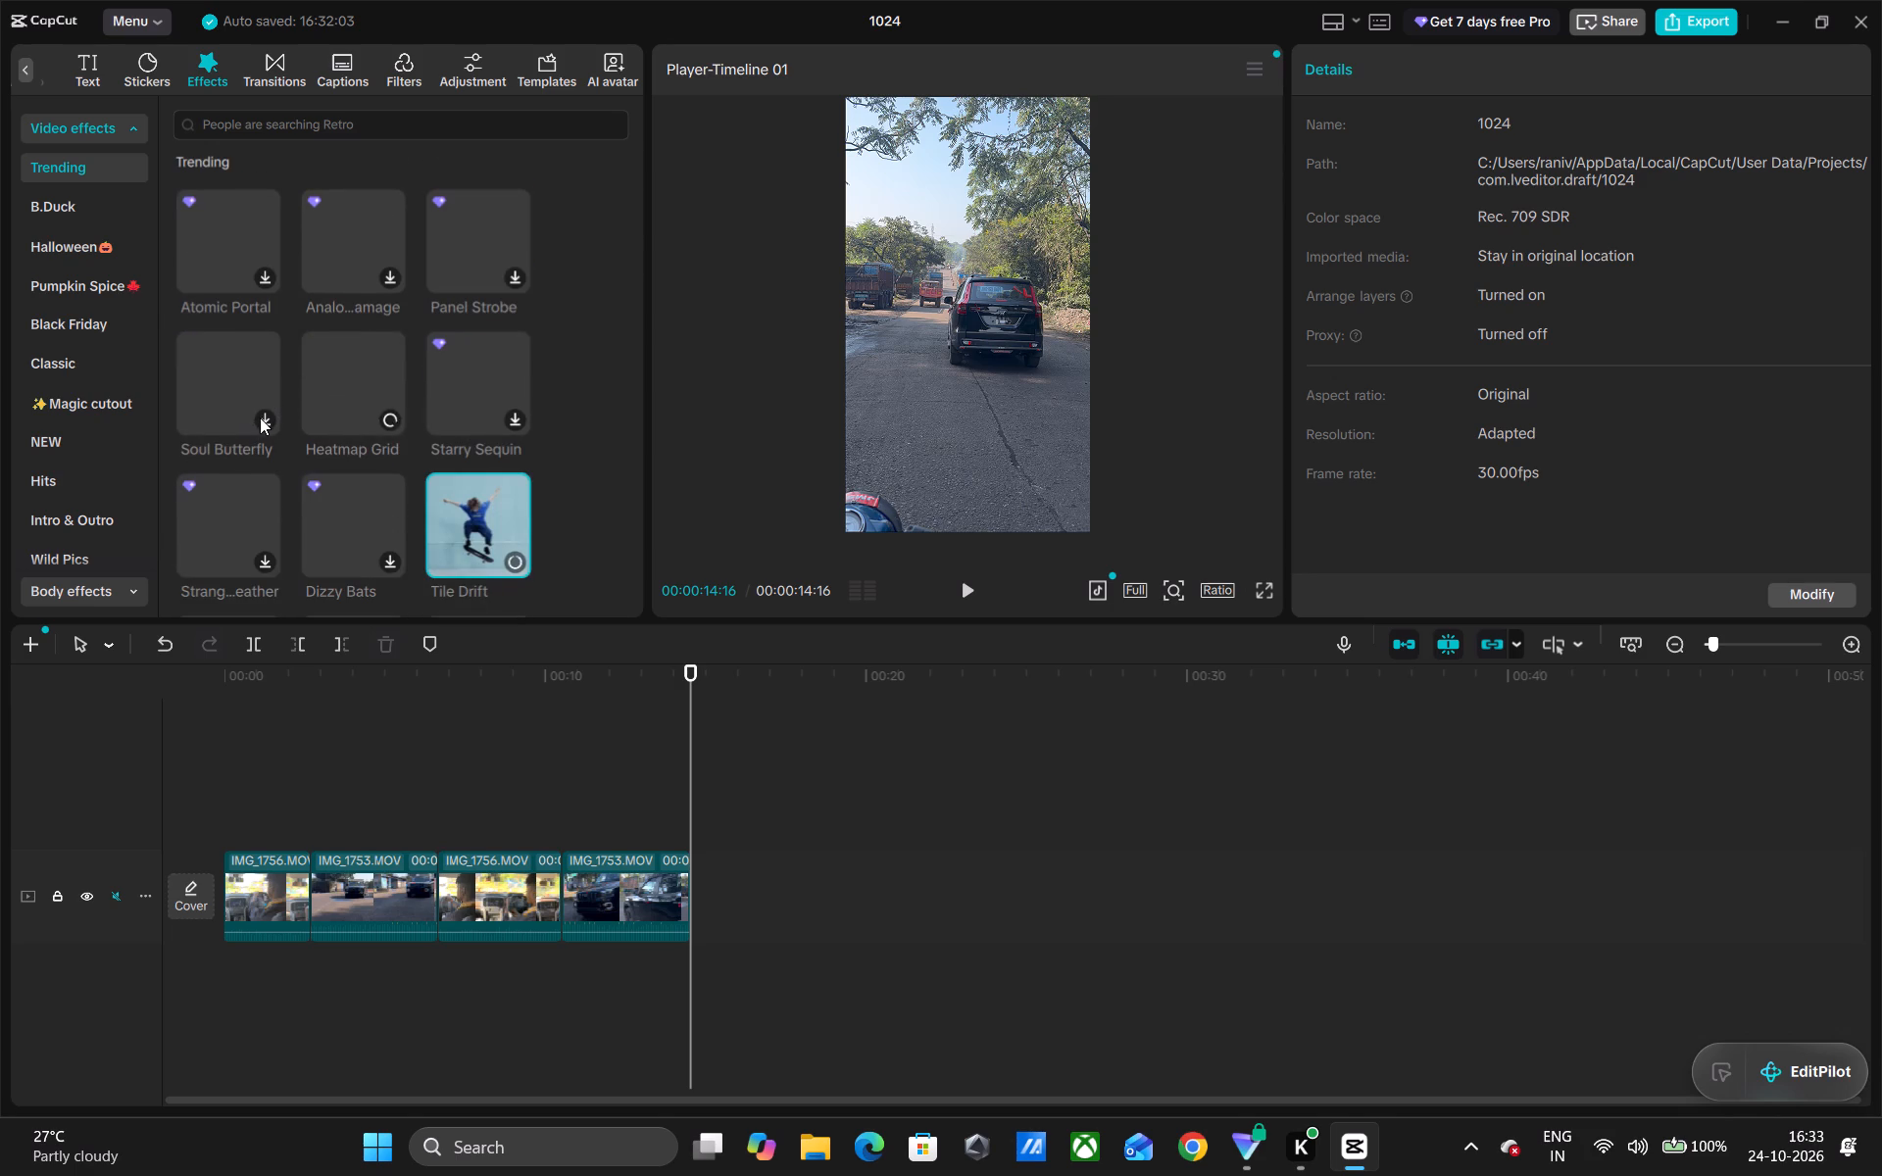
pyautogui.click(262, 416)
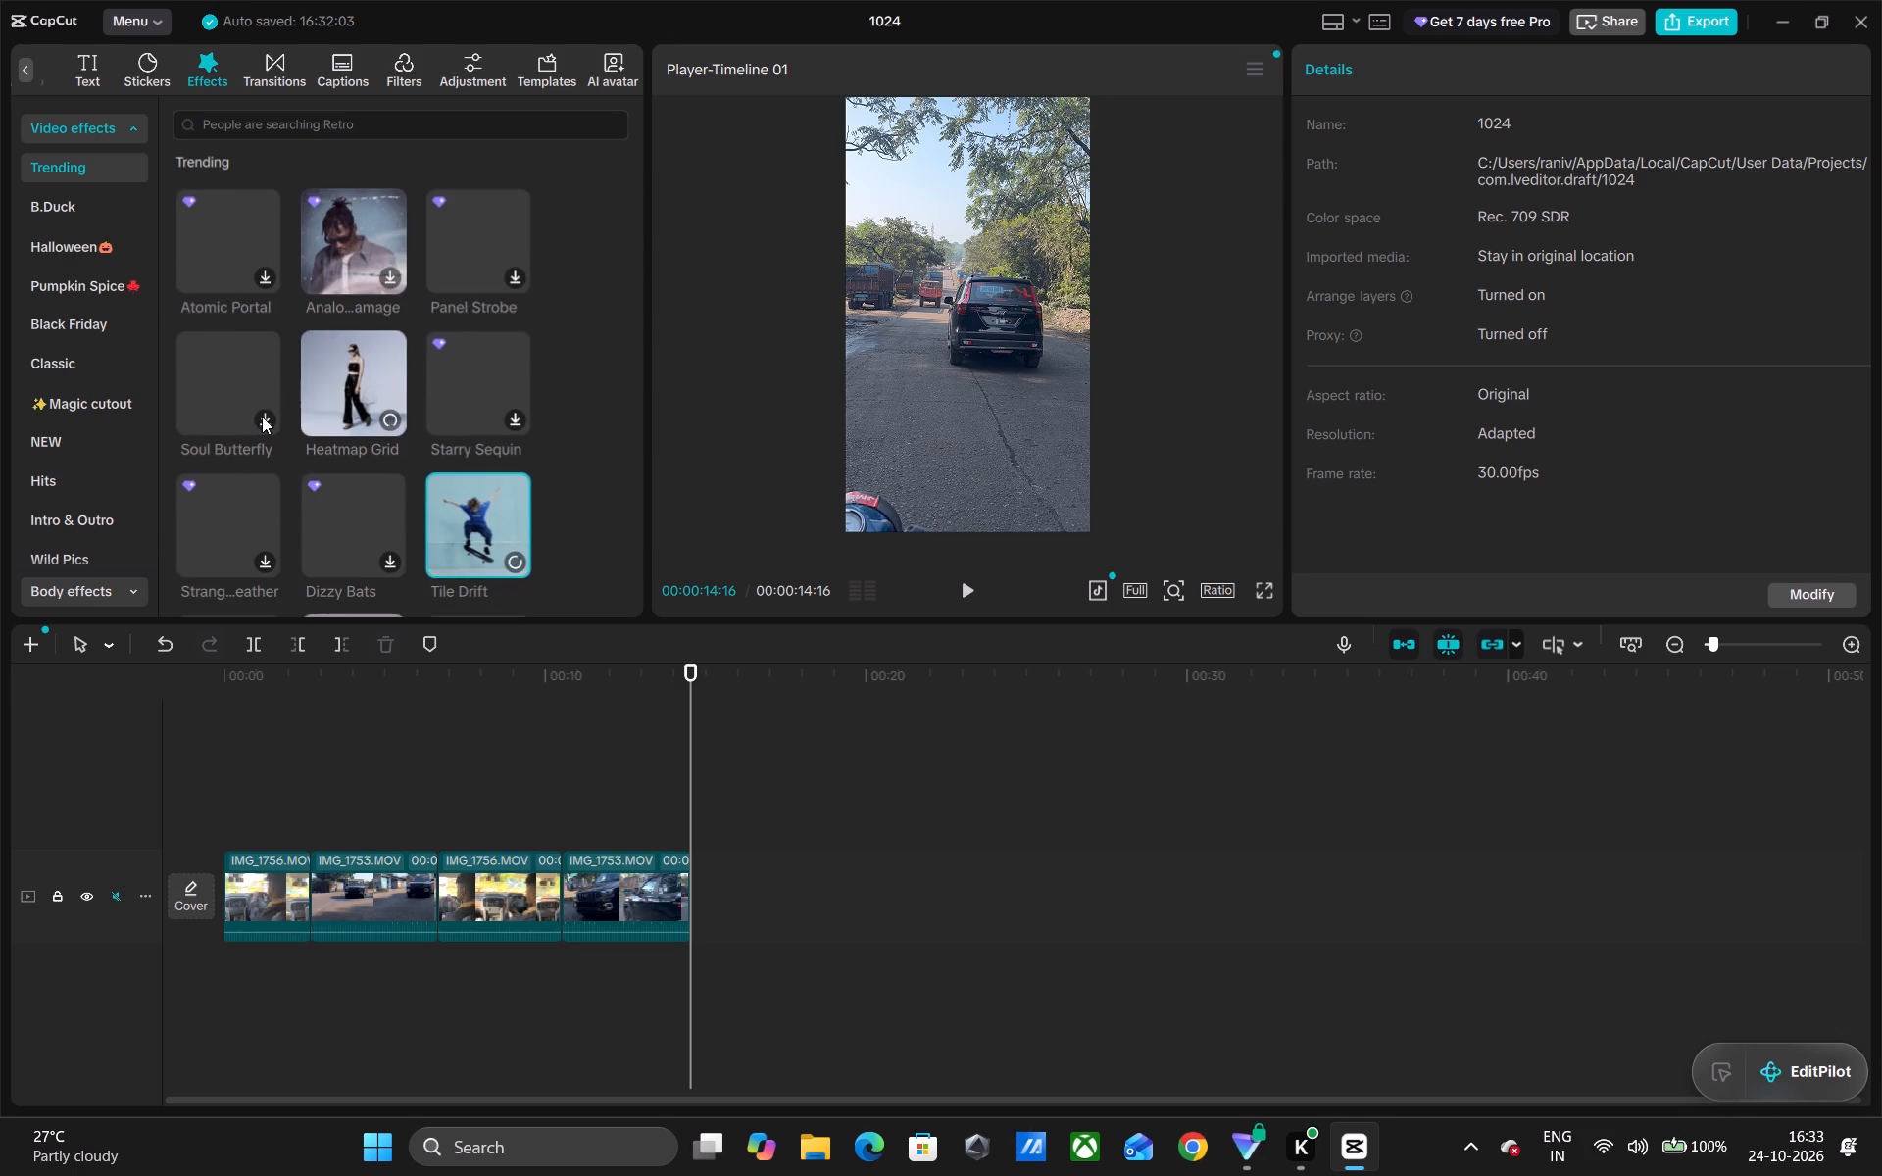
pyautogui.click(269, 407)
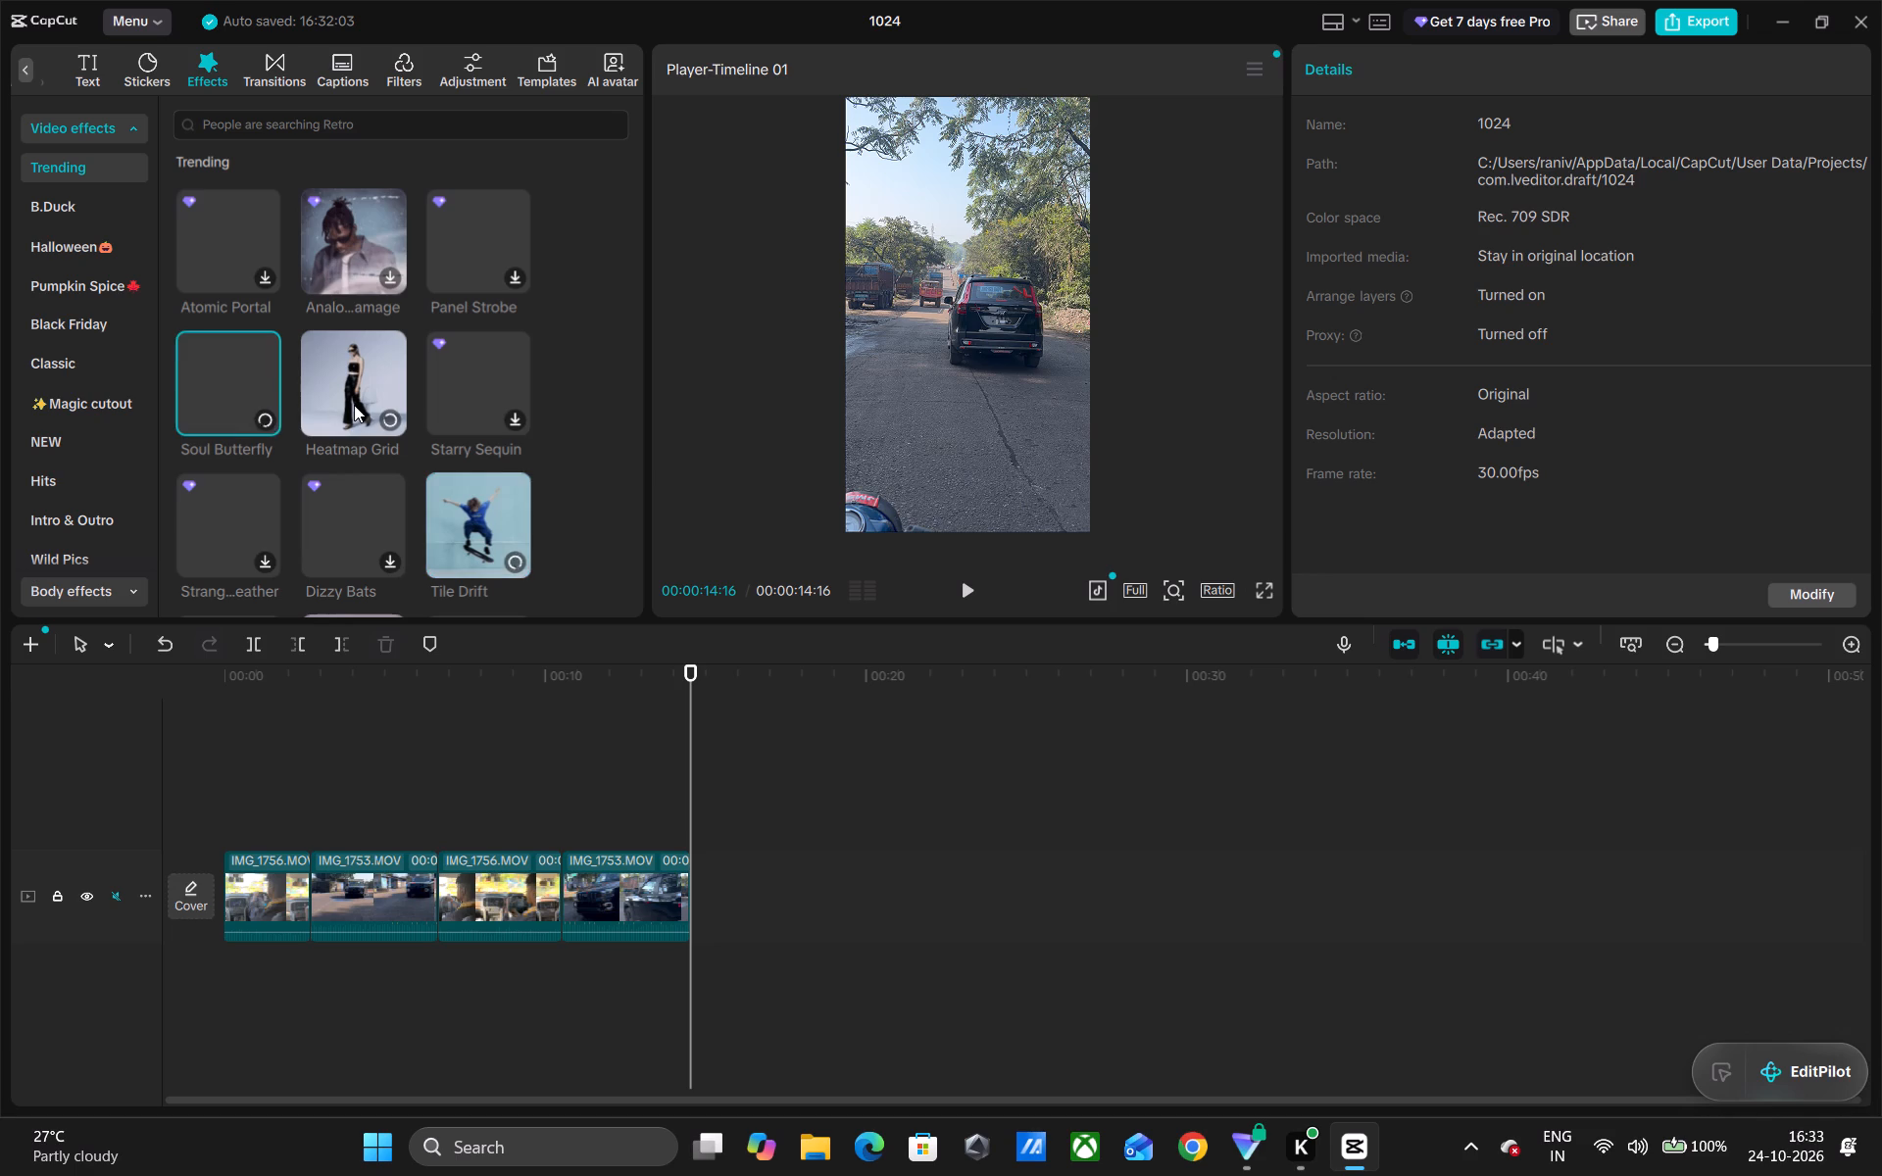
# Download the Dark Disco, Stutter Drop and Botanical effects from the trending video effects.
pyautogui.scroll(-1, 354, 405)
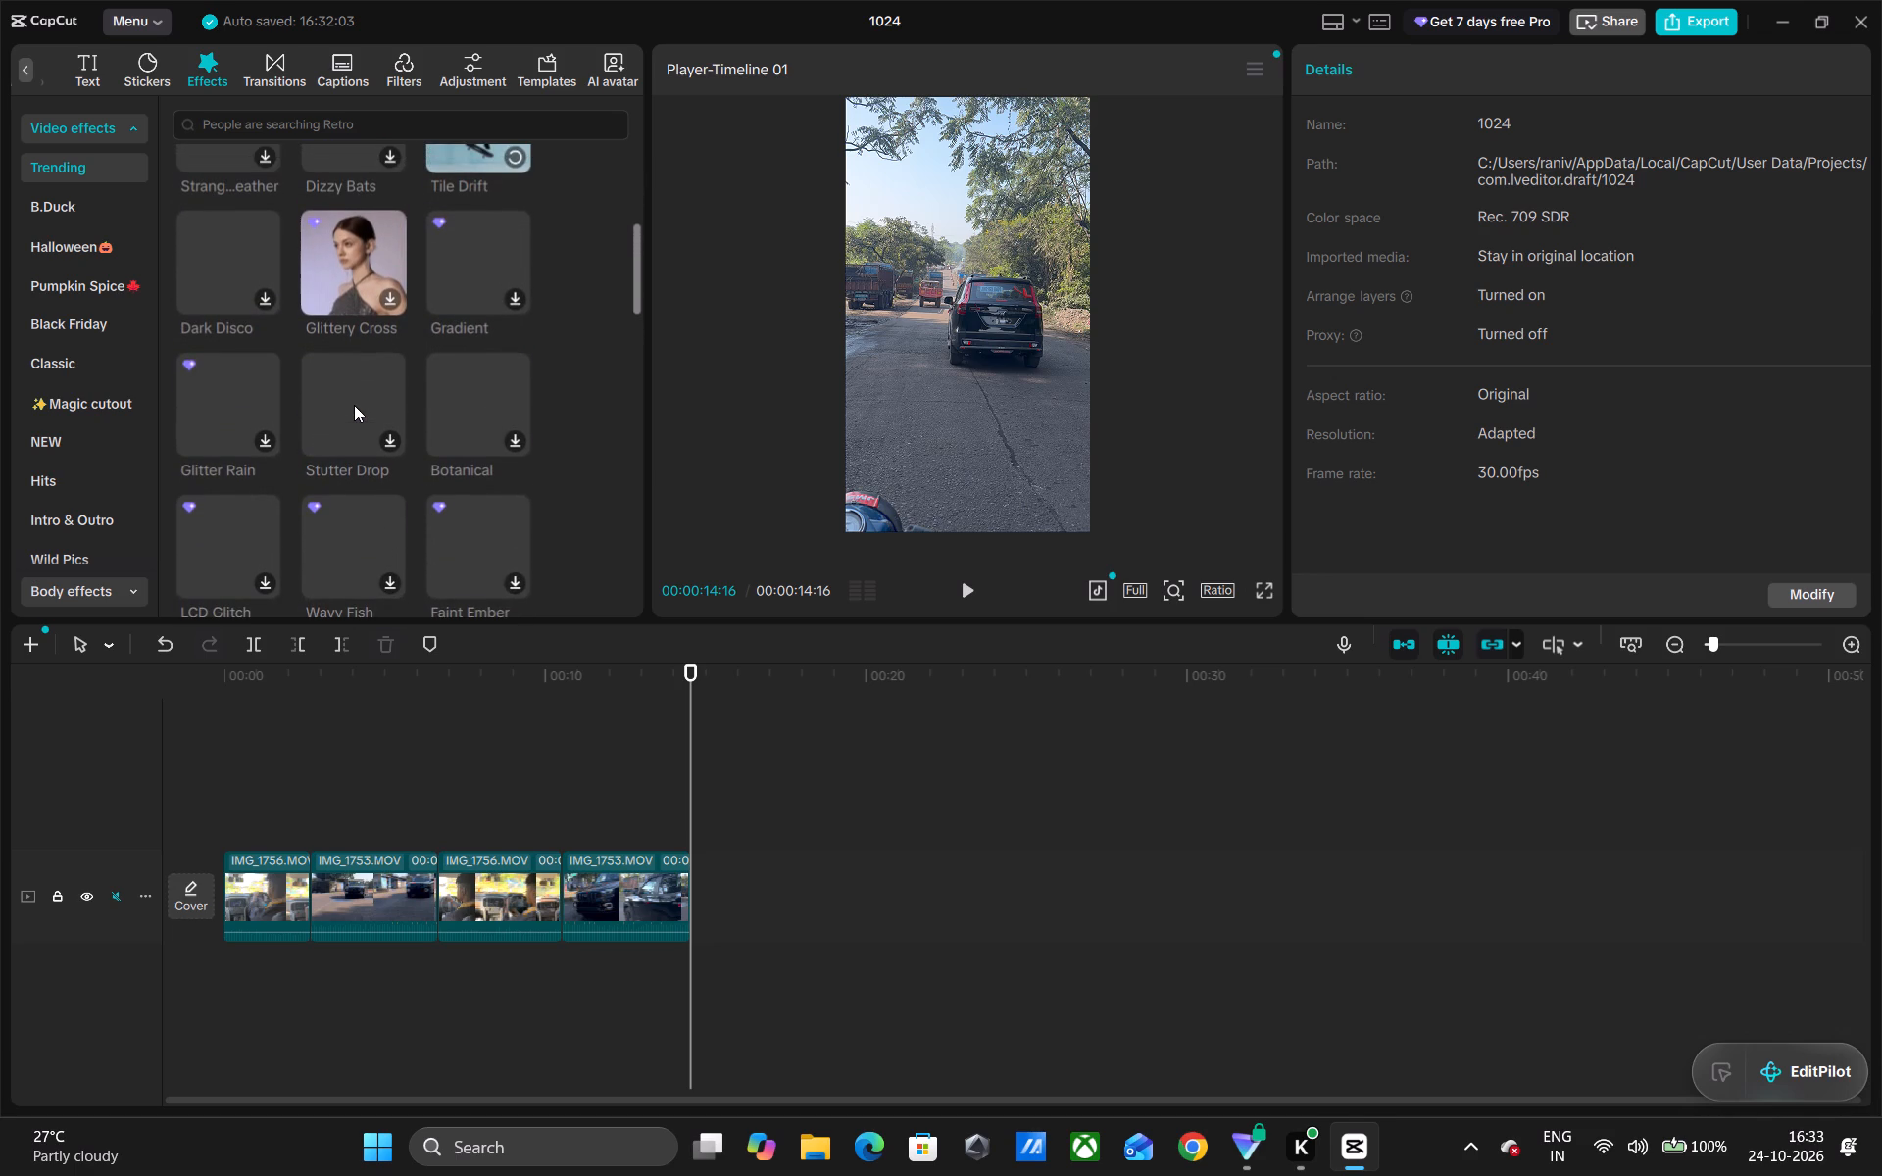
pyautogui.scroll(-1, 354, 405)
pyautogui.click(266, 305)
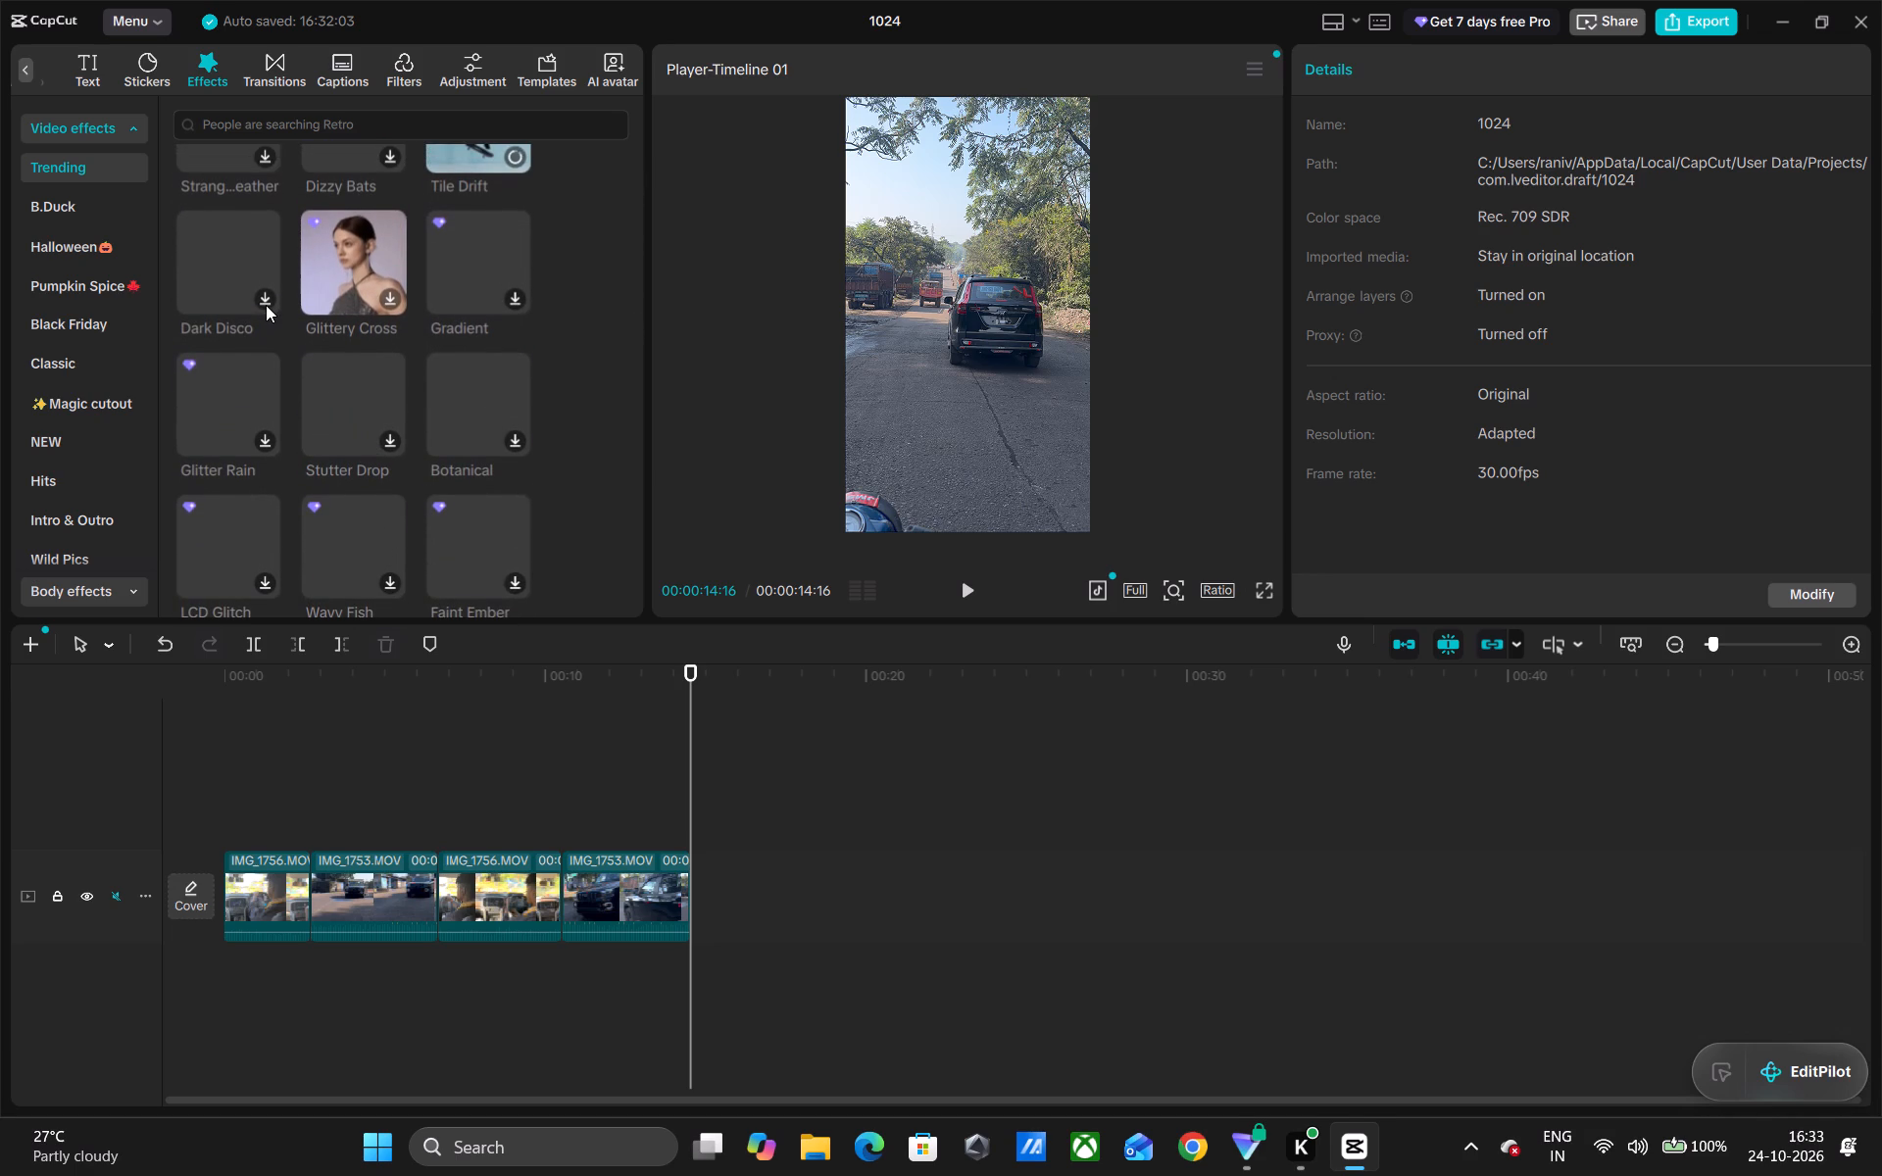
pyautogui.click(263, 297)
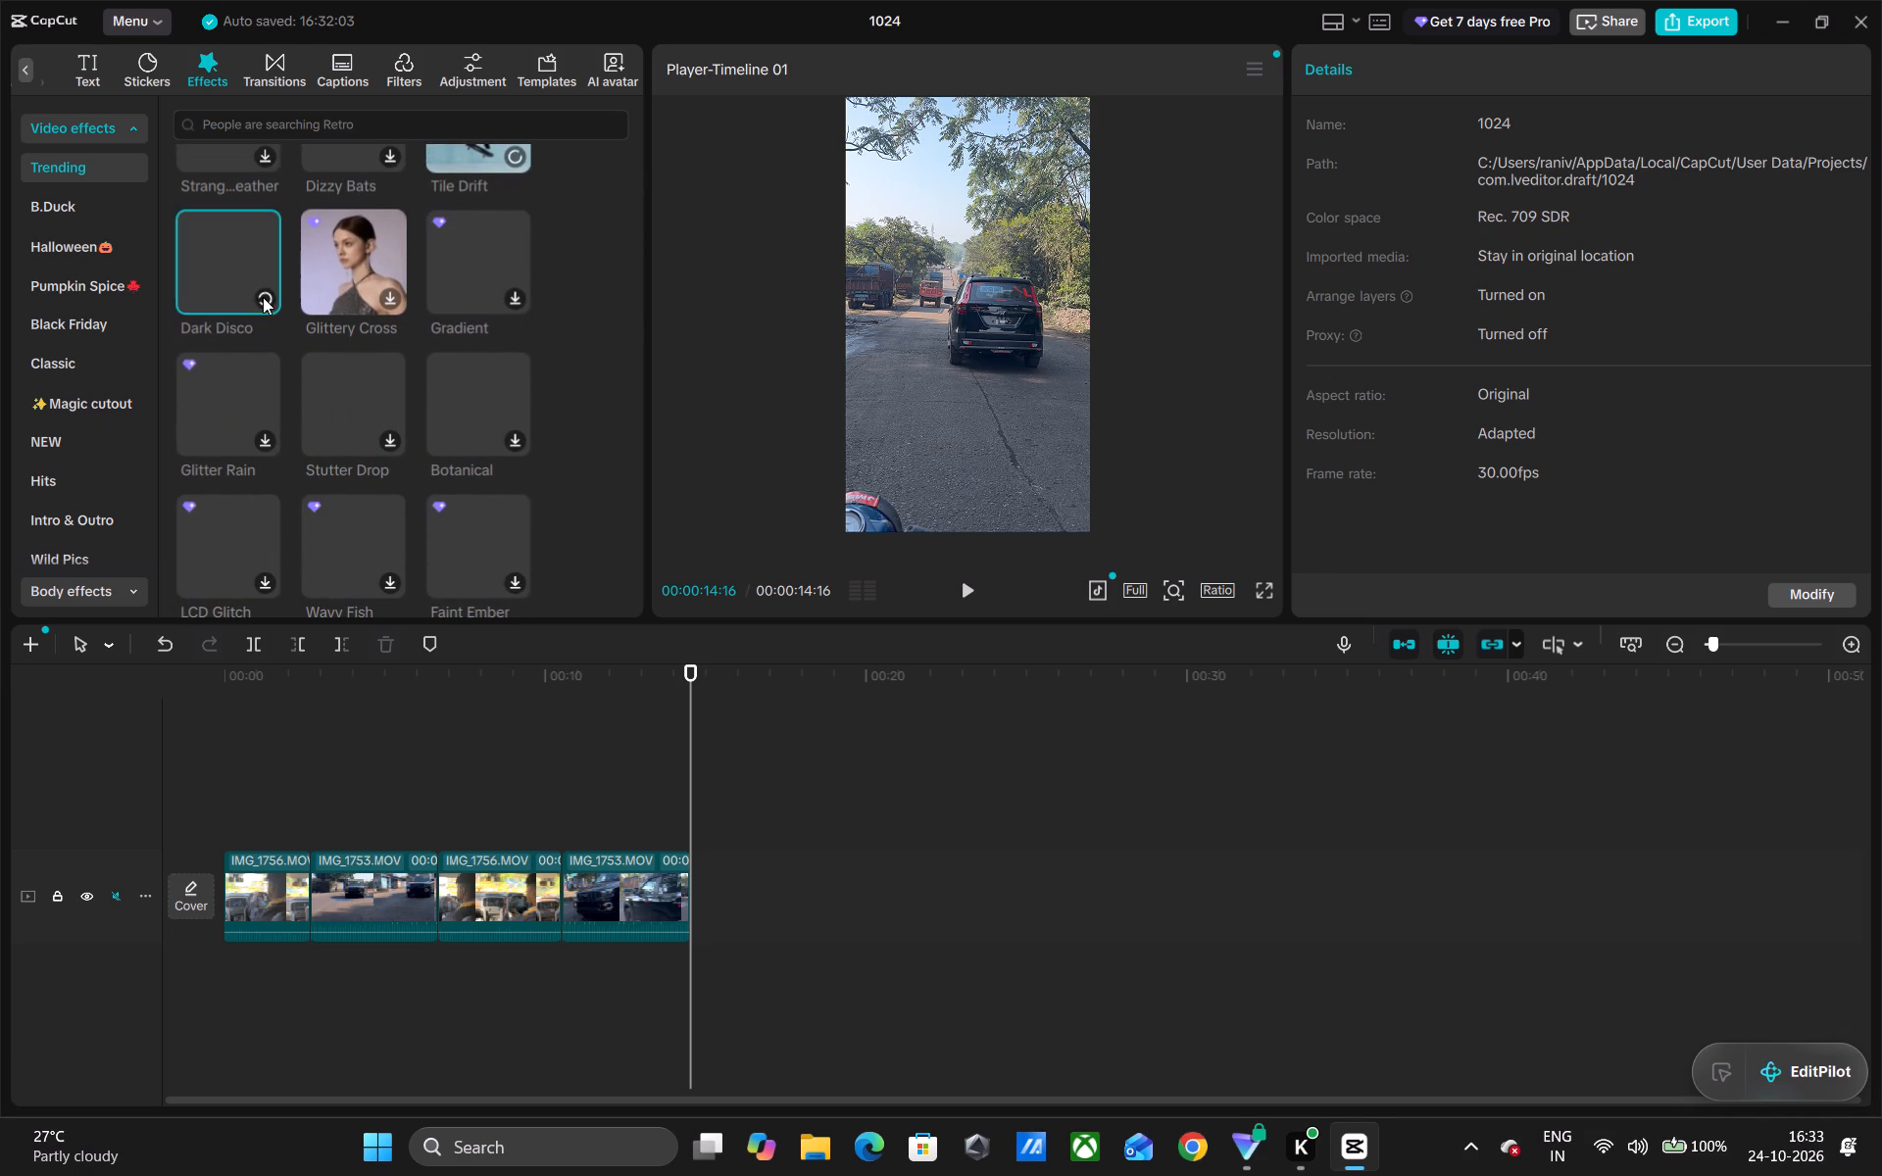
pyautogui.click(390, 437)
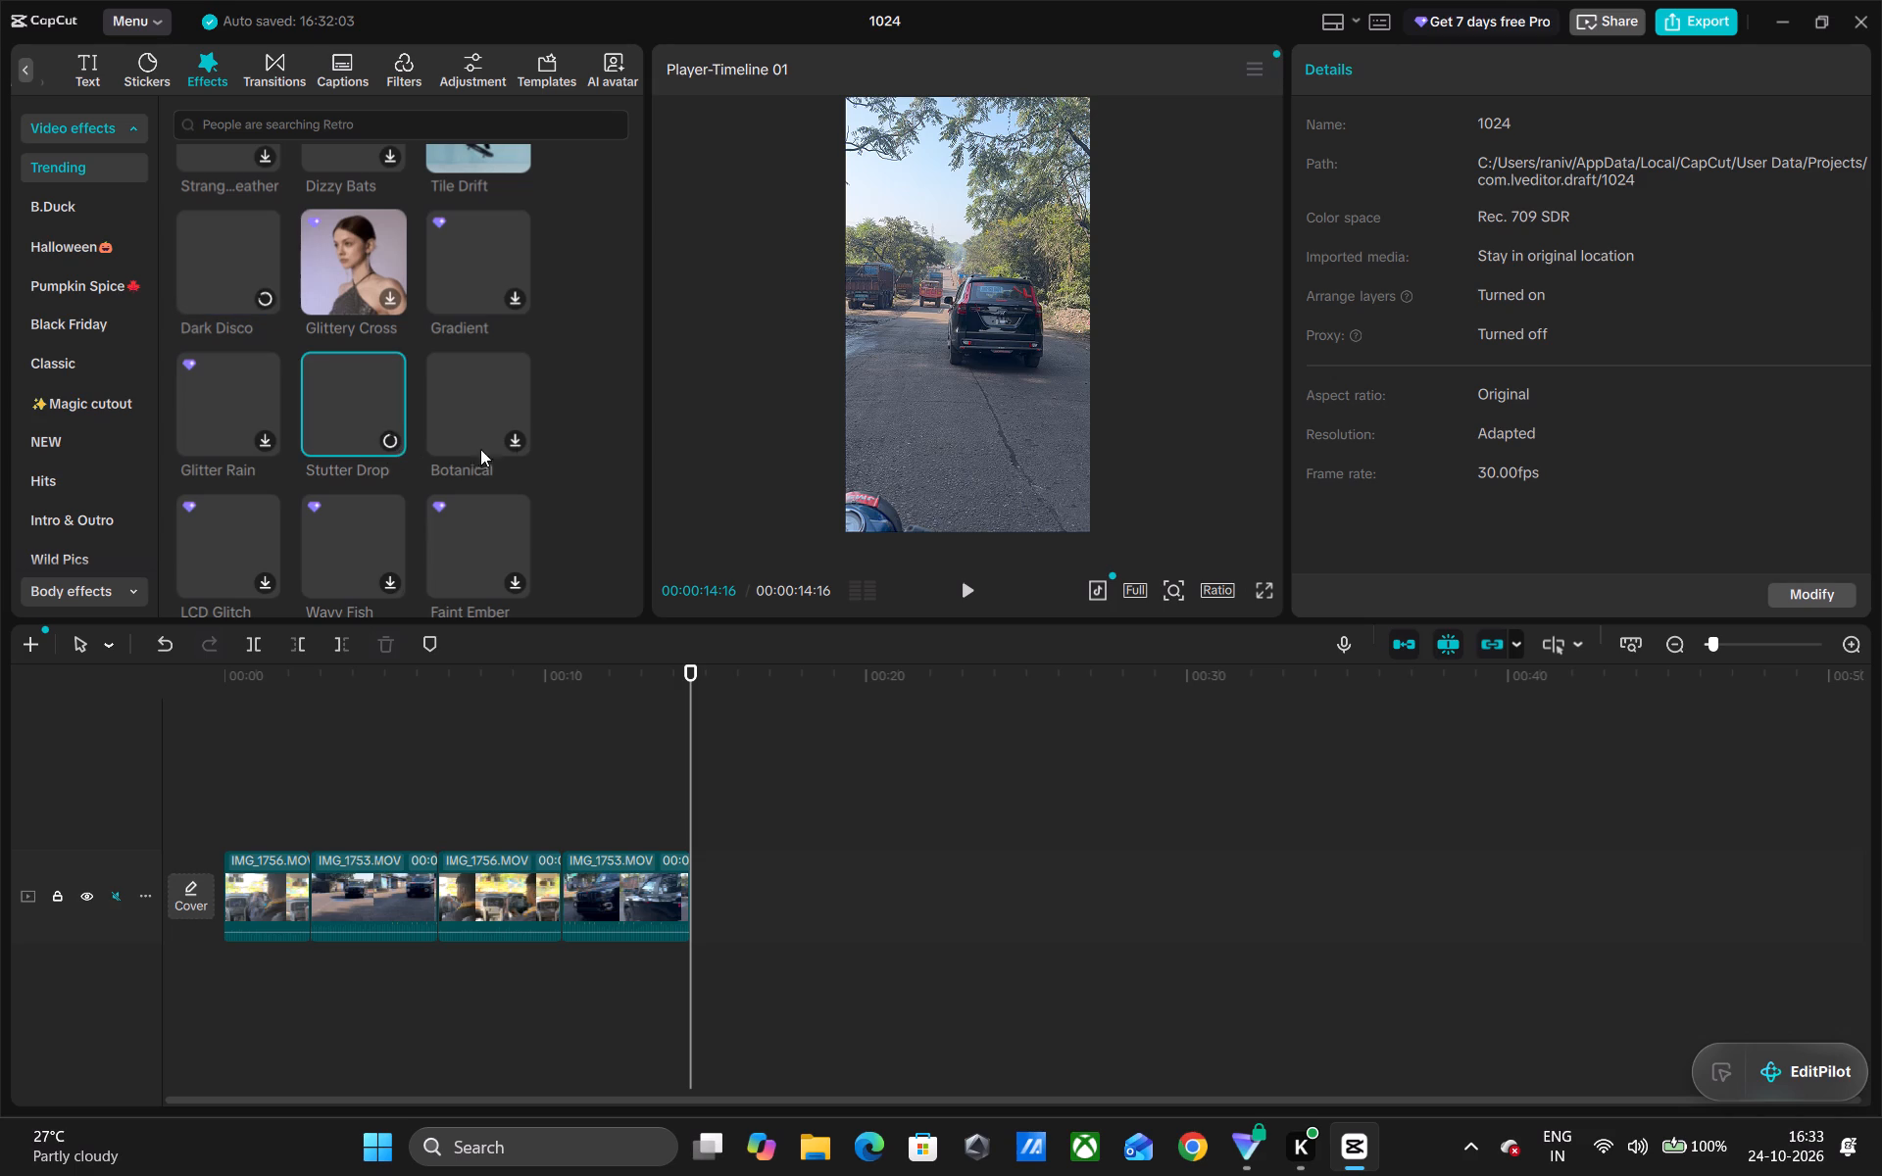
pyautogui.click(513, 435)
# Preview the downloaded Heatmap Grid, Tile Drift and Soul Butterfly effects.
pyautogui.scroll(2, 436, 272)
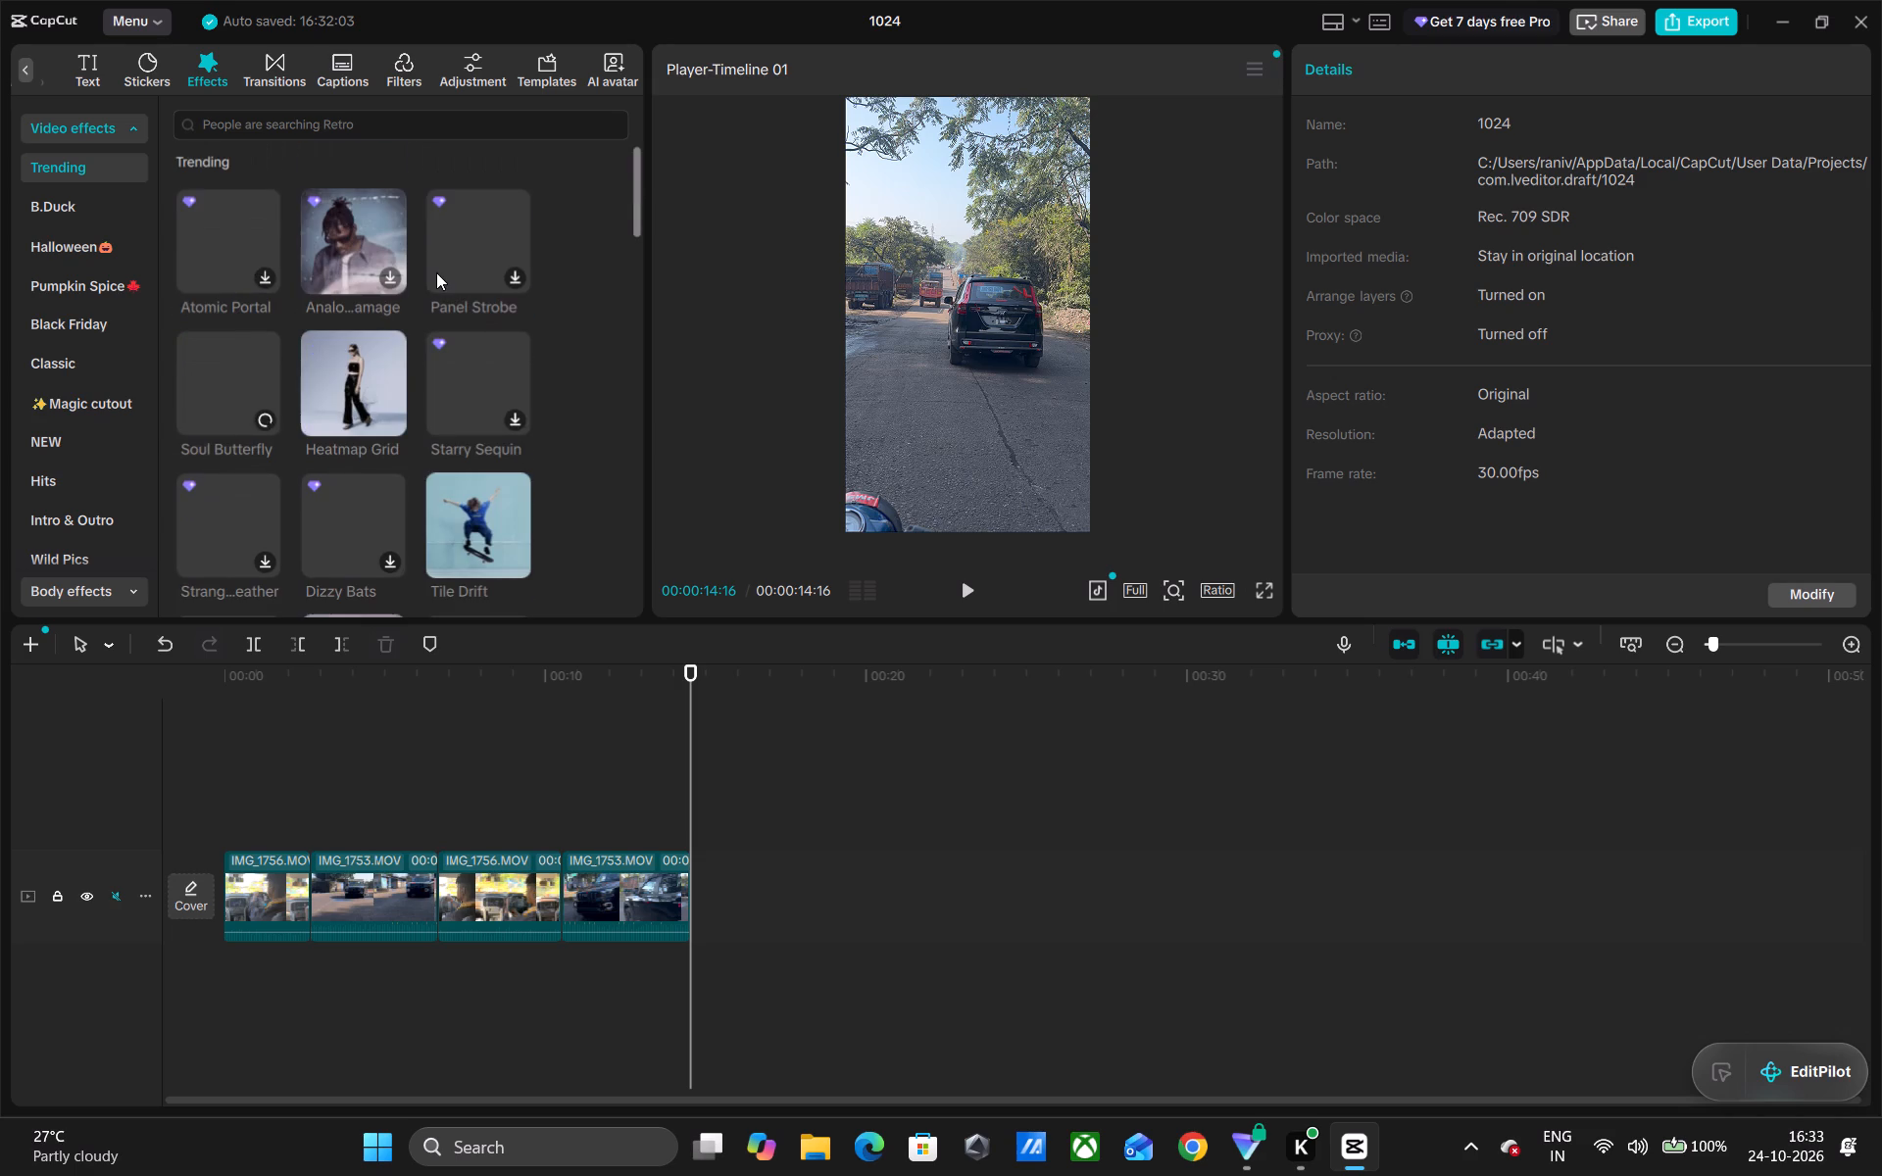
pyautogui.scroll(1, 436, 272)
pyautogui.scroll(-1, 442, 407)
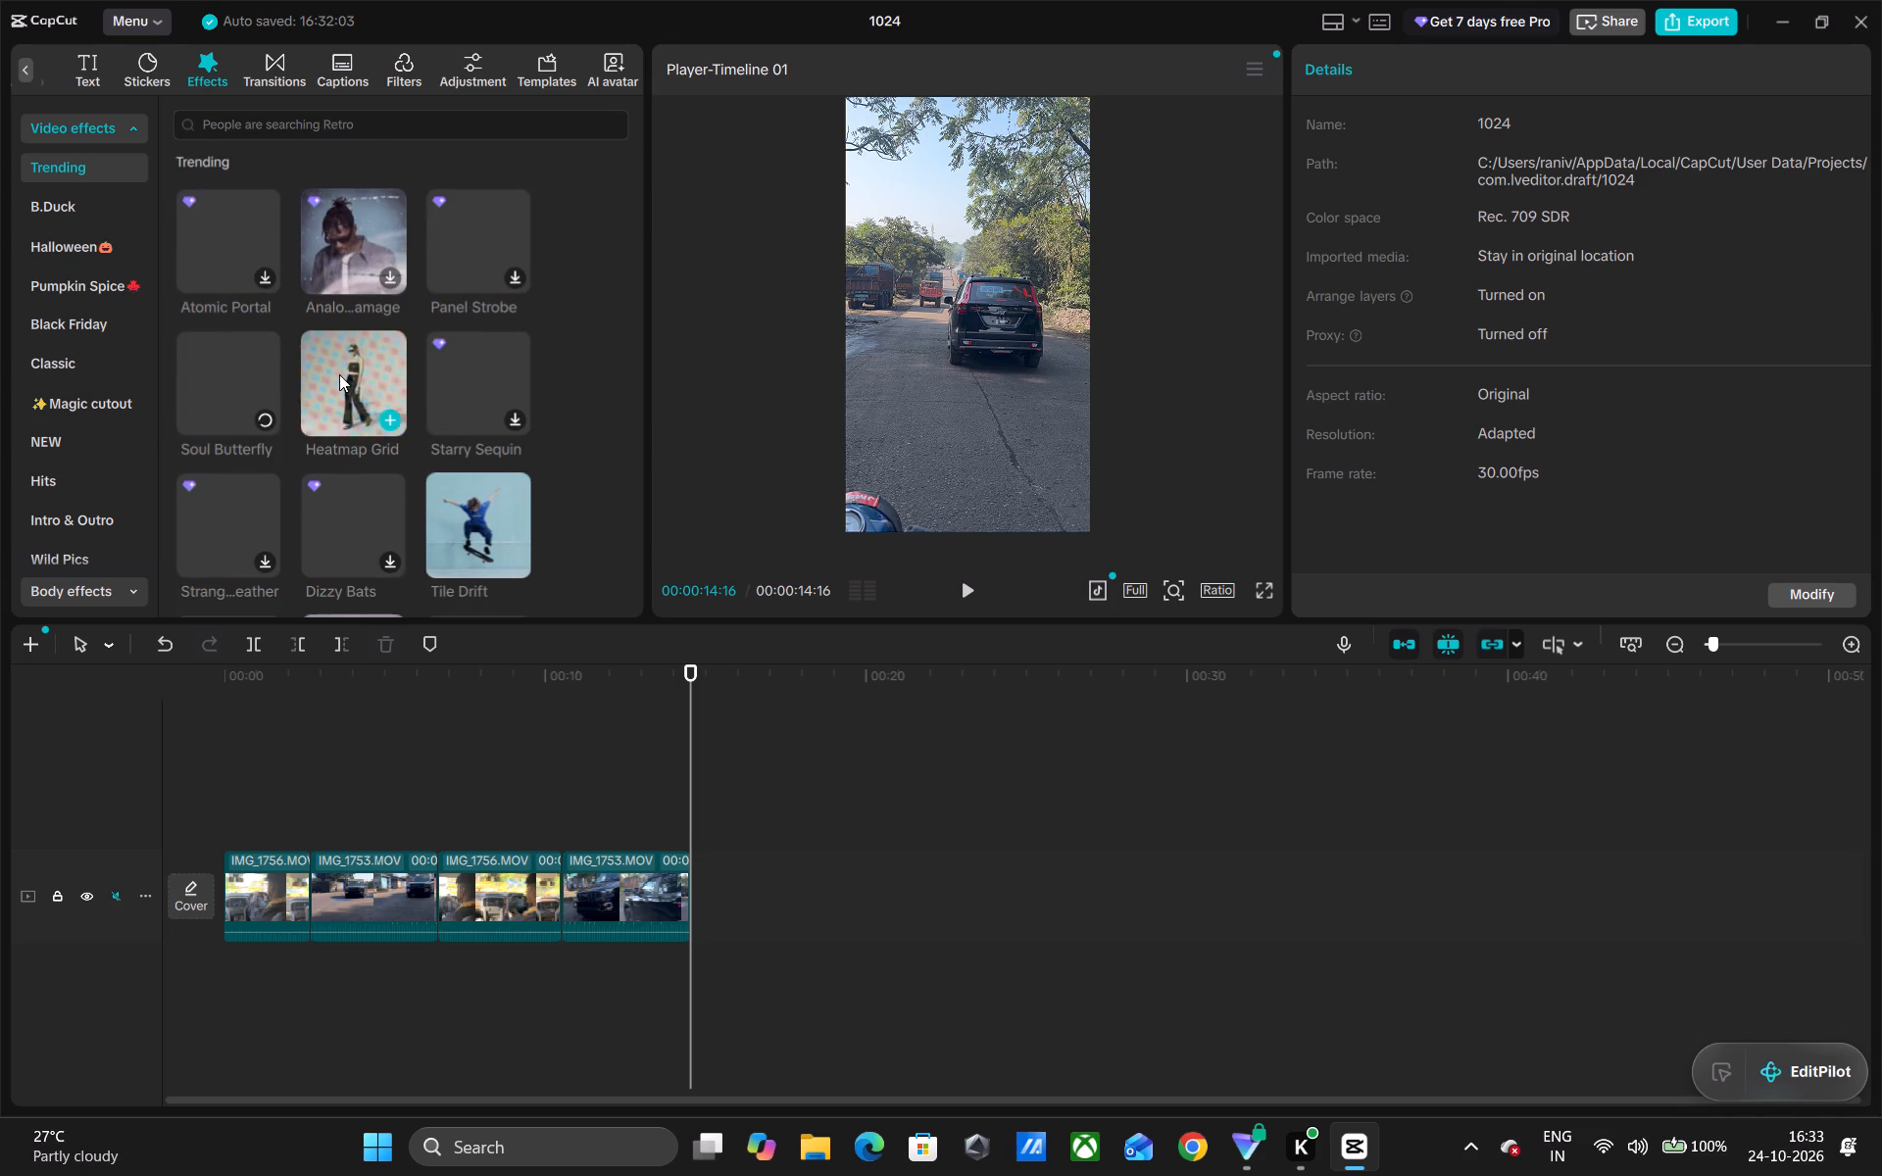
pyautogui.click(339, 374)
pyautogui.click(472, 503)
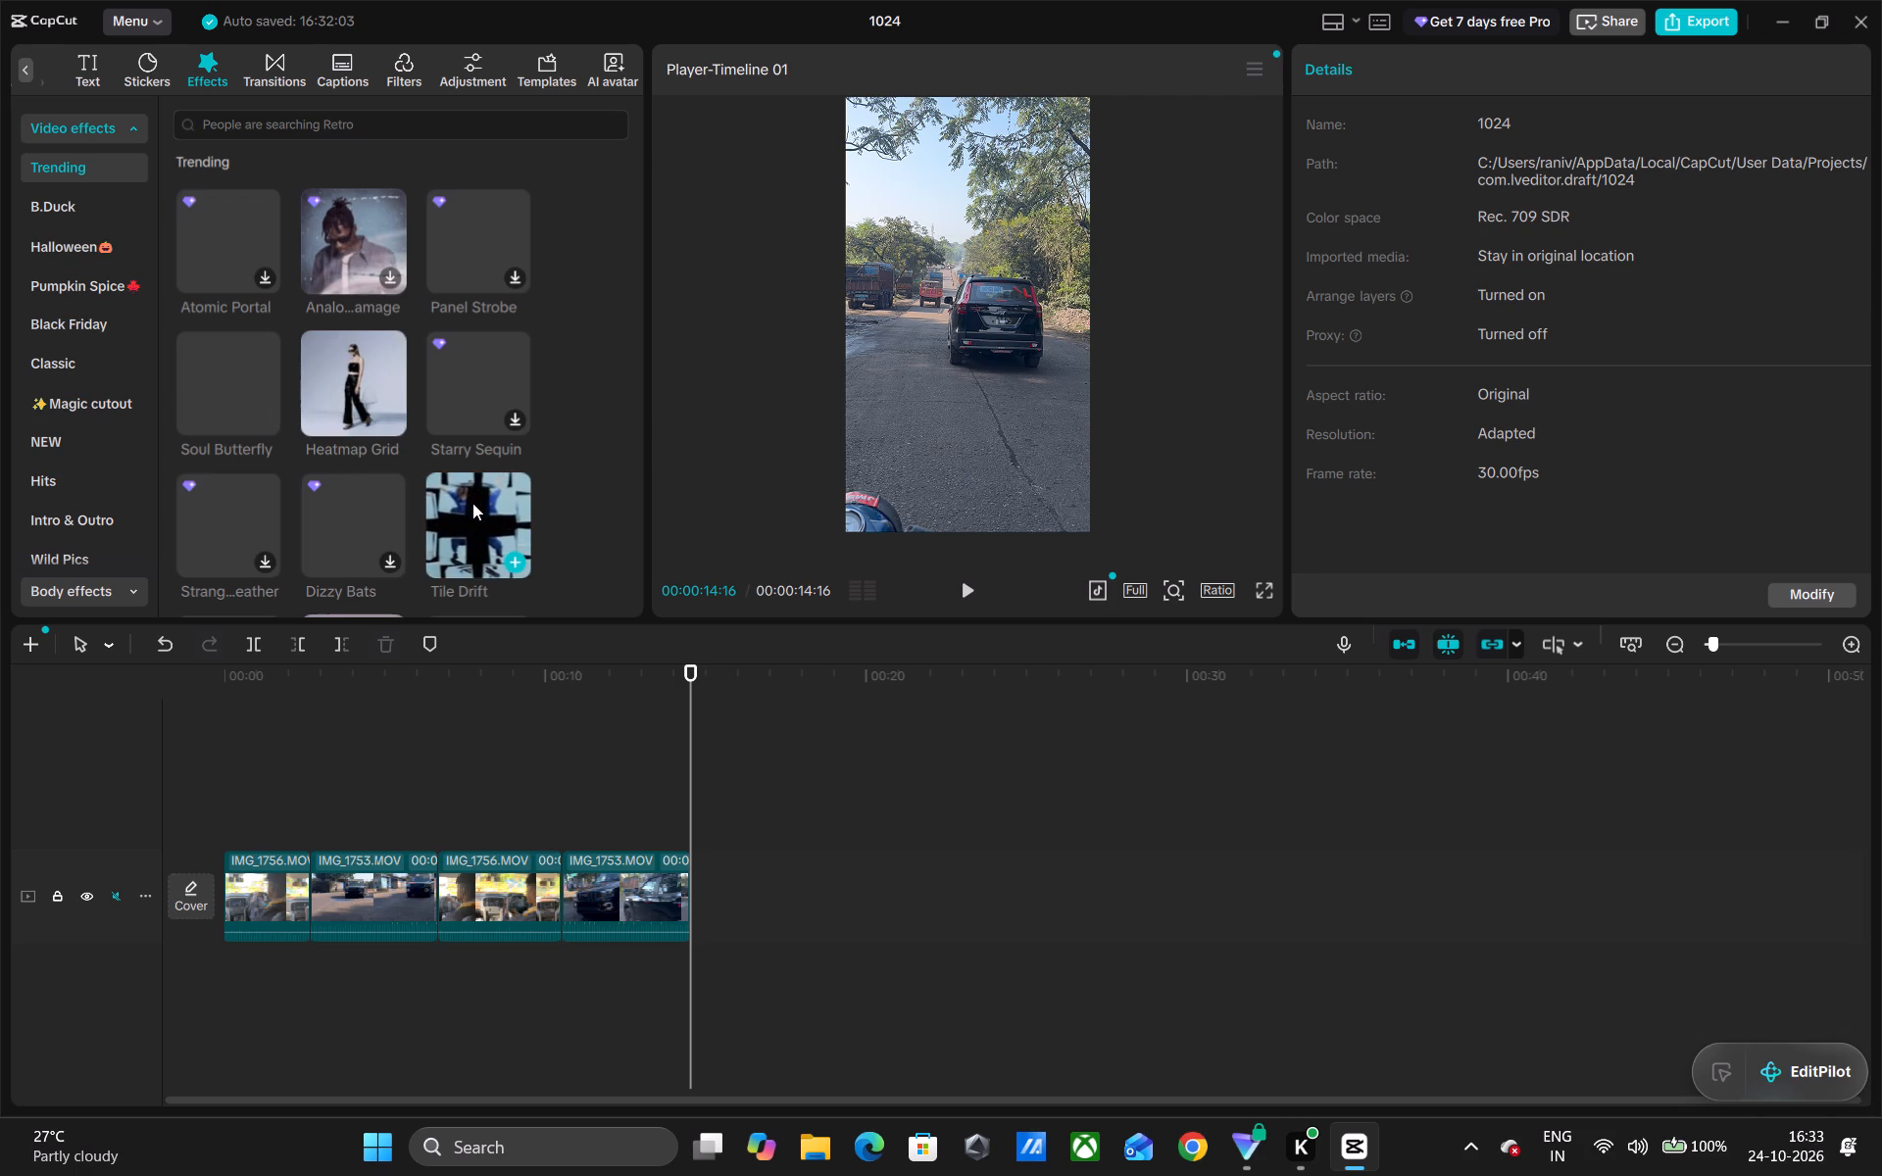
pyautogui.click(191, 393)
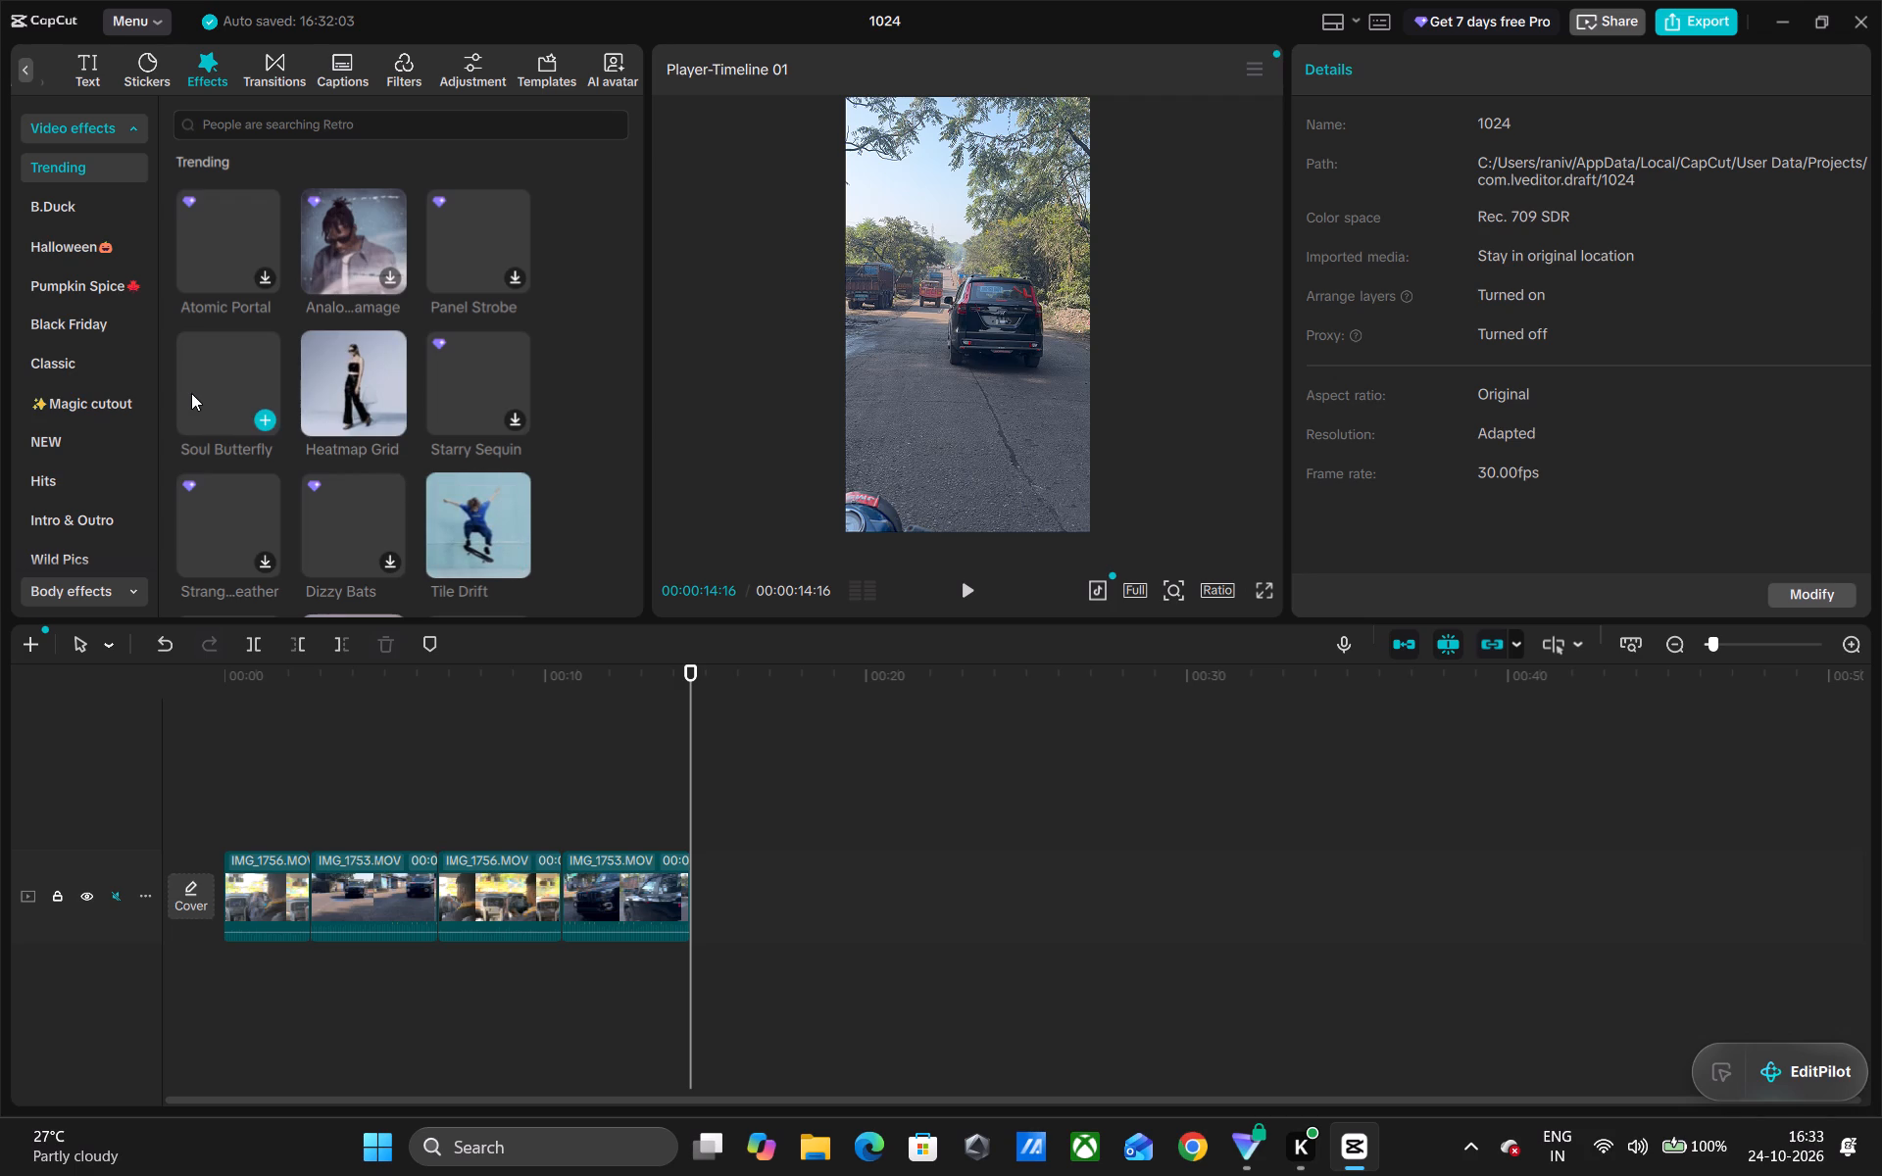
pyautogui.click(211, 399)
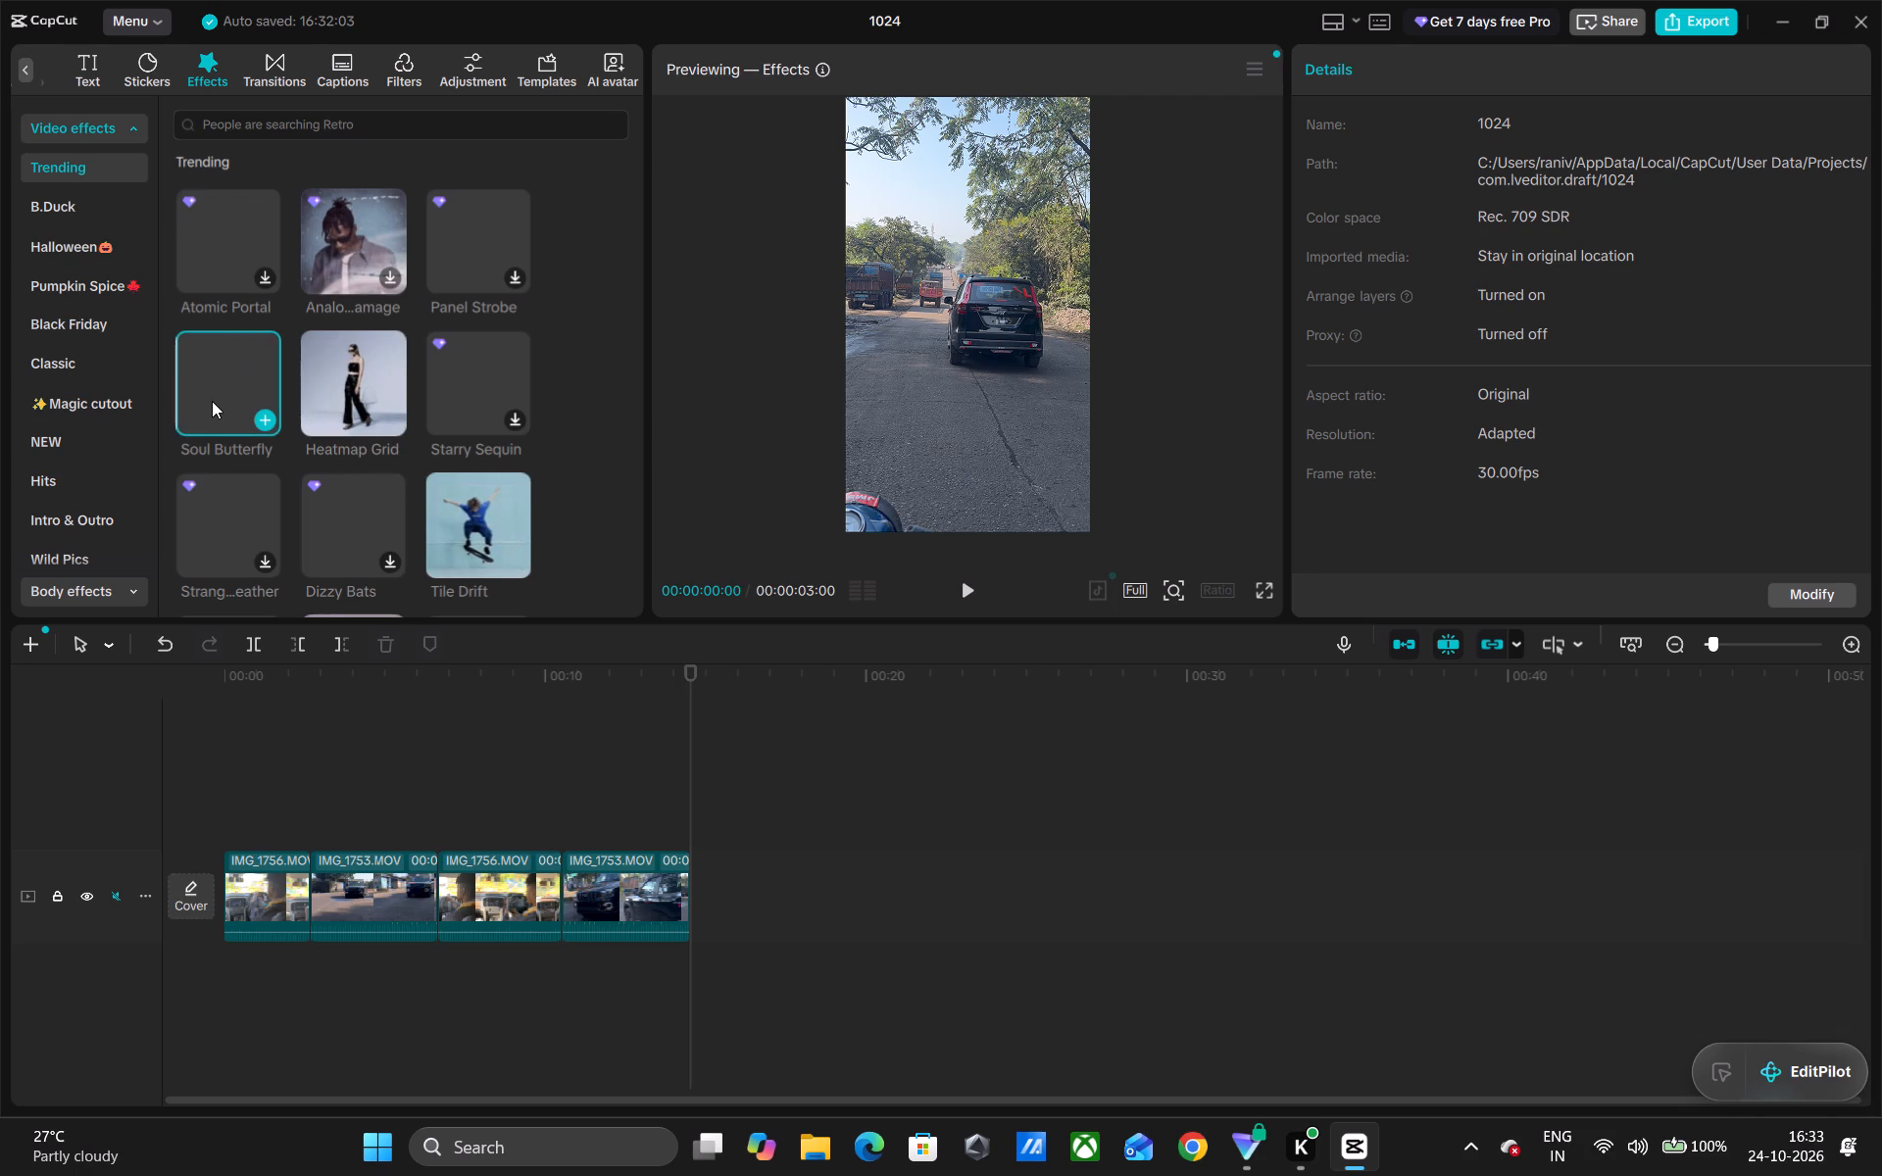
# Download the Drop Zone and Circle Energy effects from further down the trending video effects.
pyautogui.scroll(-1, 326, 420)
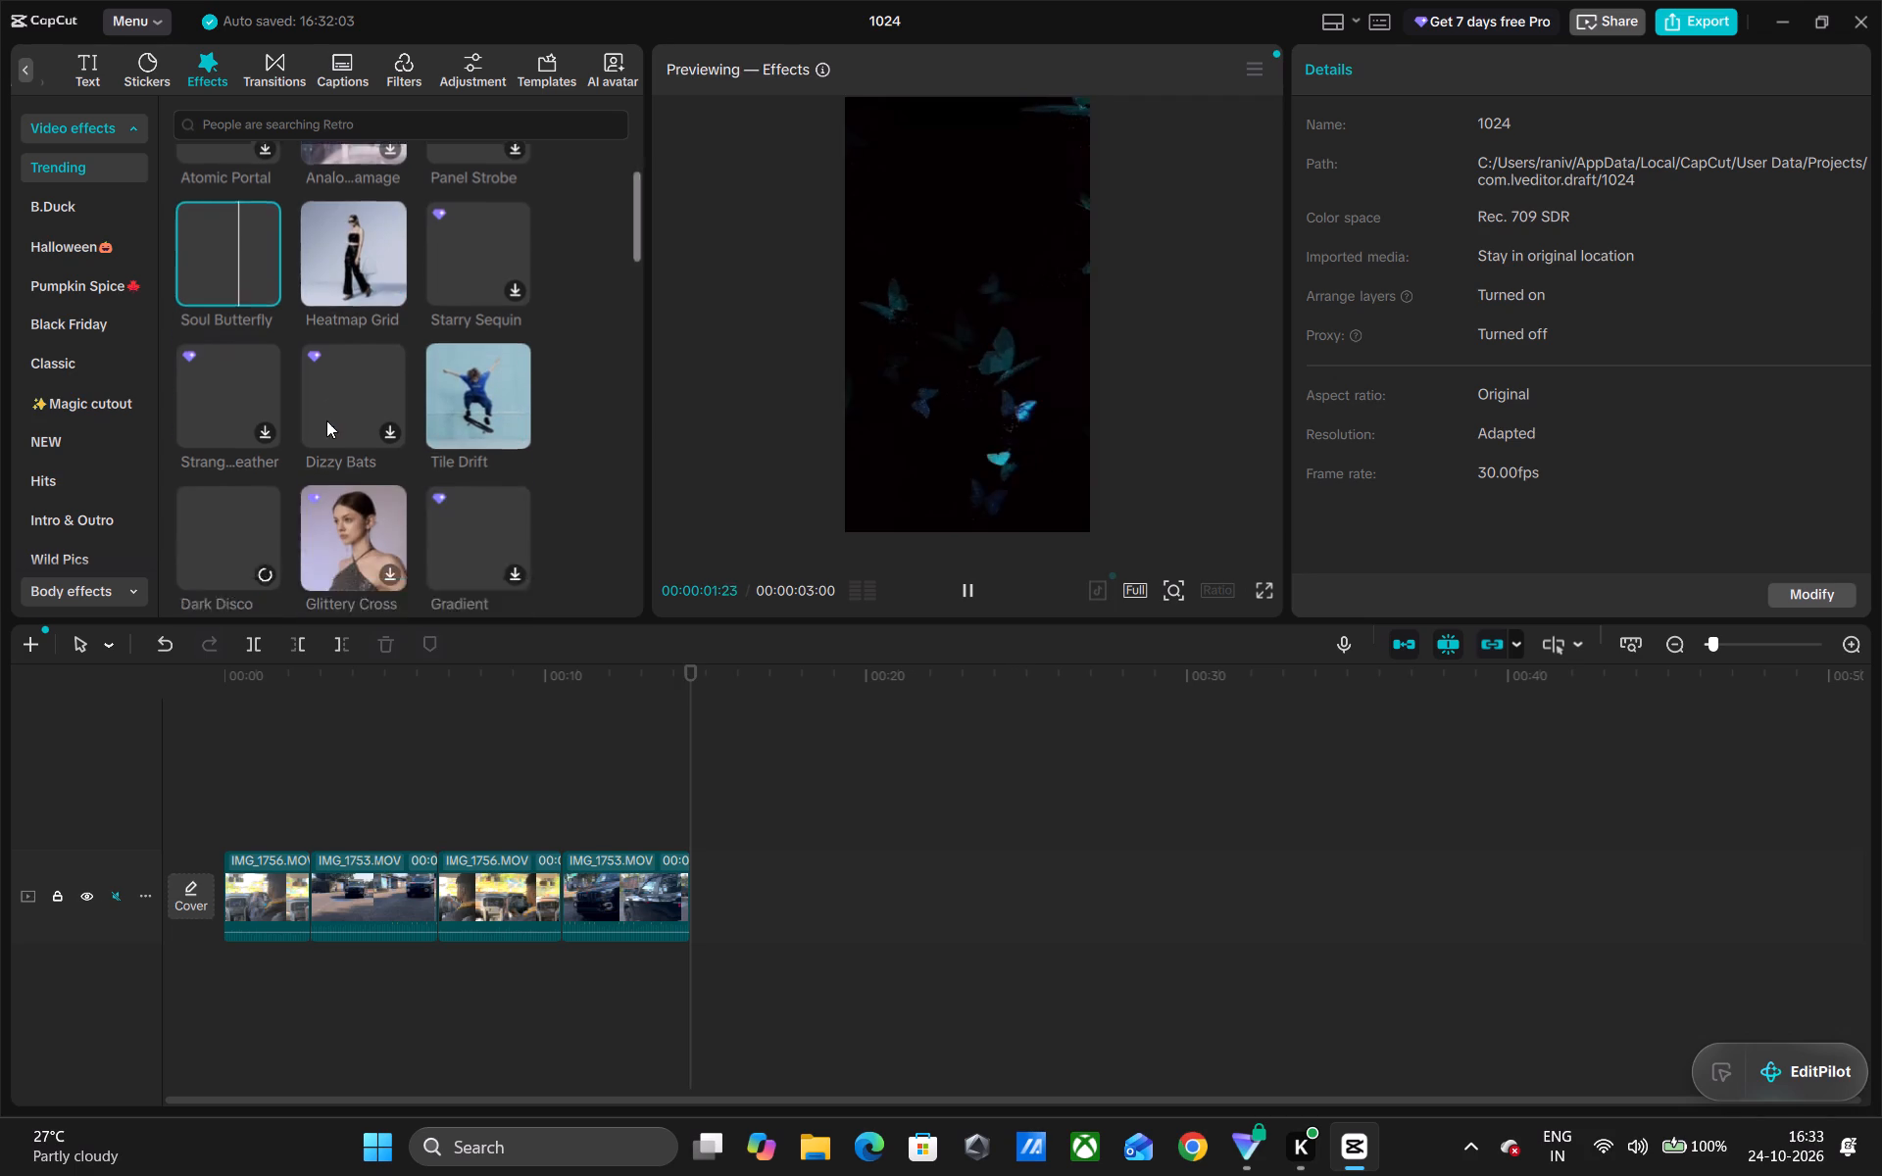
pyautogui.scroll(-2, 326, 420)
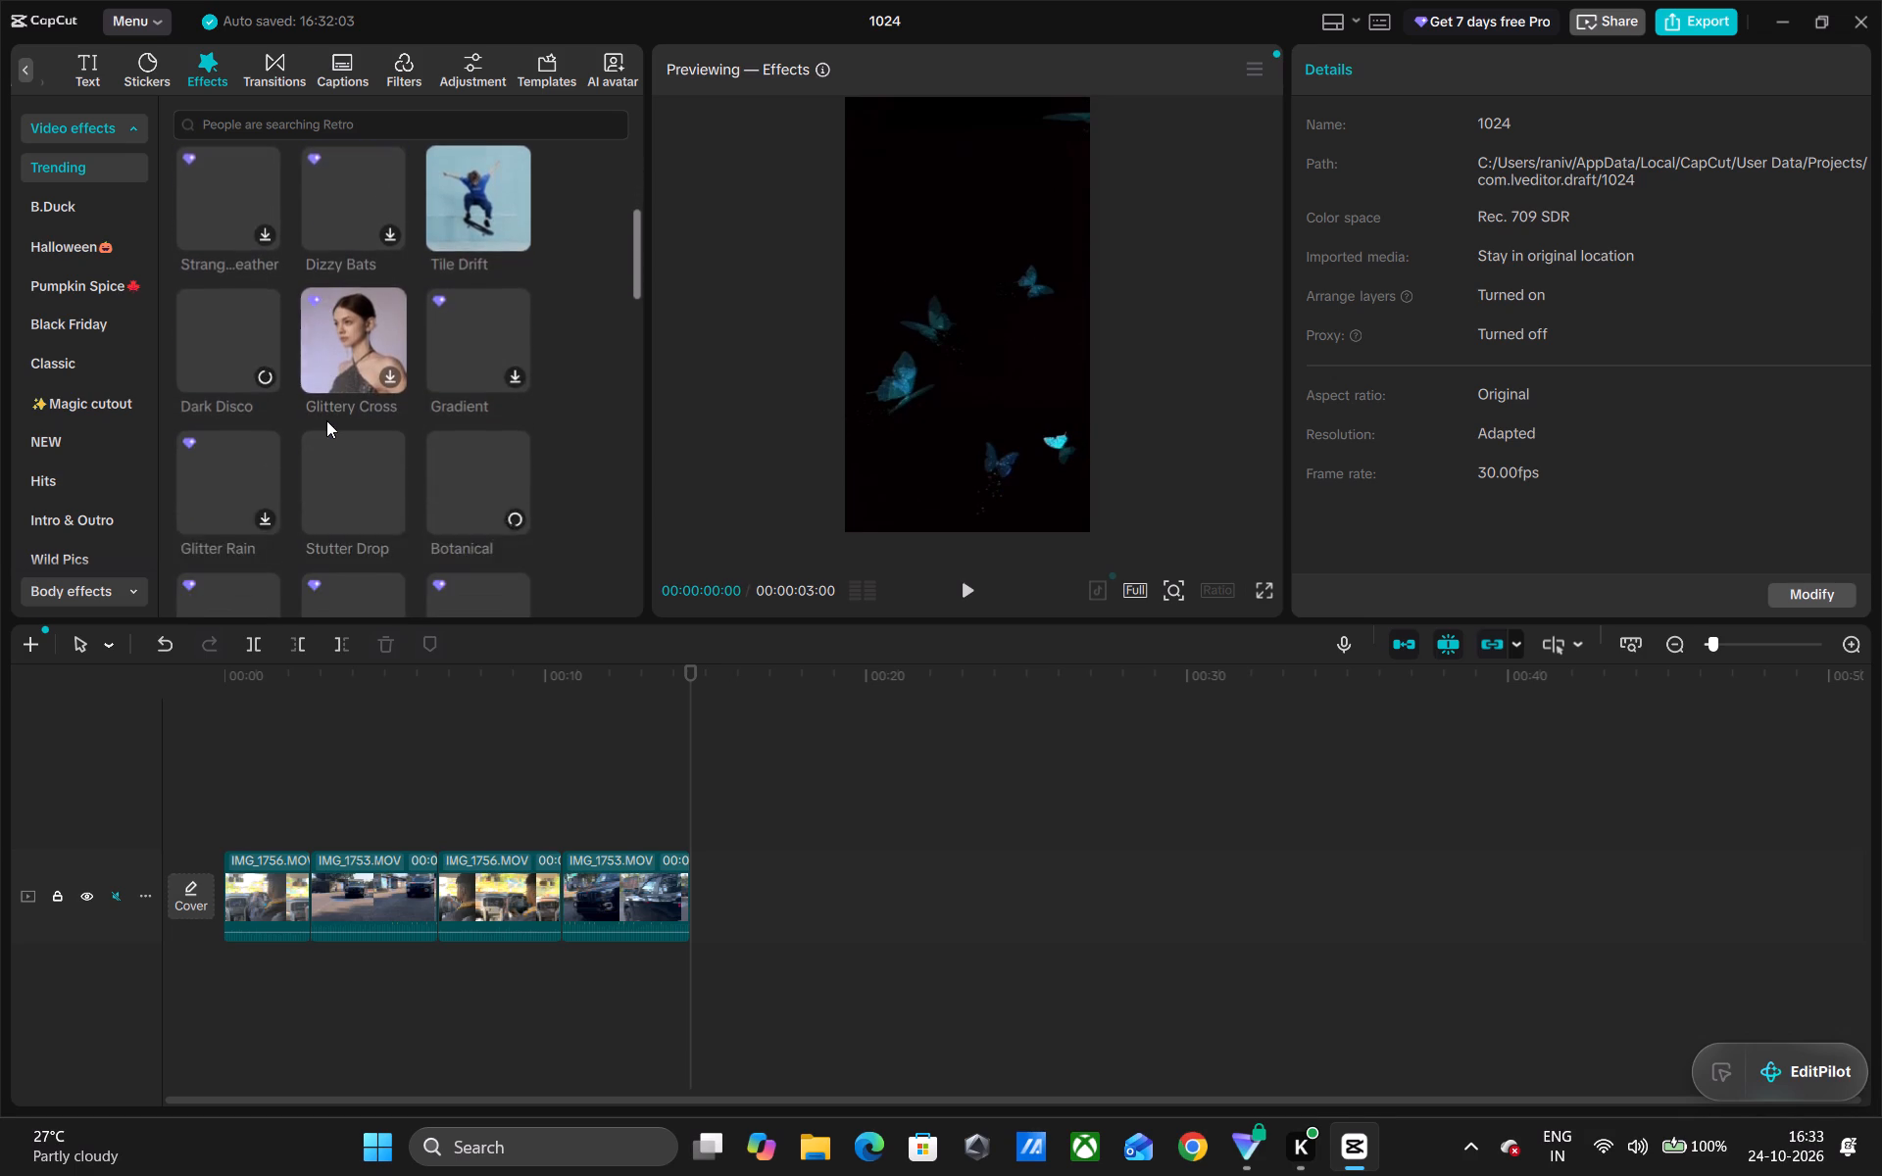
pyautogui.scroll(-8, 326, 420)
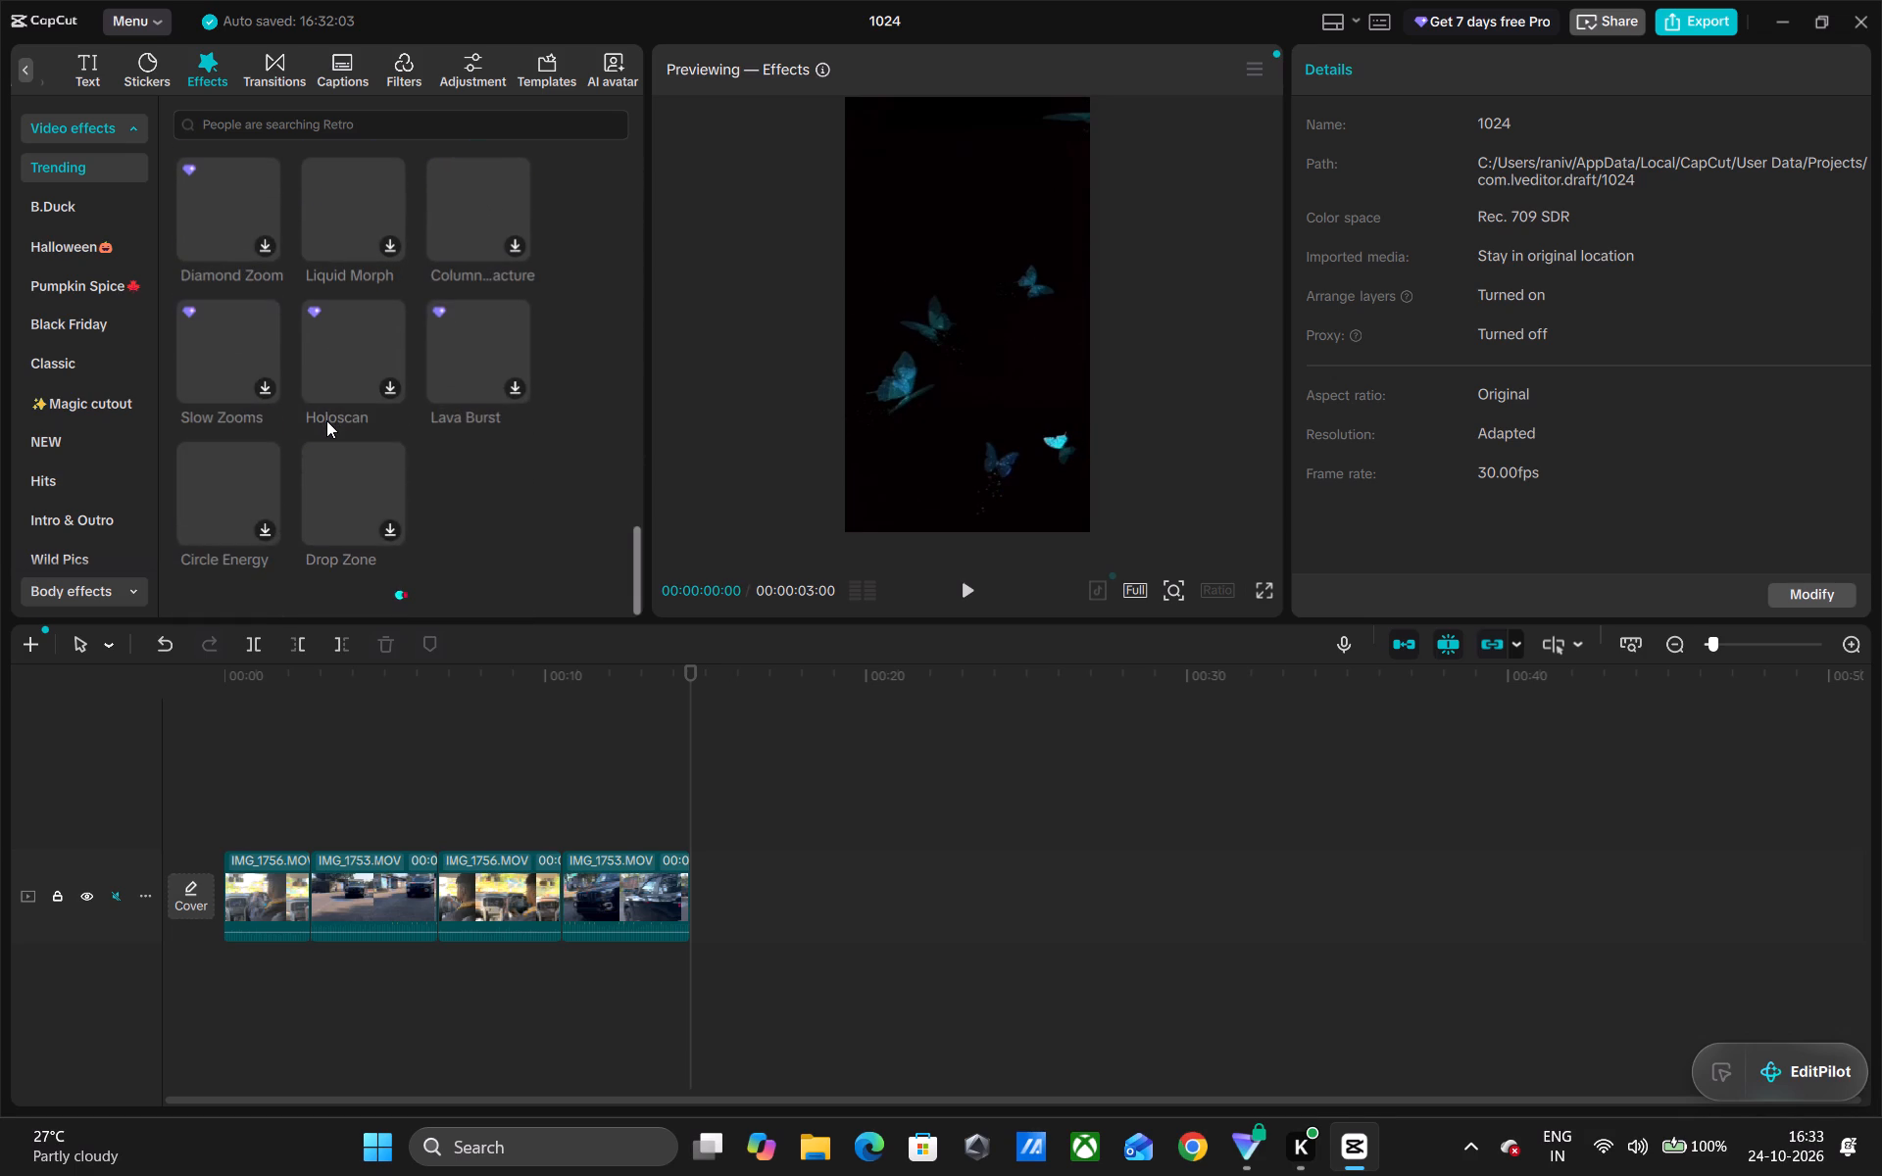
pyautogui.click(392, 528)
pyautogui.click(261, 530)
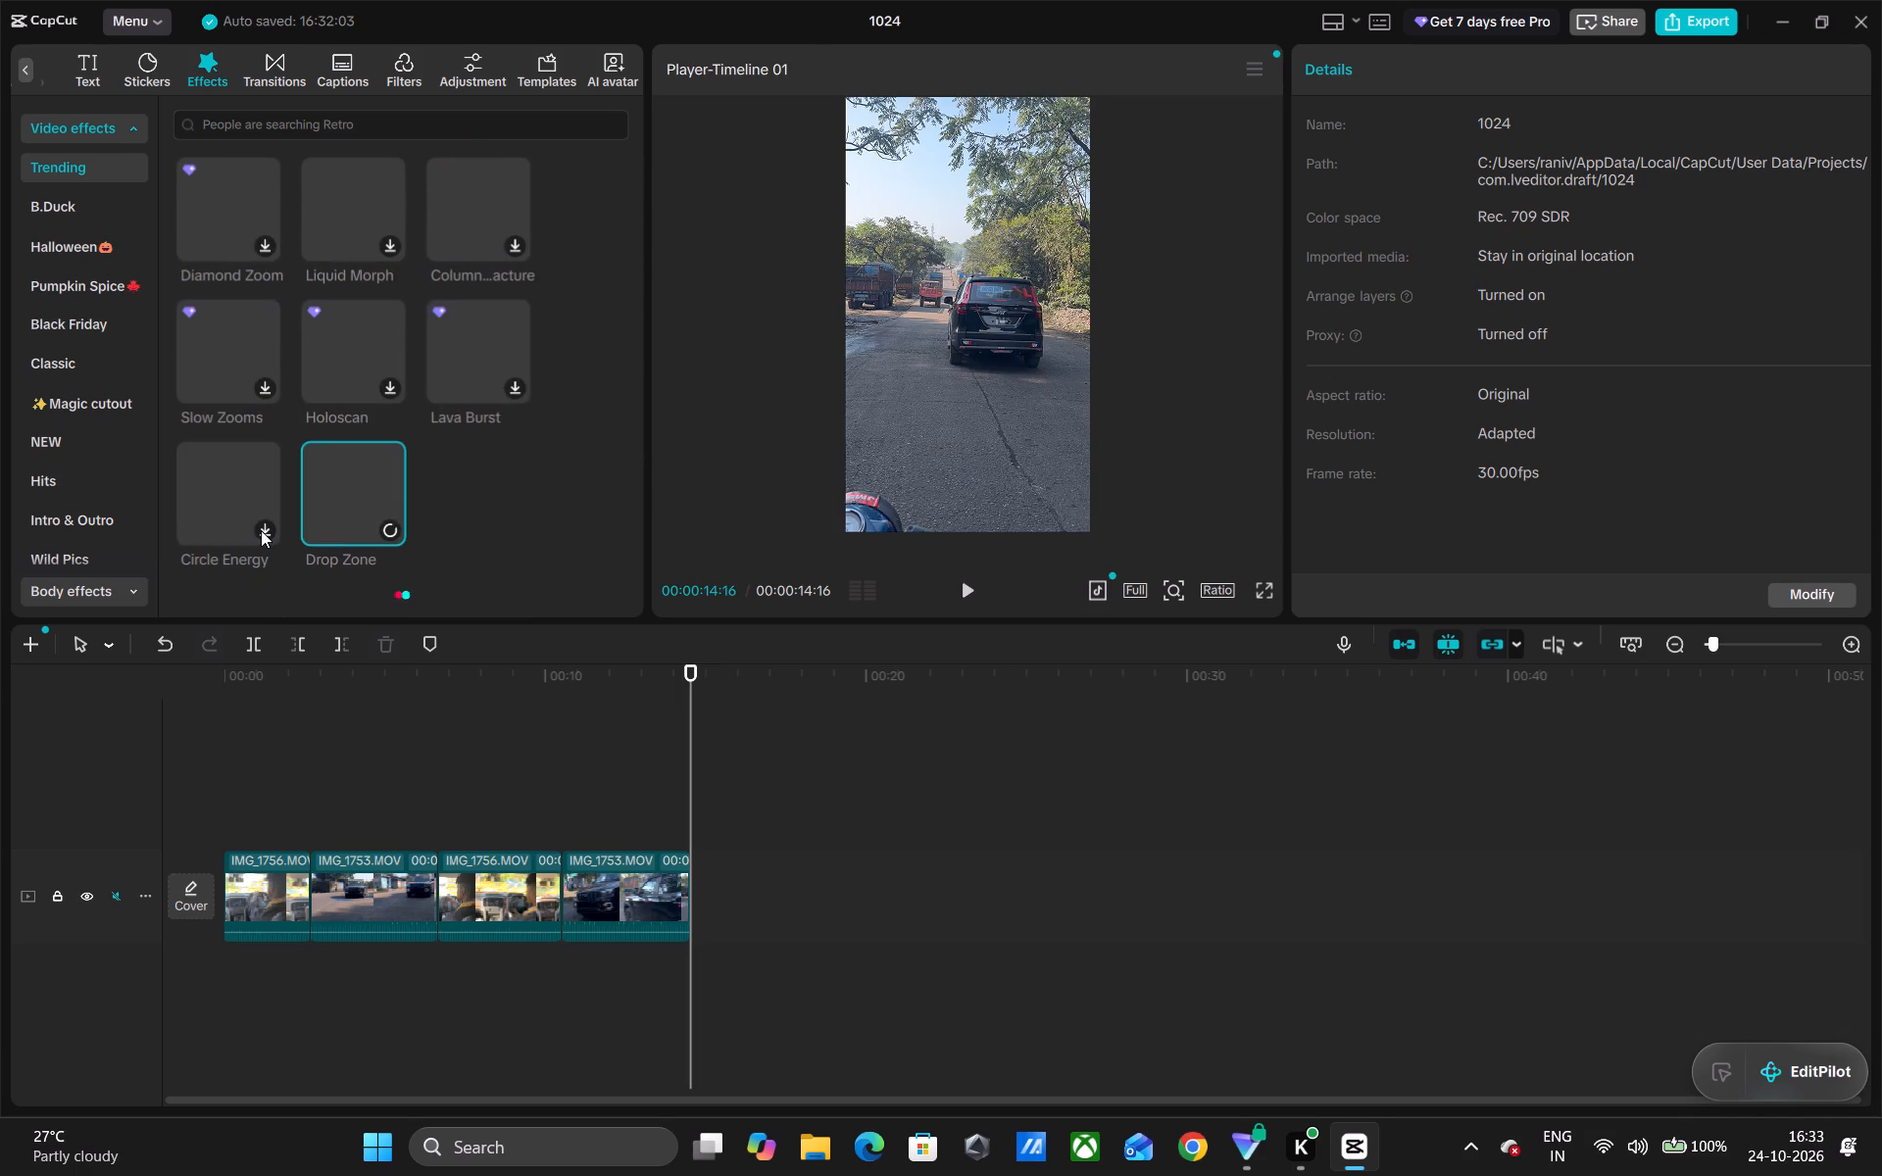
pyautogui.click(261, 530)
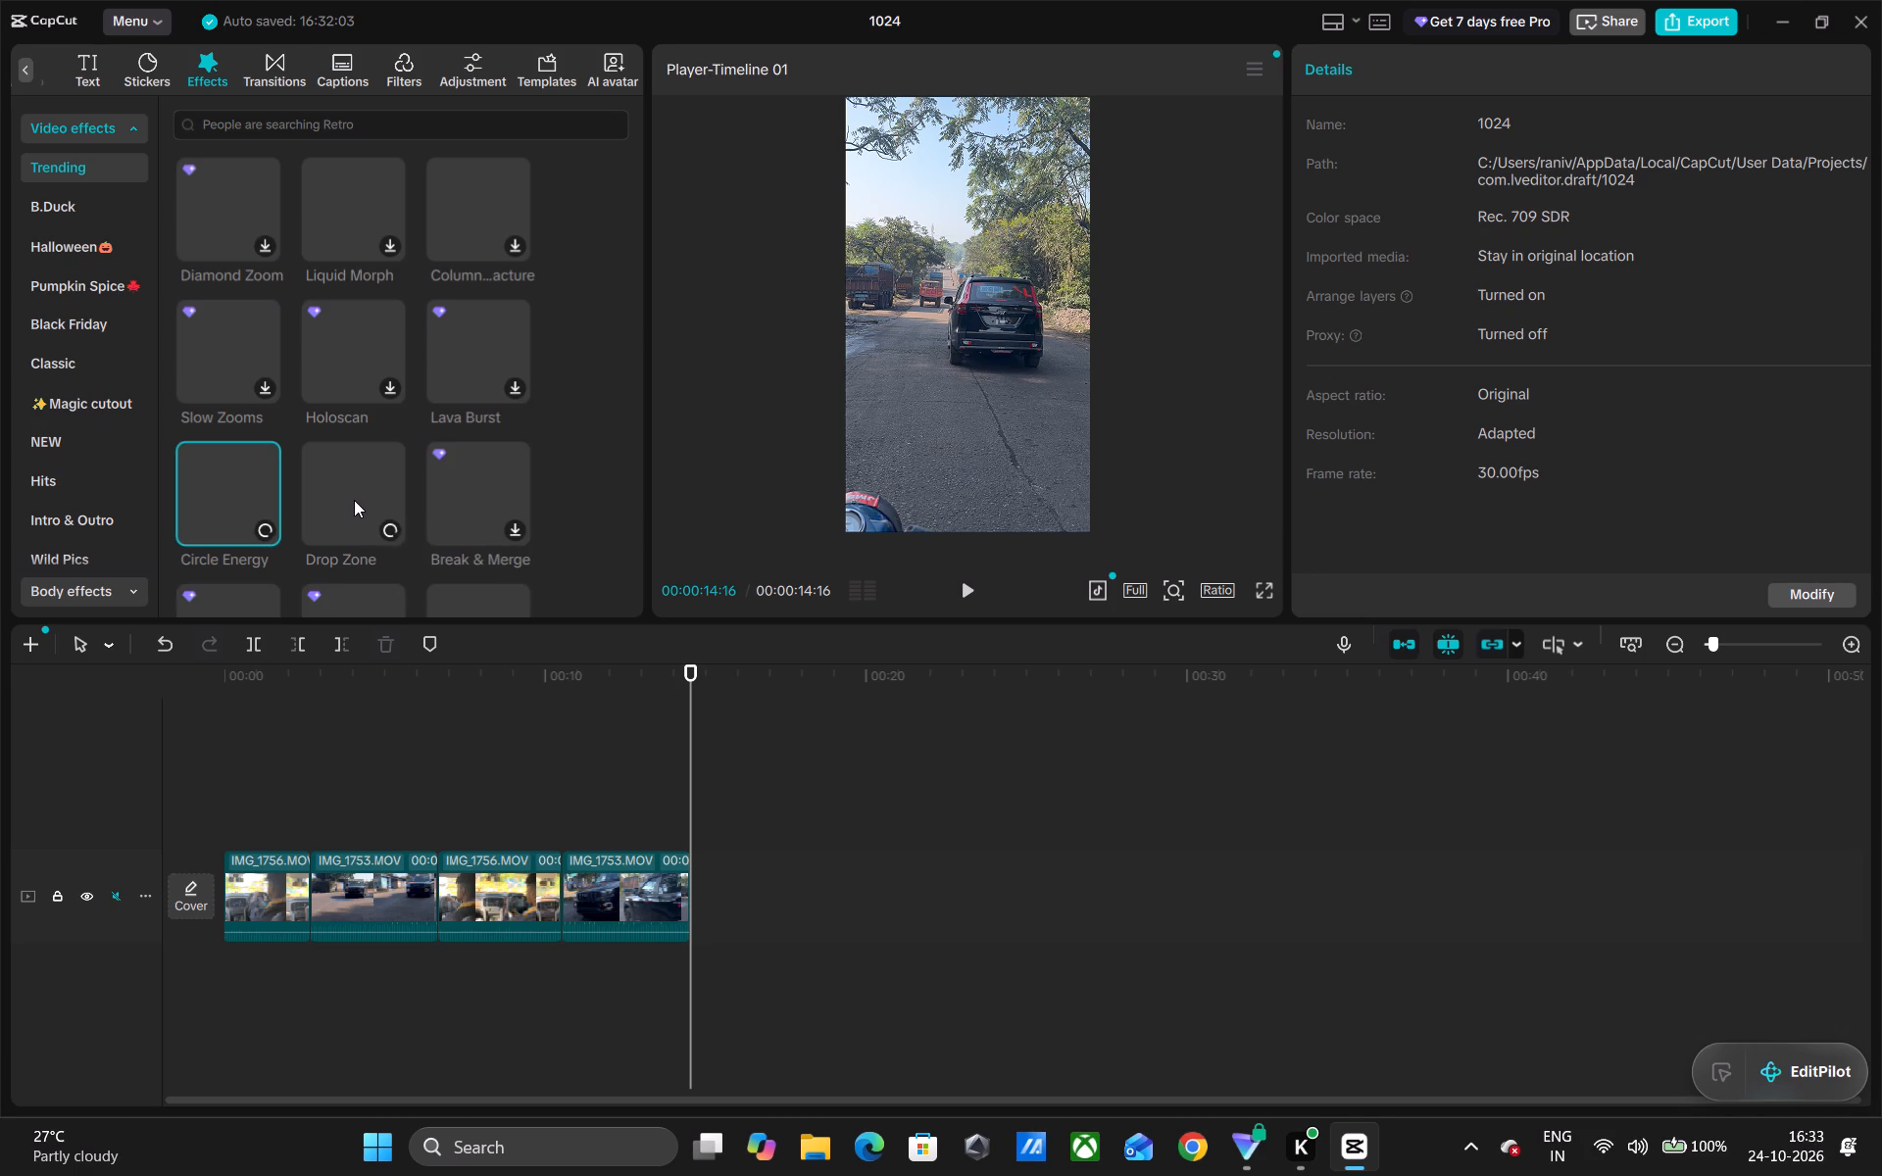
# Download the Column...acture effect from the trending video effects.
pyautogui.scroll(-1, 354, 500)
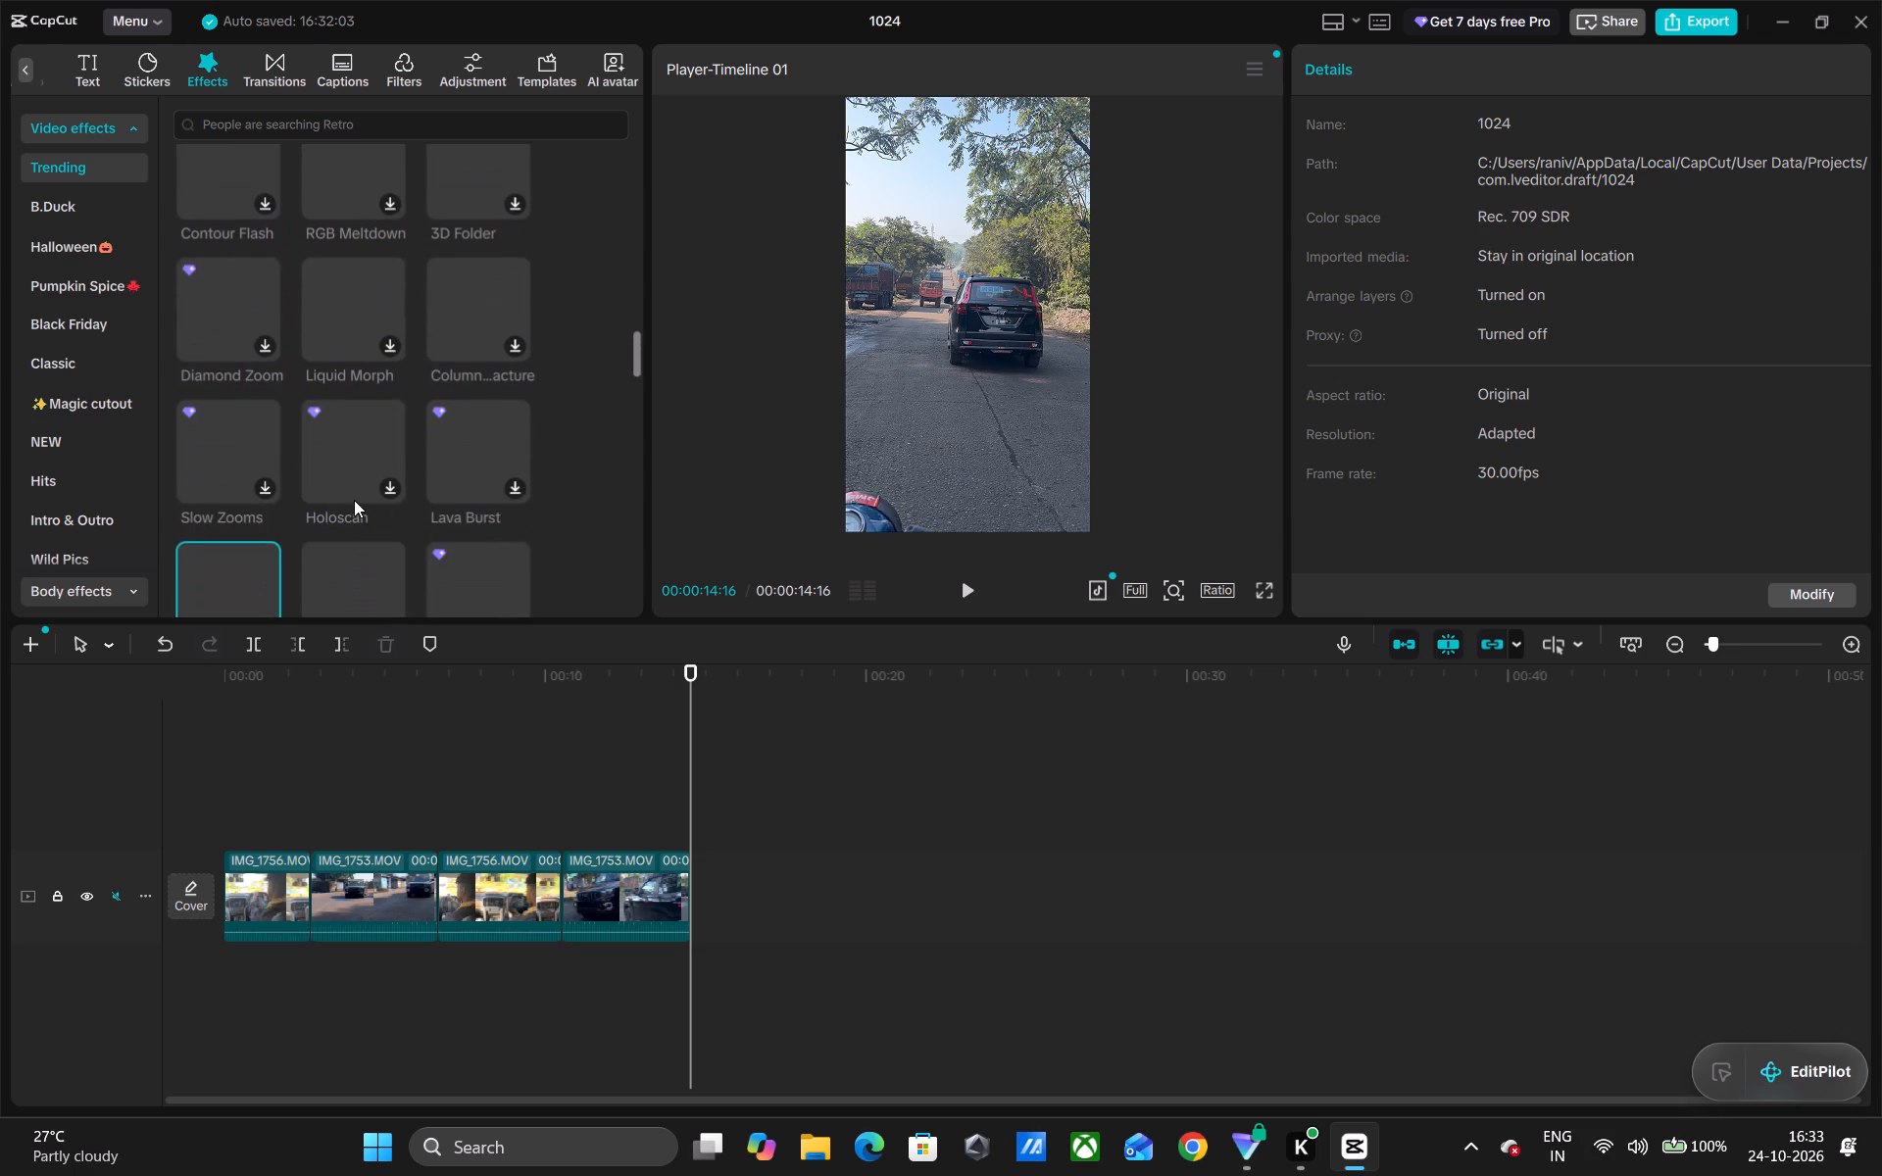
pyautogui.scroll(-1, 354, 500)
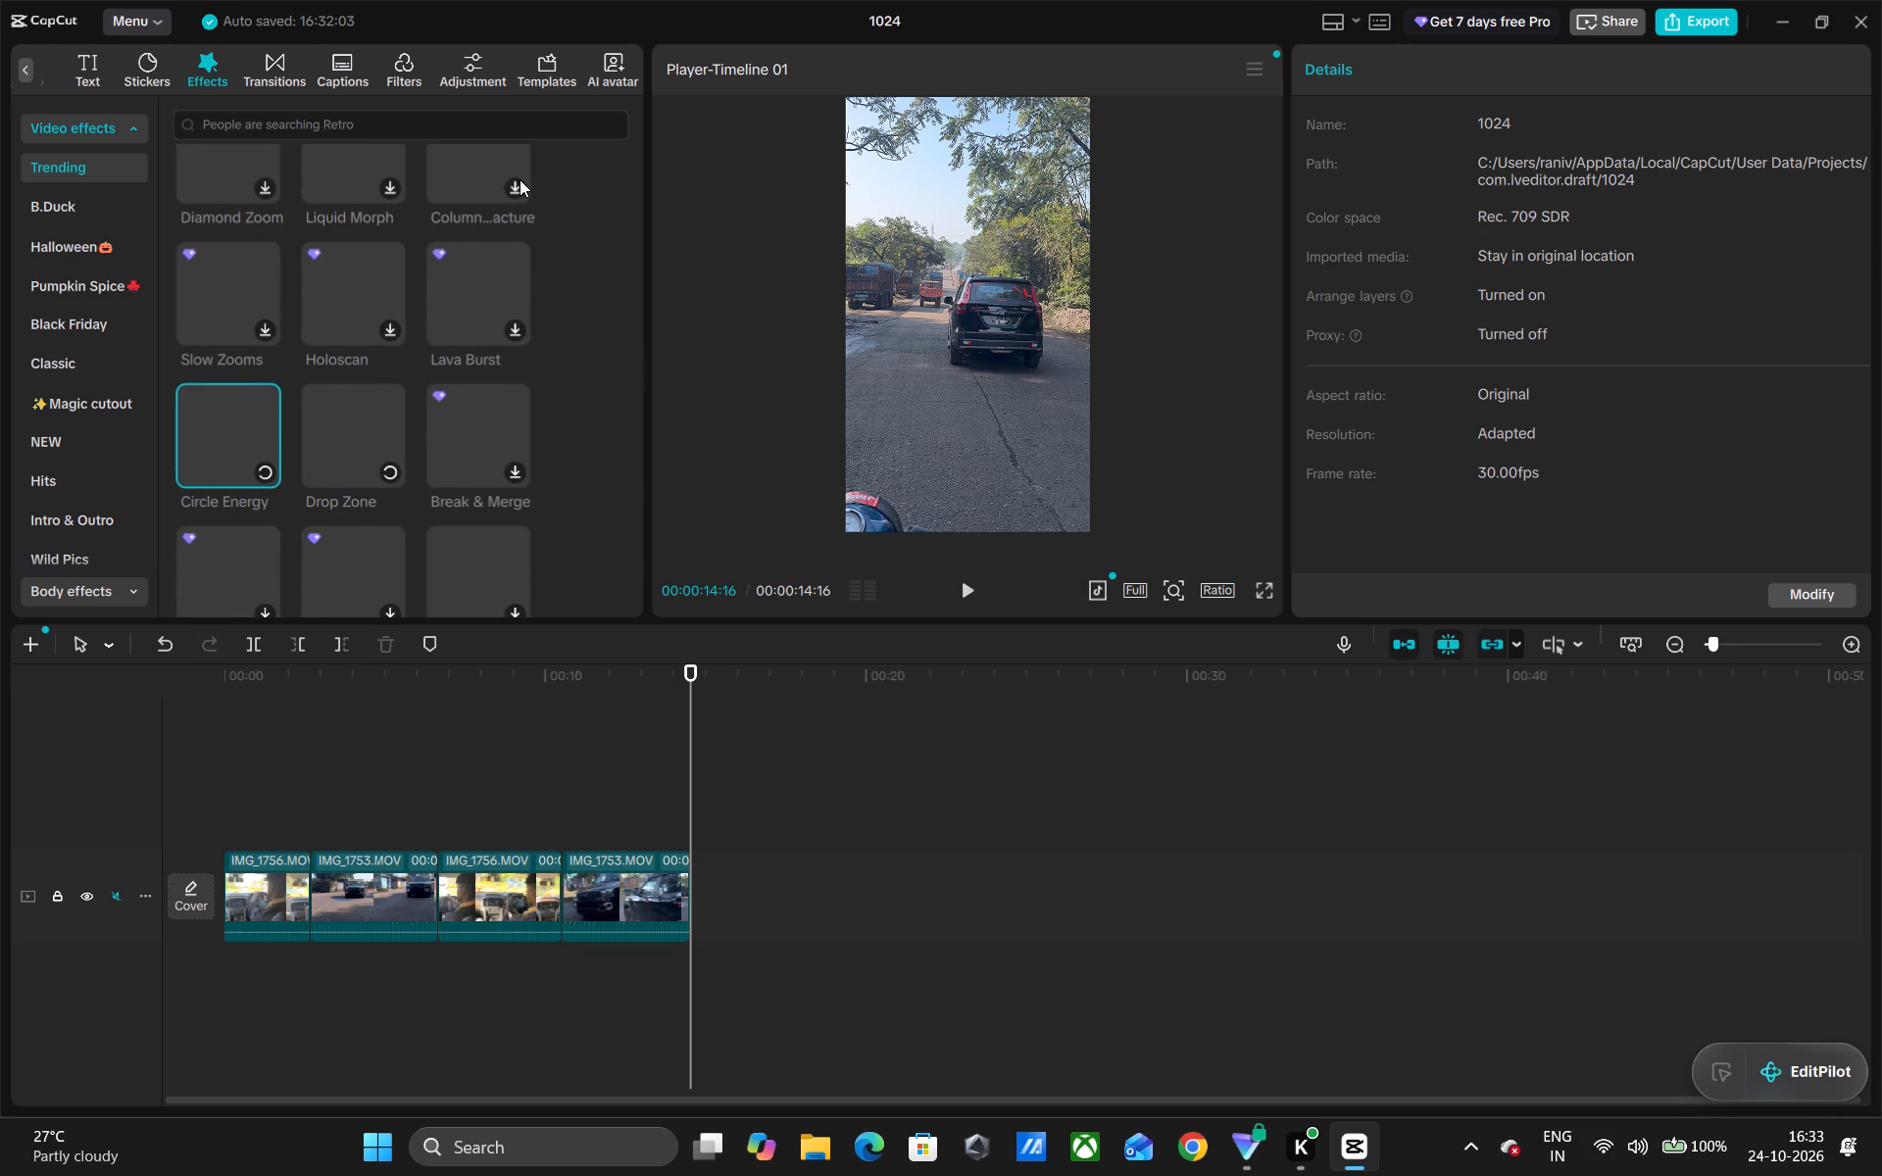
pyautogui.click(512, 187)
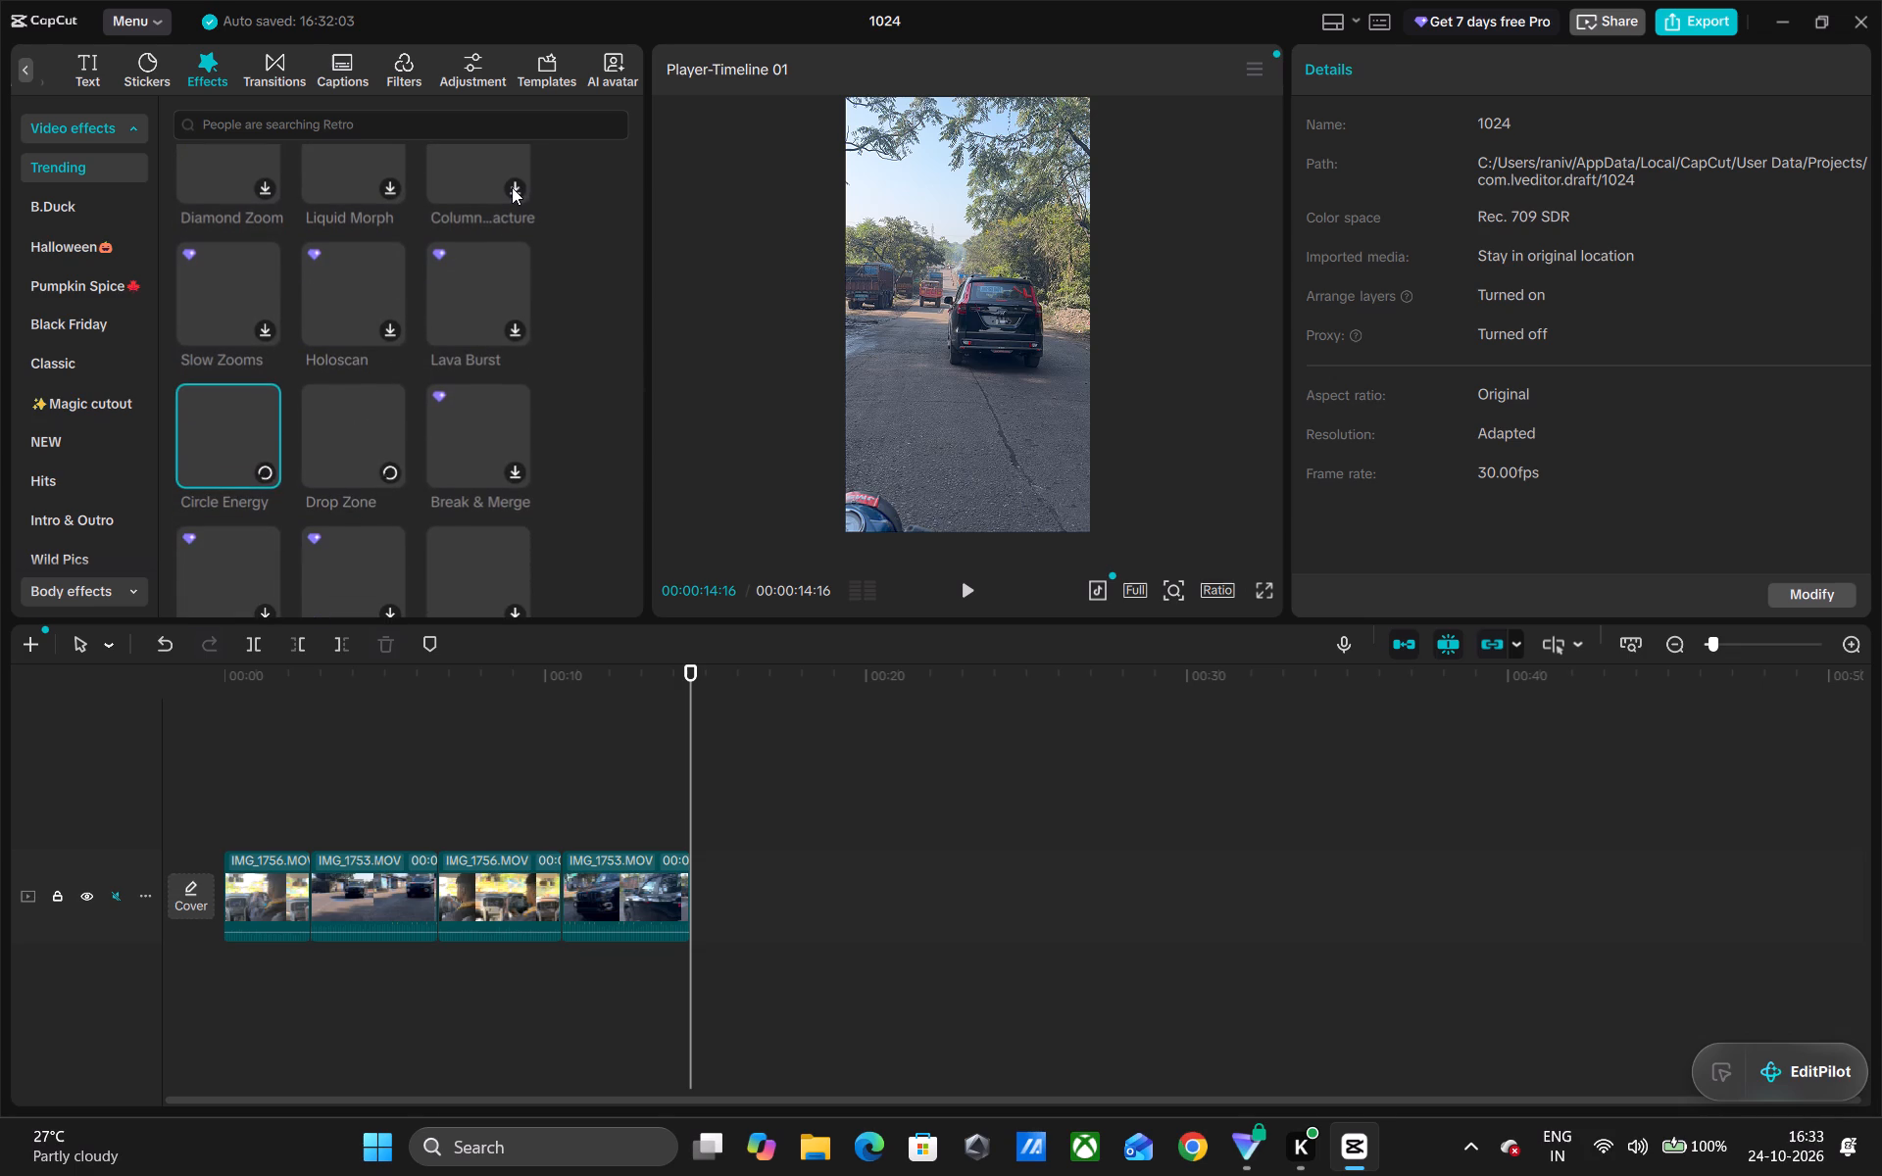
pyautogui.click(512, 187)
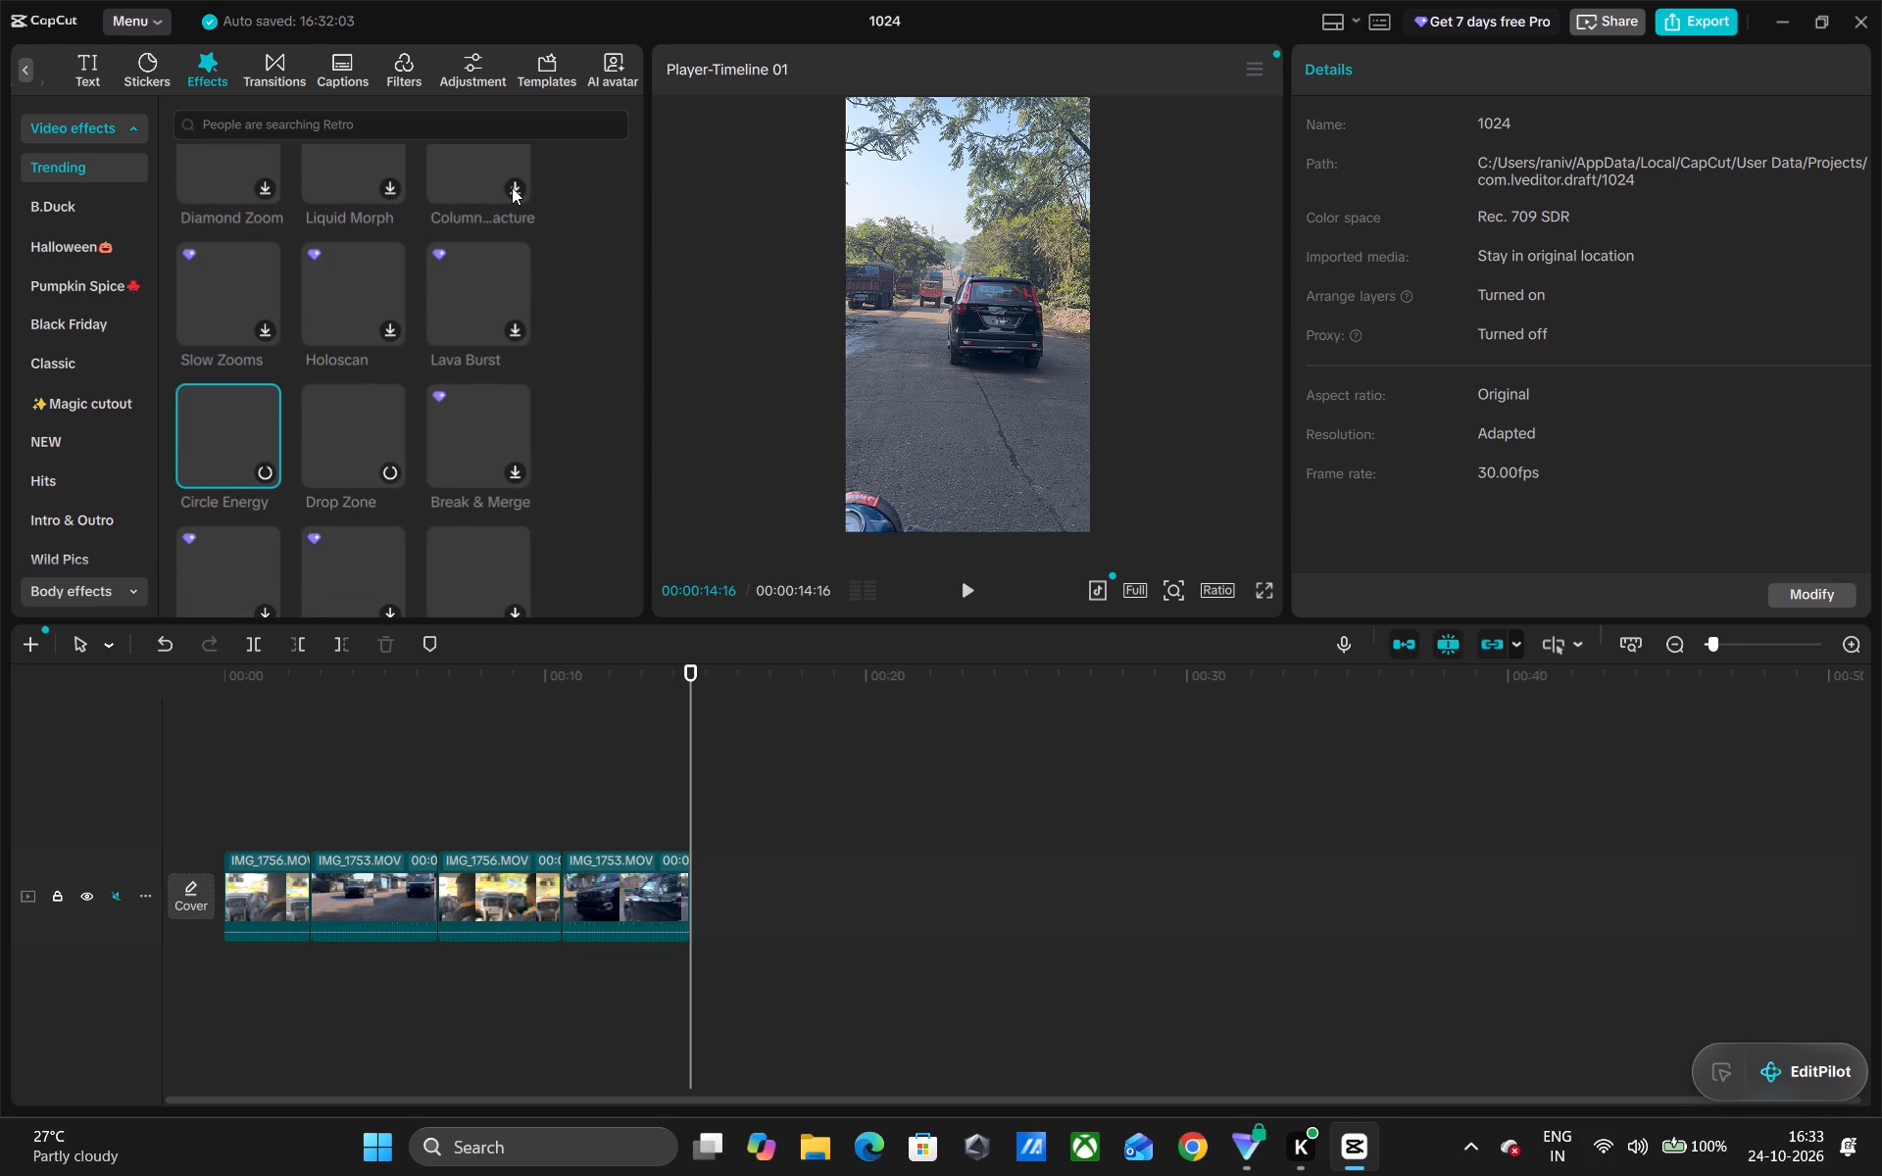
pyautogui.click(512, 187)
pyautogui.click(512, 187)
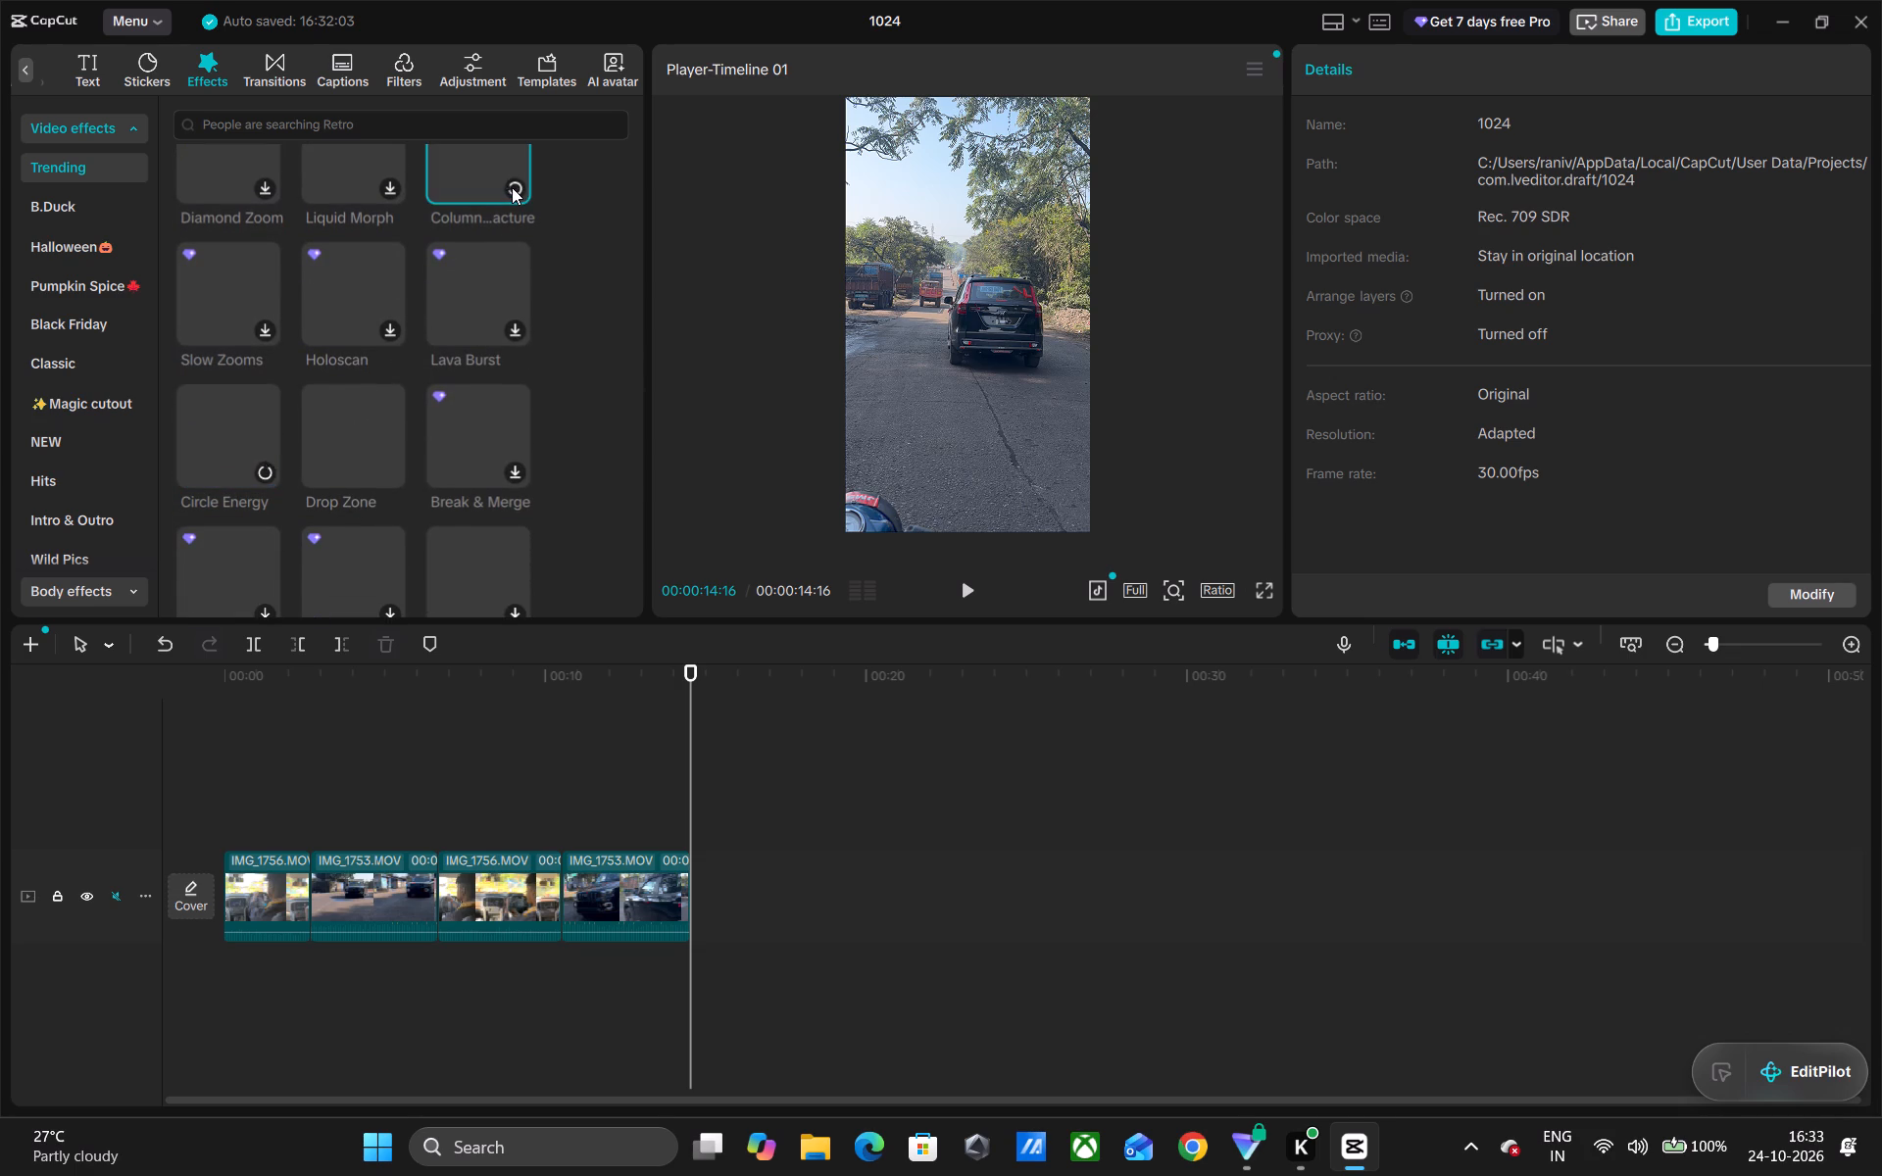
# Preview the downloaded Drop Zone and Circle Energy effects.
pyautogui.click(361, 437)
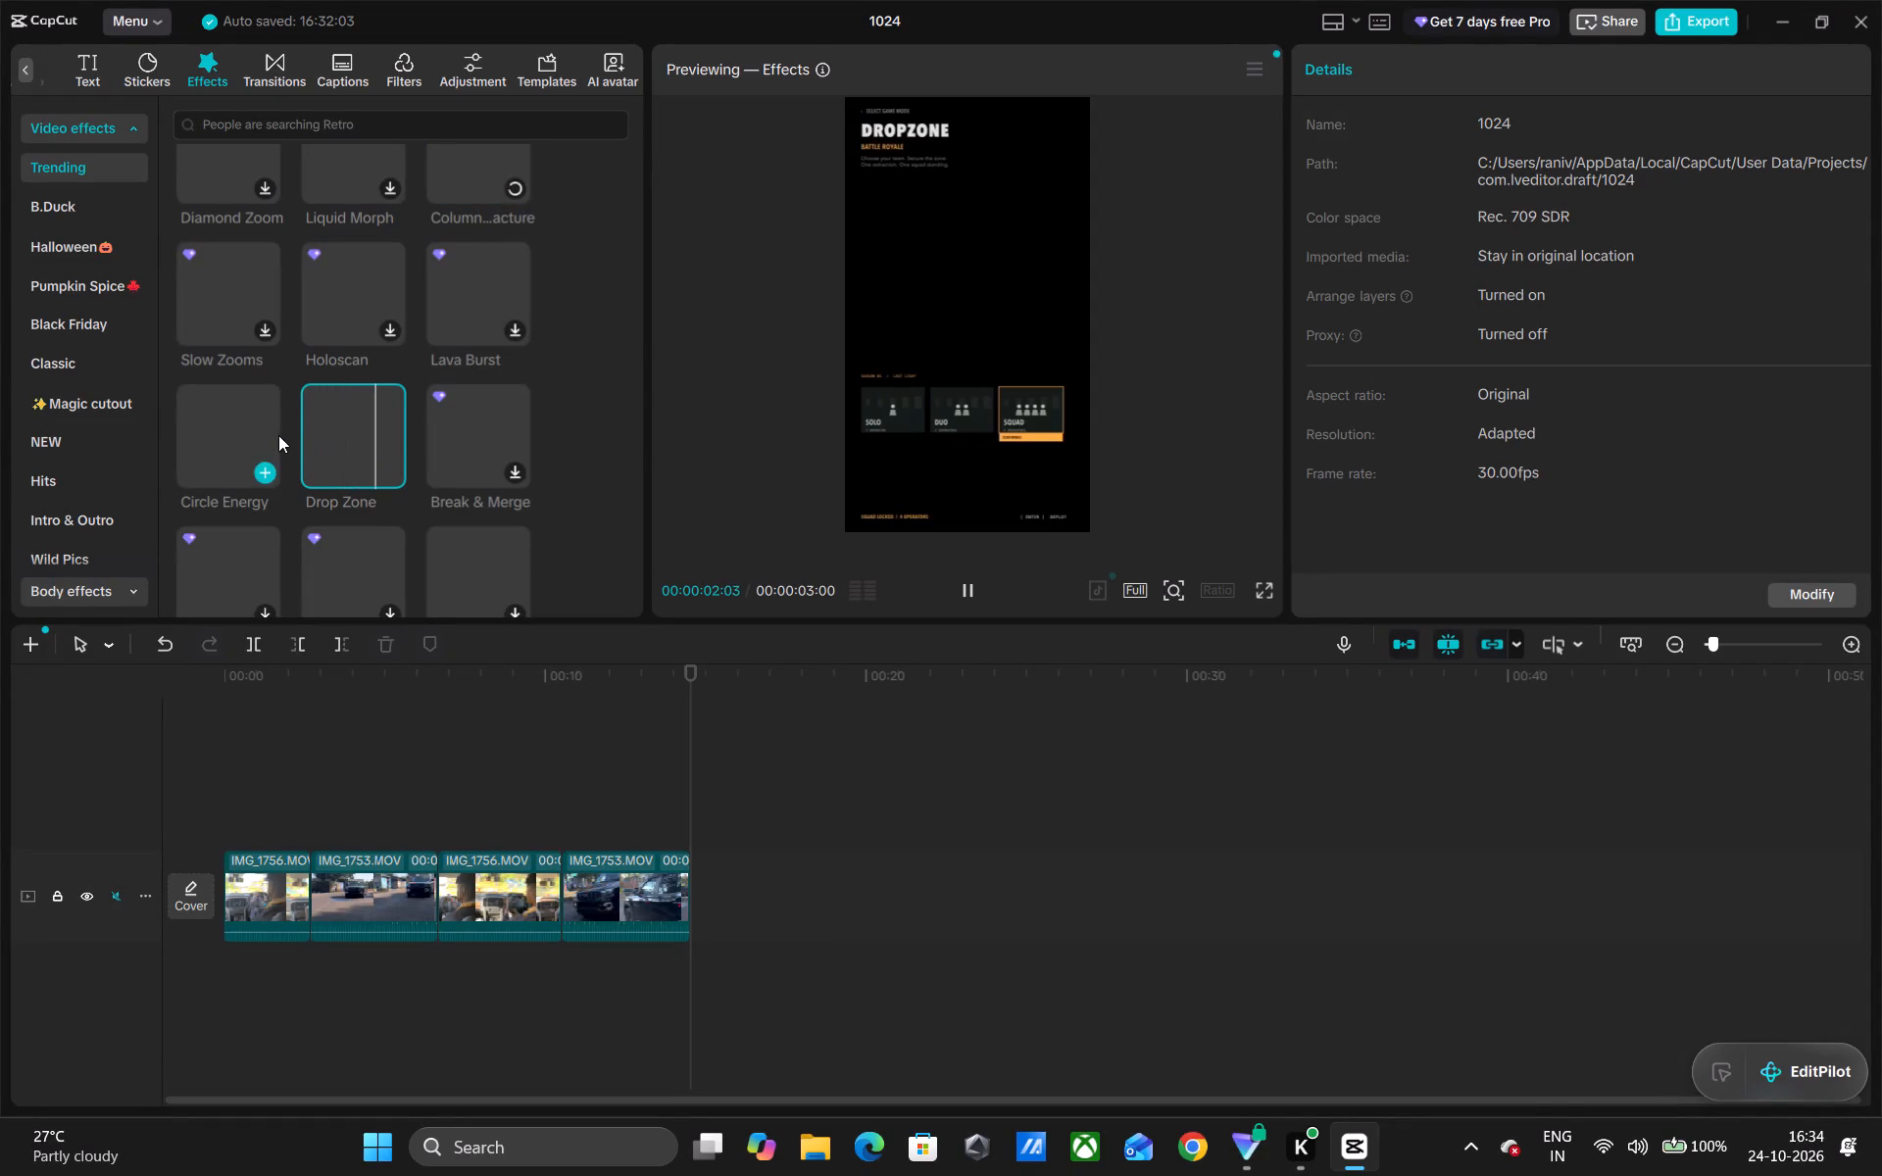
pyautogui.click(224, 451)
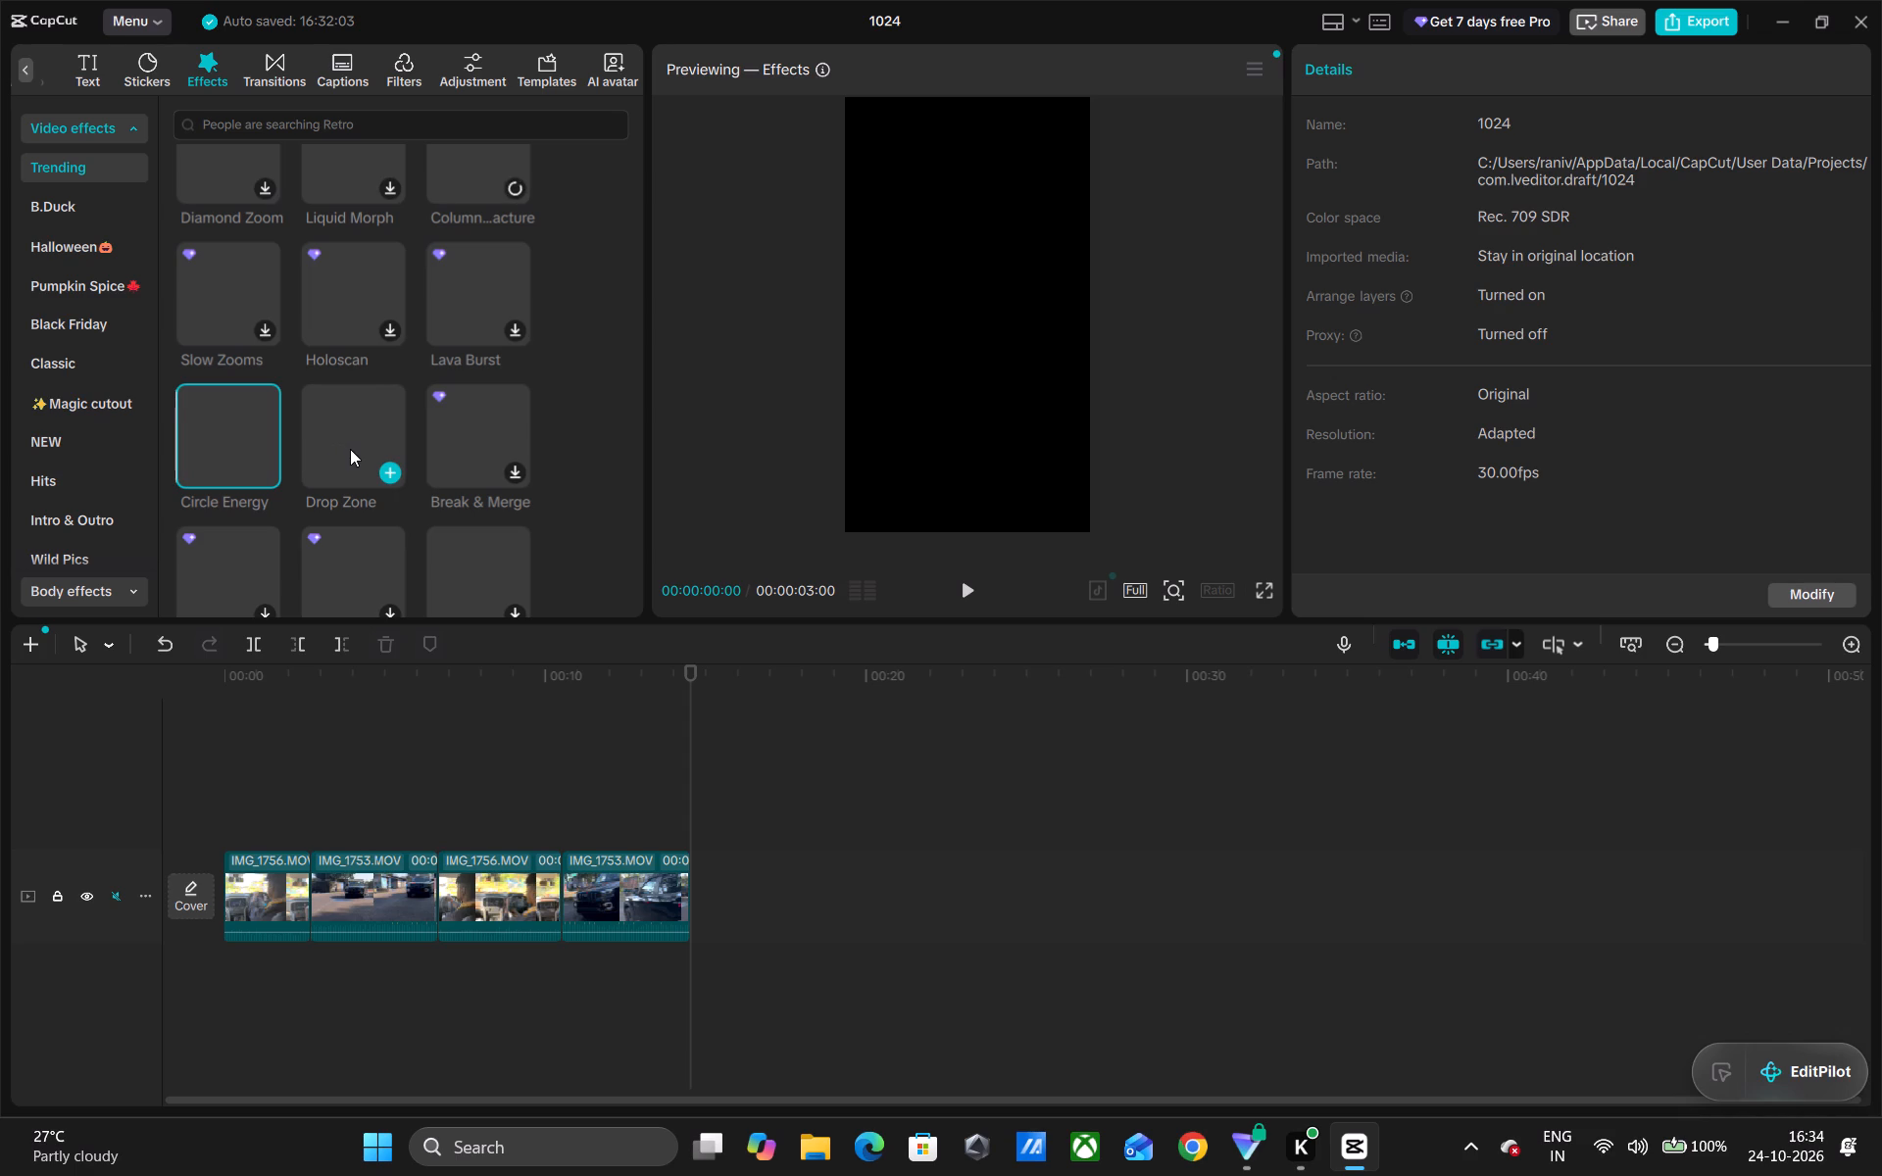
# Download the Cube 4x effect from further down the trending video effects.
pyautogui.scroll(-10, 350, 449)
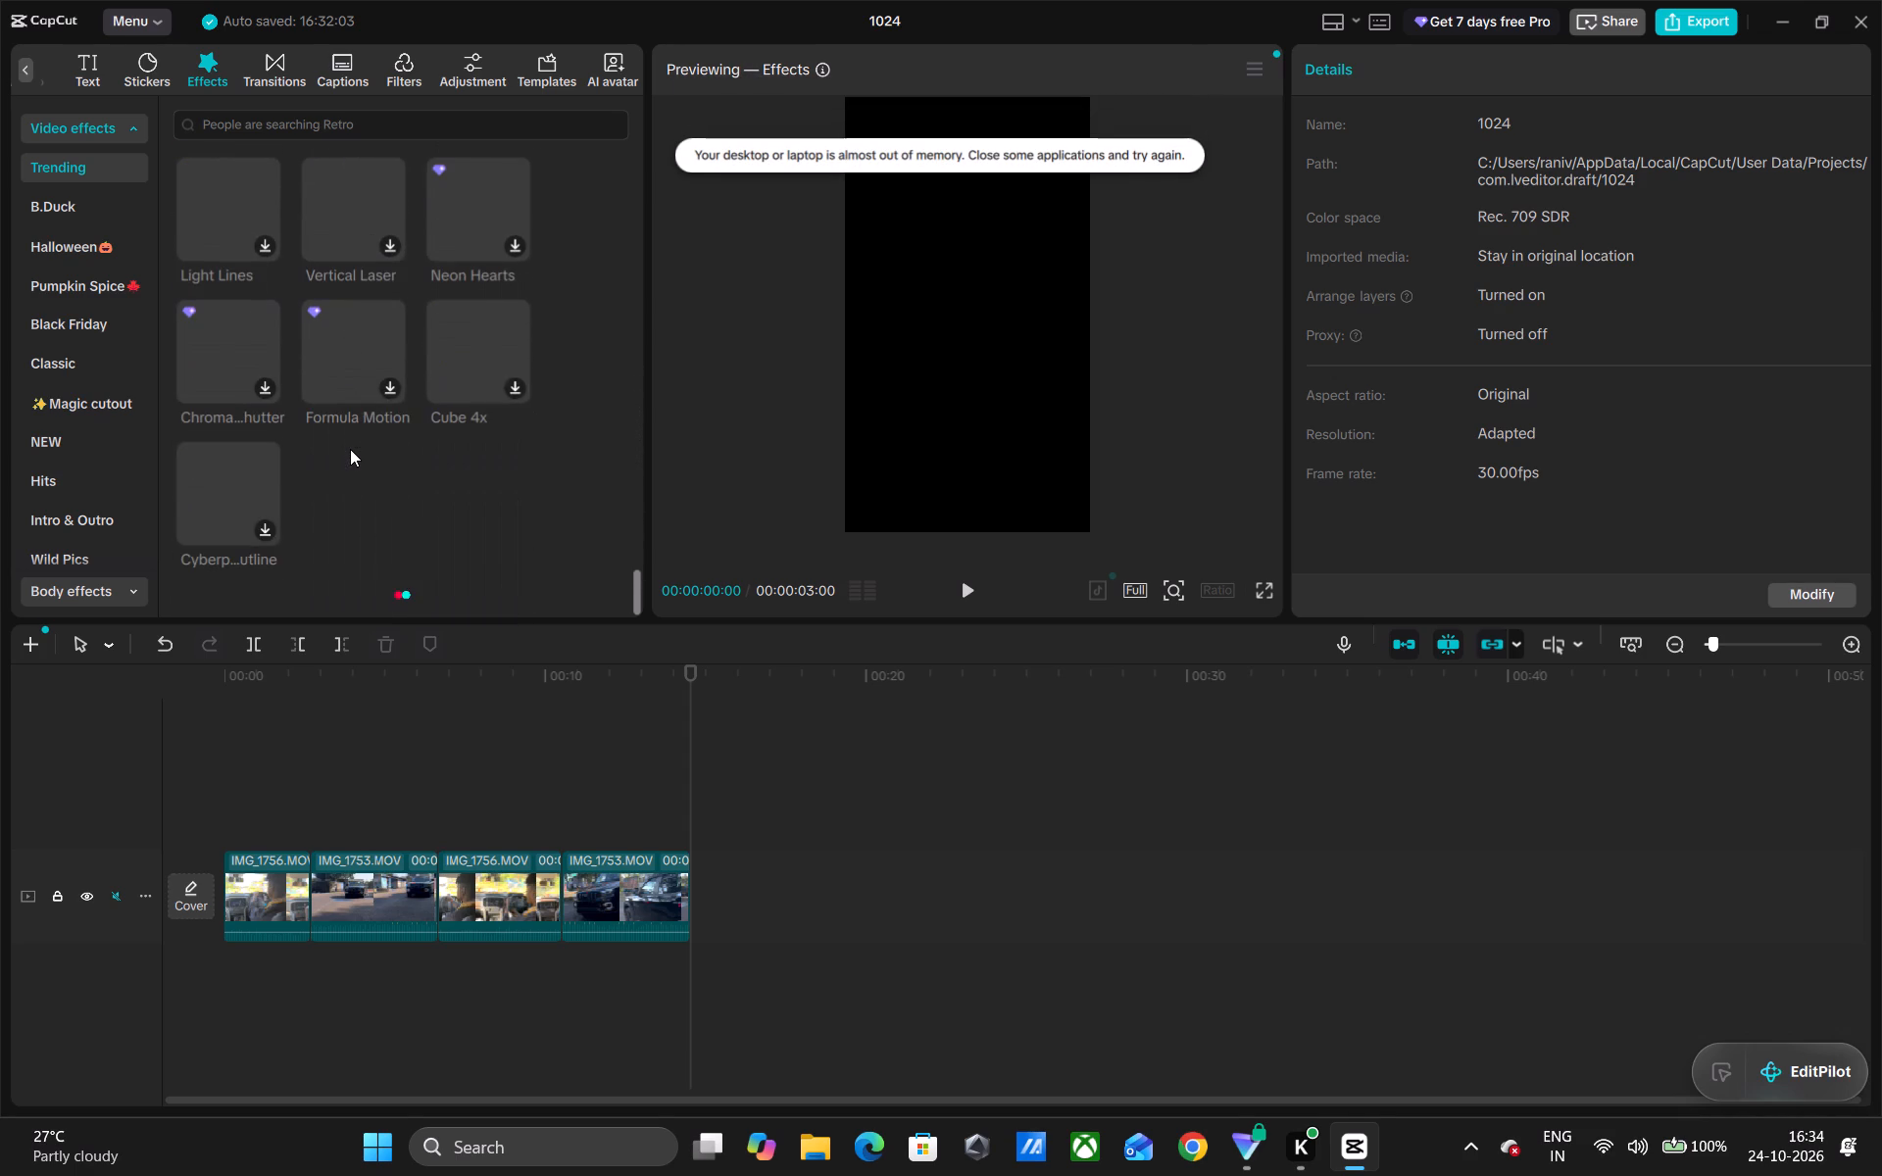
pyautogui.scroll(-2, 350, 449)
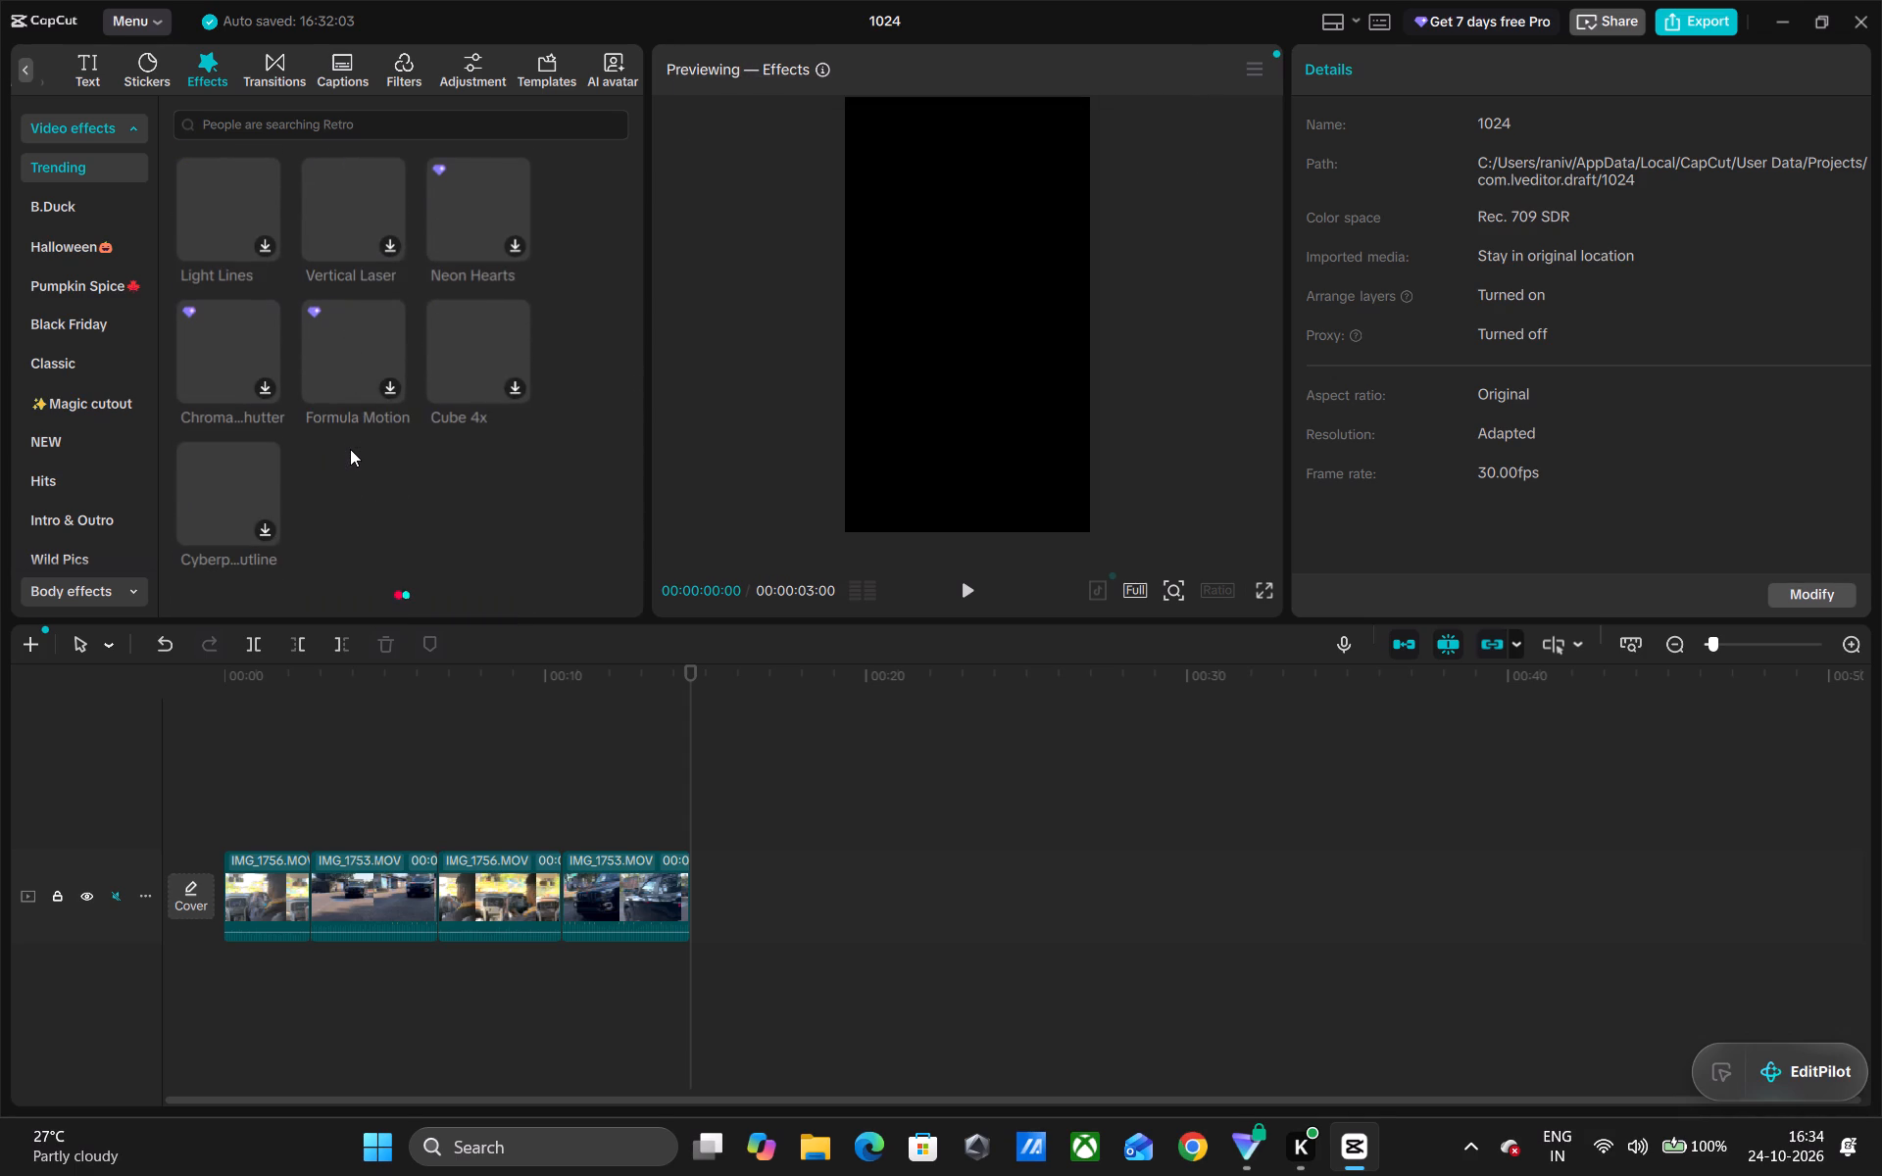
pyautogui.click(512, 385)
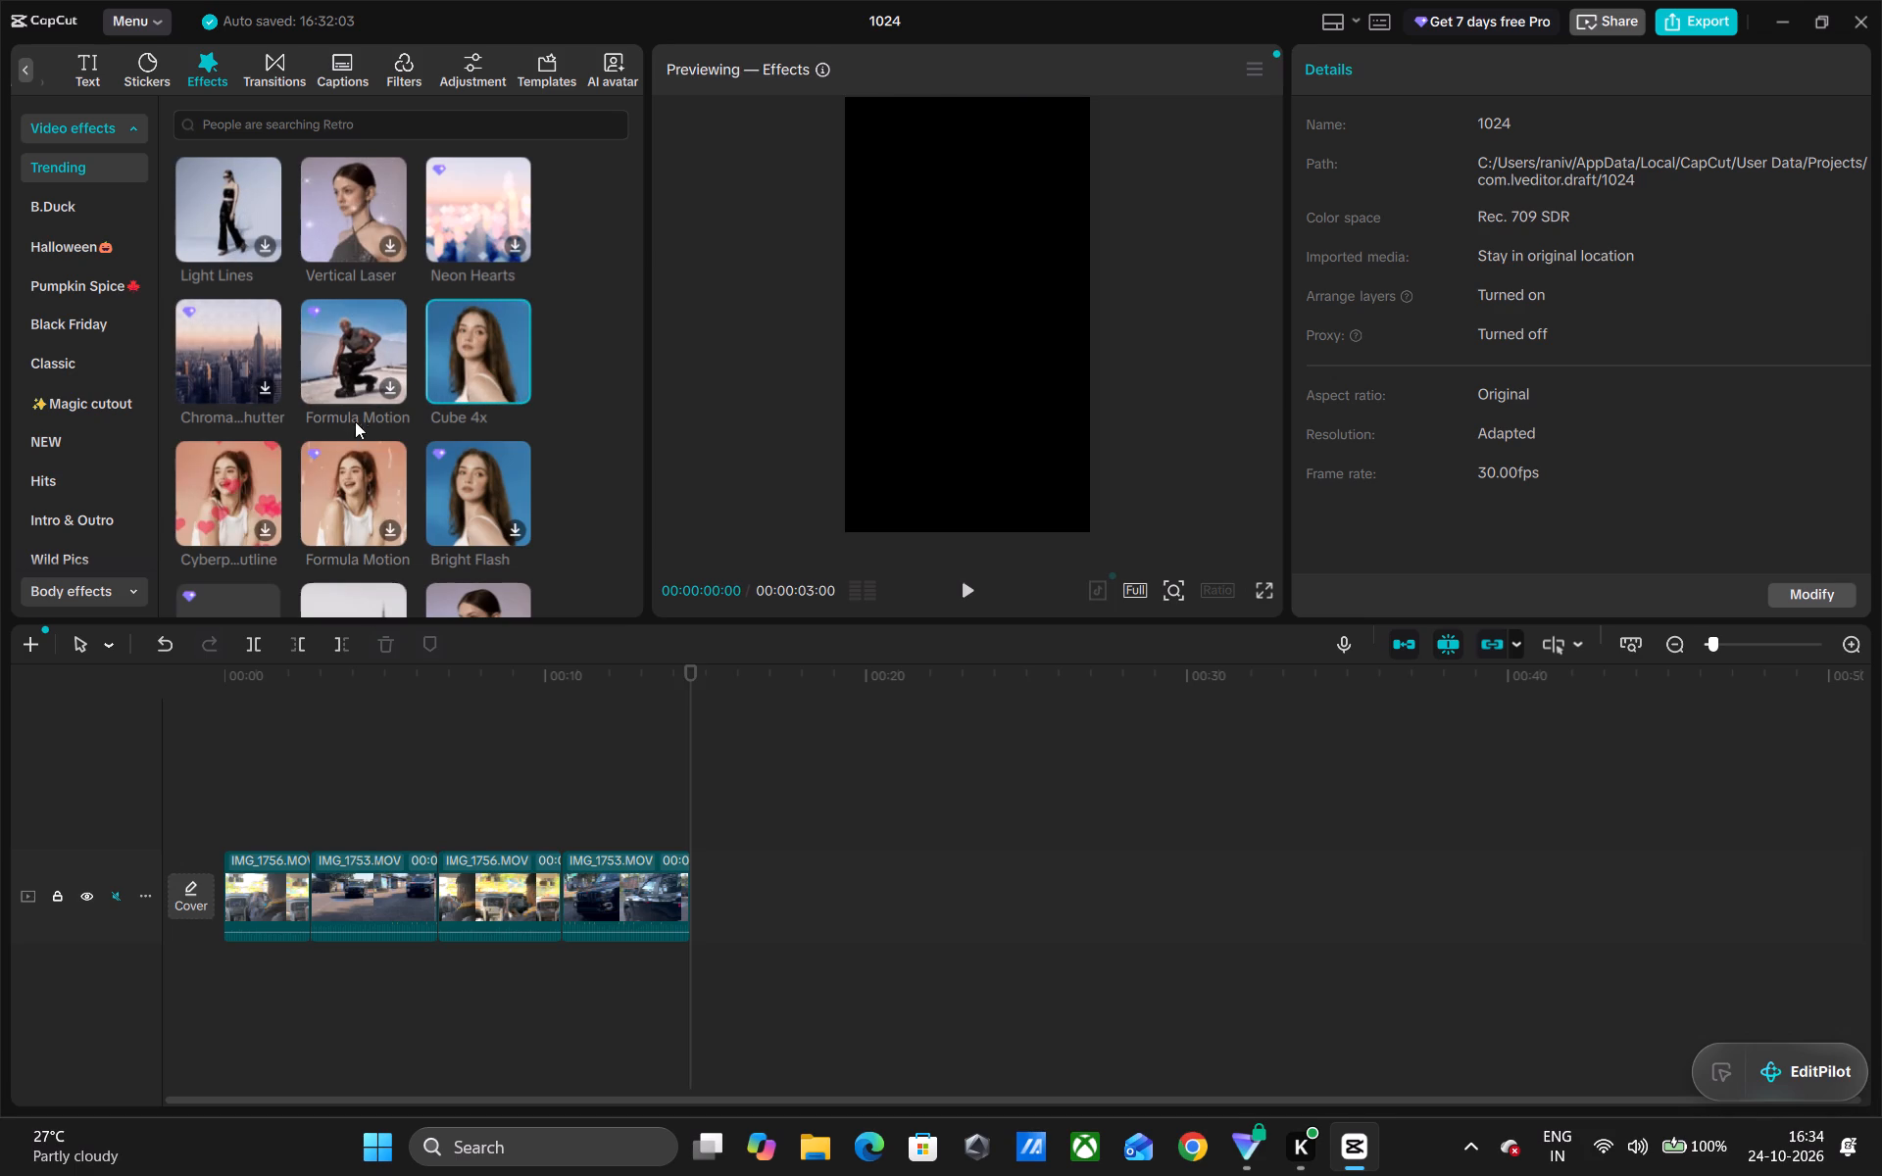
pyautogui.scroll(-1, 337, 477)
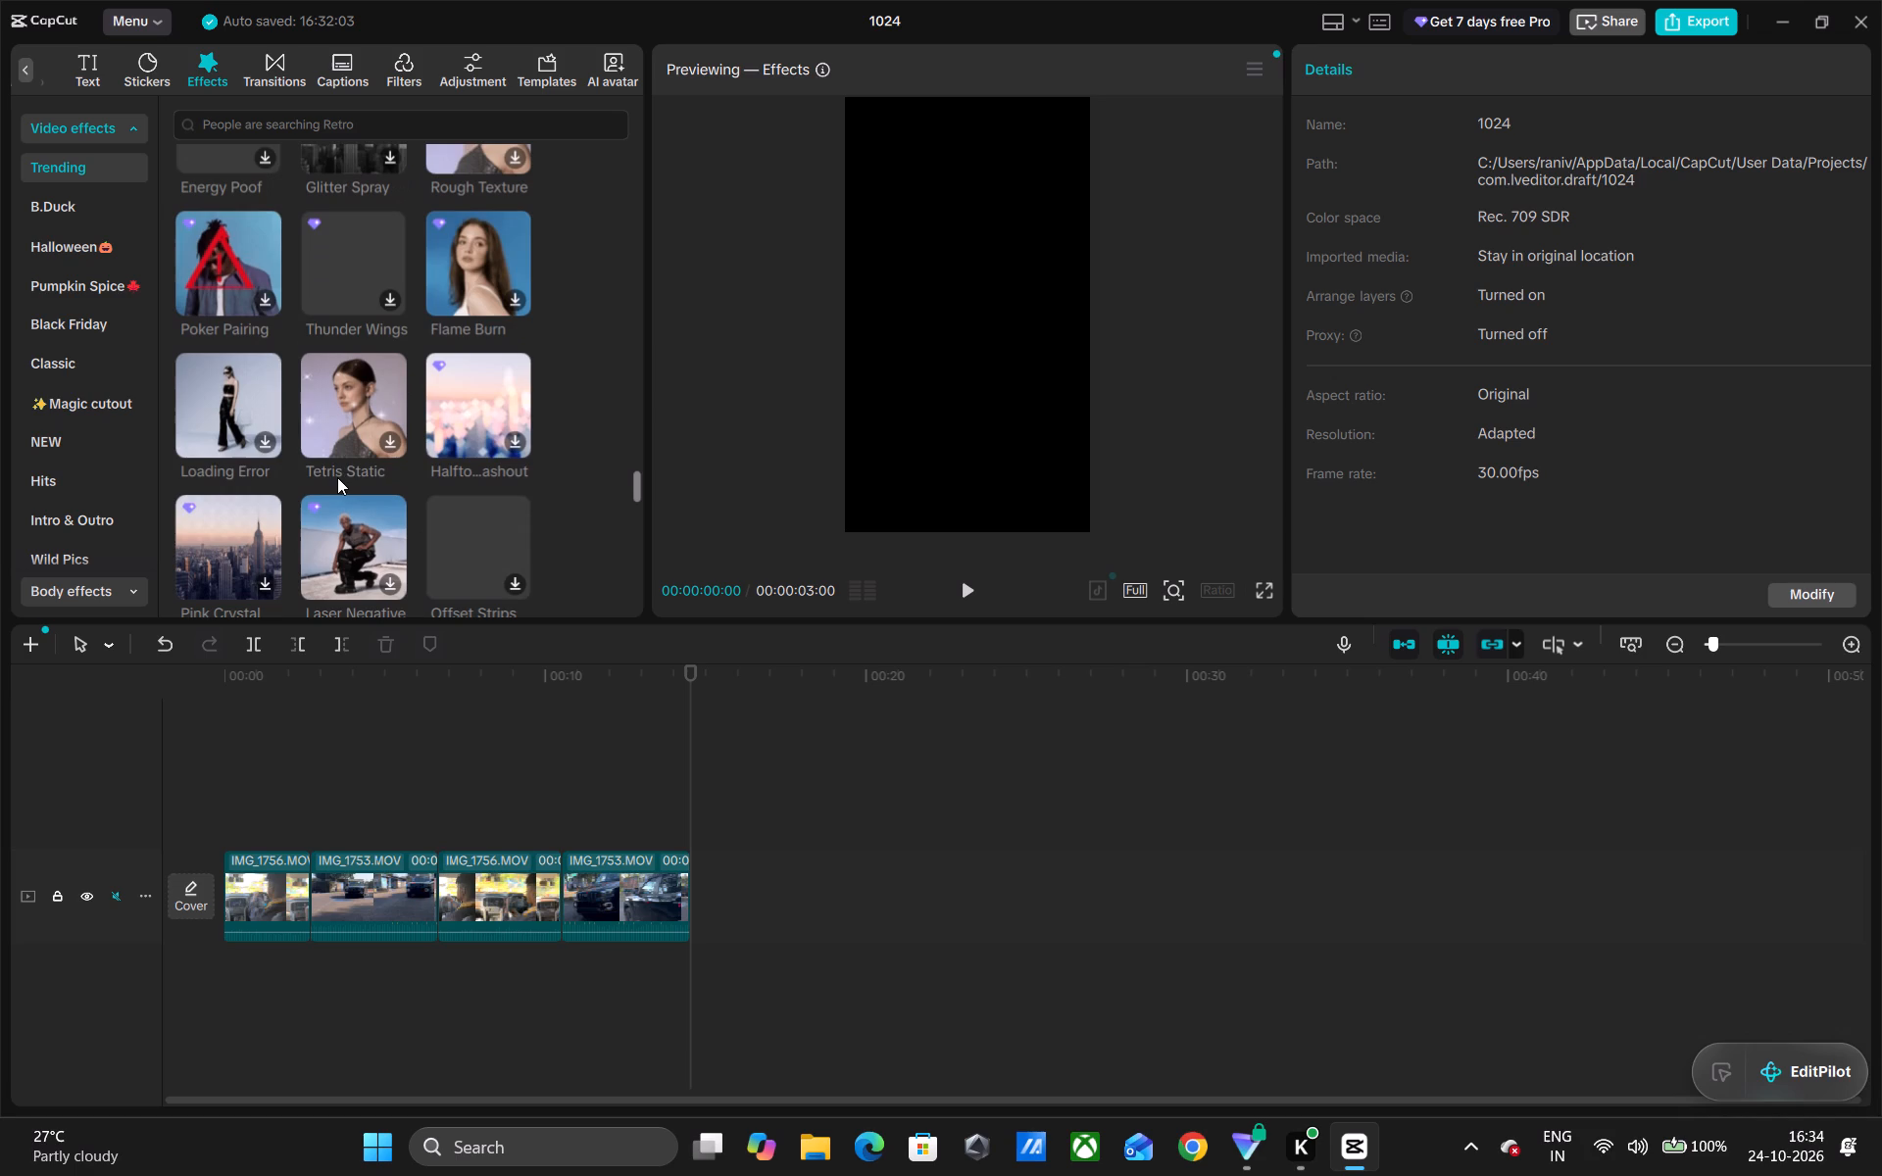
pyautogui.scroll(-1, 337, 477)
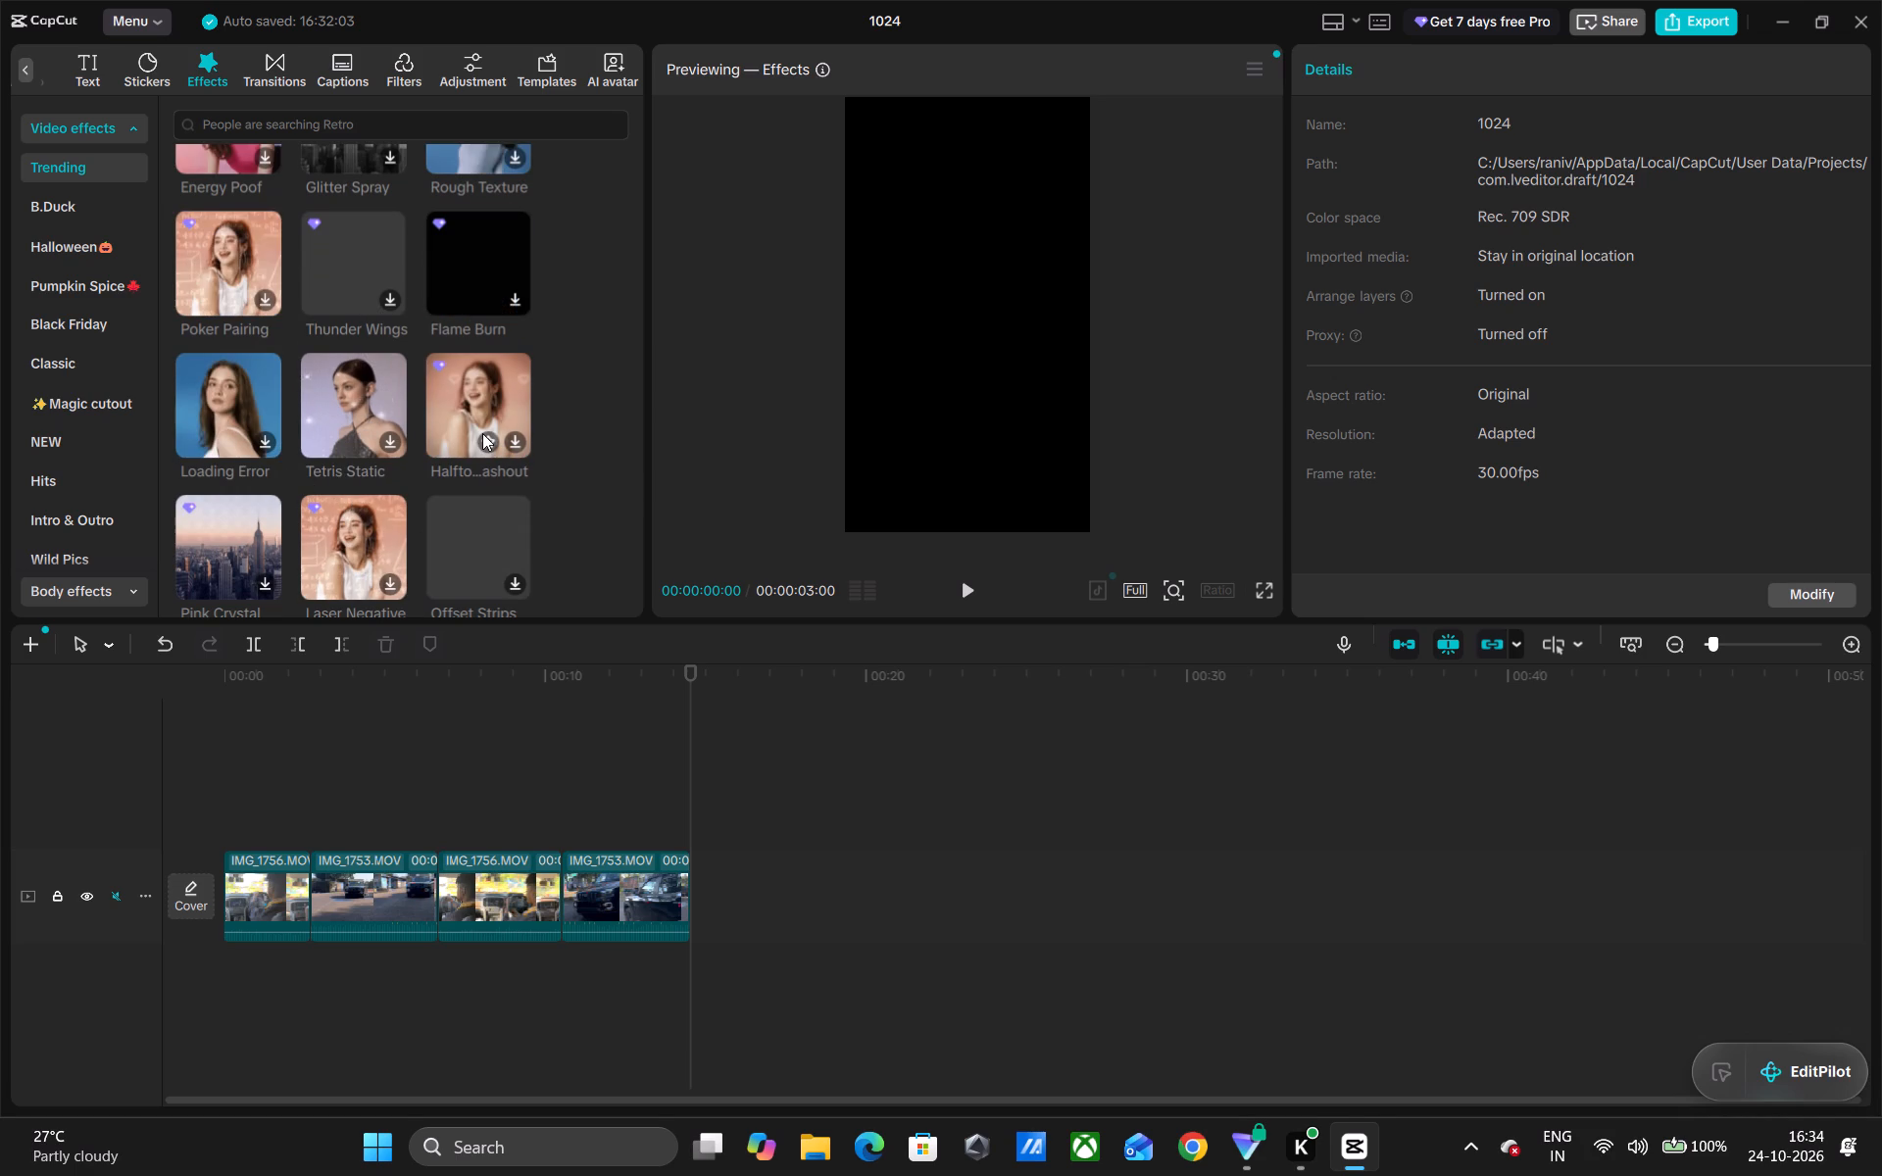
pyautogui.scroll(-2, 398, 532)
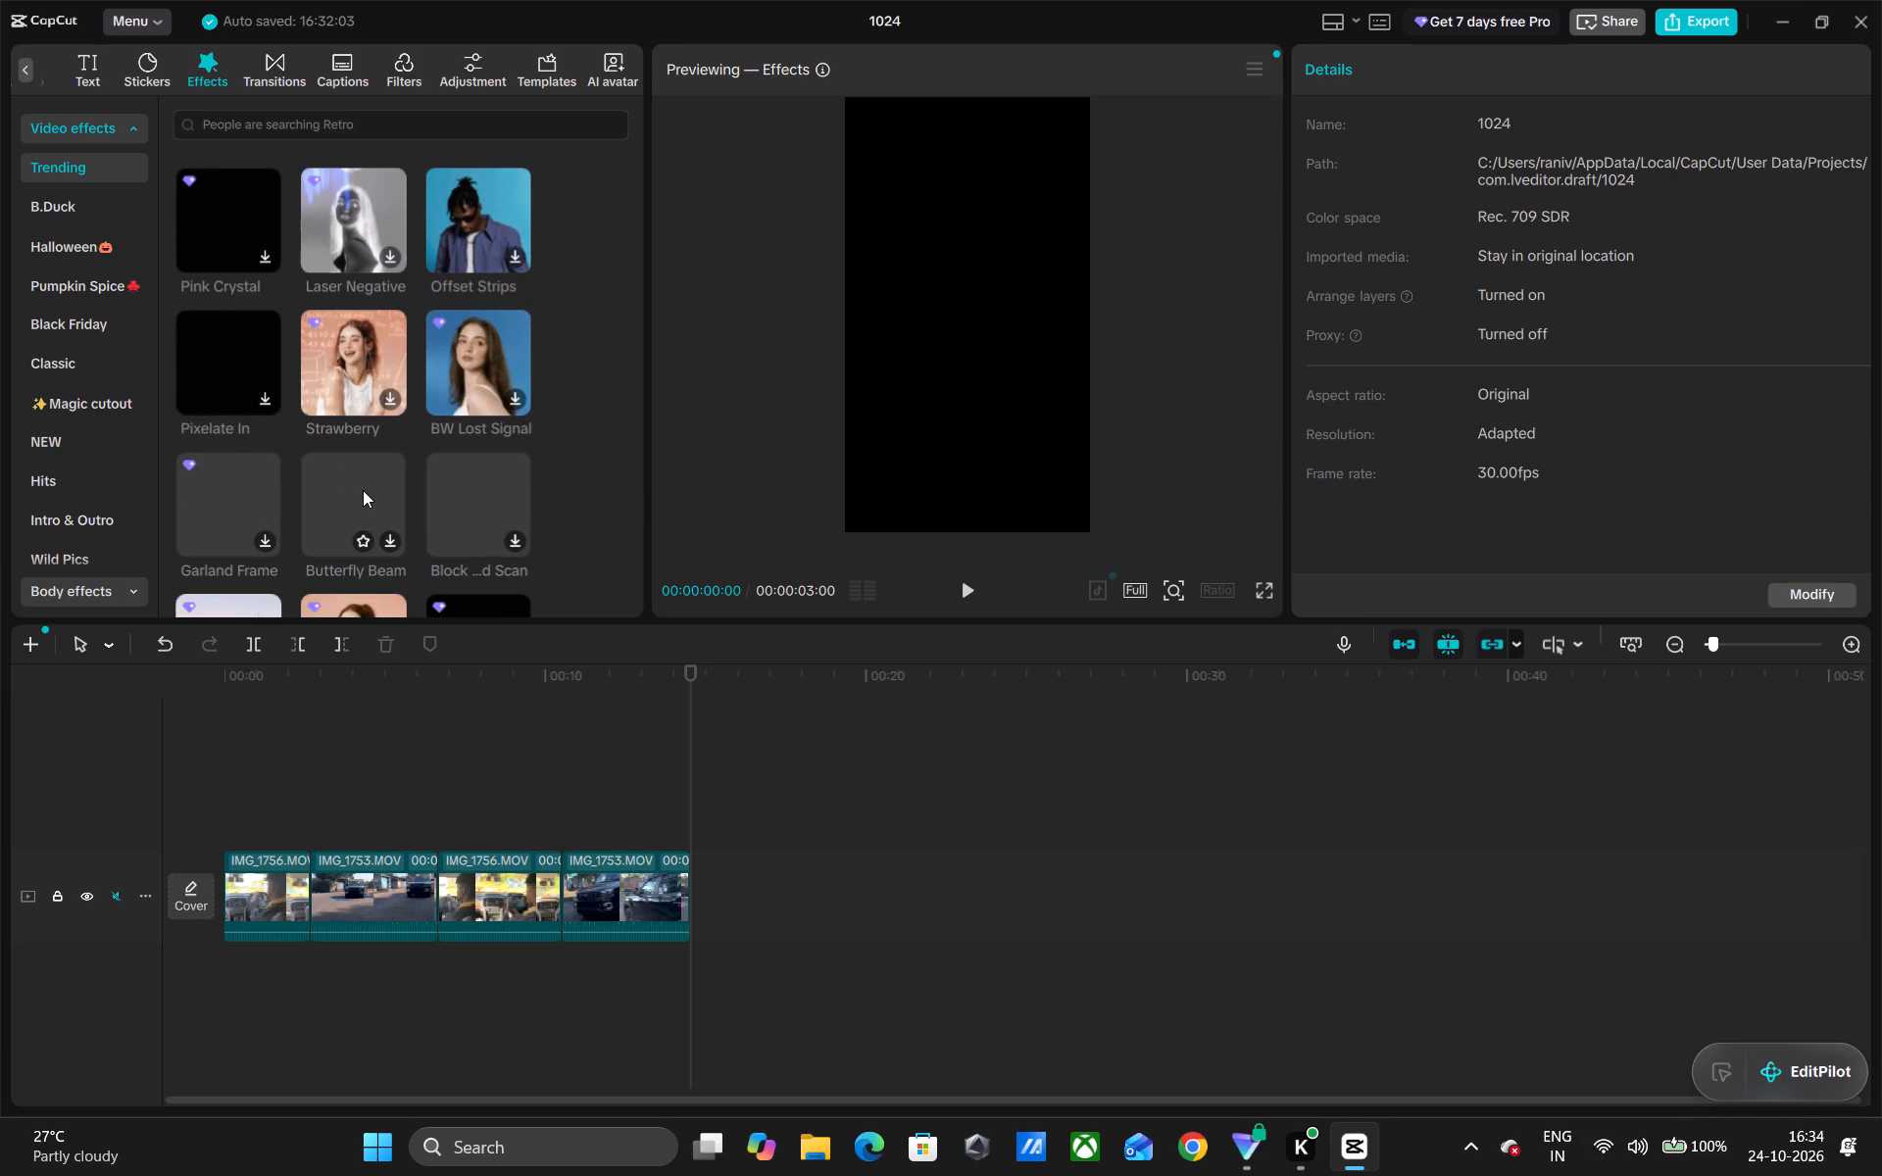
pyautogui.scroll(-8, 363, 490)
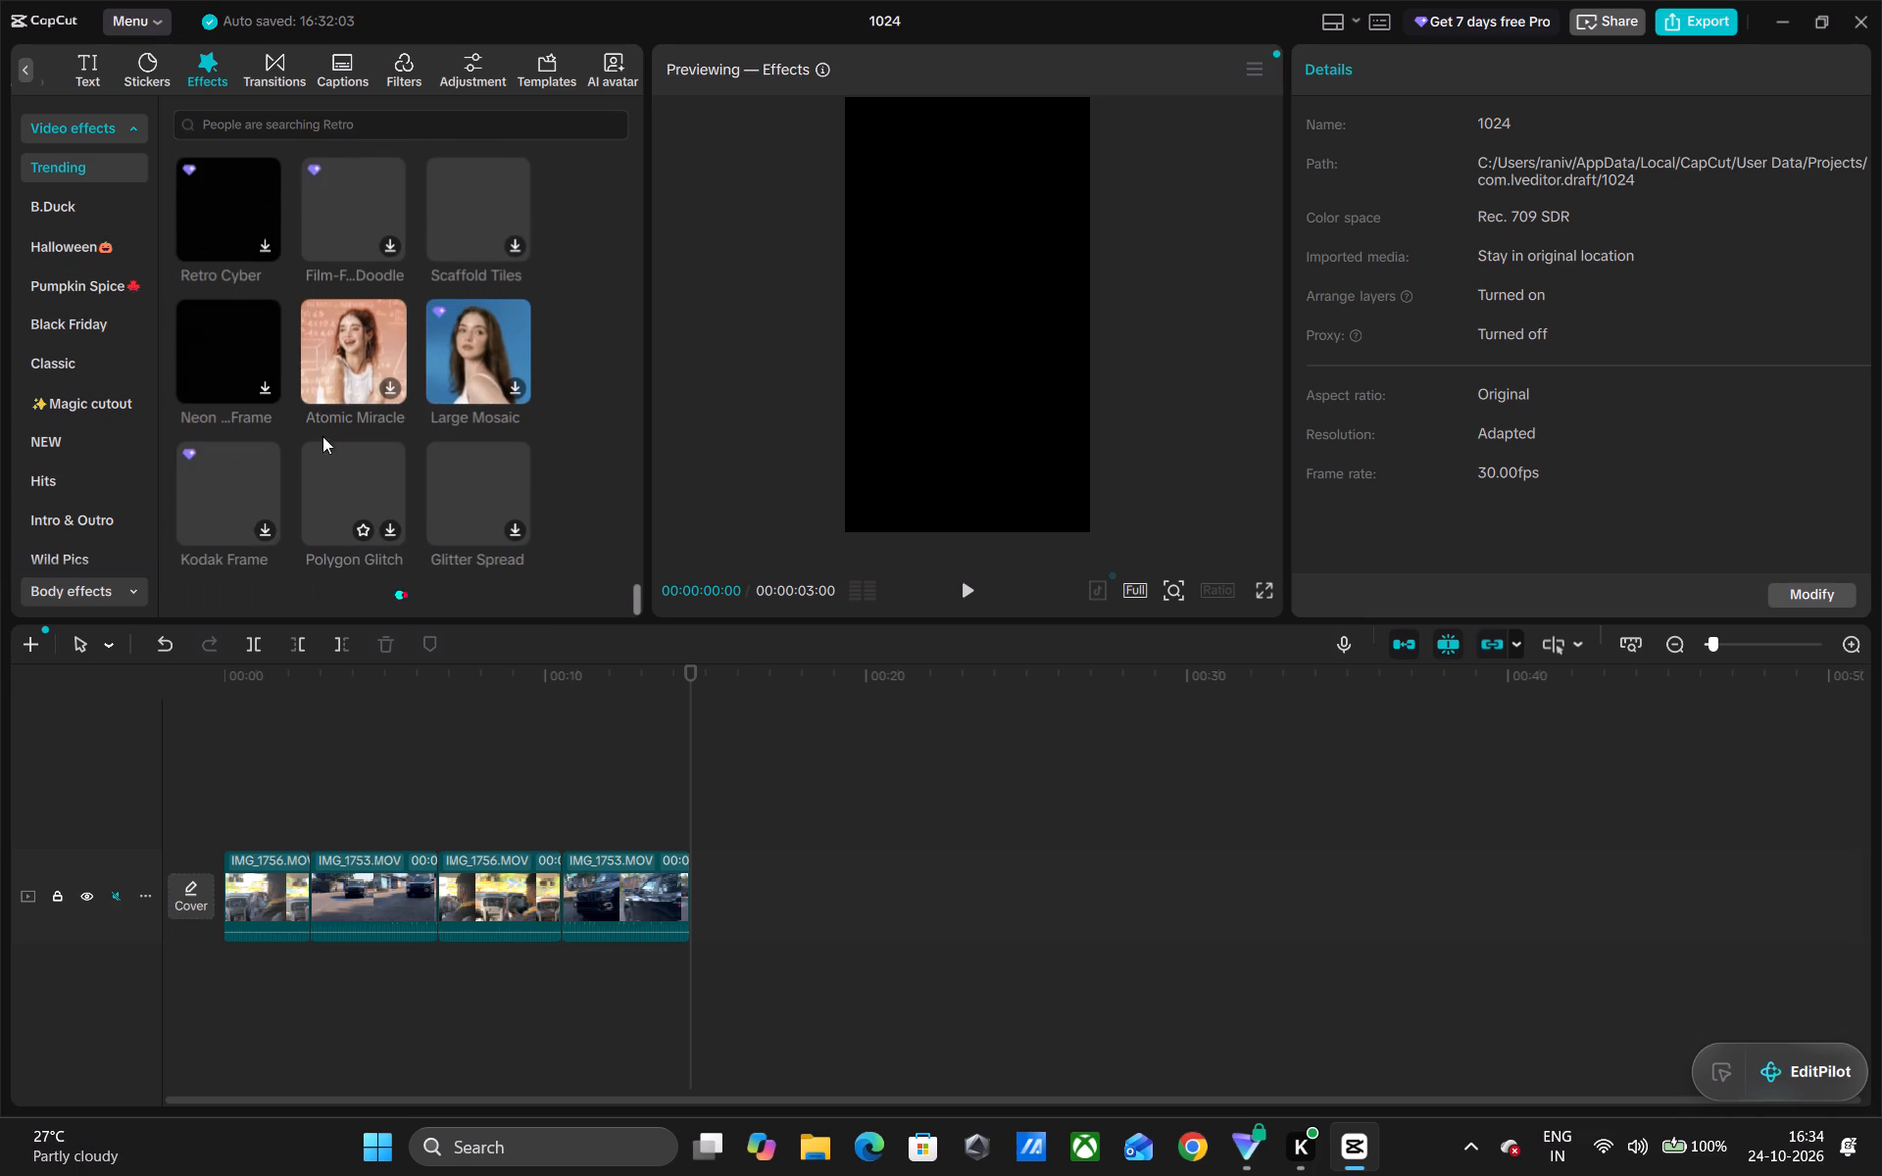
# Open the filter library and return the playhead to the start of the timeline.
pyautogui.click(407, 67)
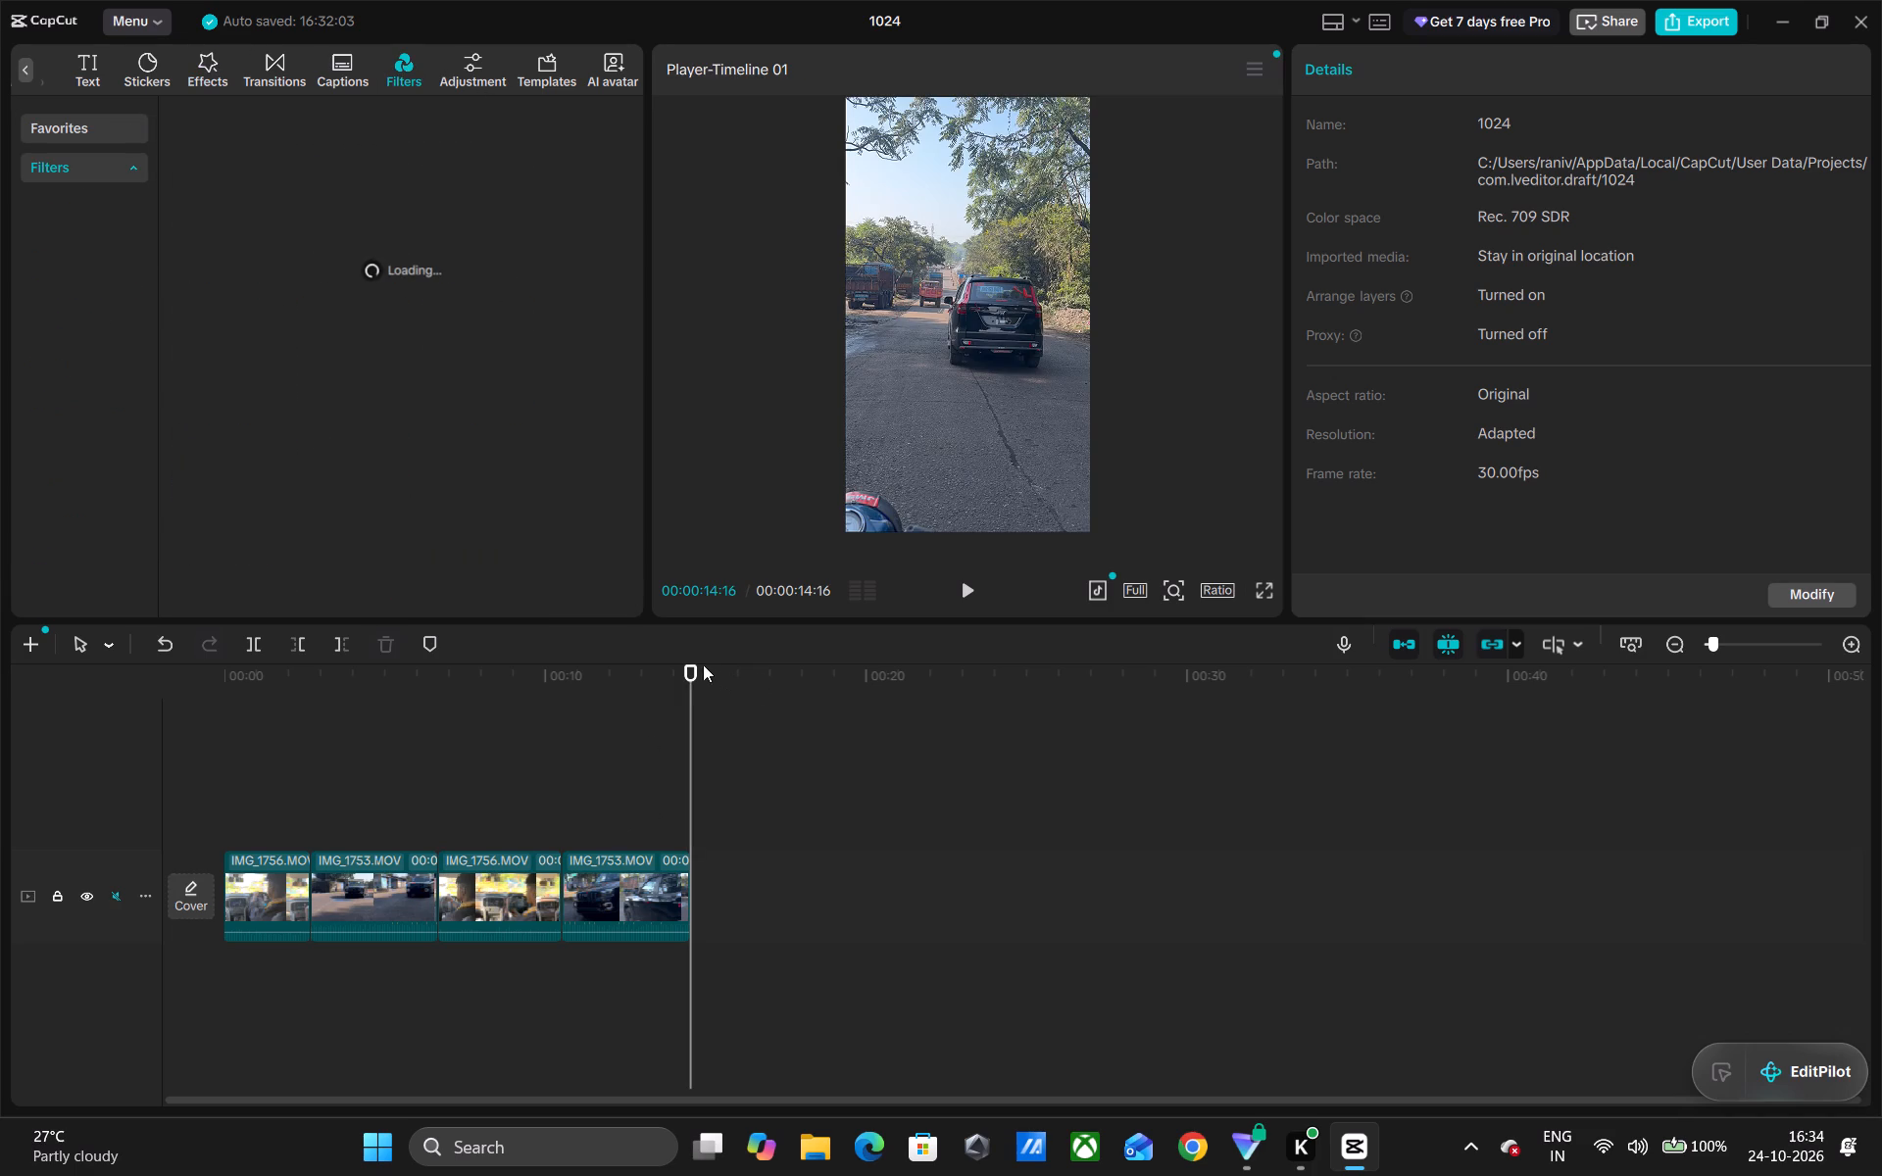
pyautogui.moveTo(694, 665); pyautogui.dragTo(294, 645)
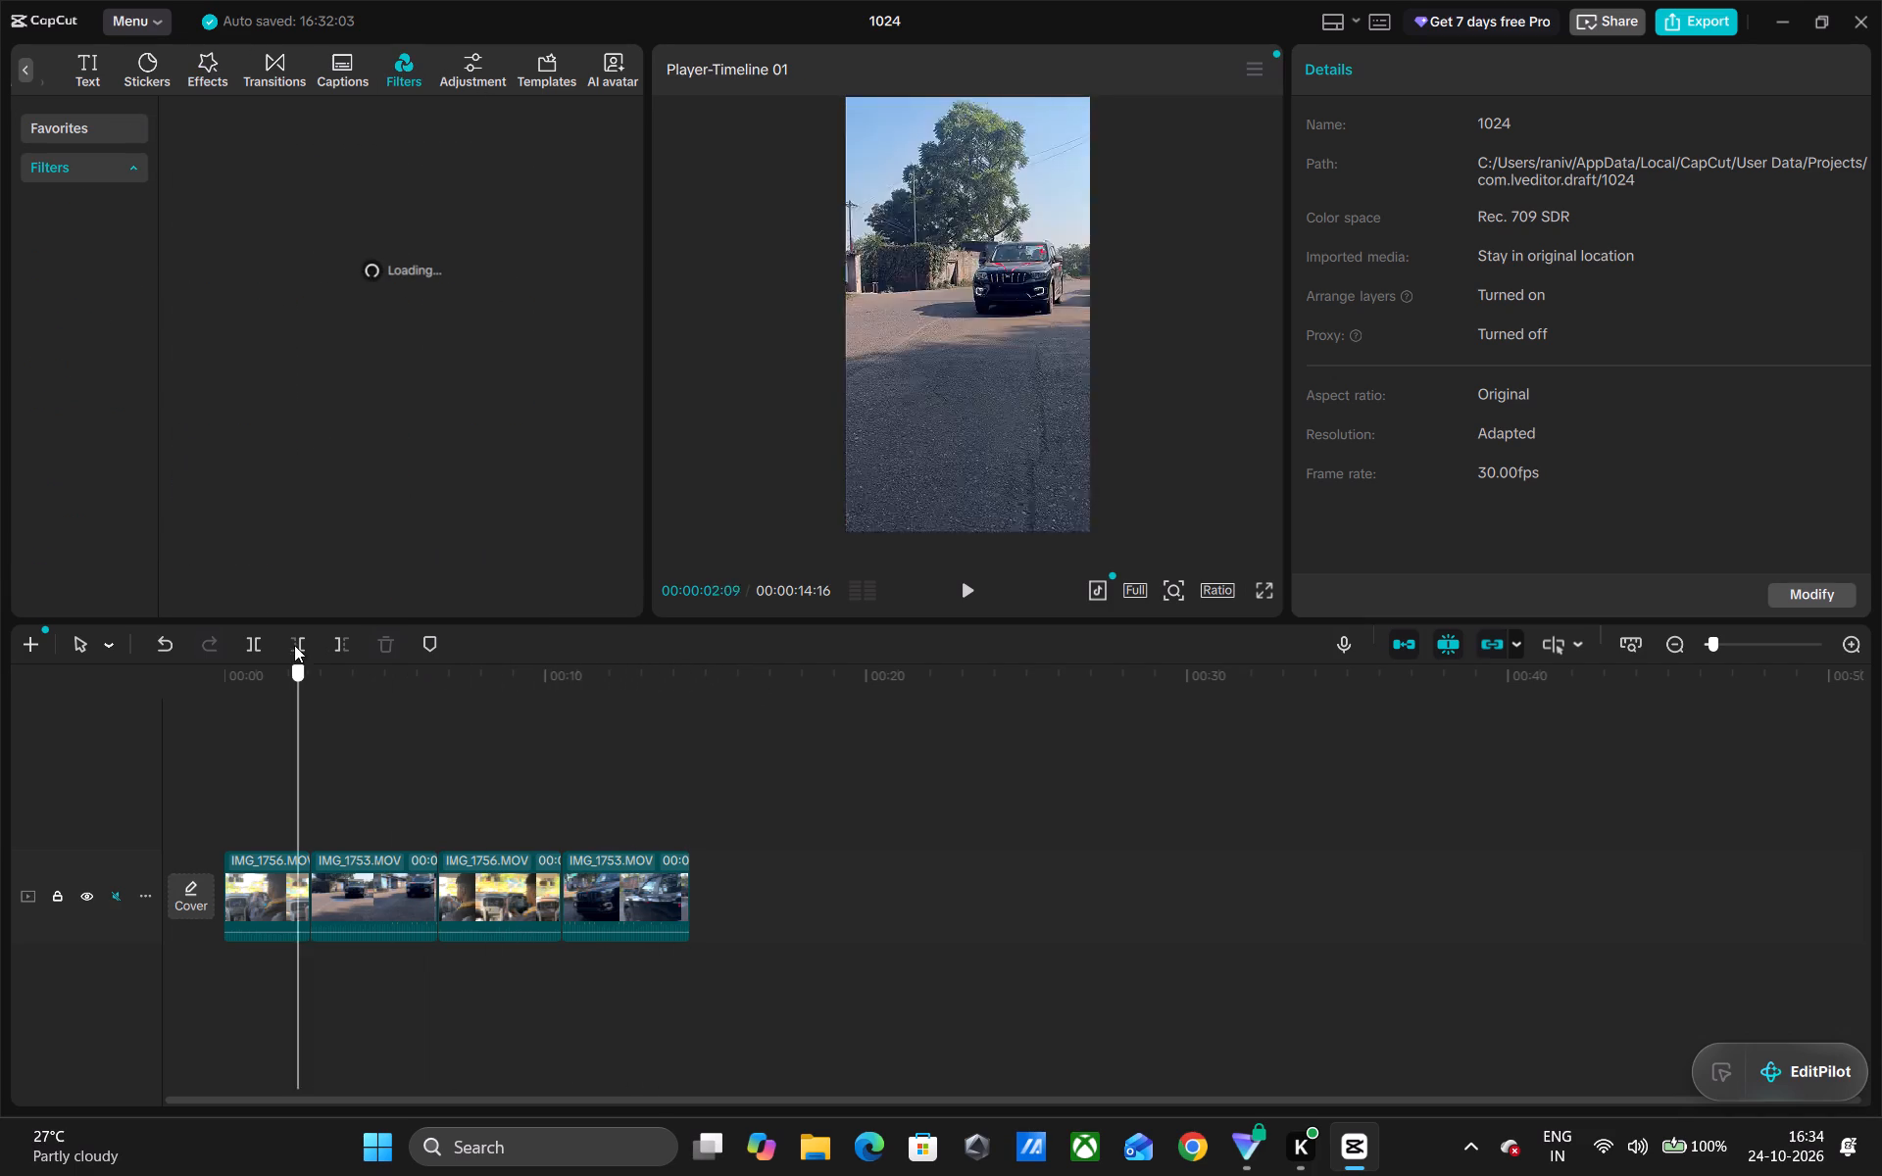
pyautogui.moveTo(294, 645); pyautogui.dragTo(207, 633)
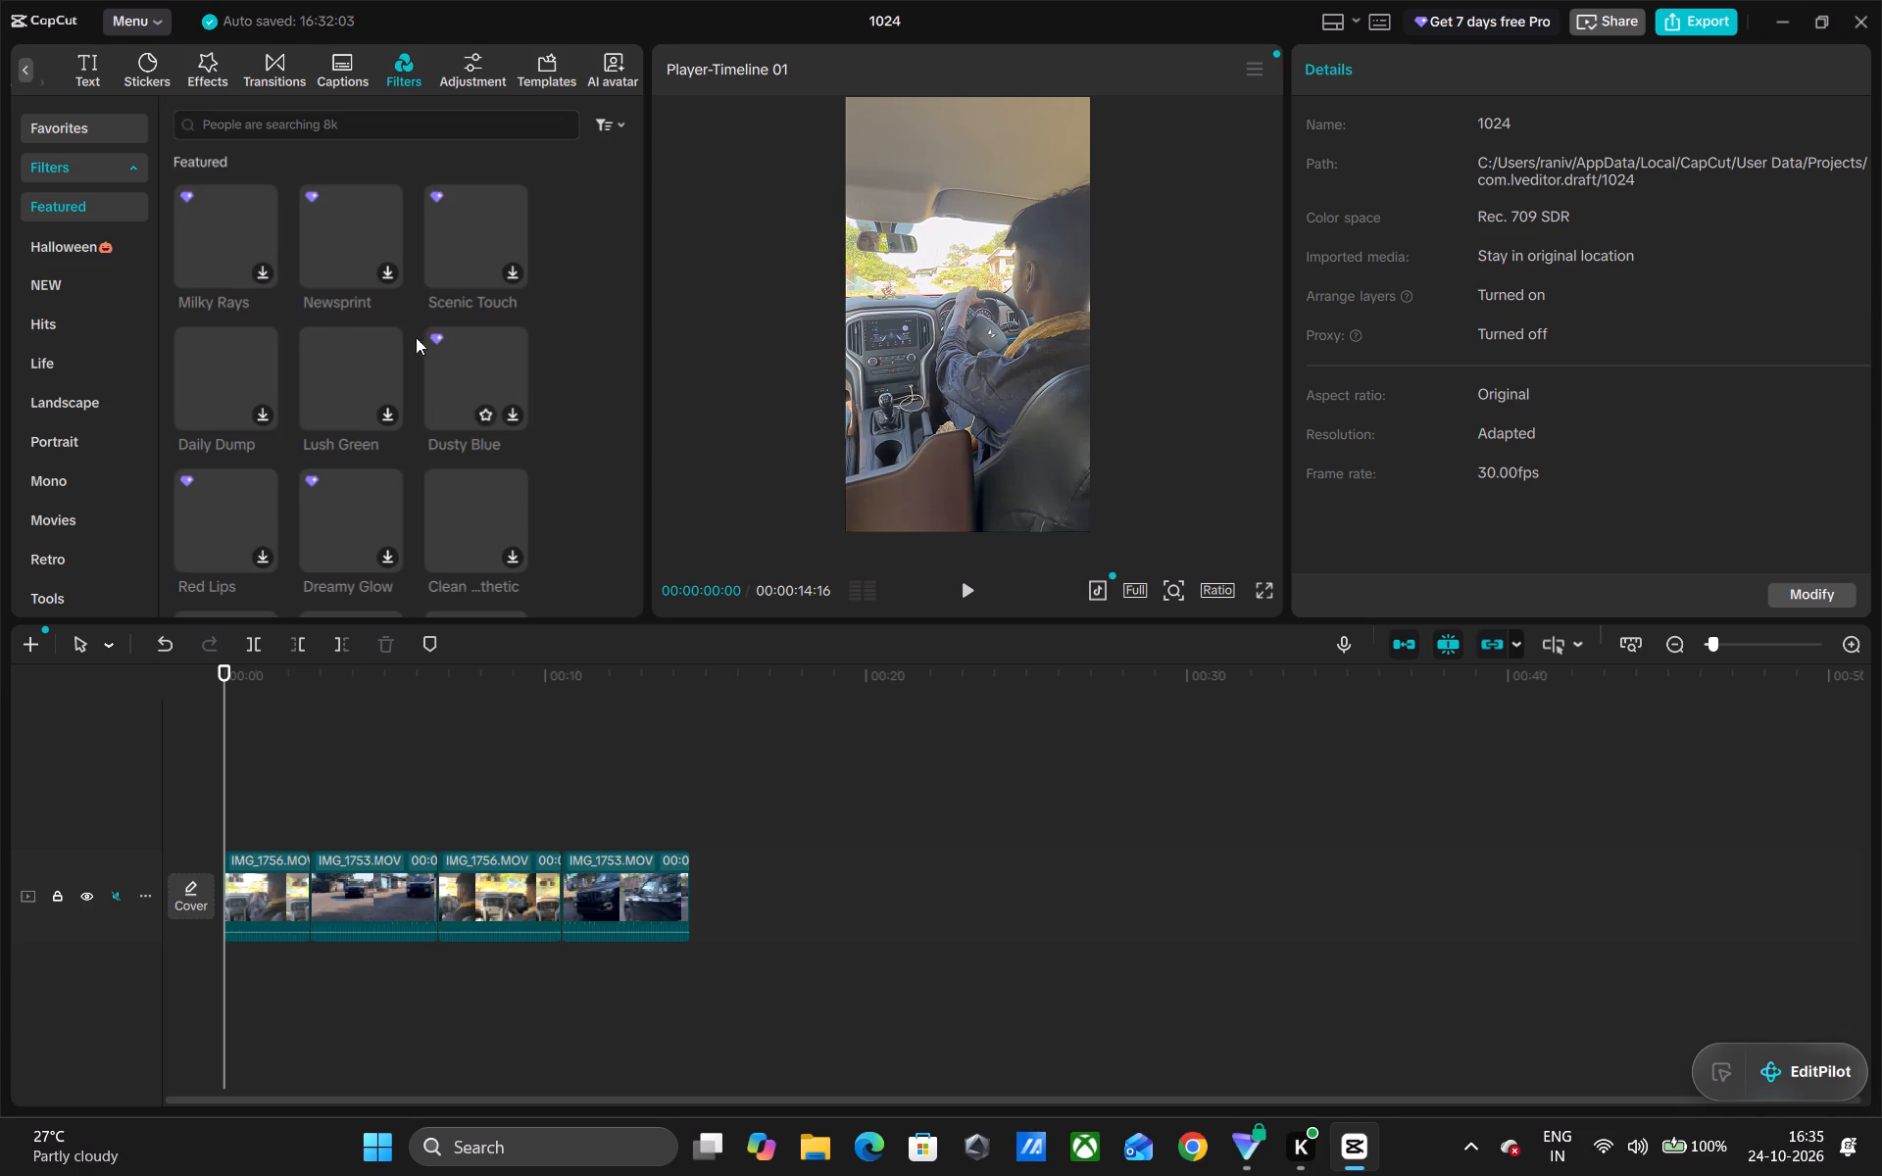
# Download the Daily Dump, Lush Green and Clean ...thetic filters from the featured filters.
pyautogui.click(265, 421)
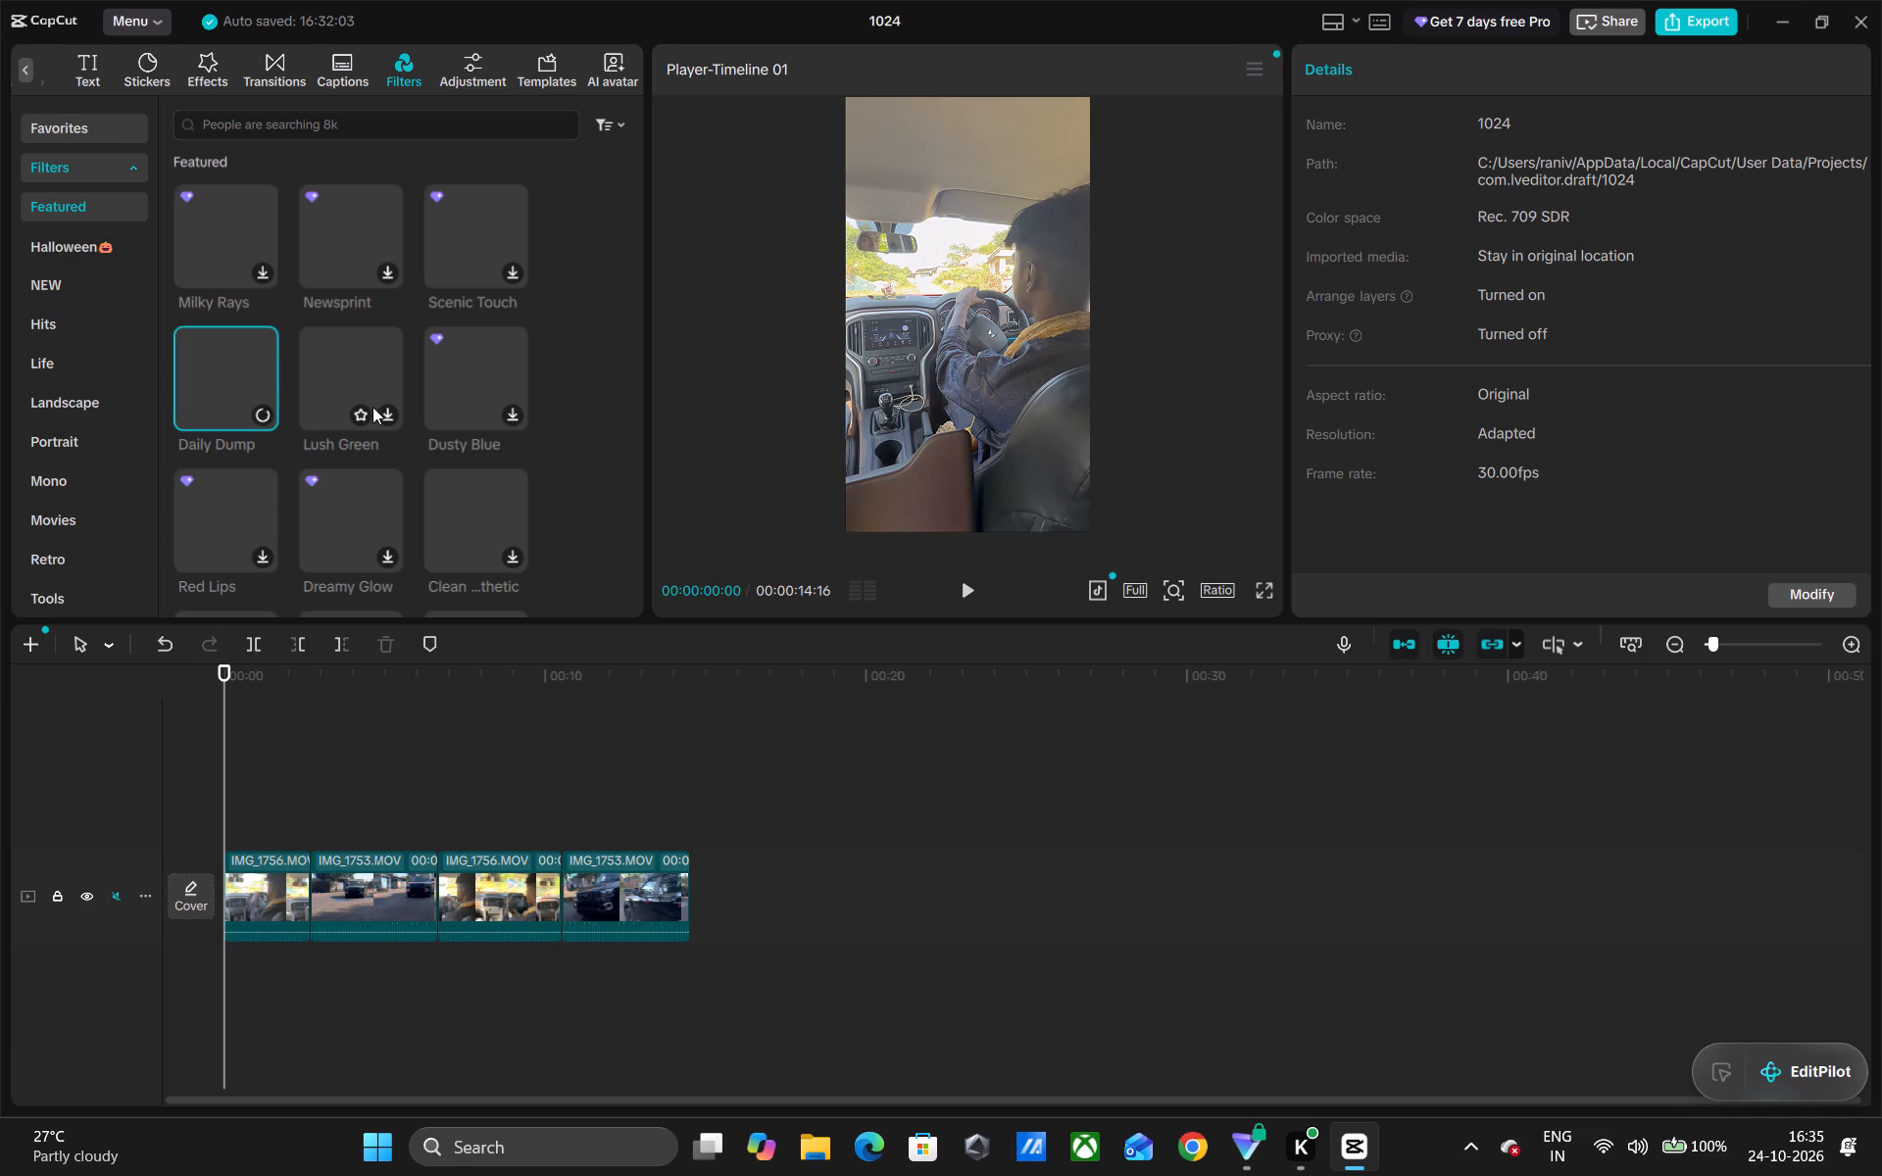
pyautogui.click(394, 414)
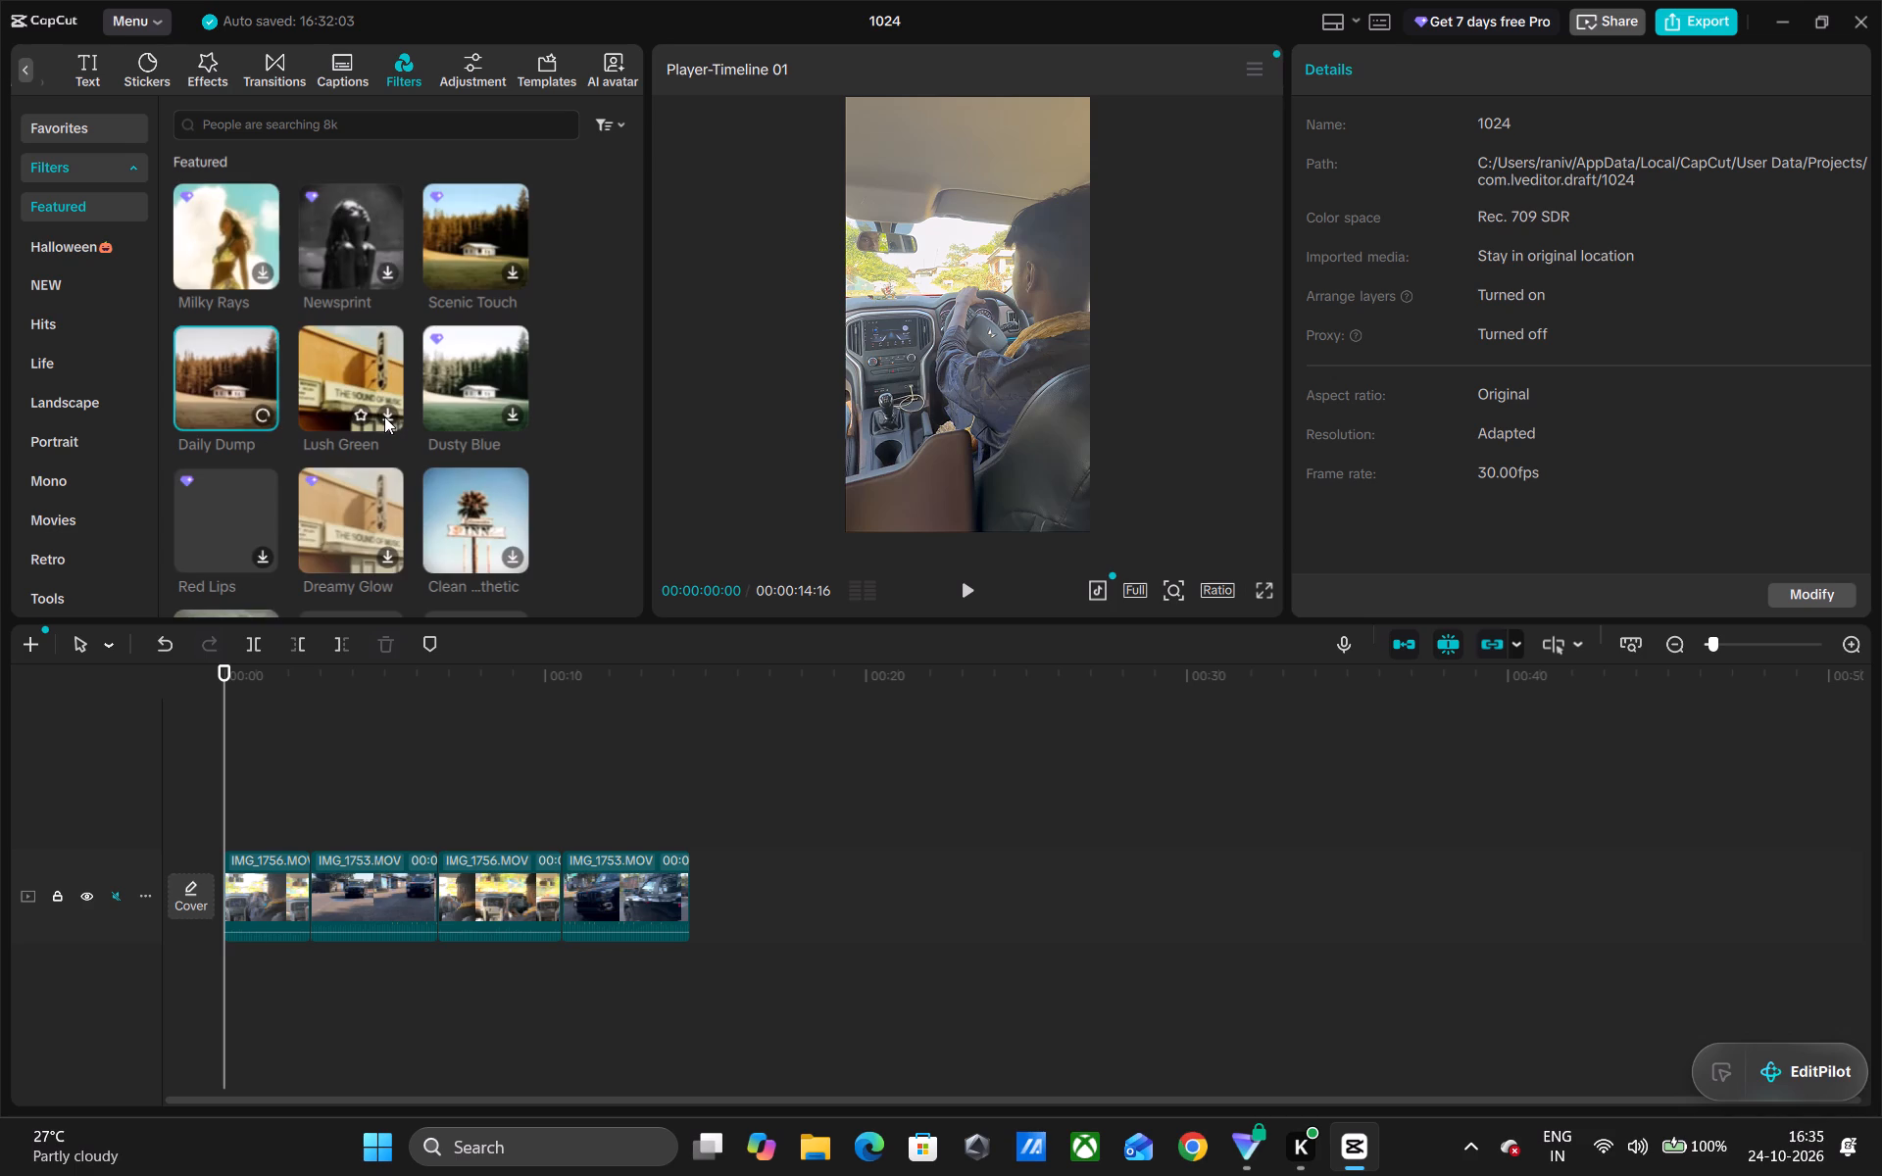
pyautogui.click(390, 416)
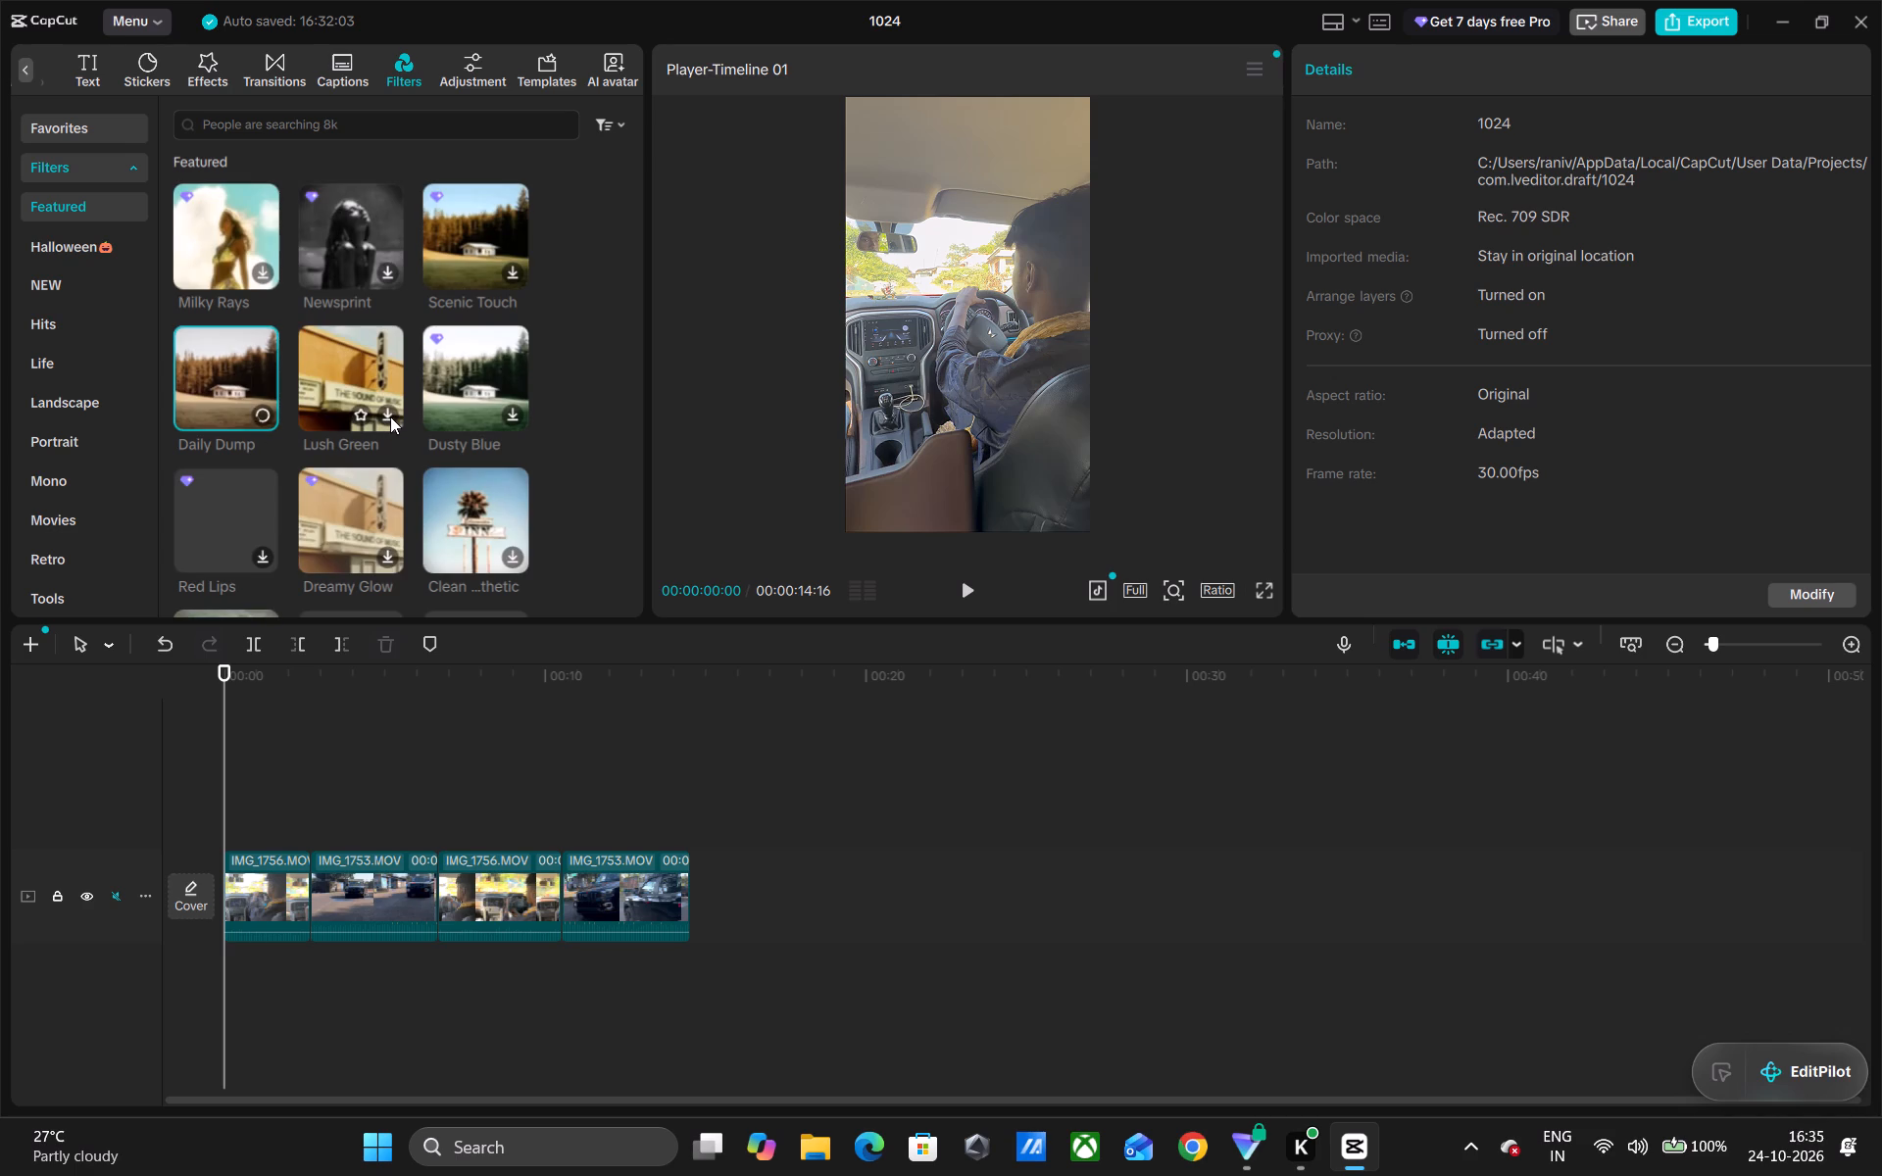
pyautogui.click(380, 410)
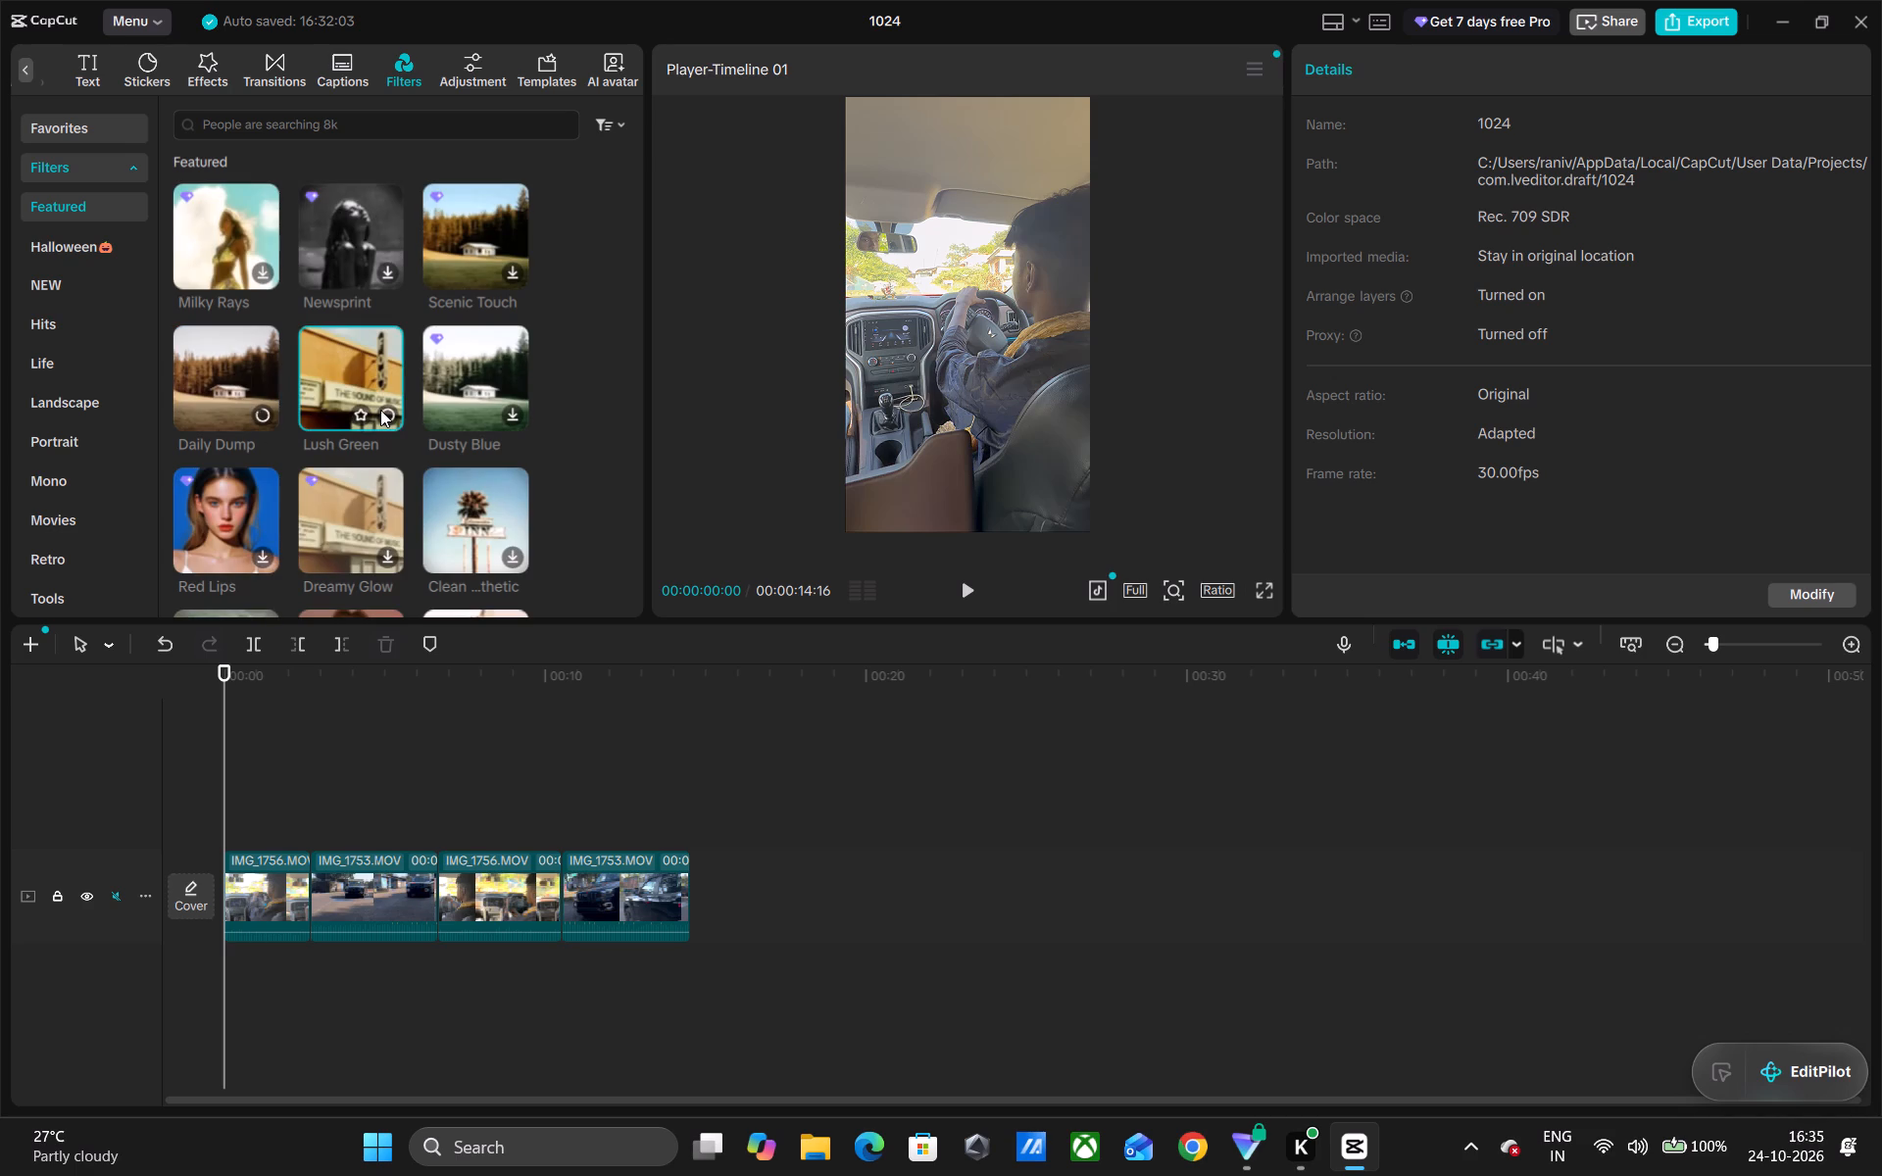
pyautogui.click(515, 561)
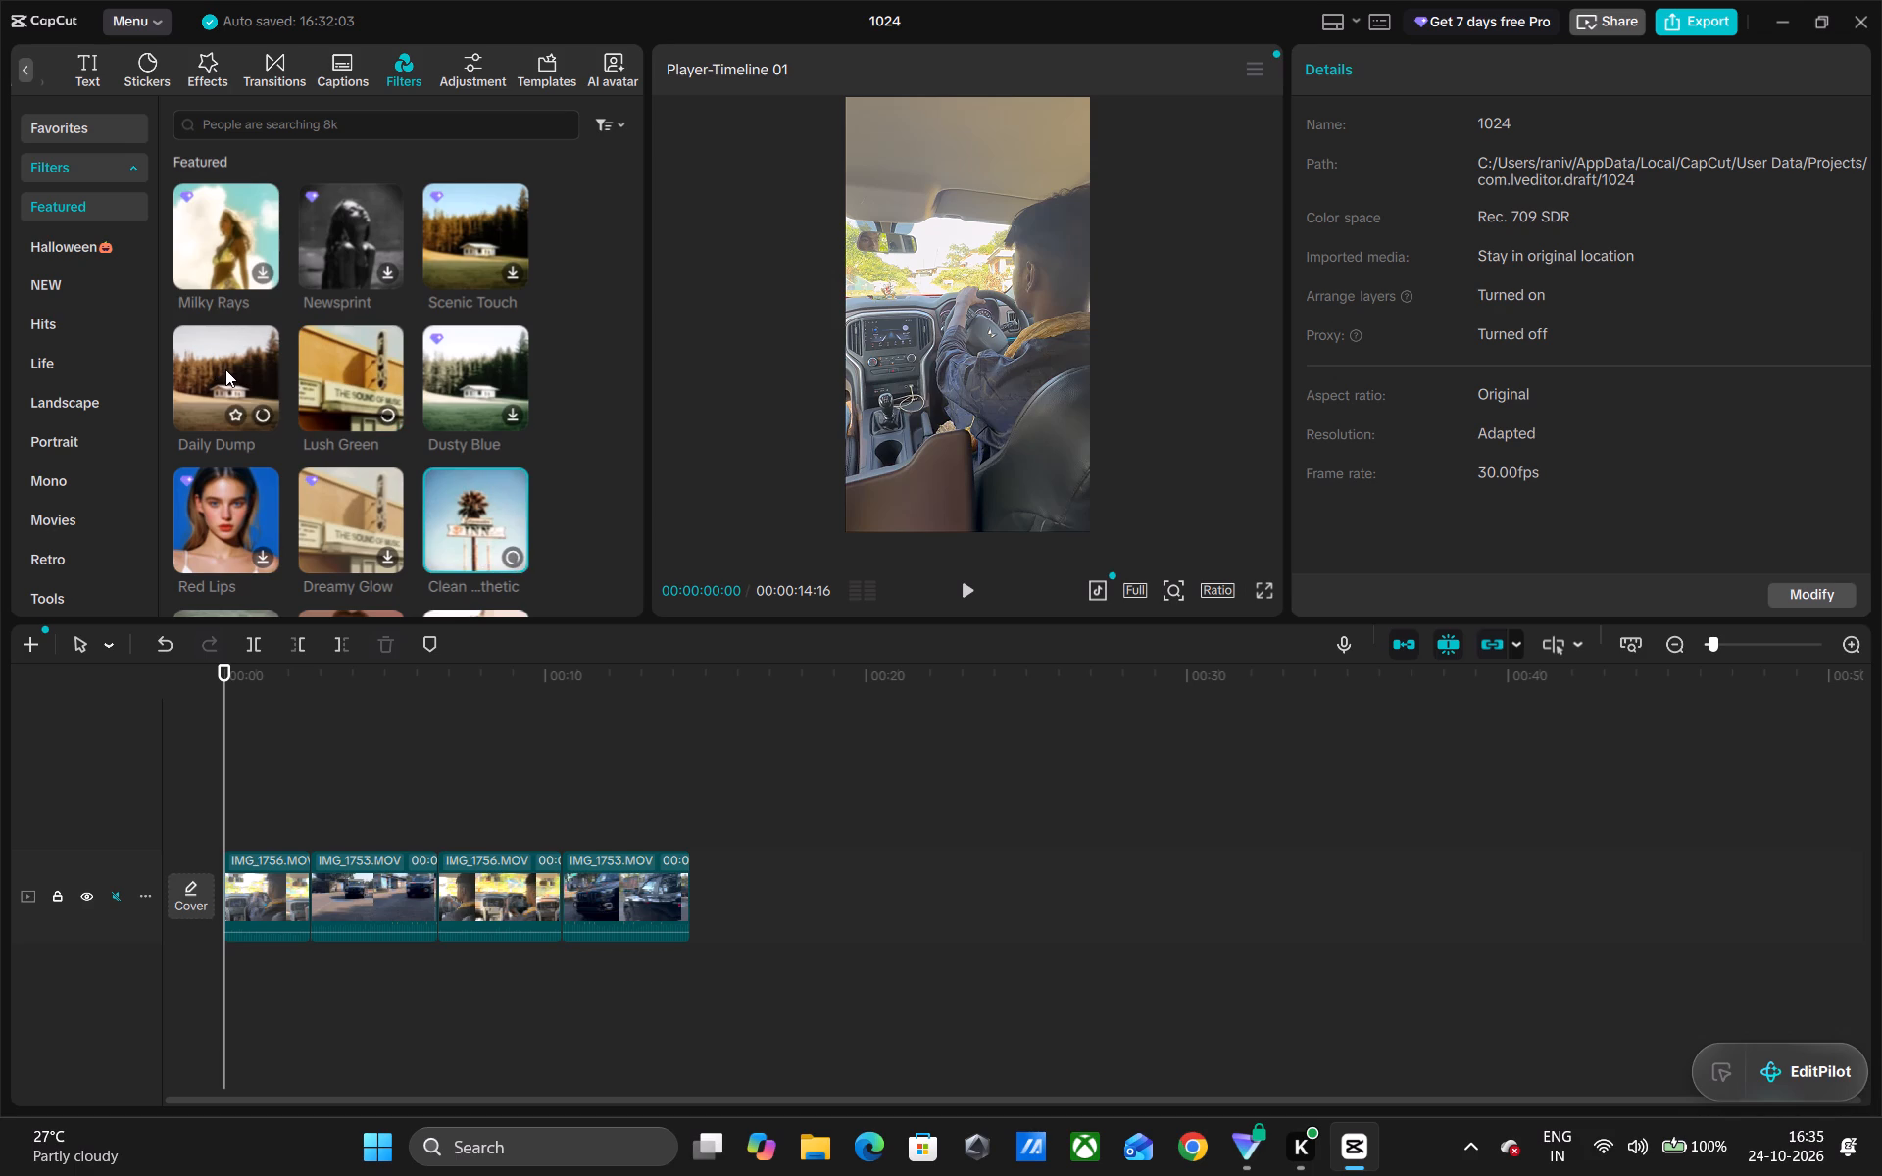
# Download the Amber Film and Quiet Luxury filters from further down the featured filters.
pyautogui.scroll(-2, 225, 369)
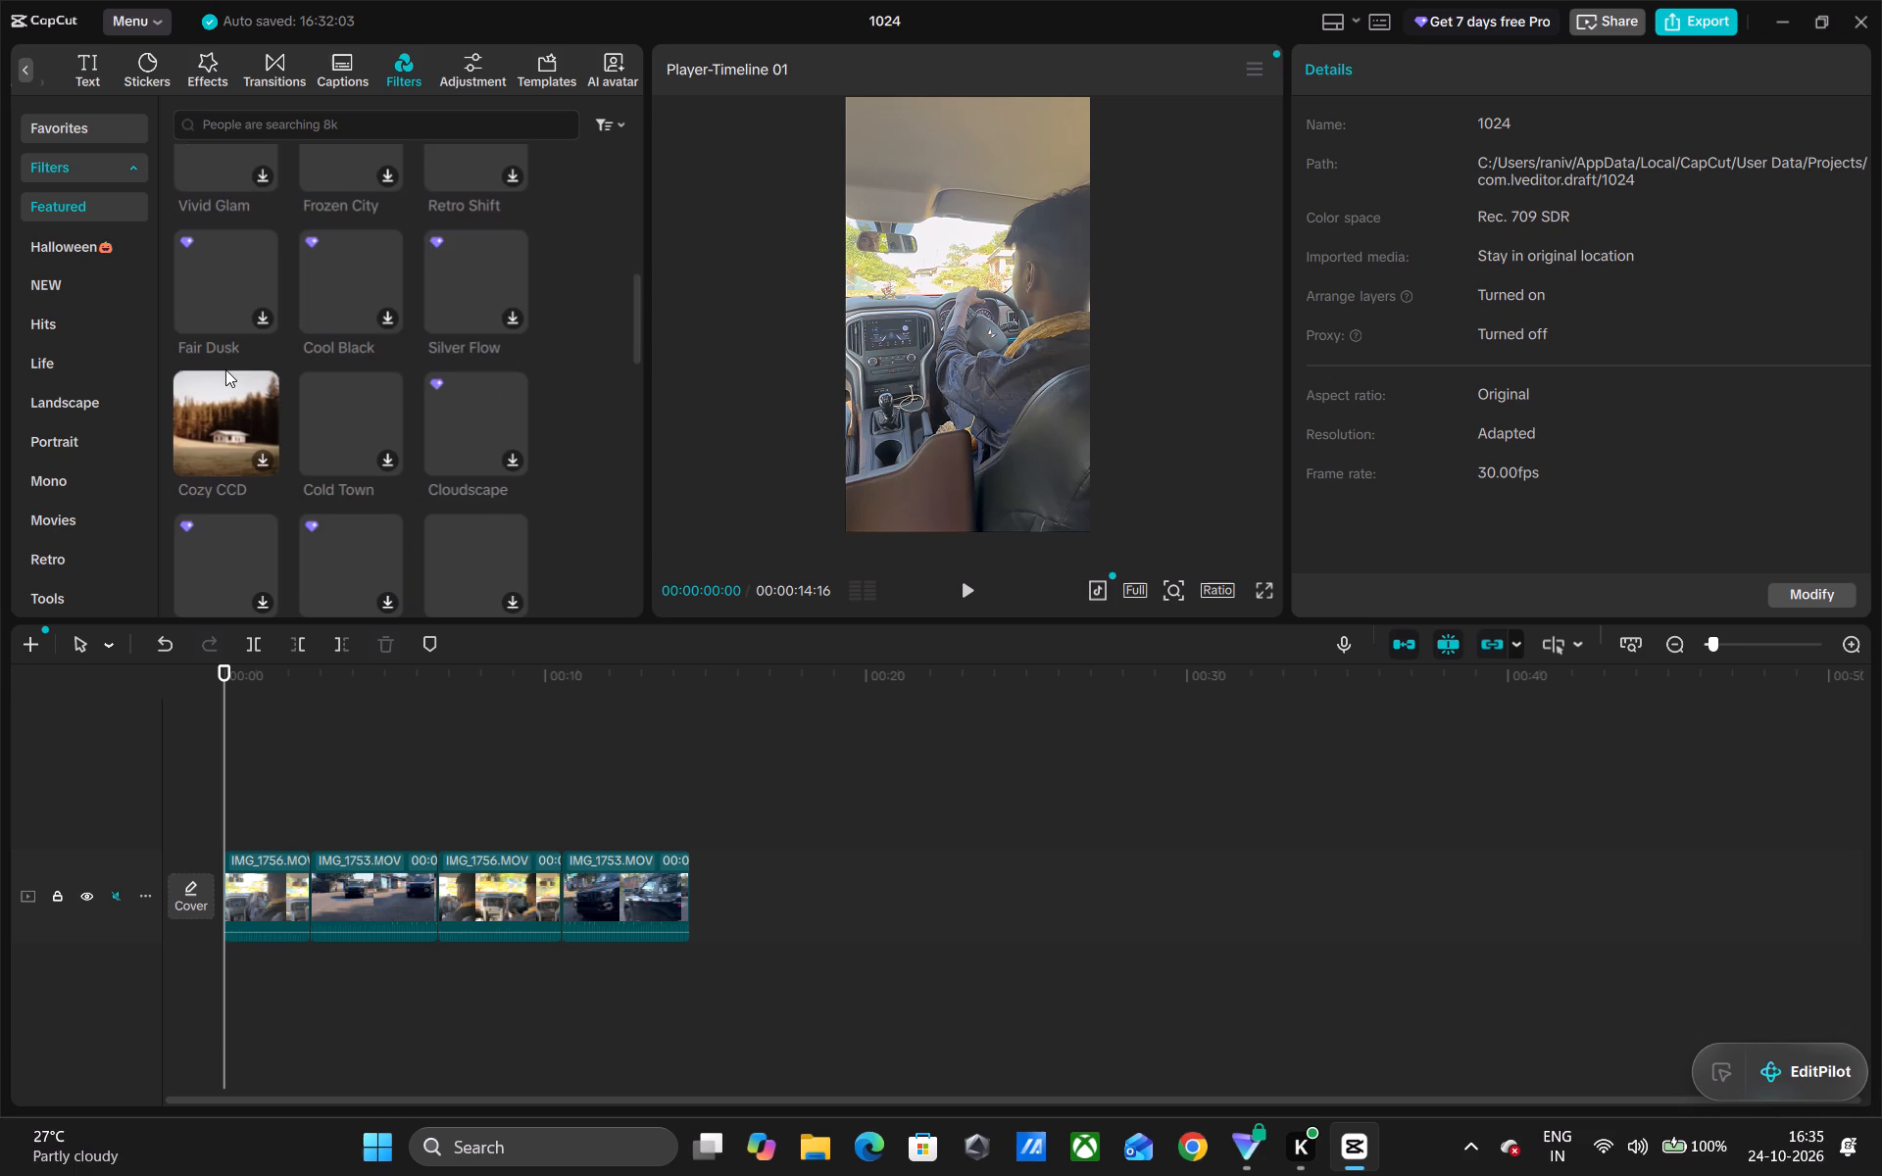
pyautogui.scroll(-4, 225, 369)
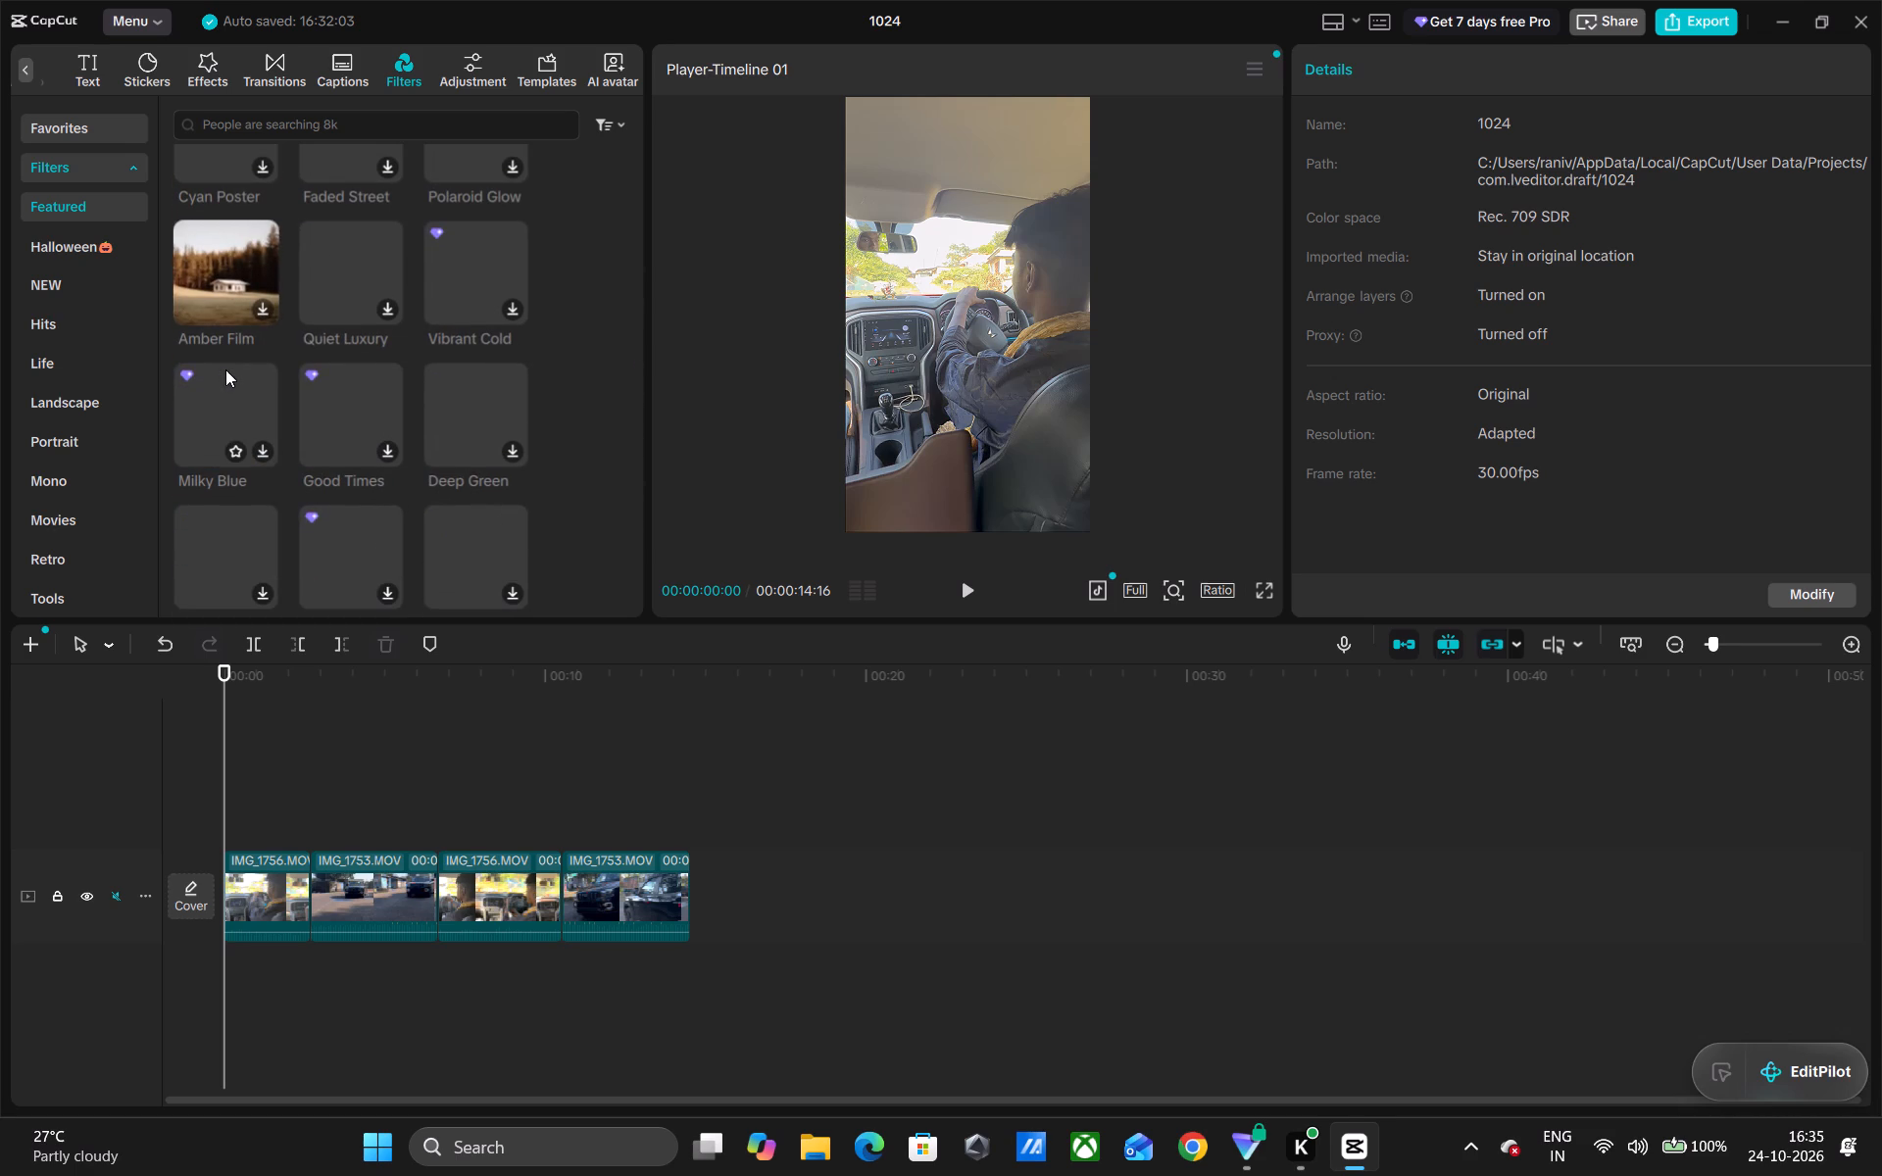
pyautogui.click(265, 310)
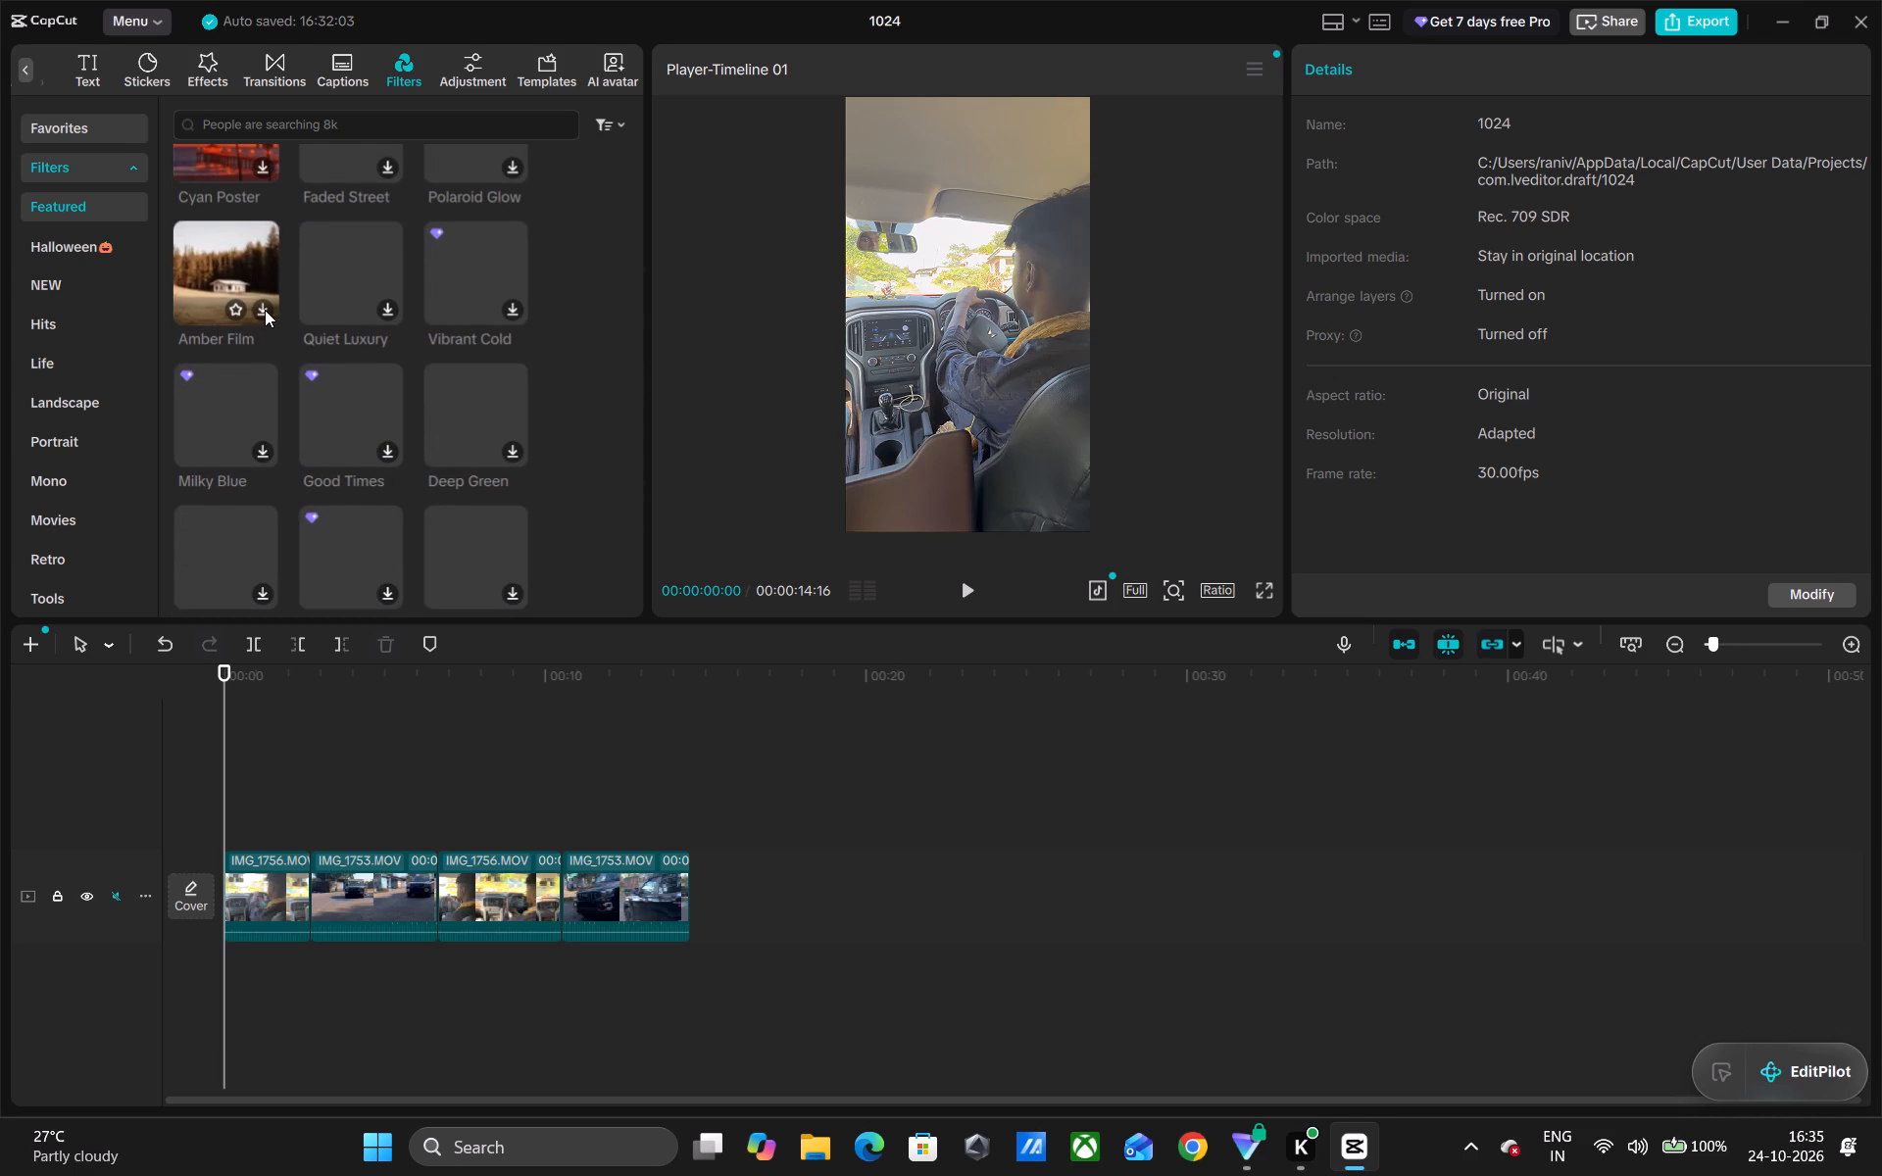
pyautogui.click(265, 310)
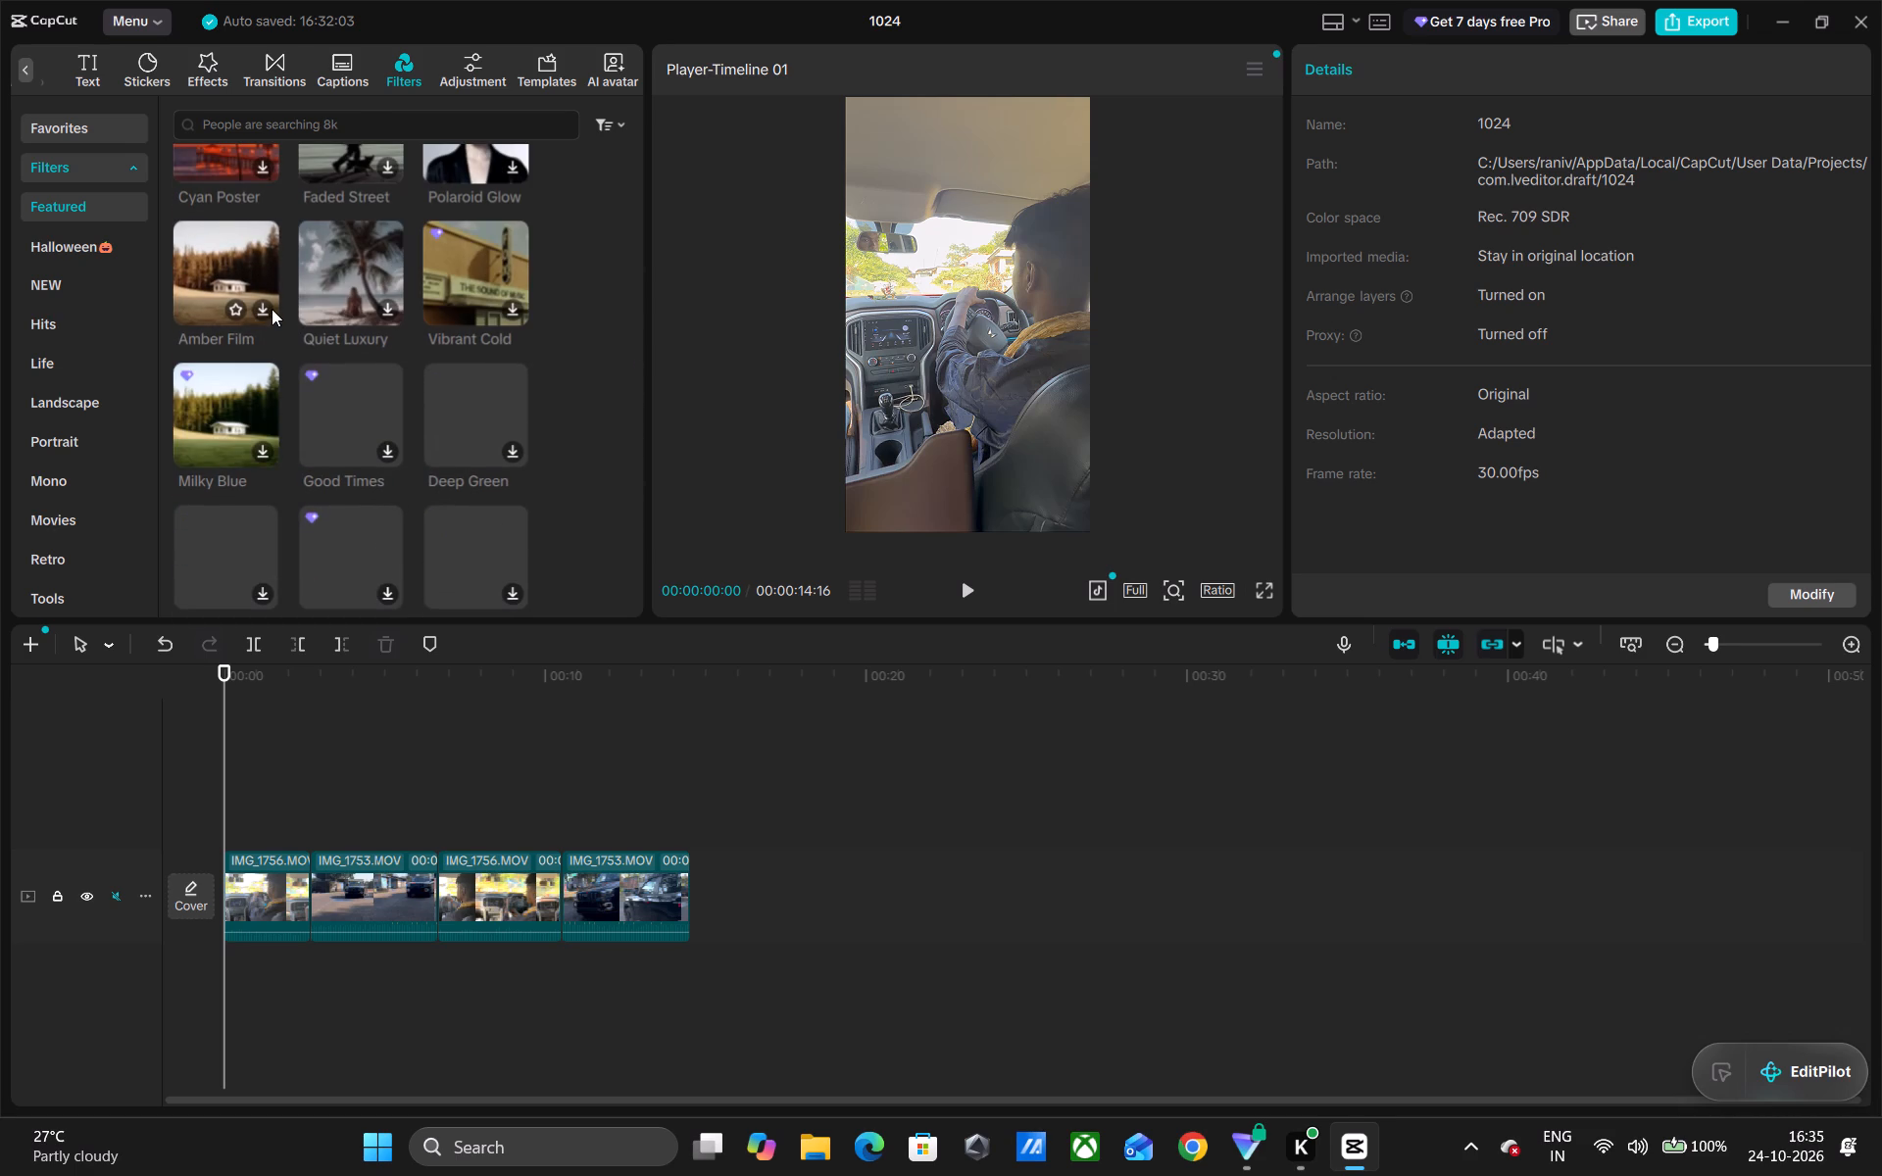
pyautogui.click(258, 313)
pyautogui.doubleClick(259, 306)
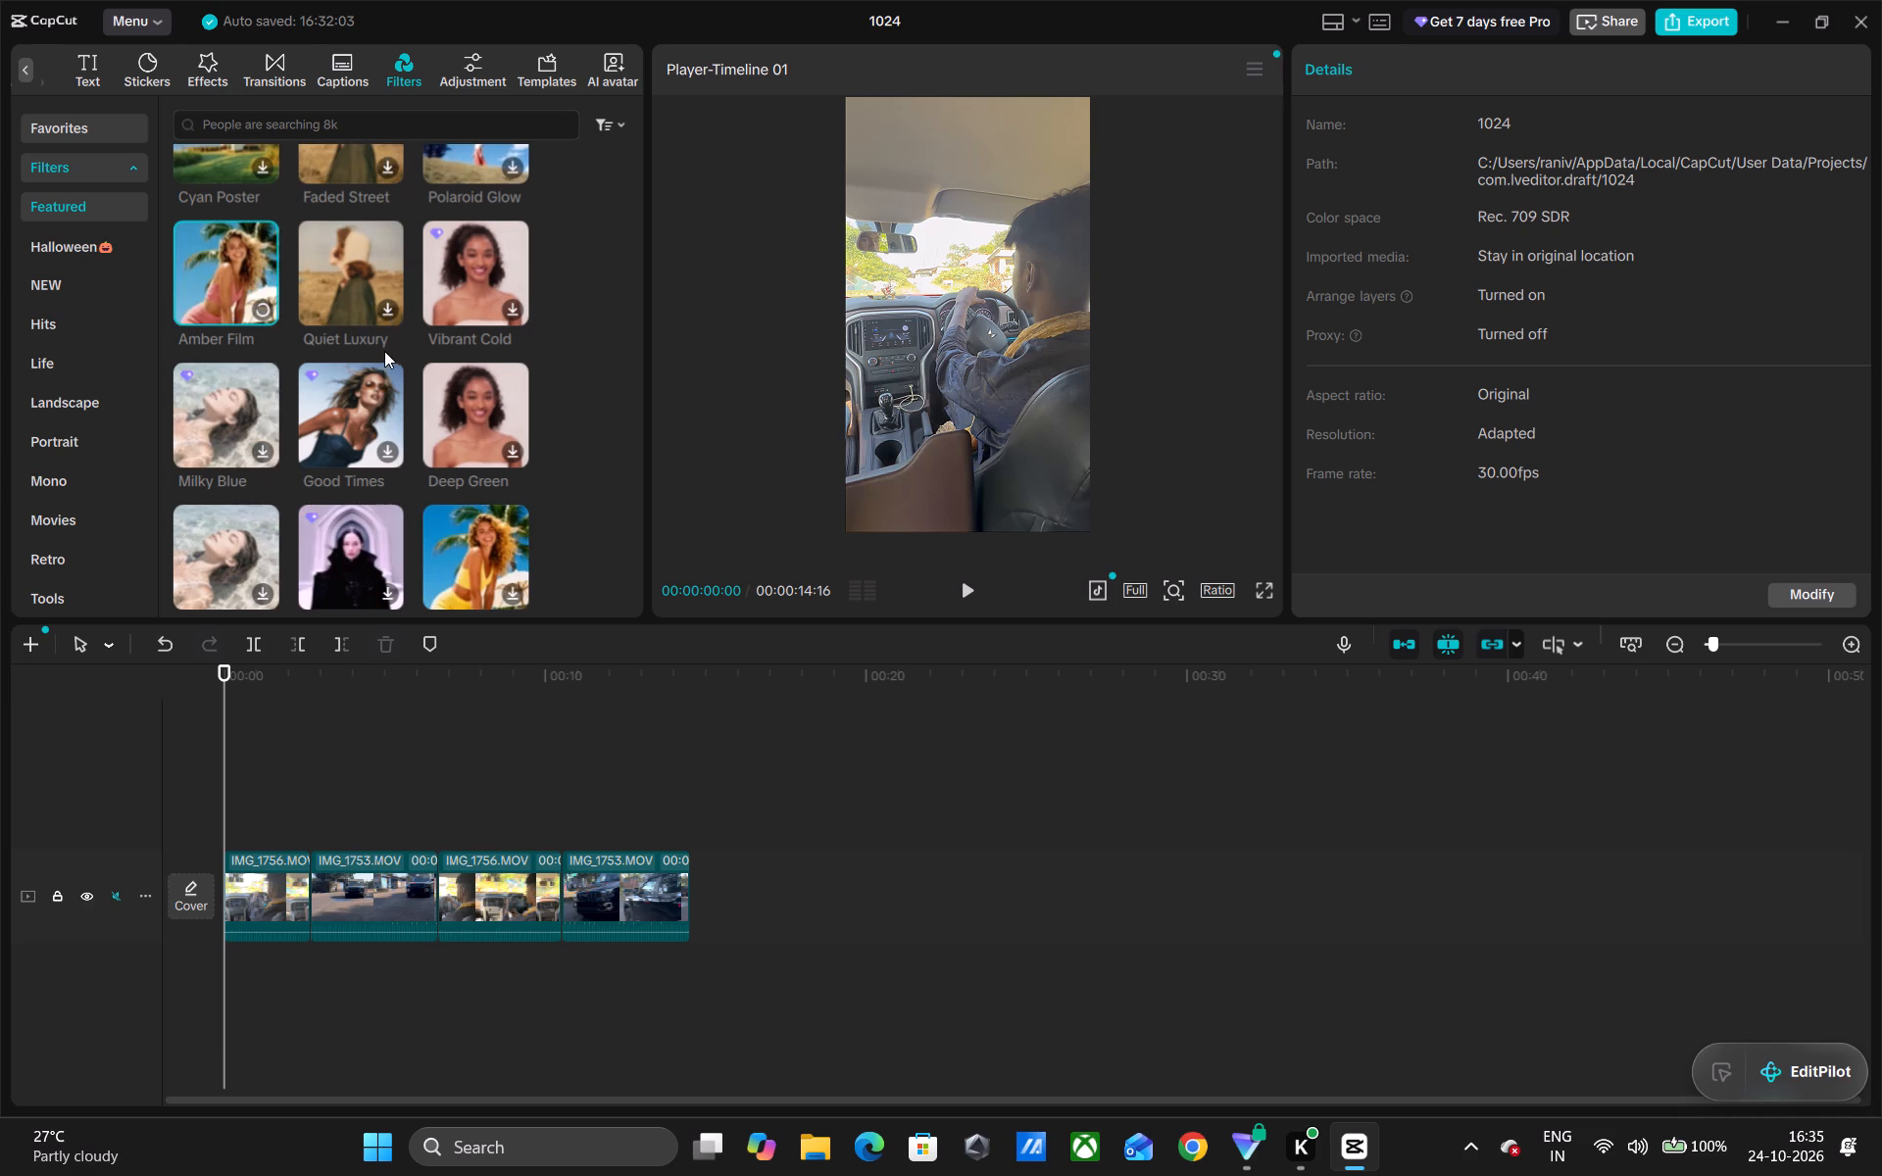
pyautogui.doubleClick(386, 306)
# Look through the featured filters around Quiet Luxury and download the Cold Town filter.
pyautogui.scroll(1, 412, 278)
pyautogui.hscroll(1, 412, 278)
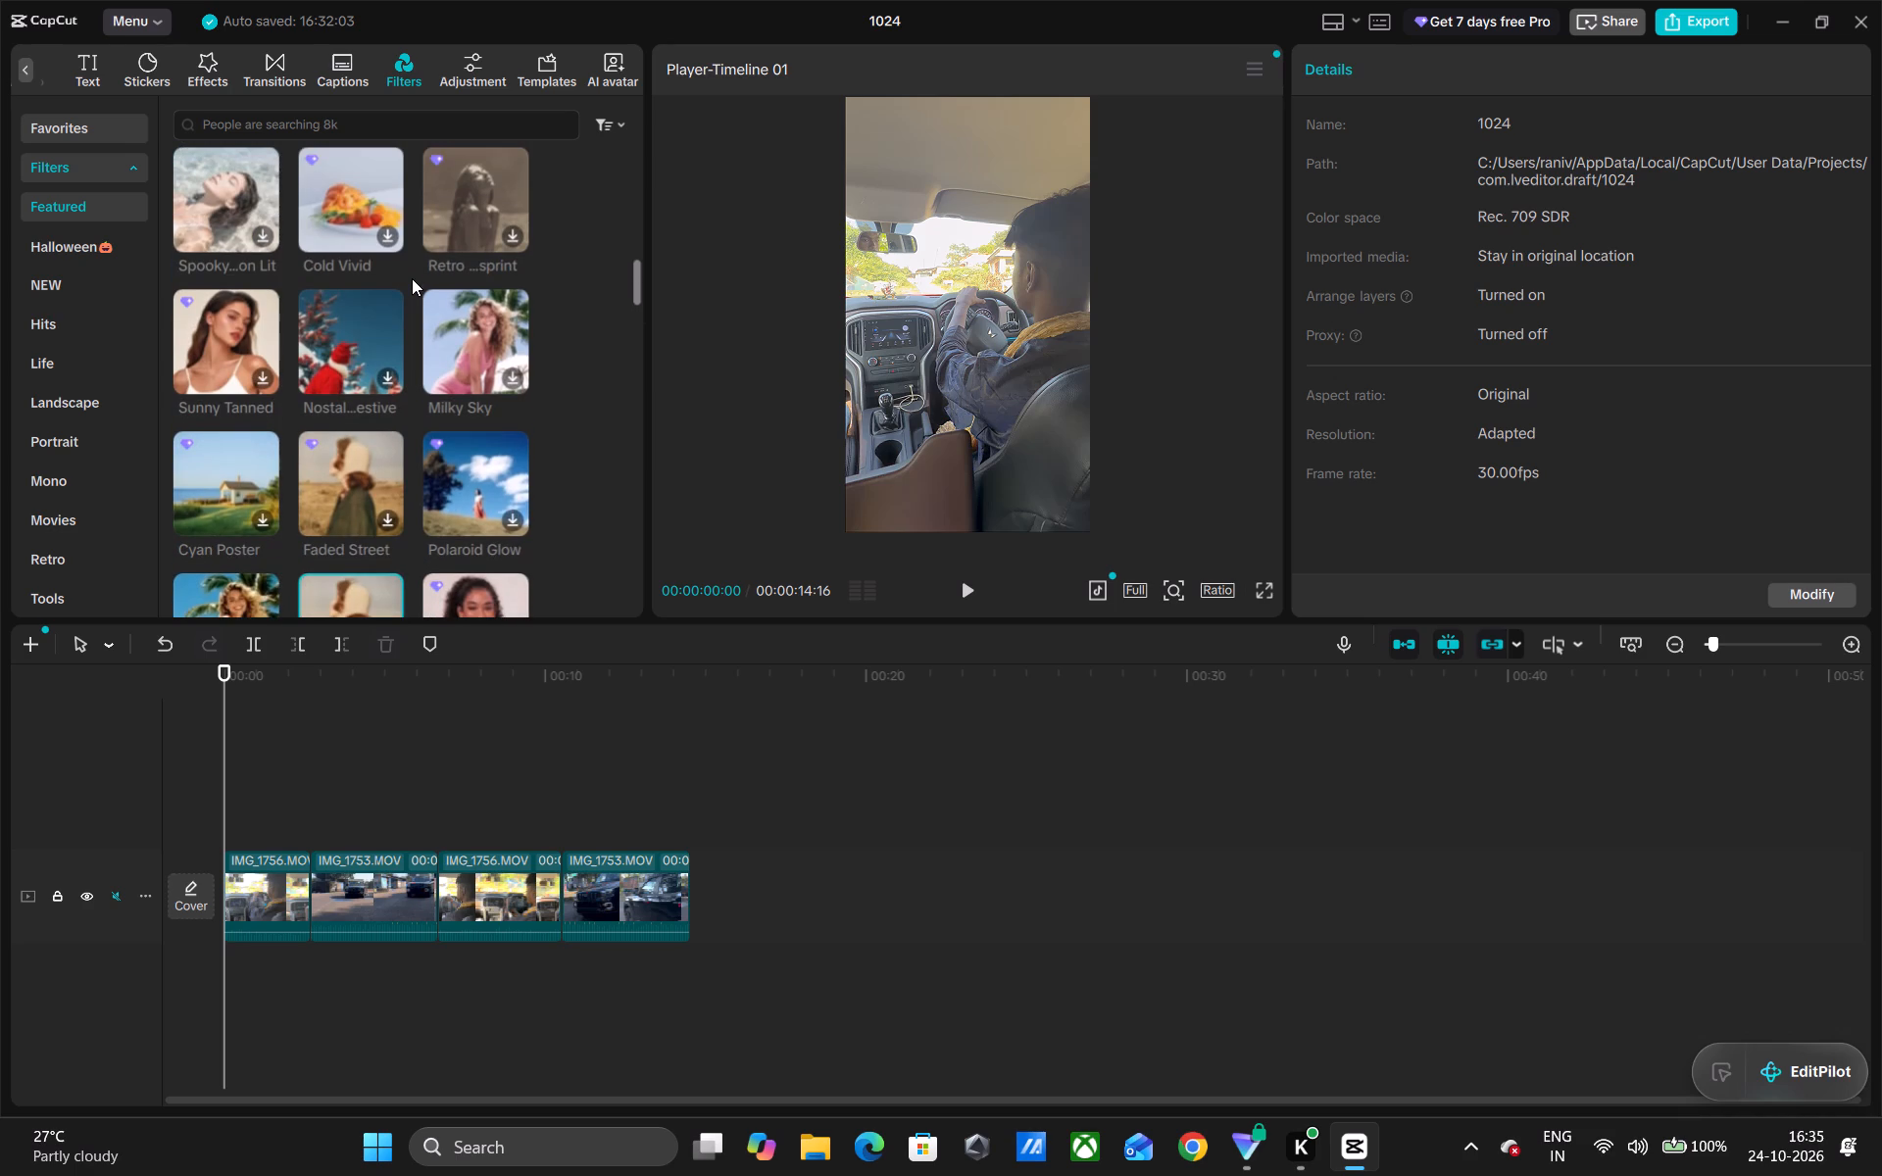
pyautogui.hscroll(1, 412, 278)
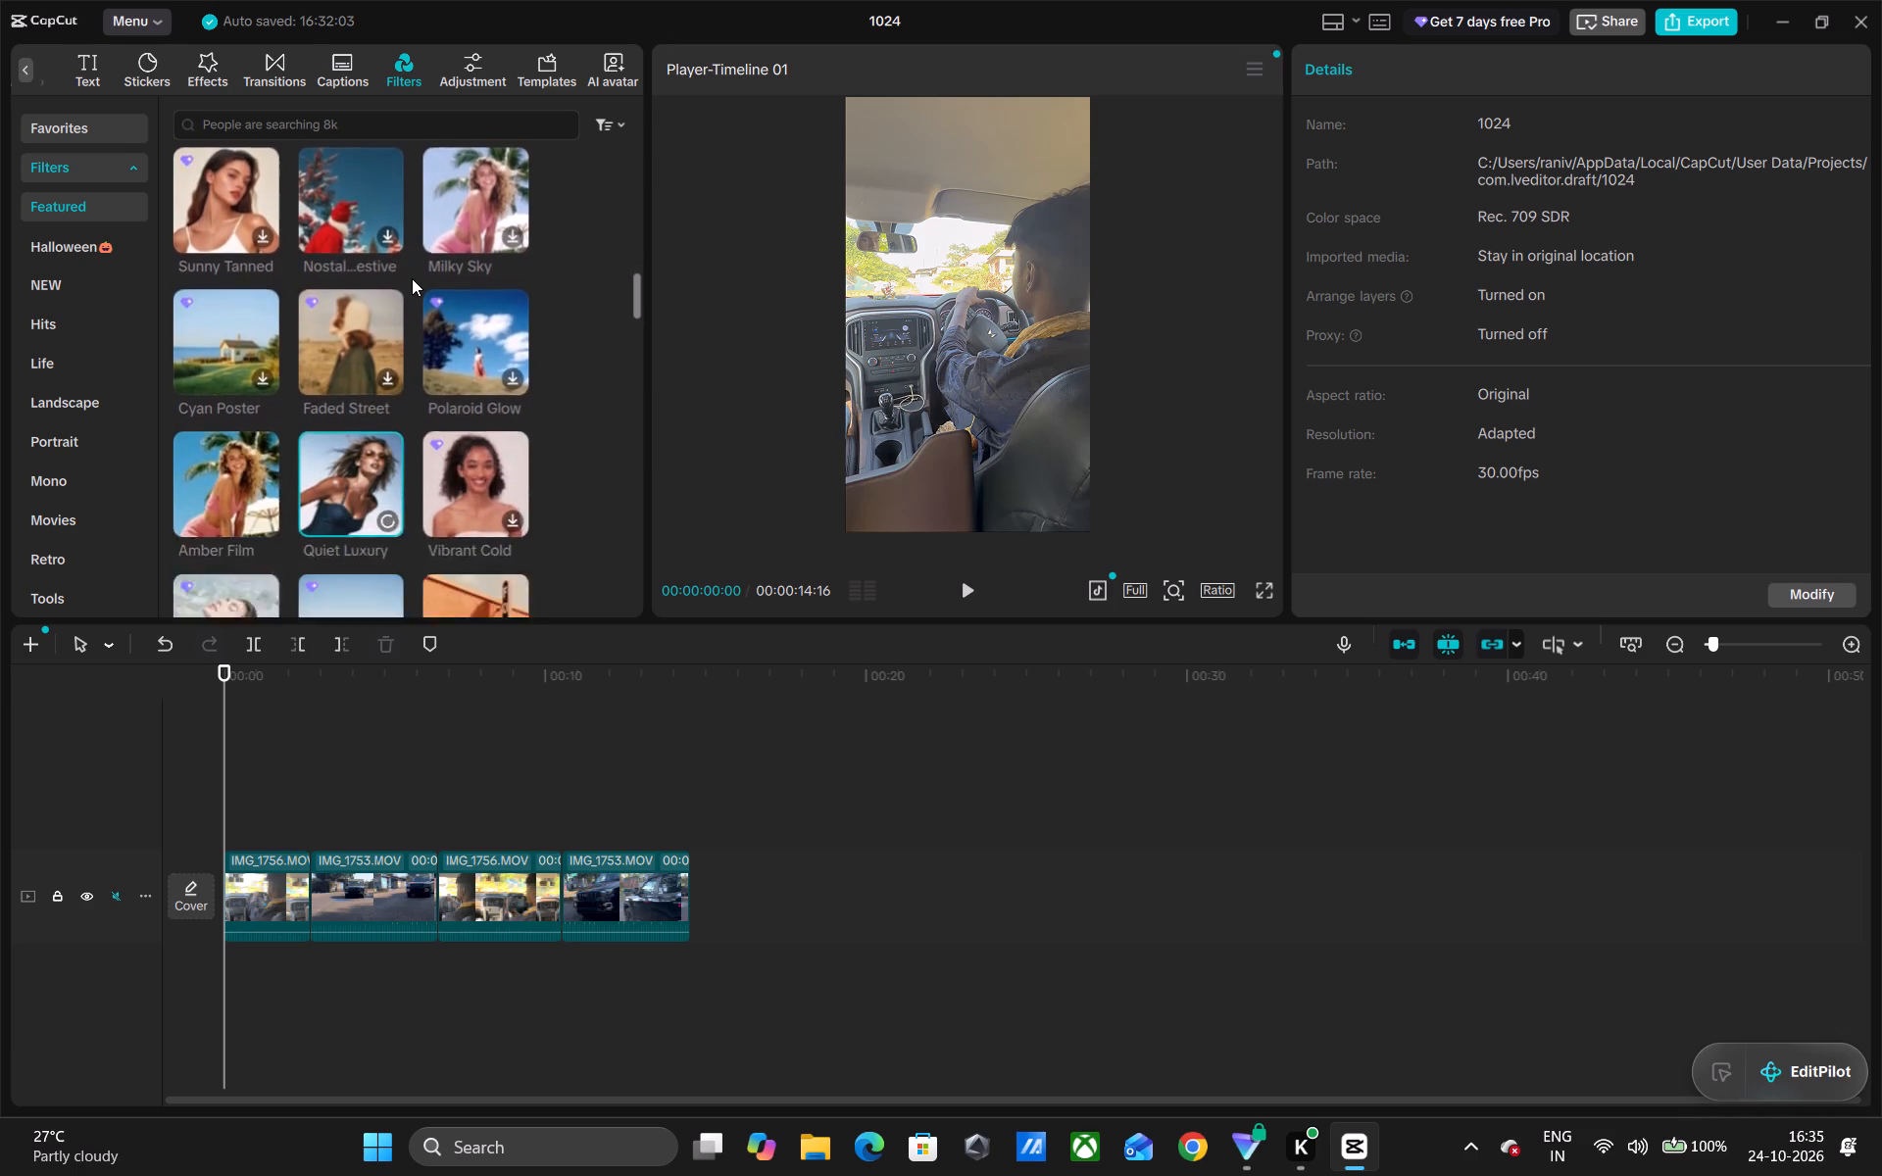
pyautogui.hscroll(1, 412, 278)
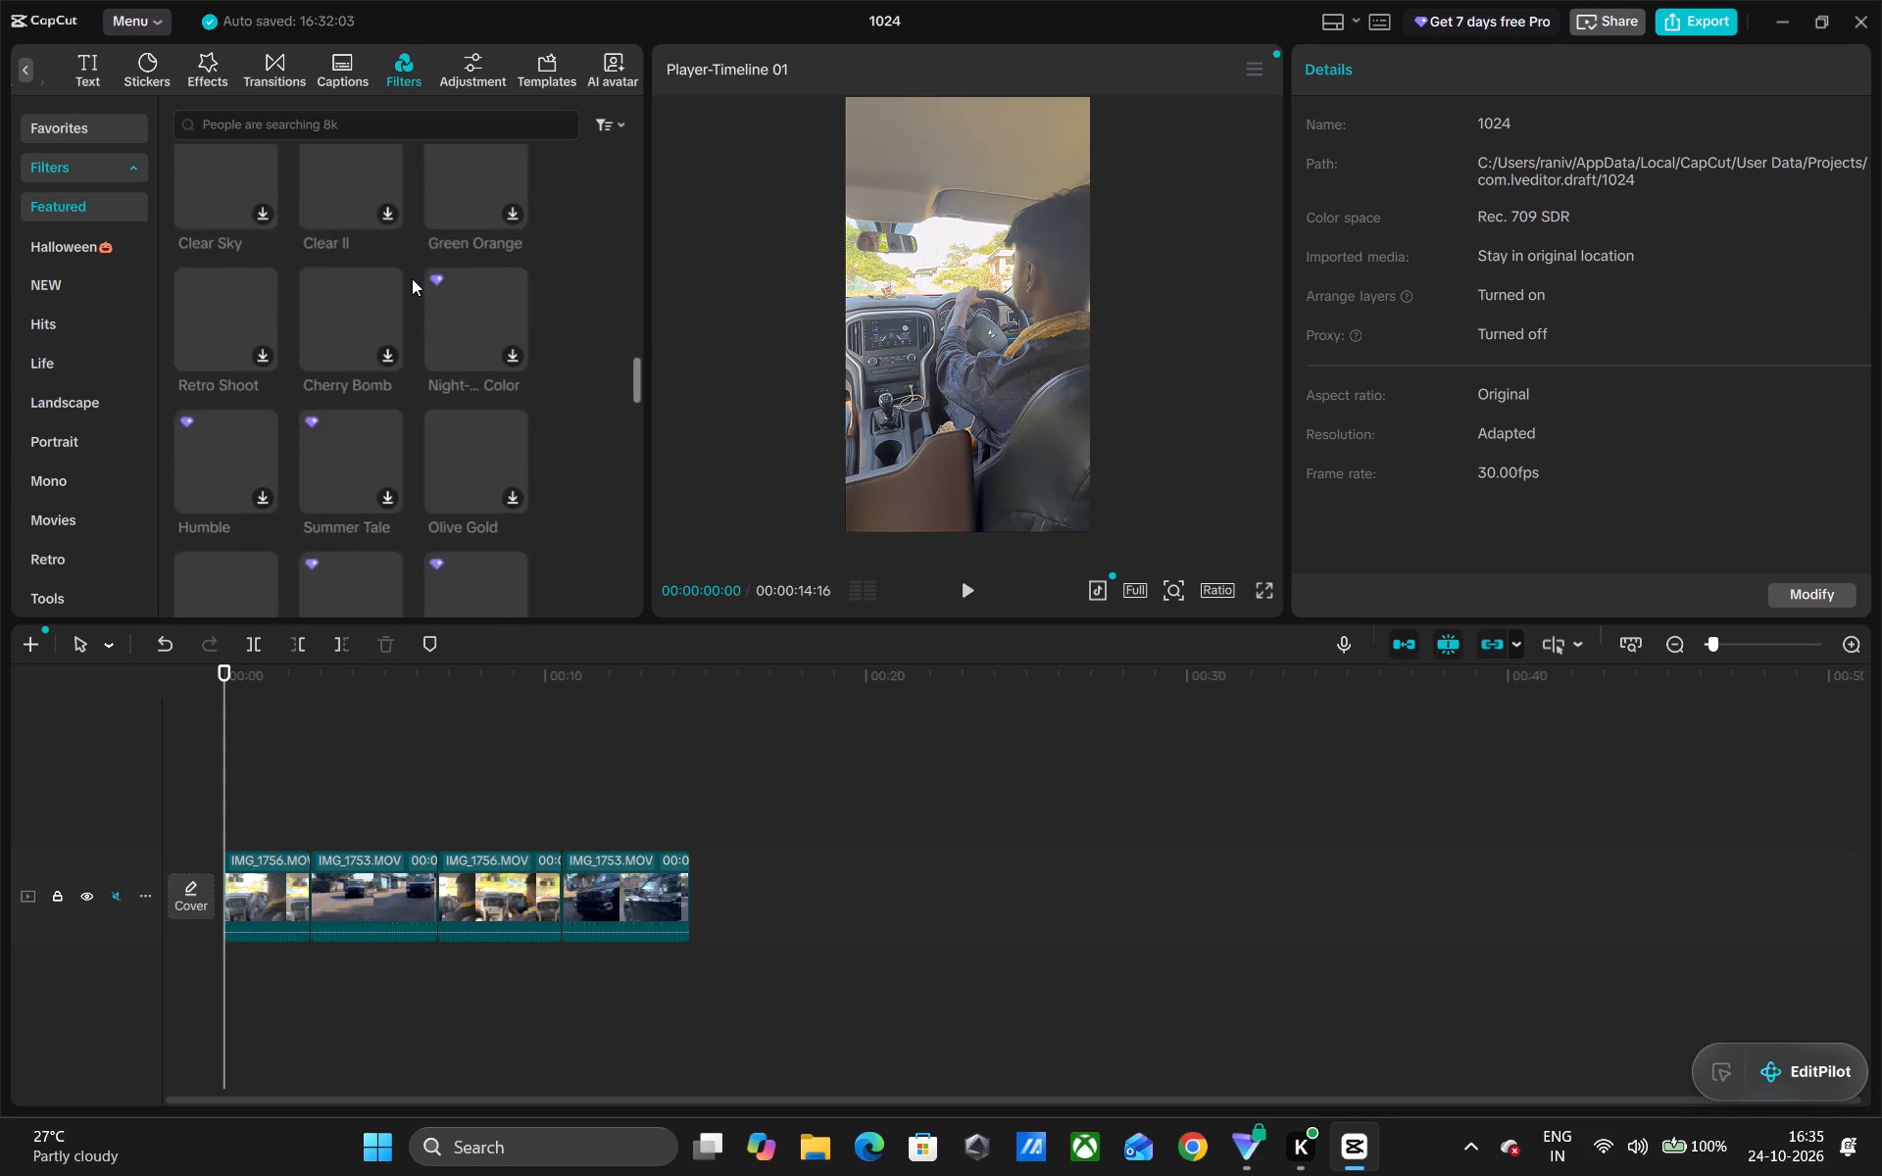
pyautogui.scroll(1, 412, 278)
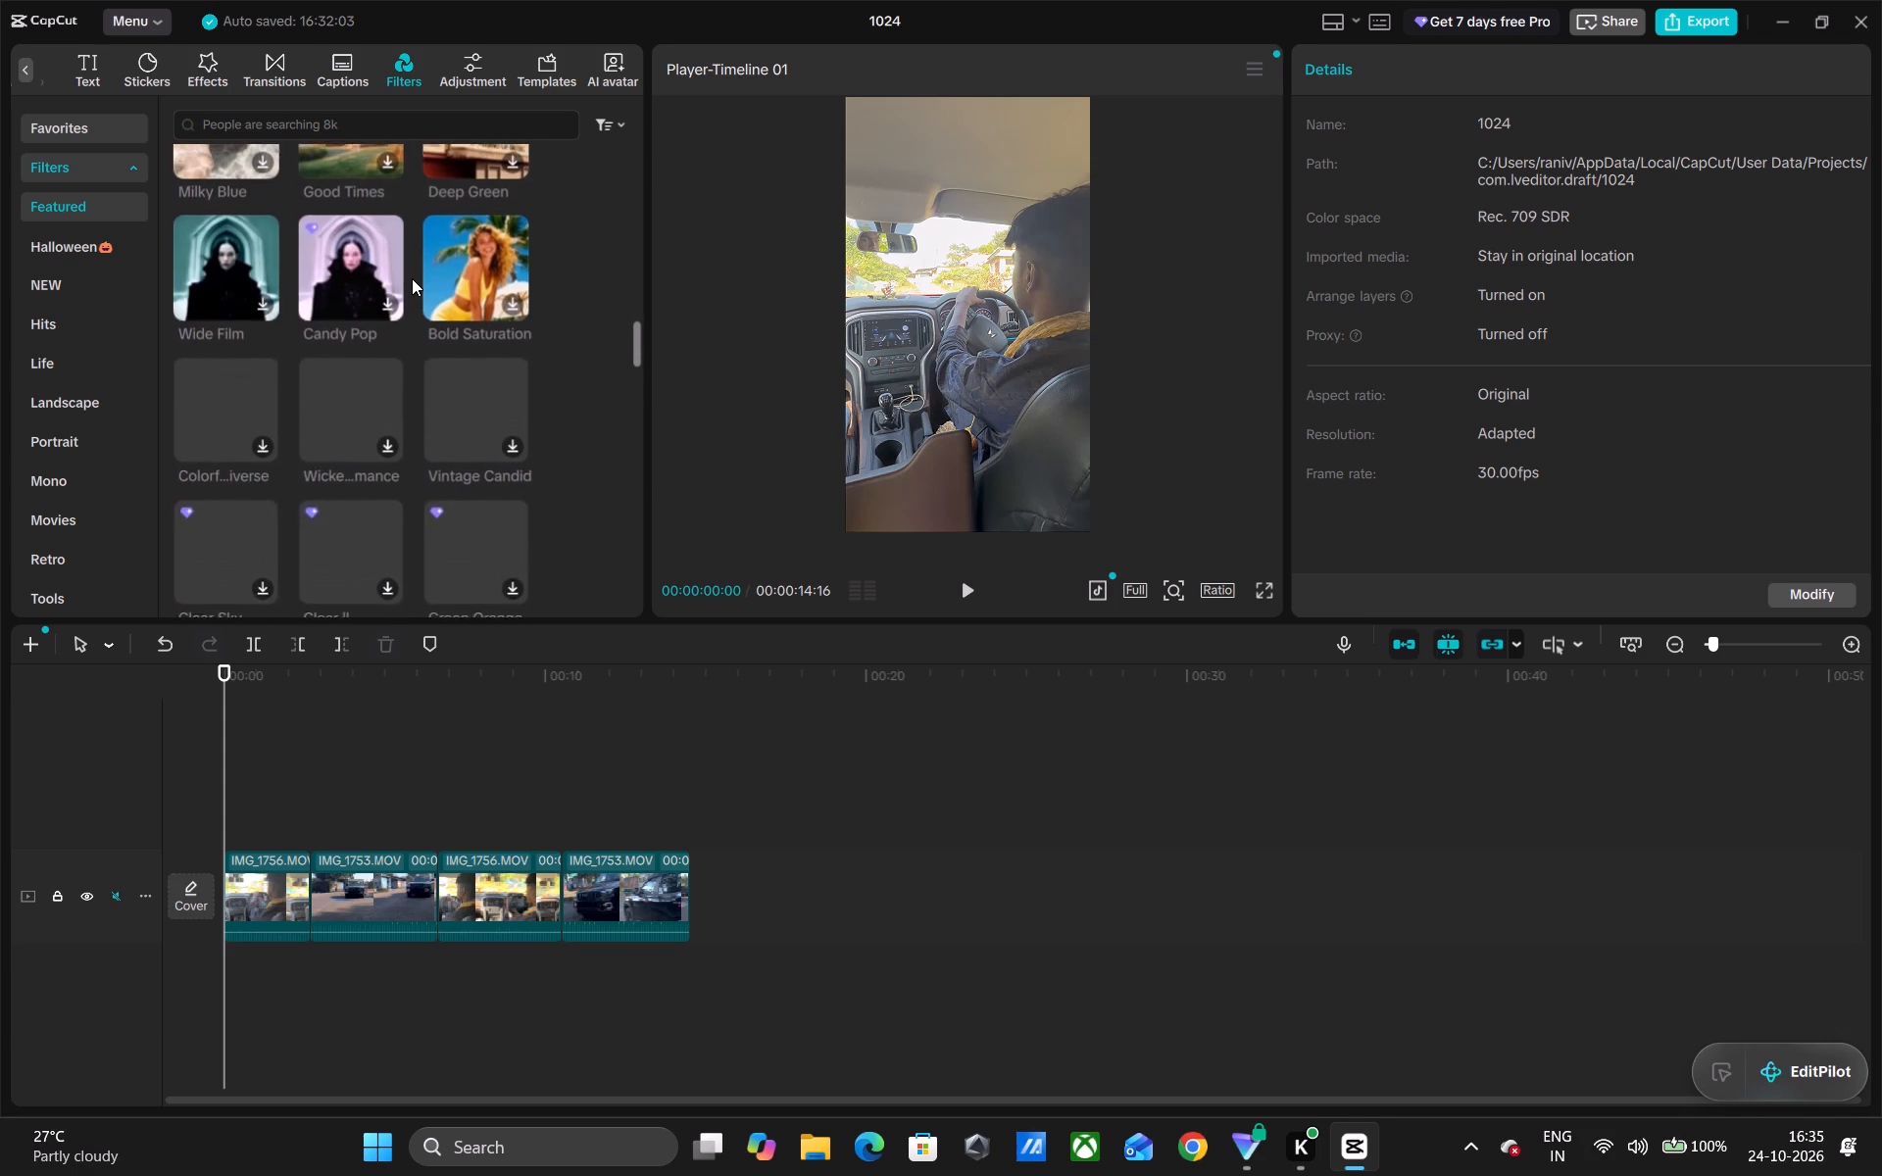
pyautogui.scroll(2, 412, 278)
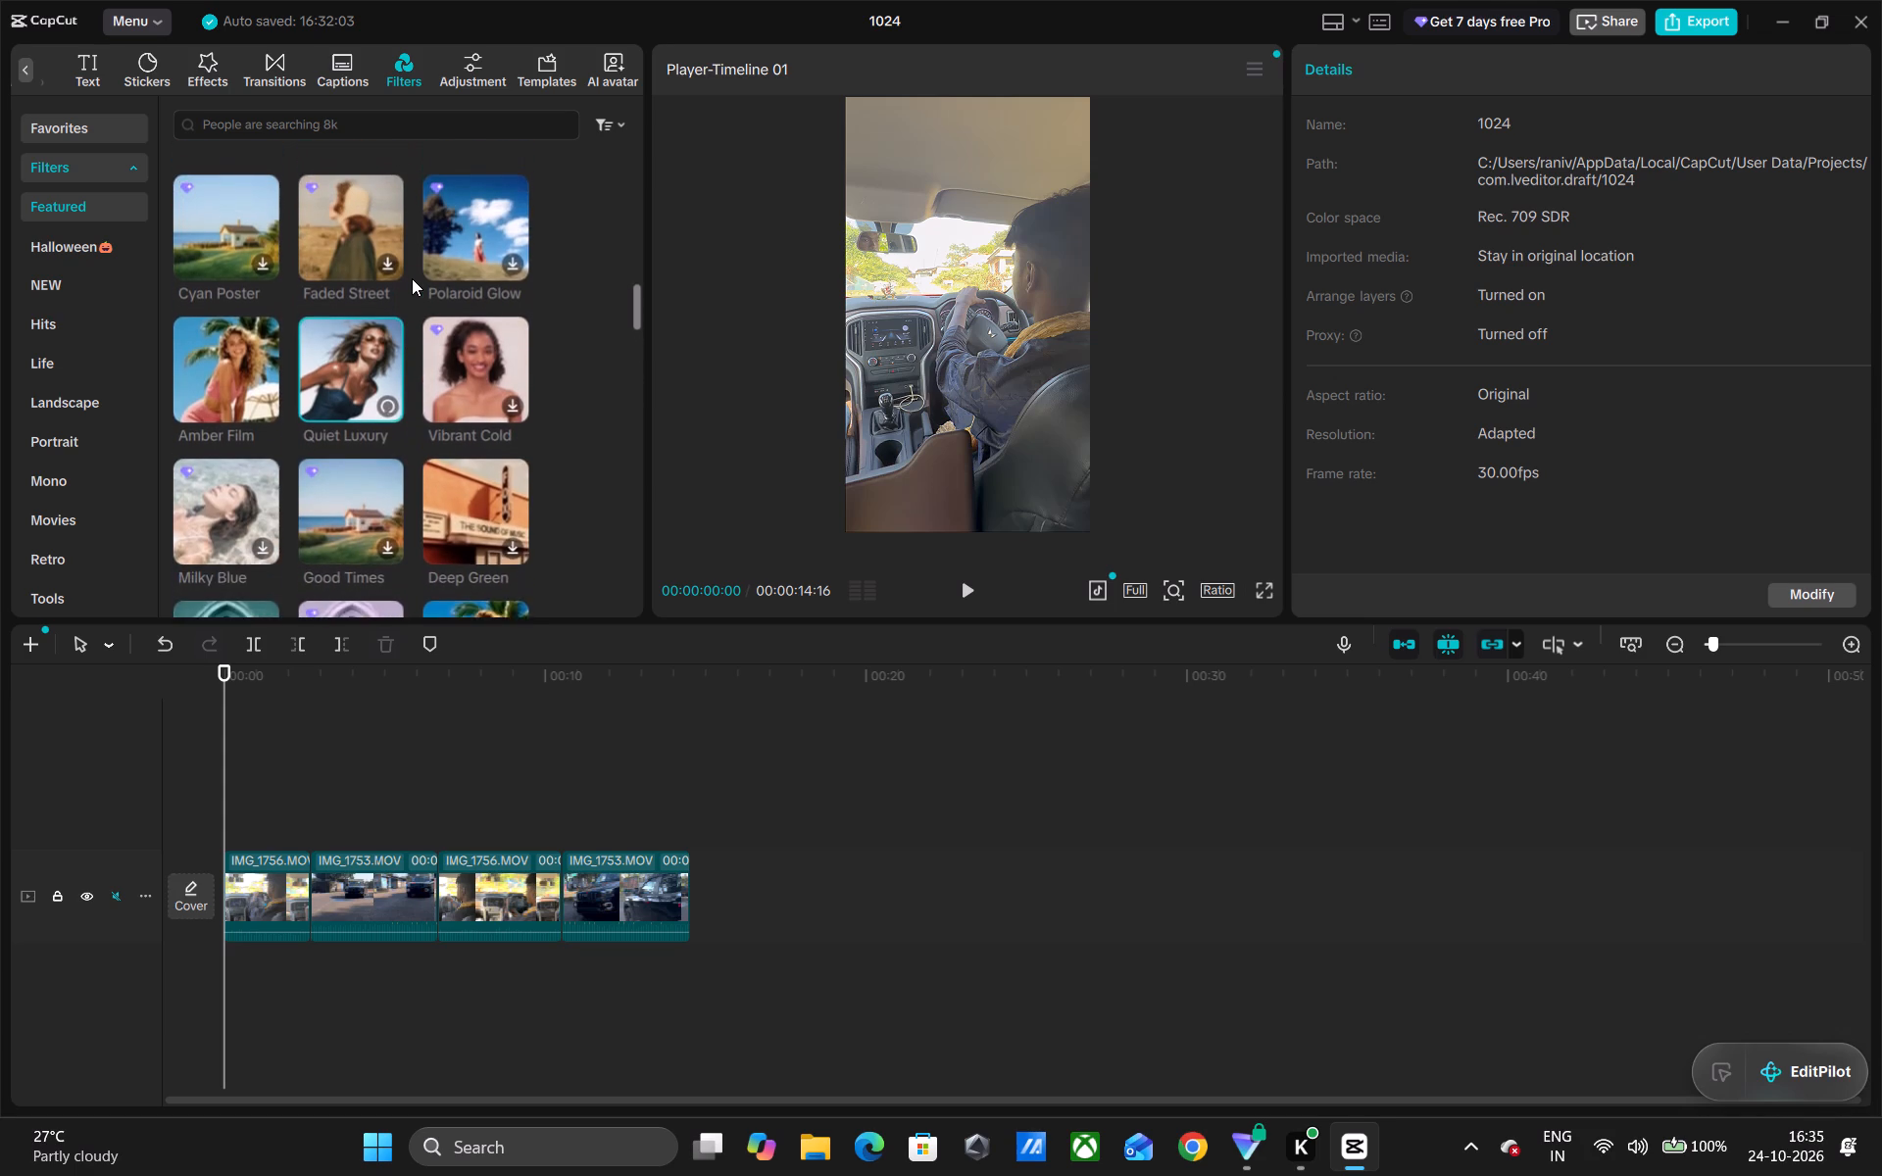
pyautogui.scroll(2, 412, 278)
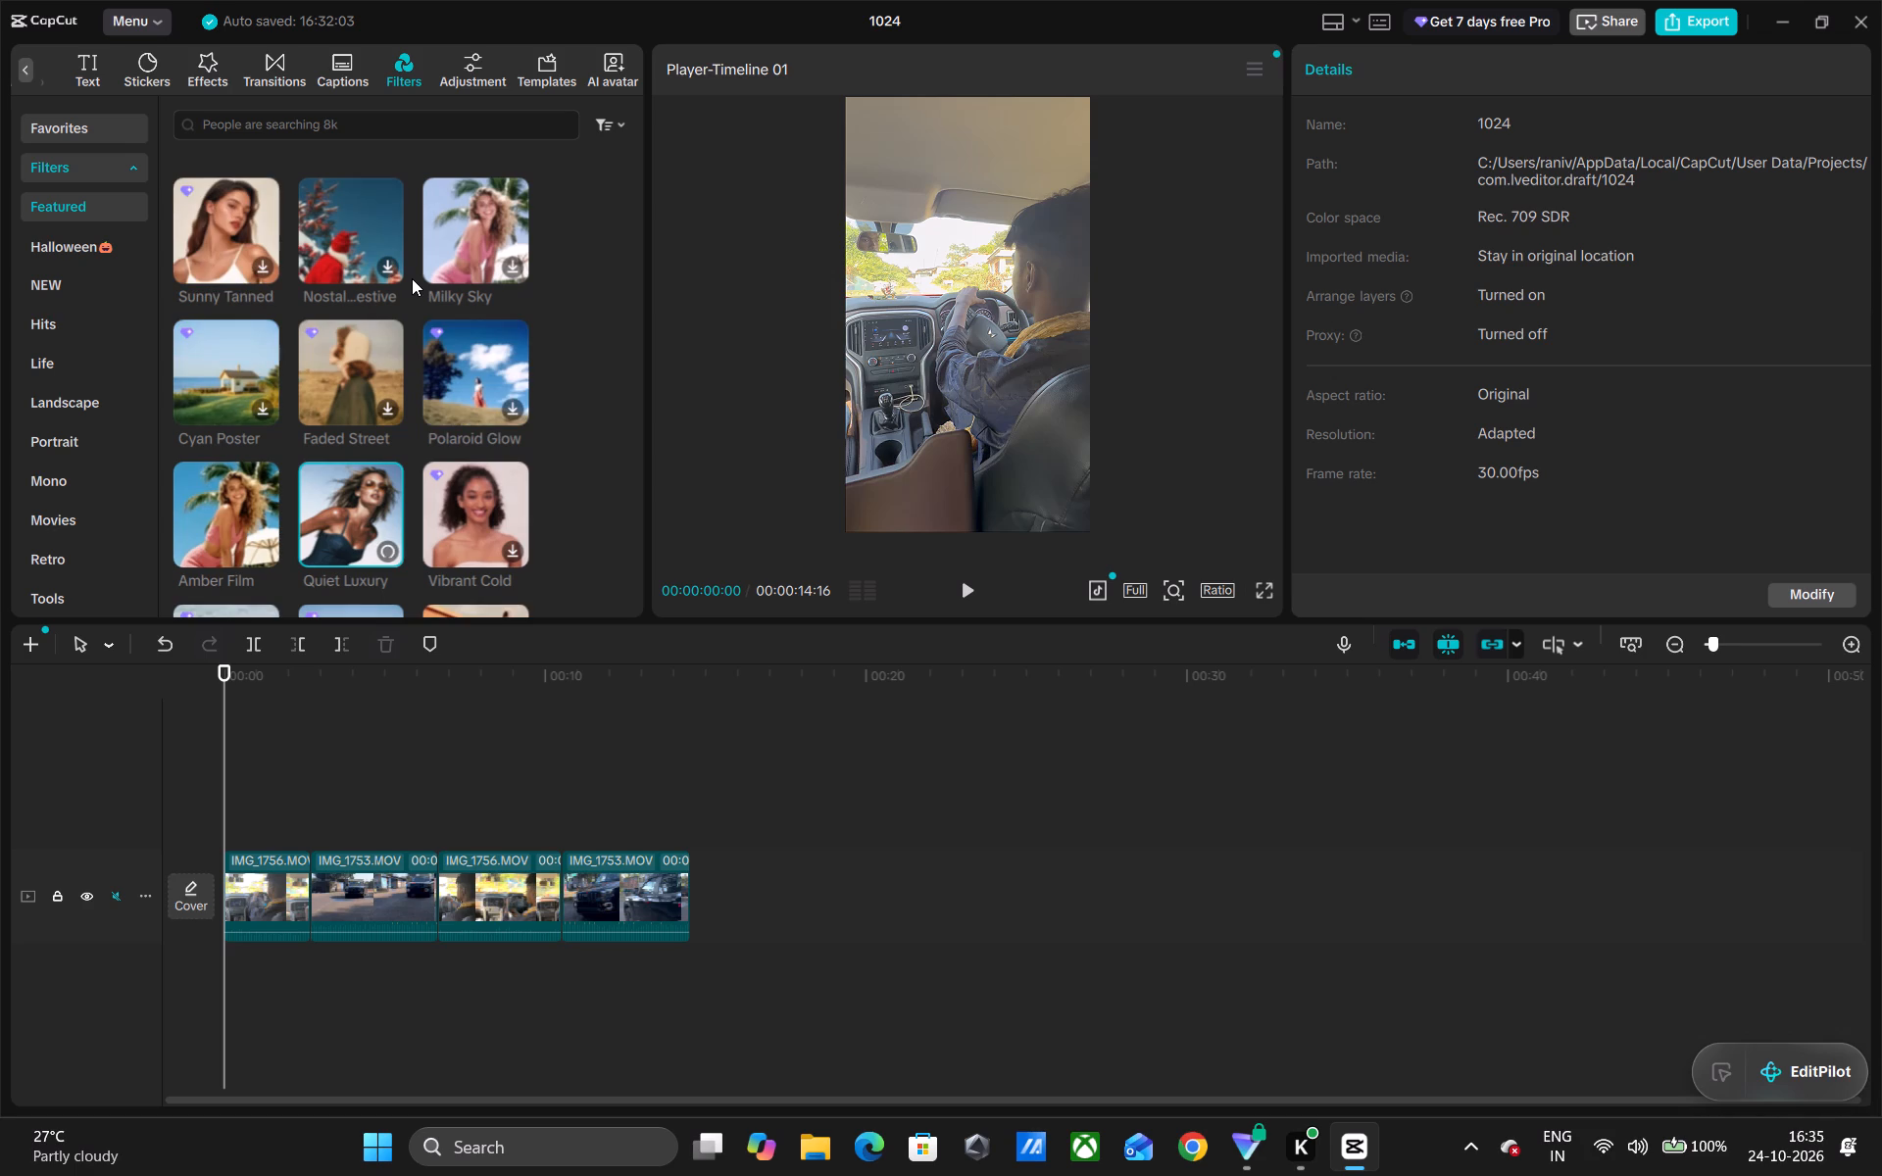
pyautogui.scroll(1, 412, 278)
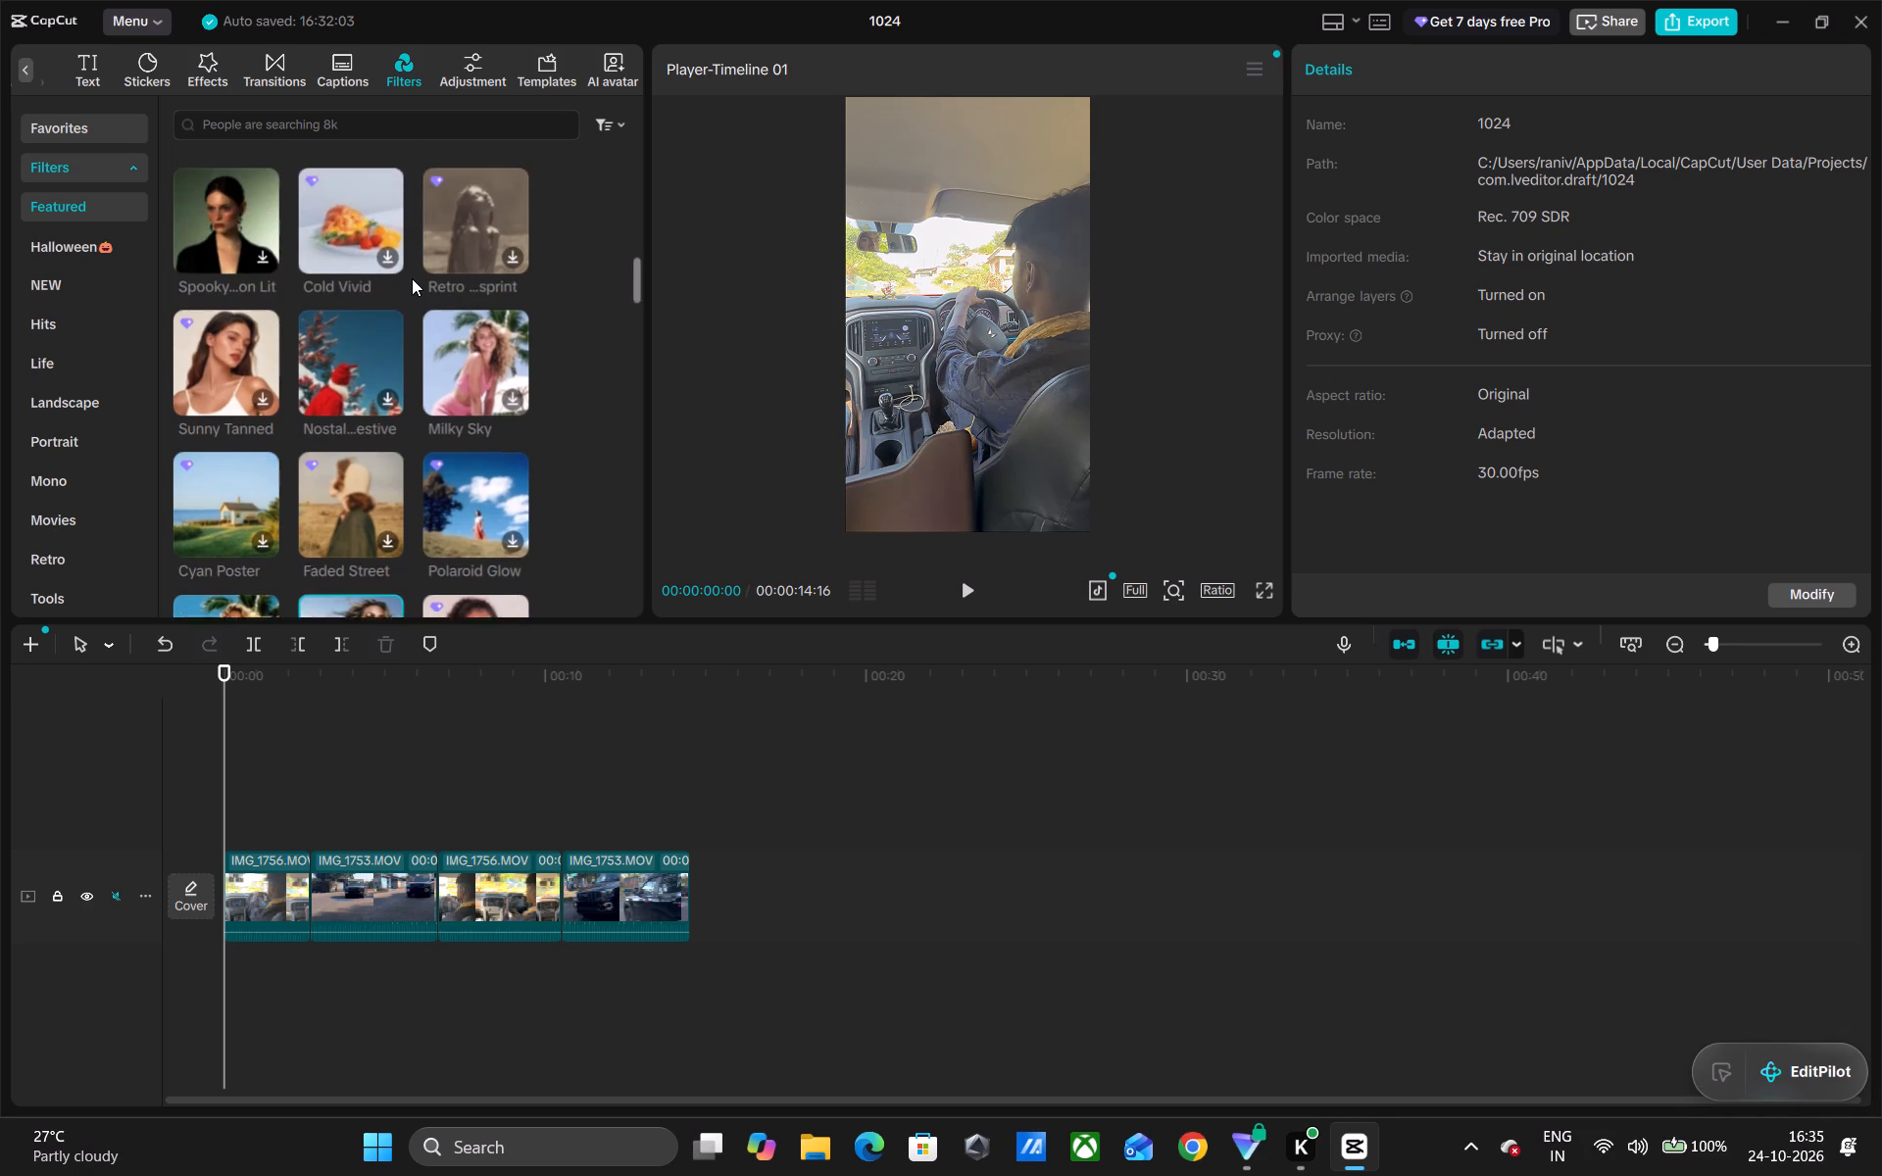
pyautogui.scroll(1, 412, 278)
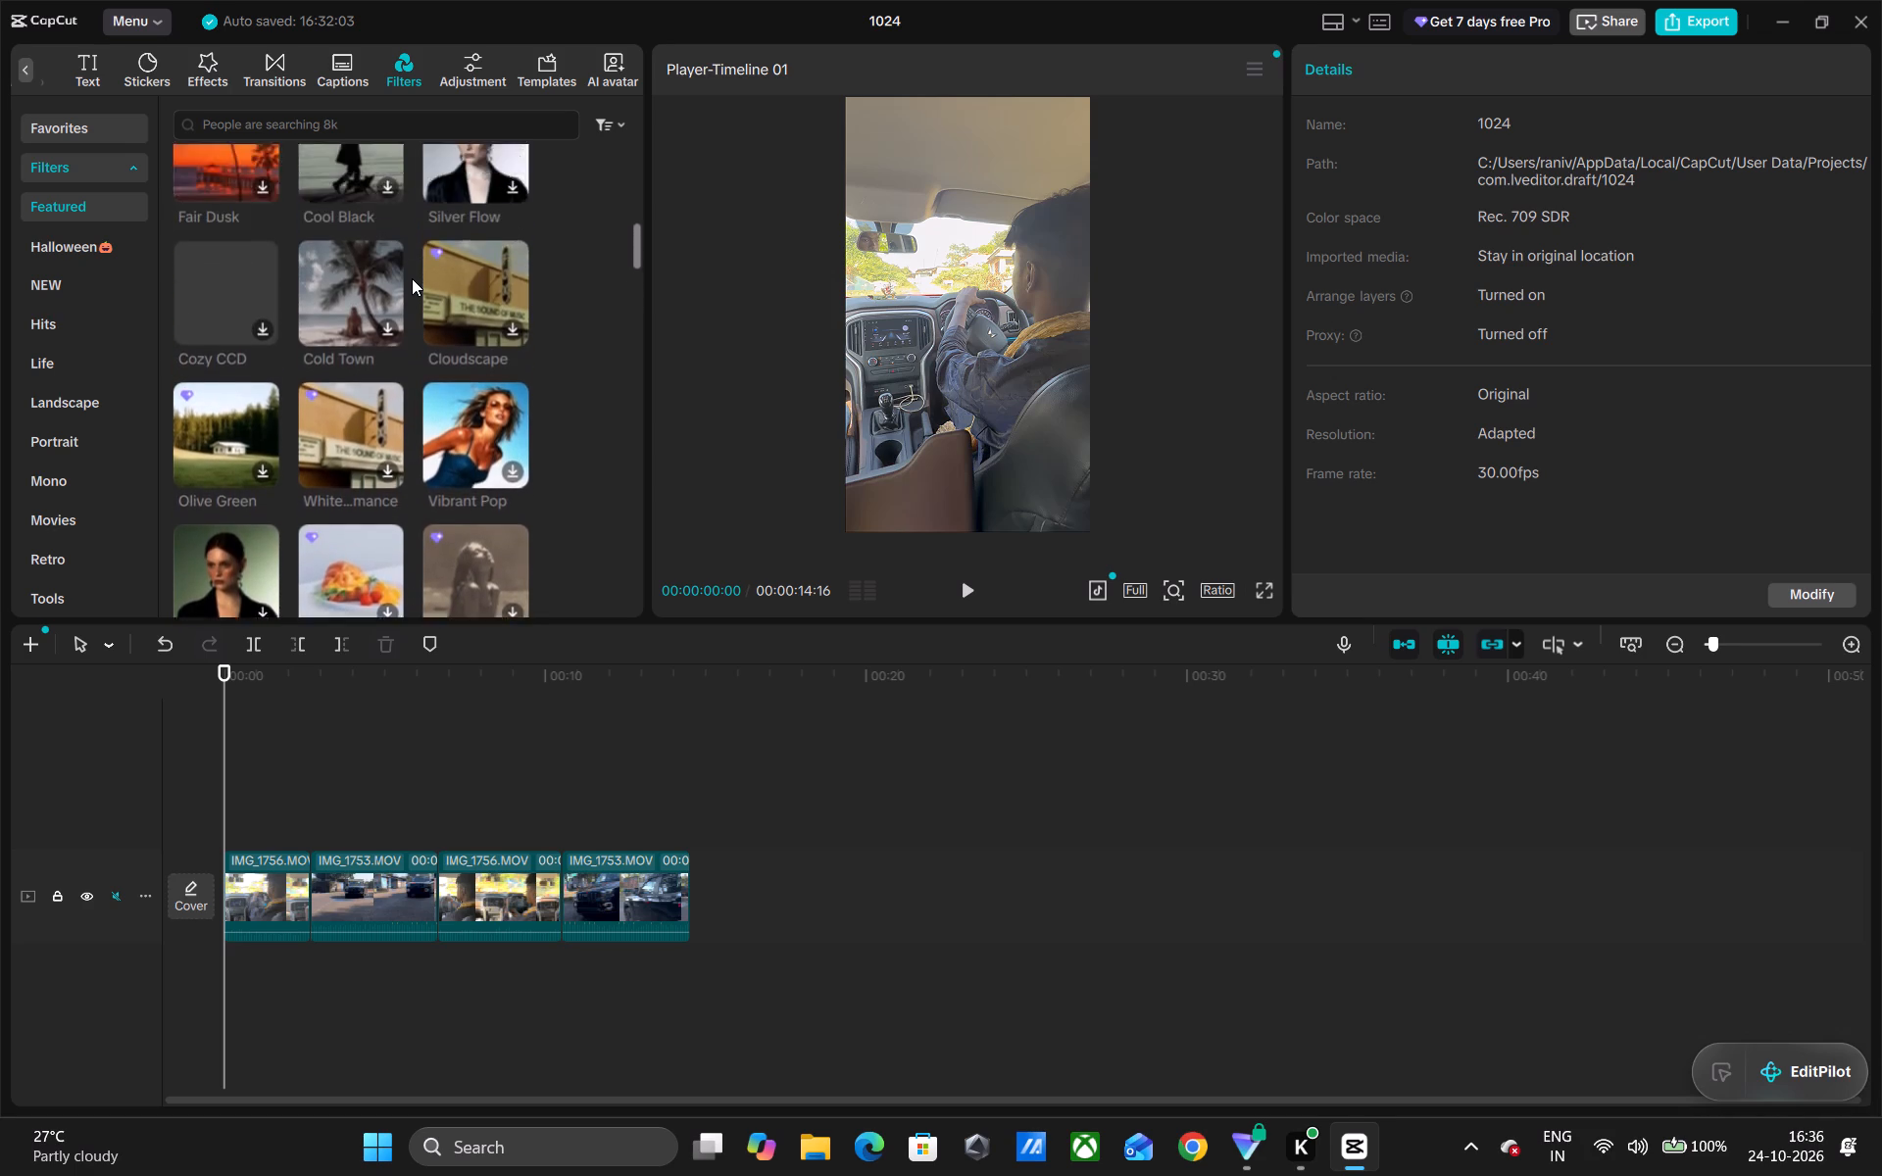
pyautogui.scroll(1, 412, 278)
pyautogui.scroll(-1, 412, 278)
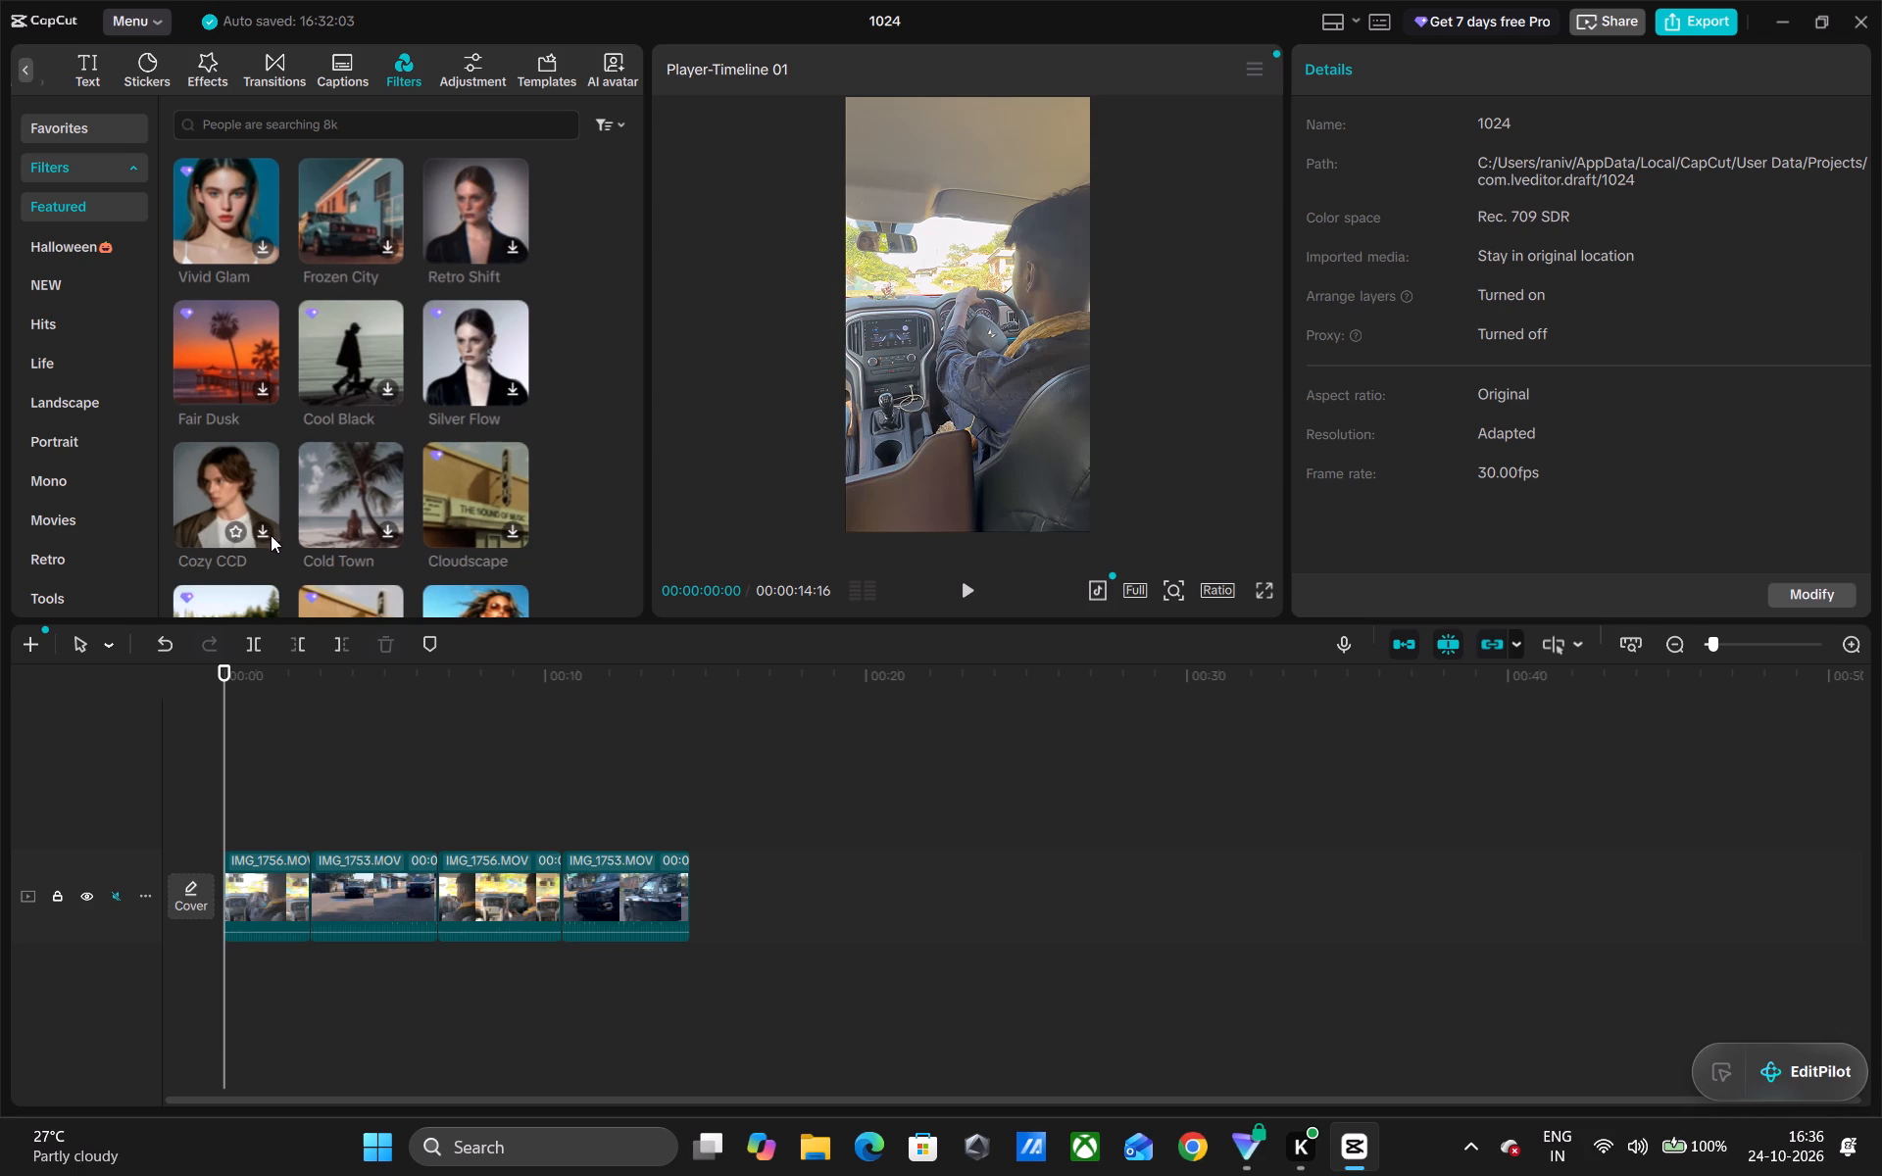
pyautogui.doubleClick(382, 527)
# Look through the featured filters, from Milky Rays down to Muted Cool and back, for one that suits the car footage.
pyautogui.scroll(1, 388, 474)
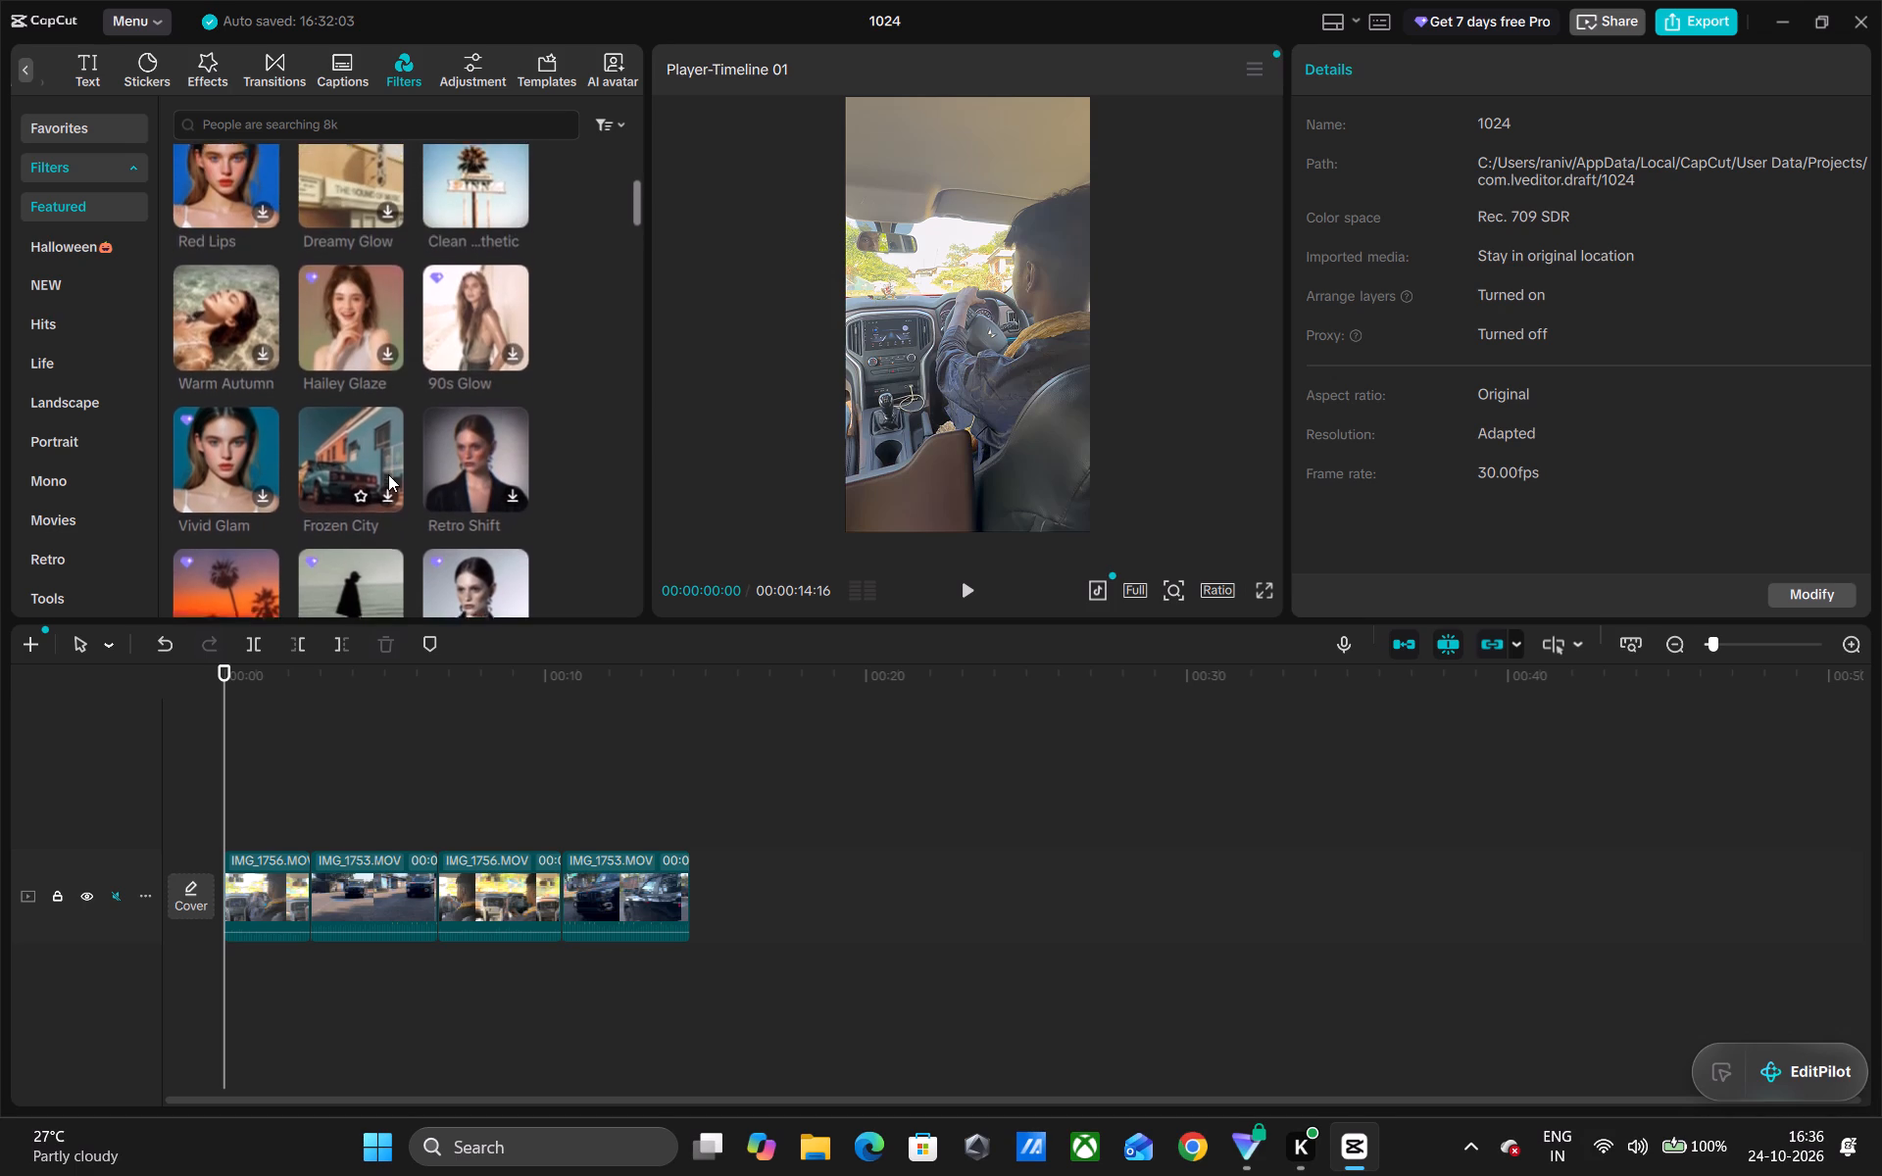
pyautogui.scroll(1, 388, 474)
pyautogui.hscroll(1, 388, 474)
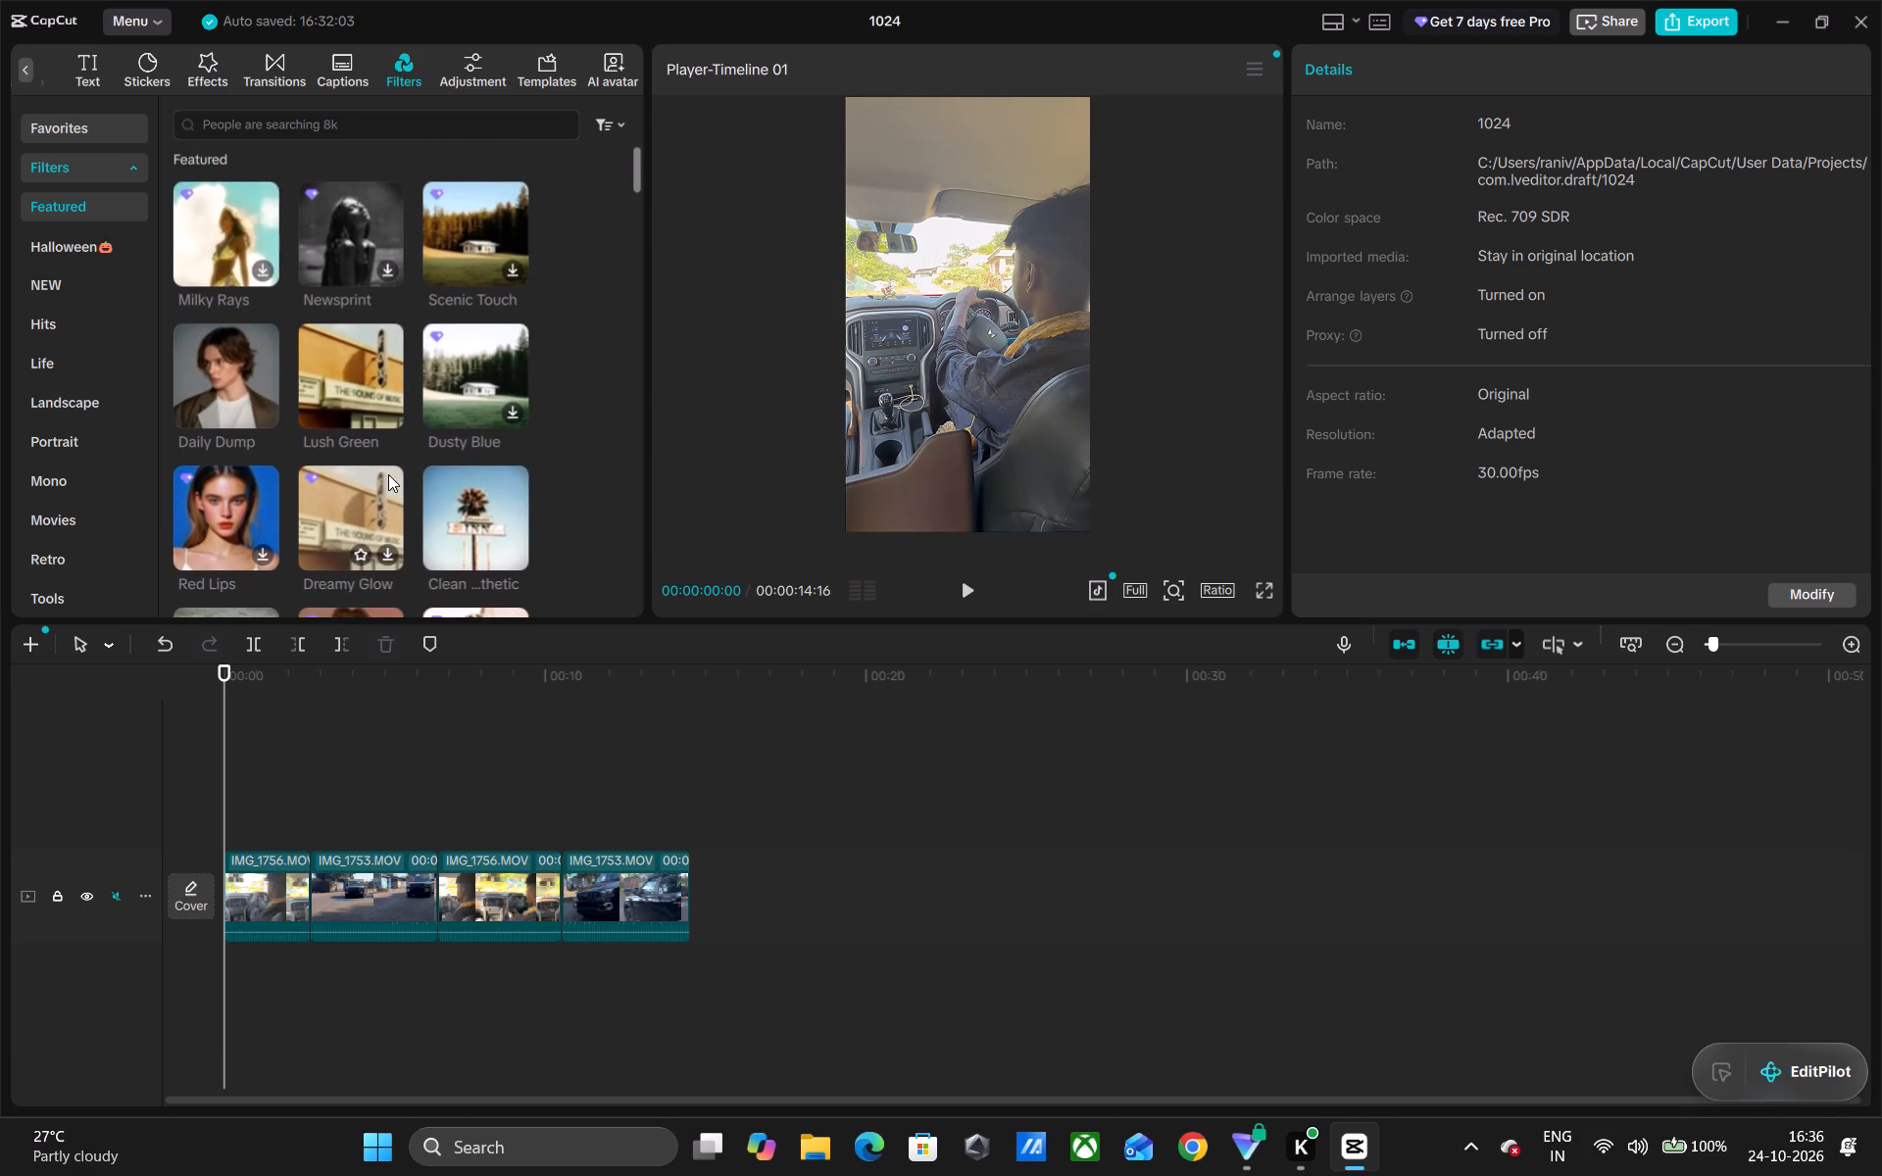
pyautogui.hscroll(1, 388, 474)
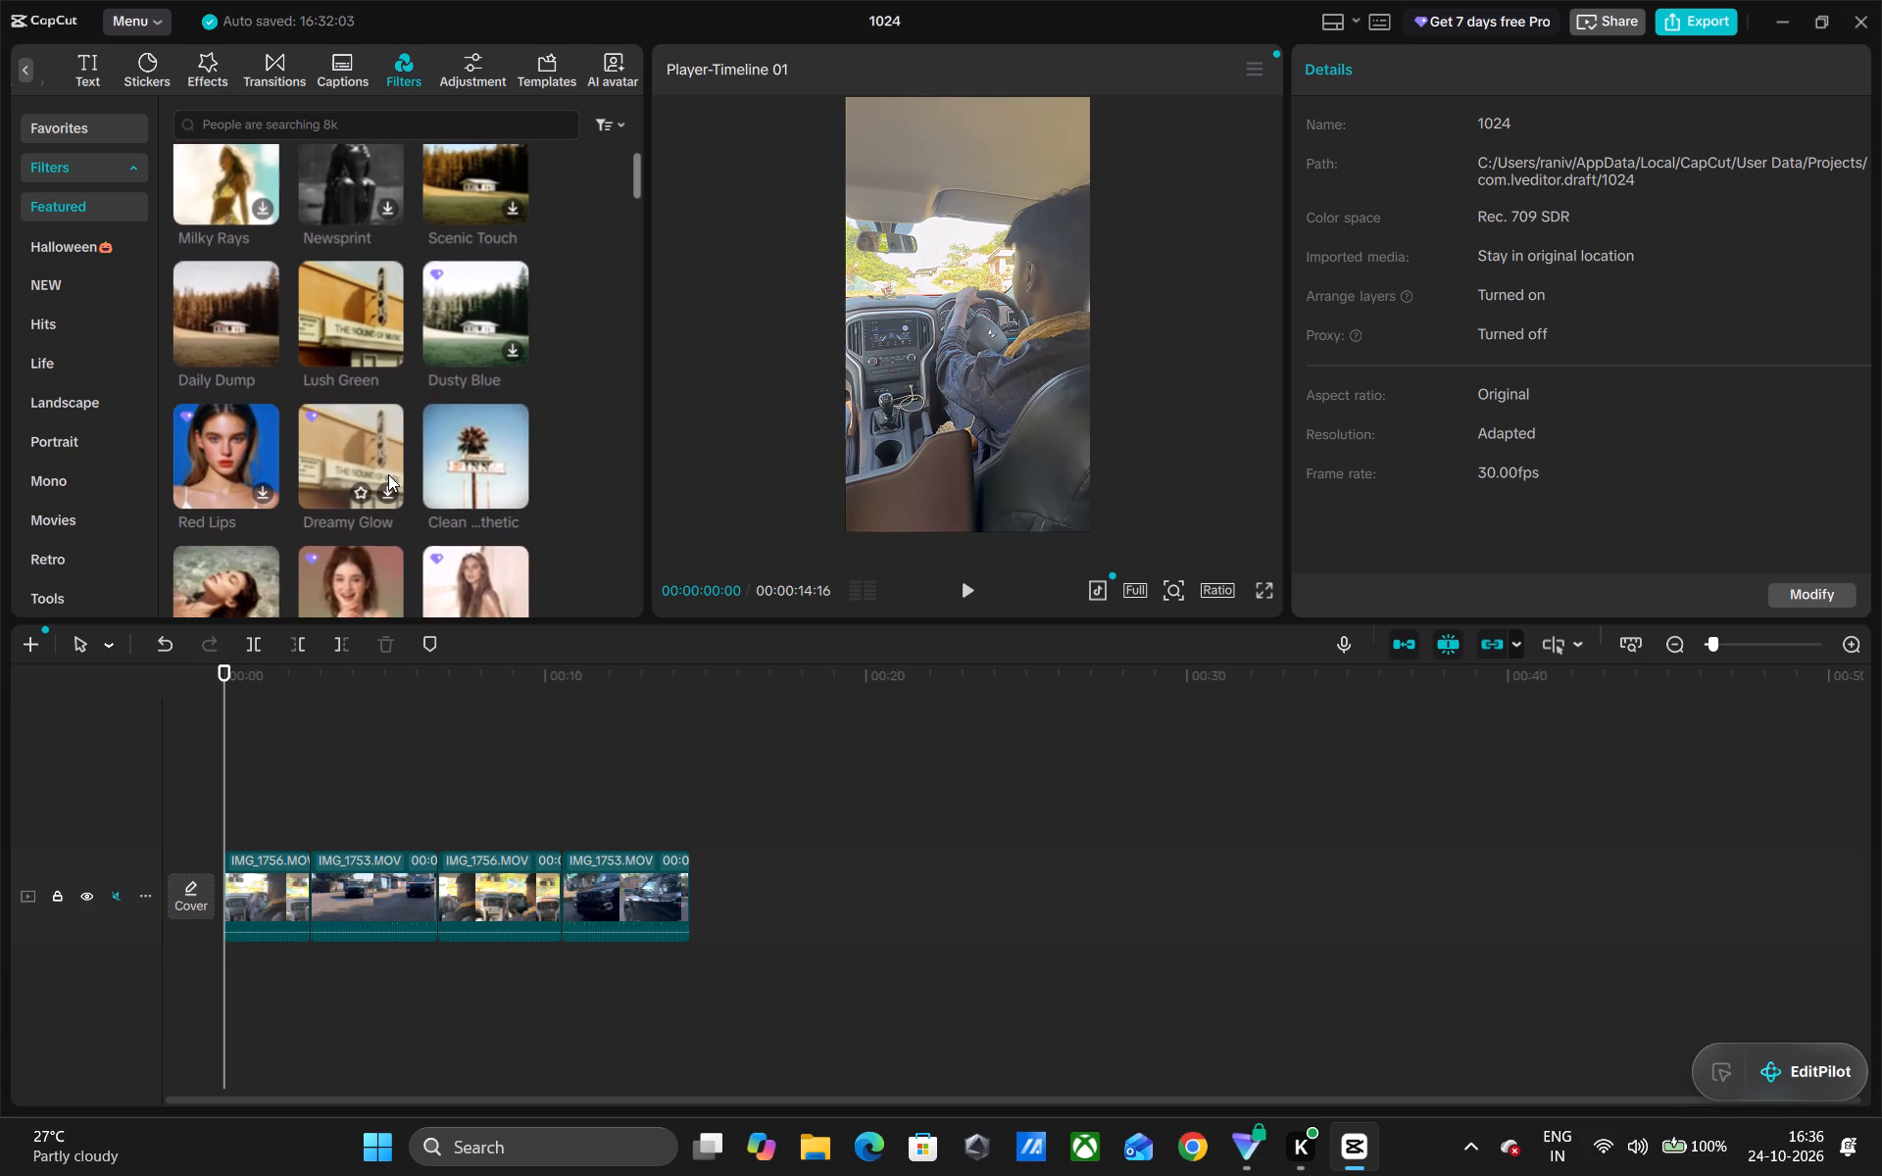
pyautogui.hscroll(1, 388, 474)
pyautogui.scroll(-1, 388, 474)
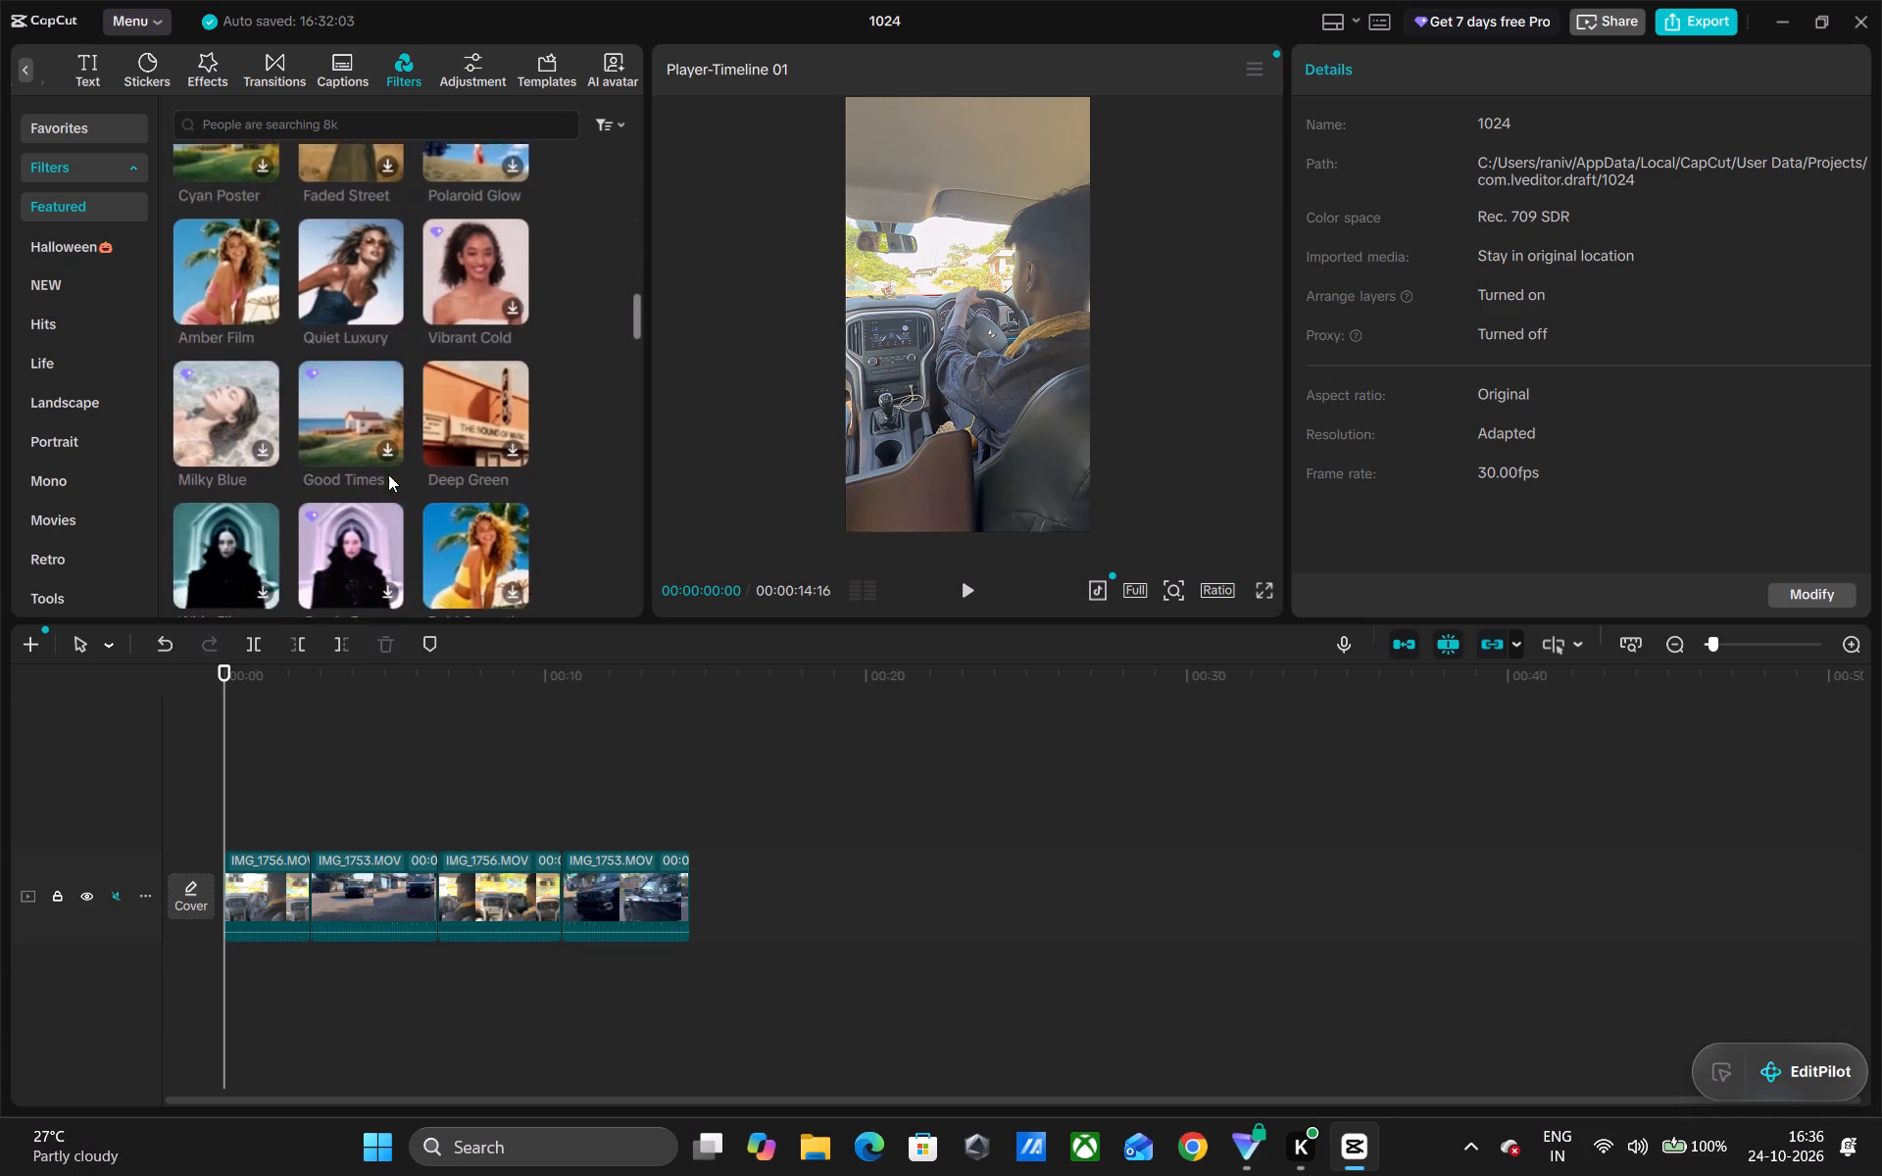
pyautogui.scroll(-2, 388, 474)
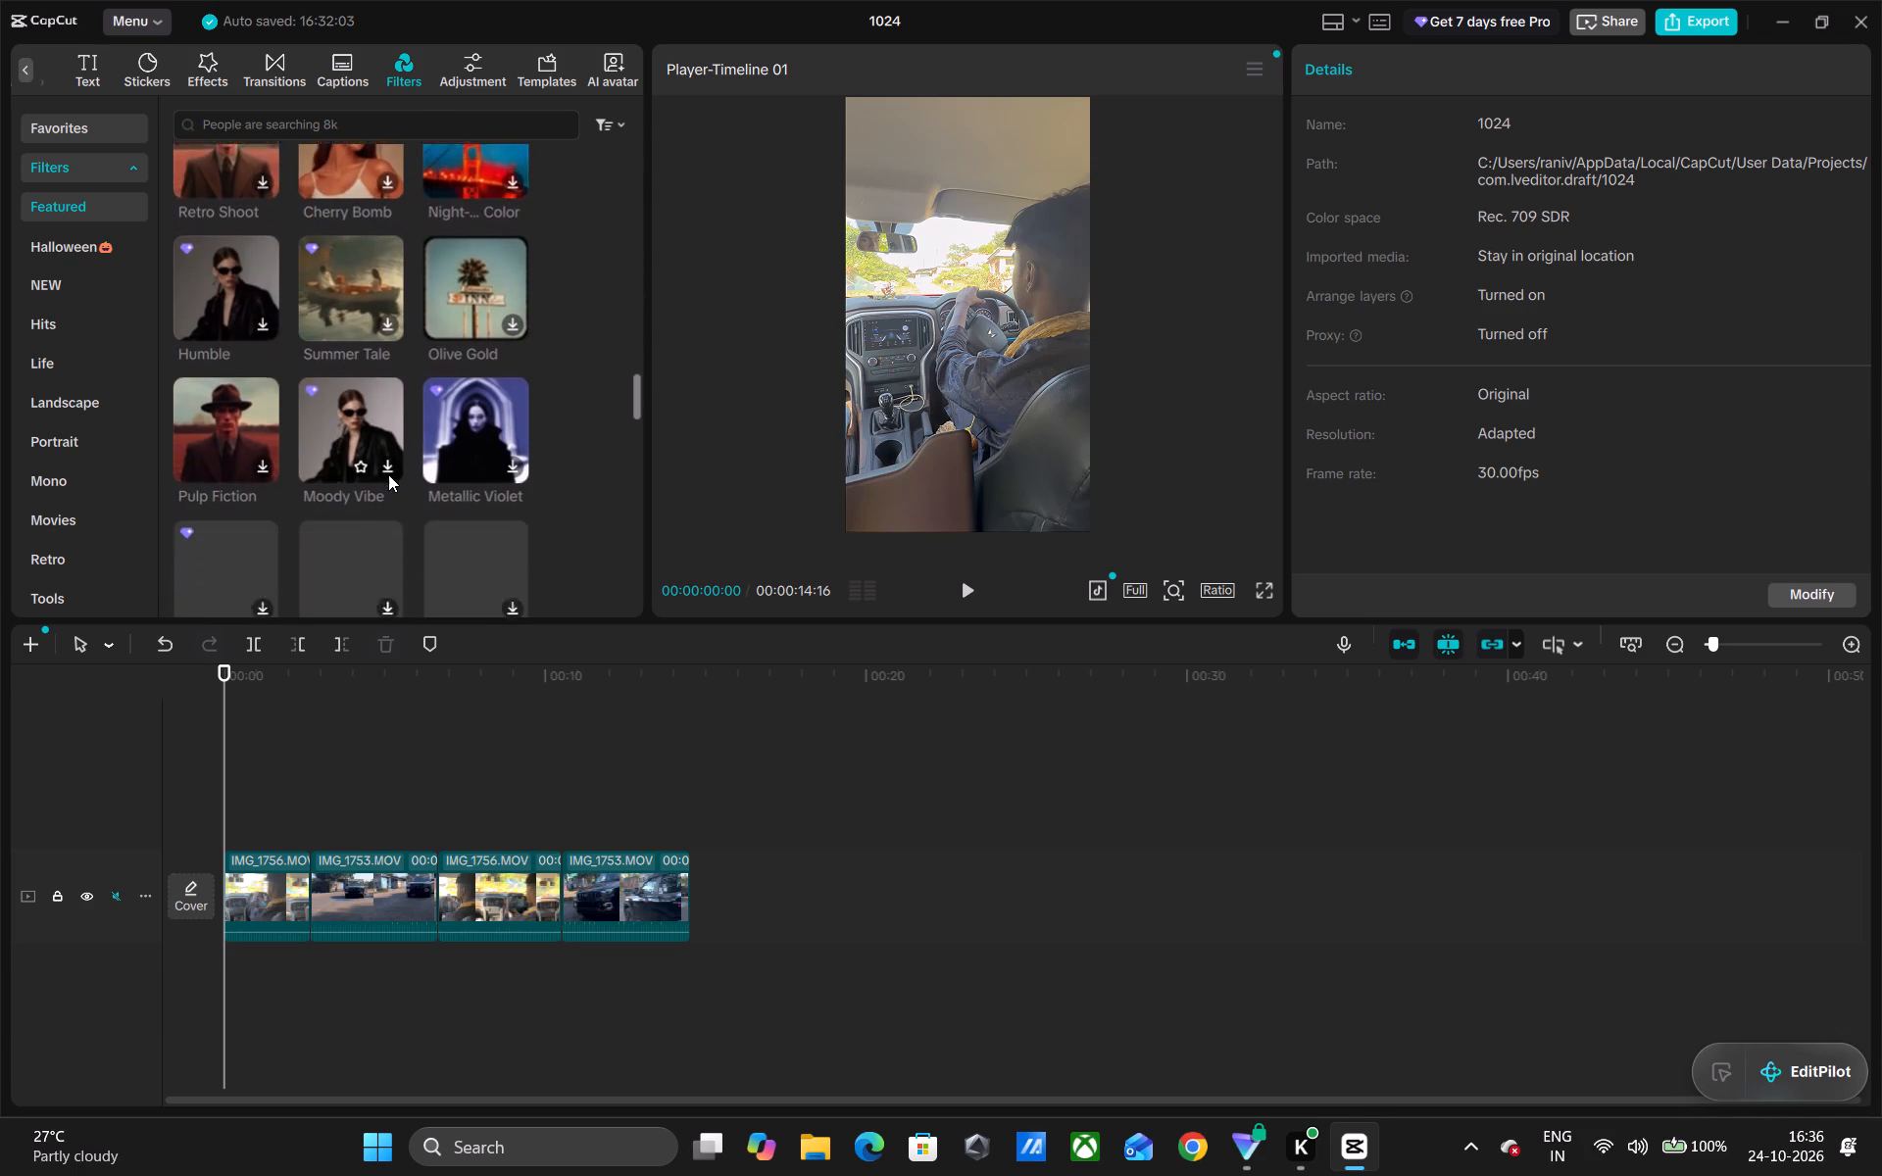
pyautogui.scroll(-1, 388, 474)
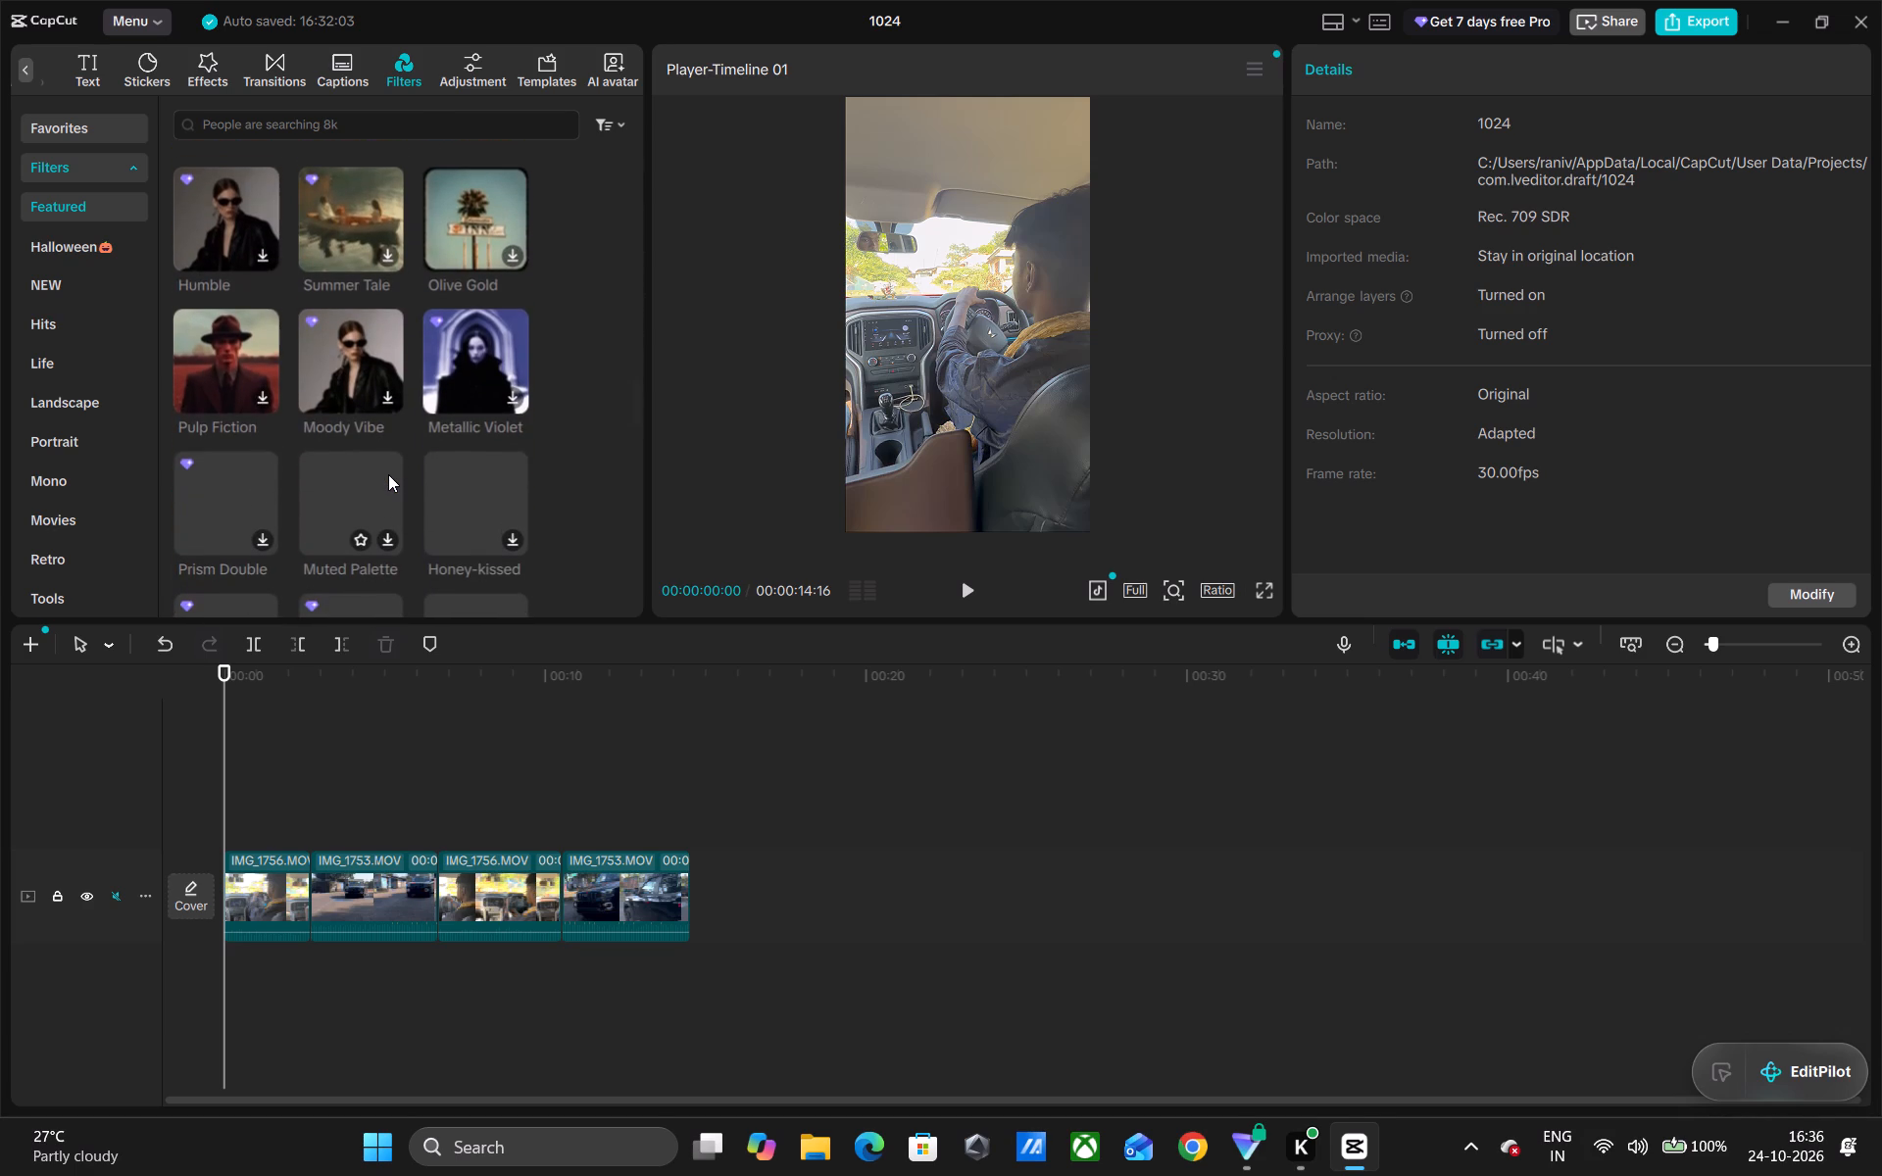
pyautogui.scroll(-1, 388, 474)
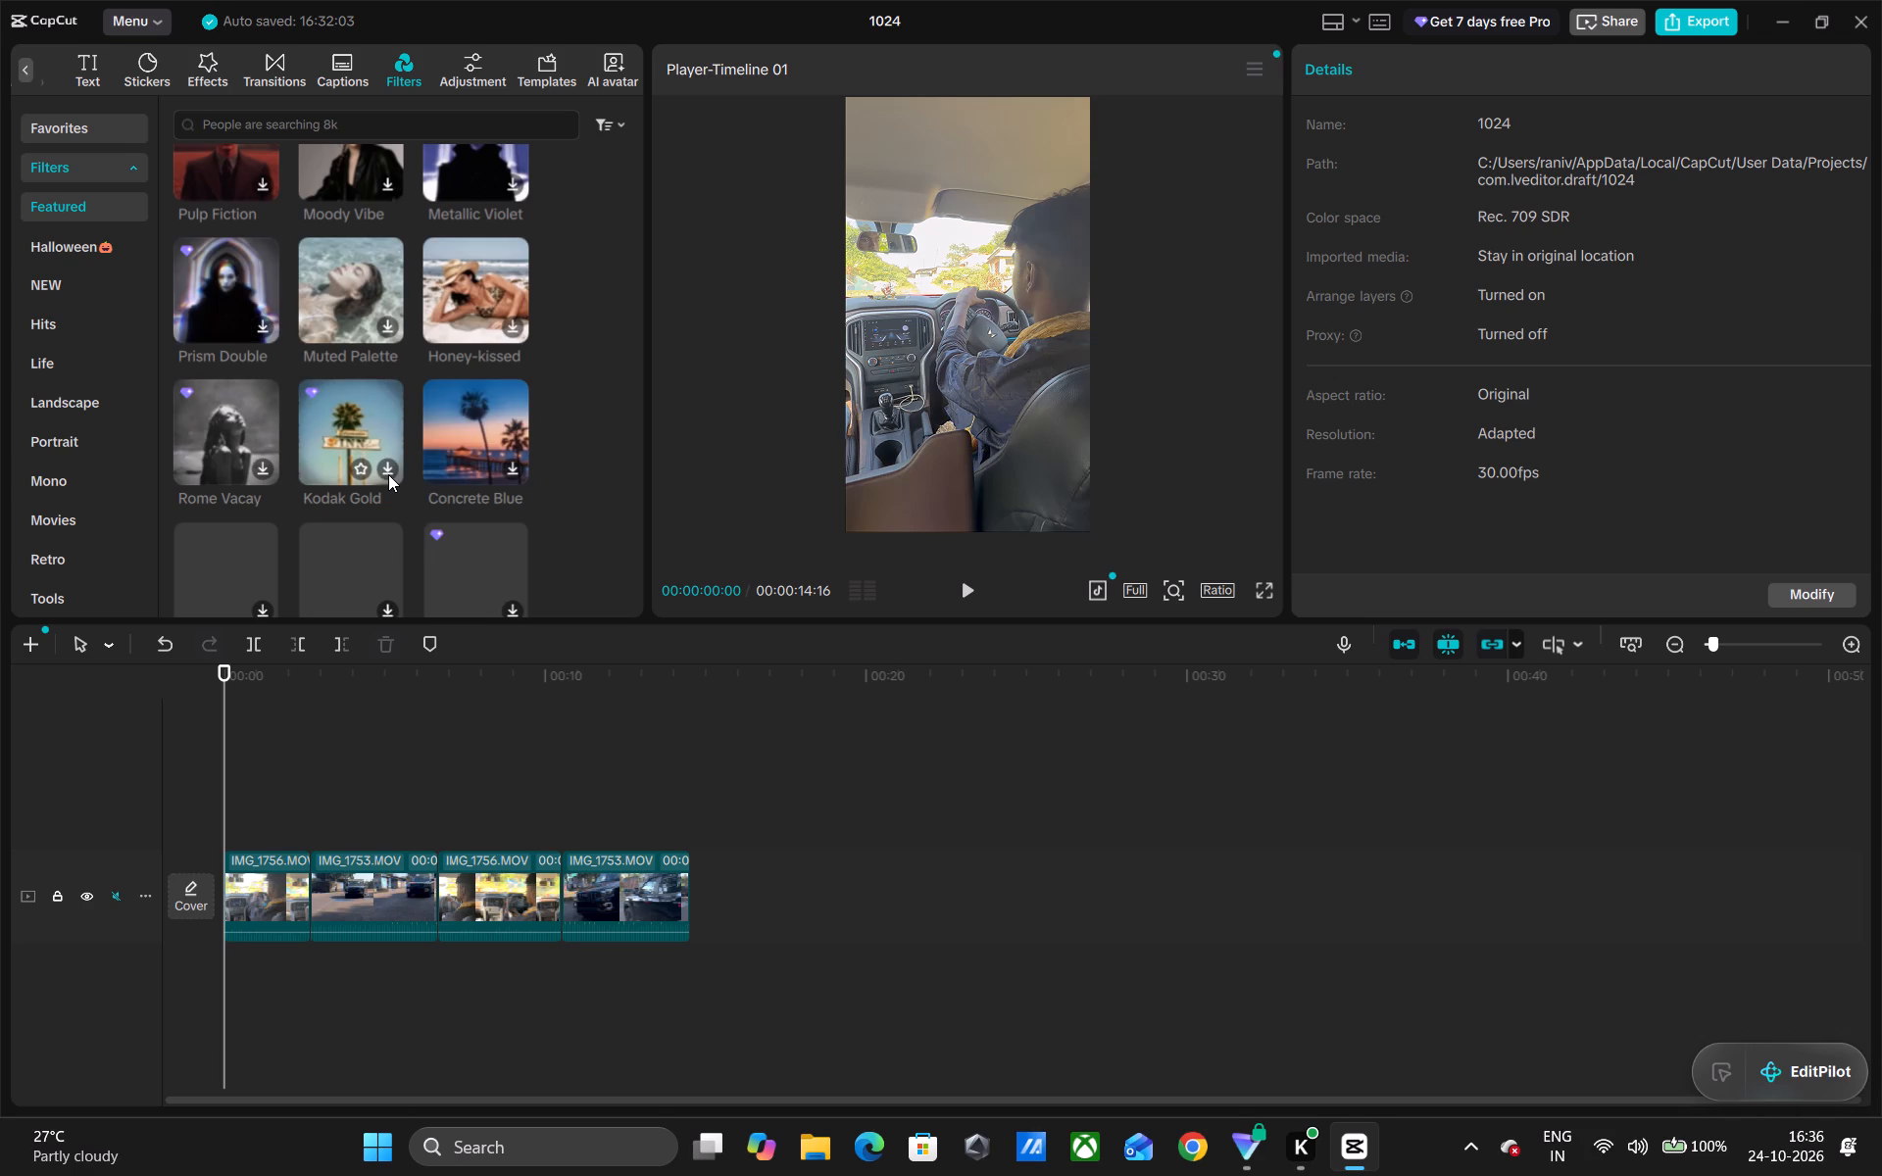
pyautogui.scroll(-1, 388, 474)
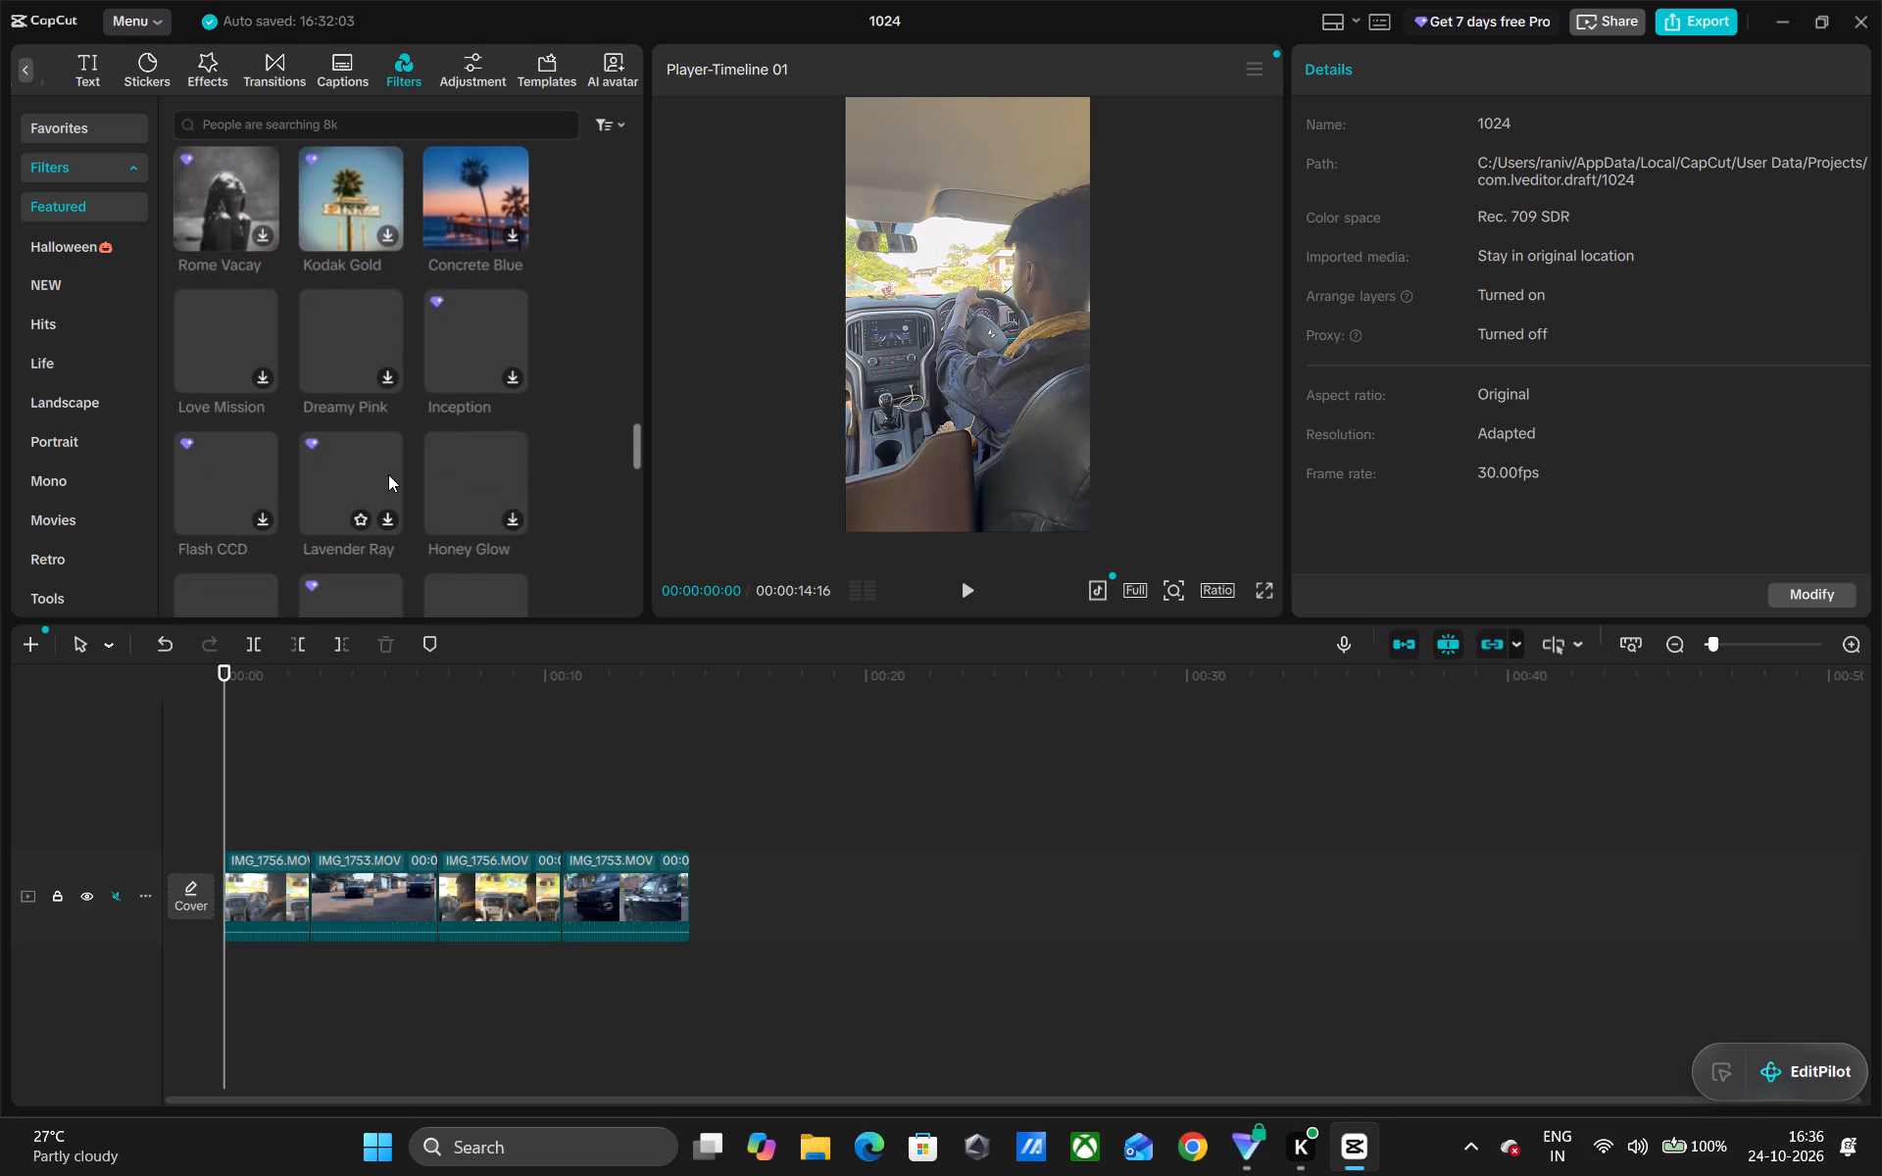
pyautogui.scroll(-5, 388, 474)
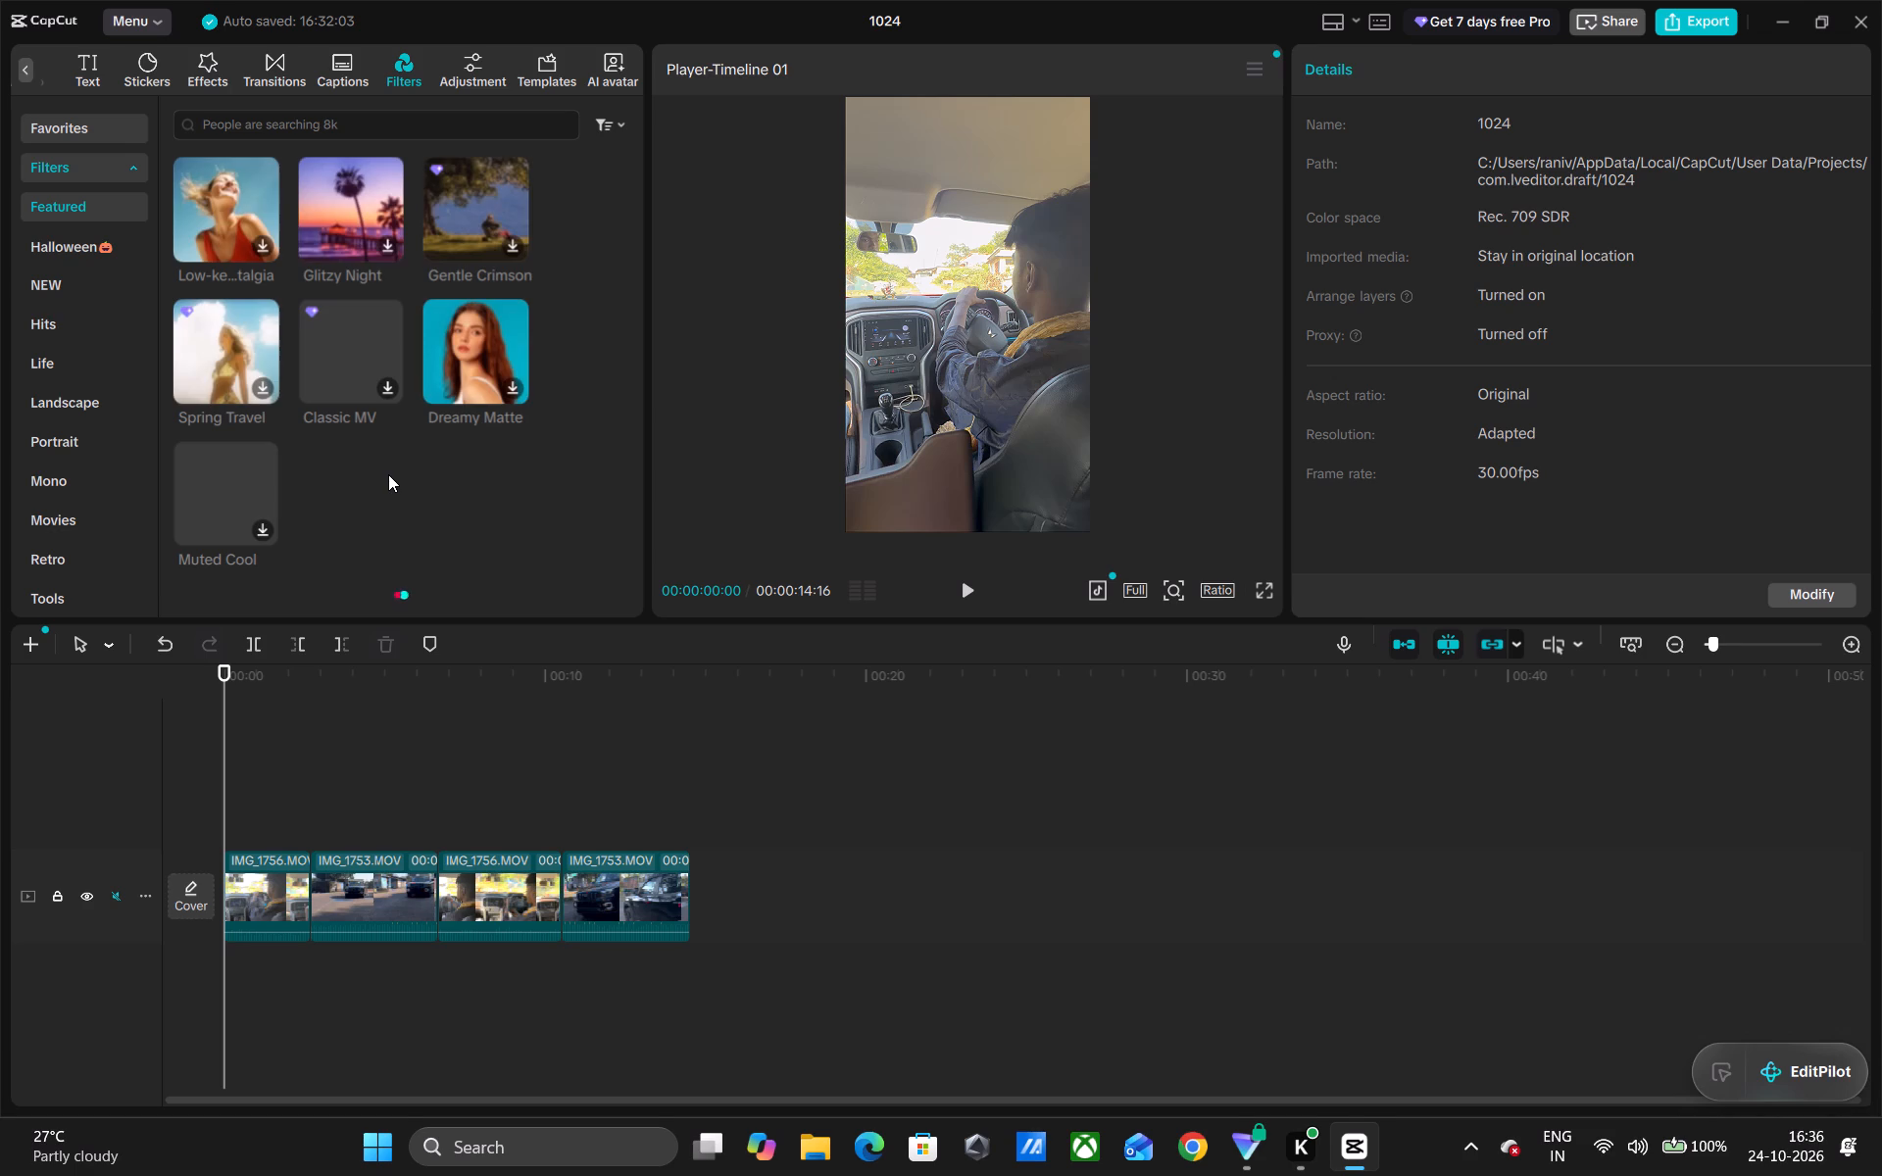
pyautogui.scroll(1, 388, 474)
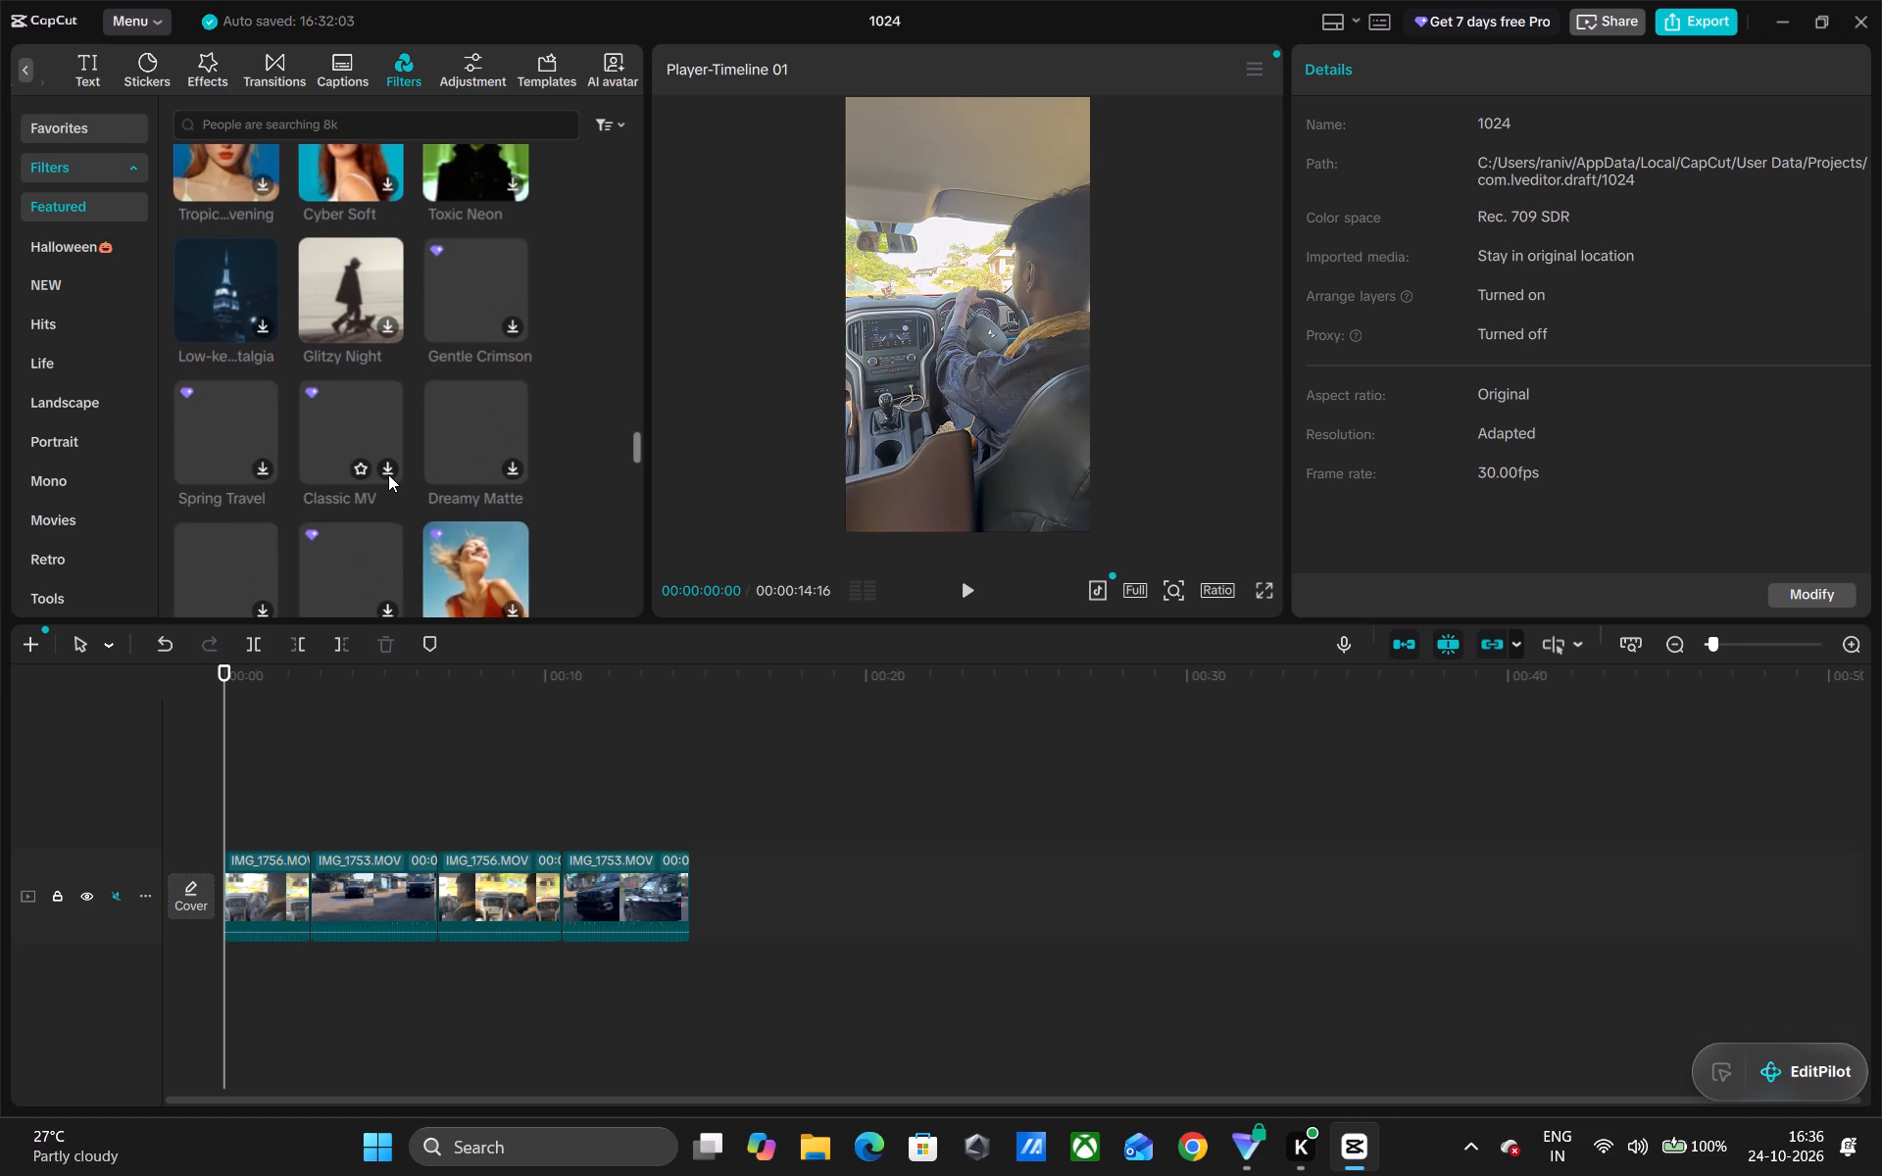
pyautogui.scroll(2, 388, 474)
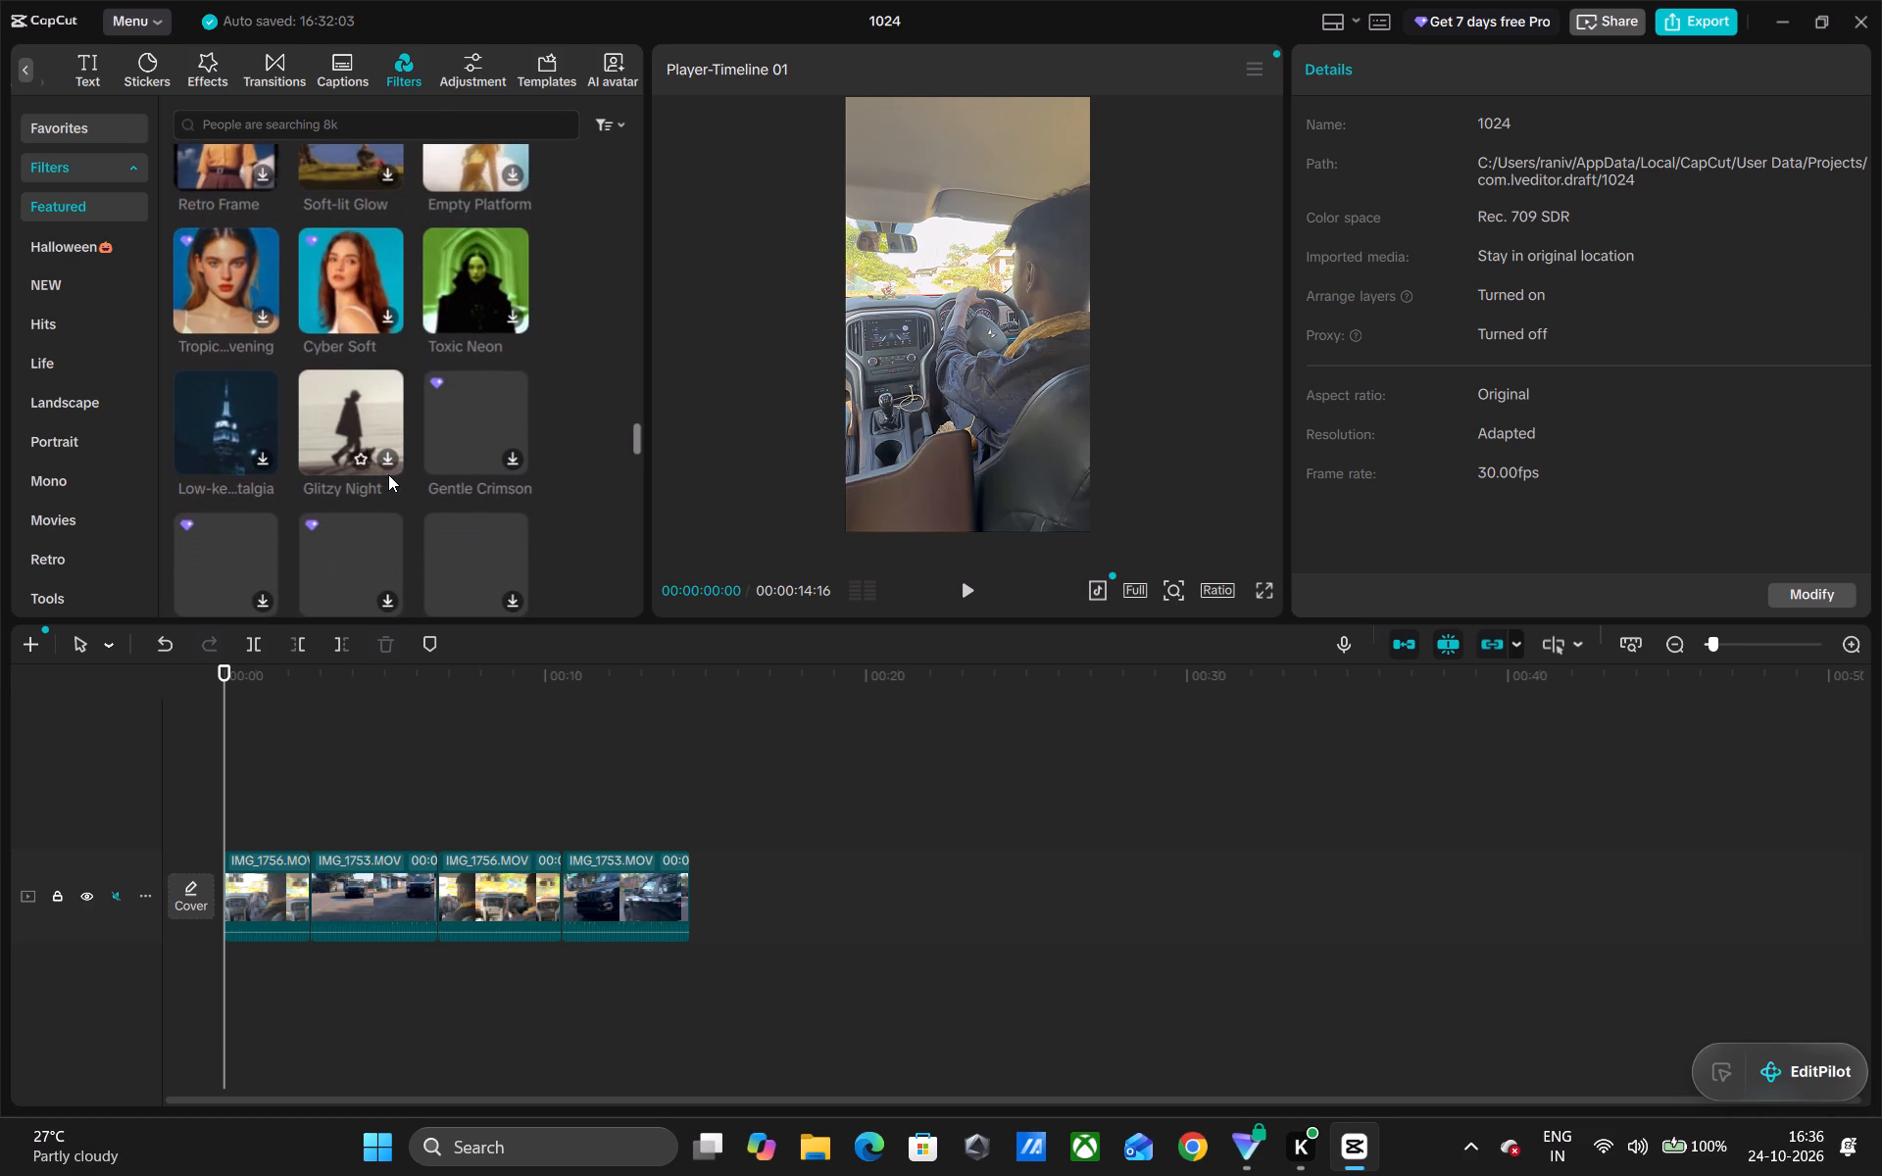
pyautogui.scroll(1, 388, 474)
pyautogui.click(388, 472)
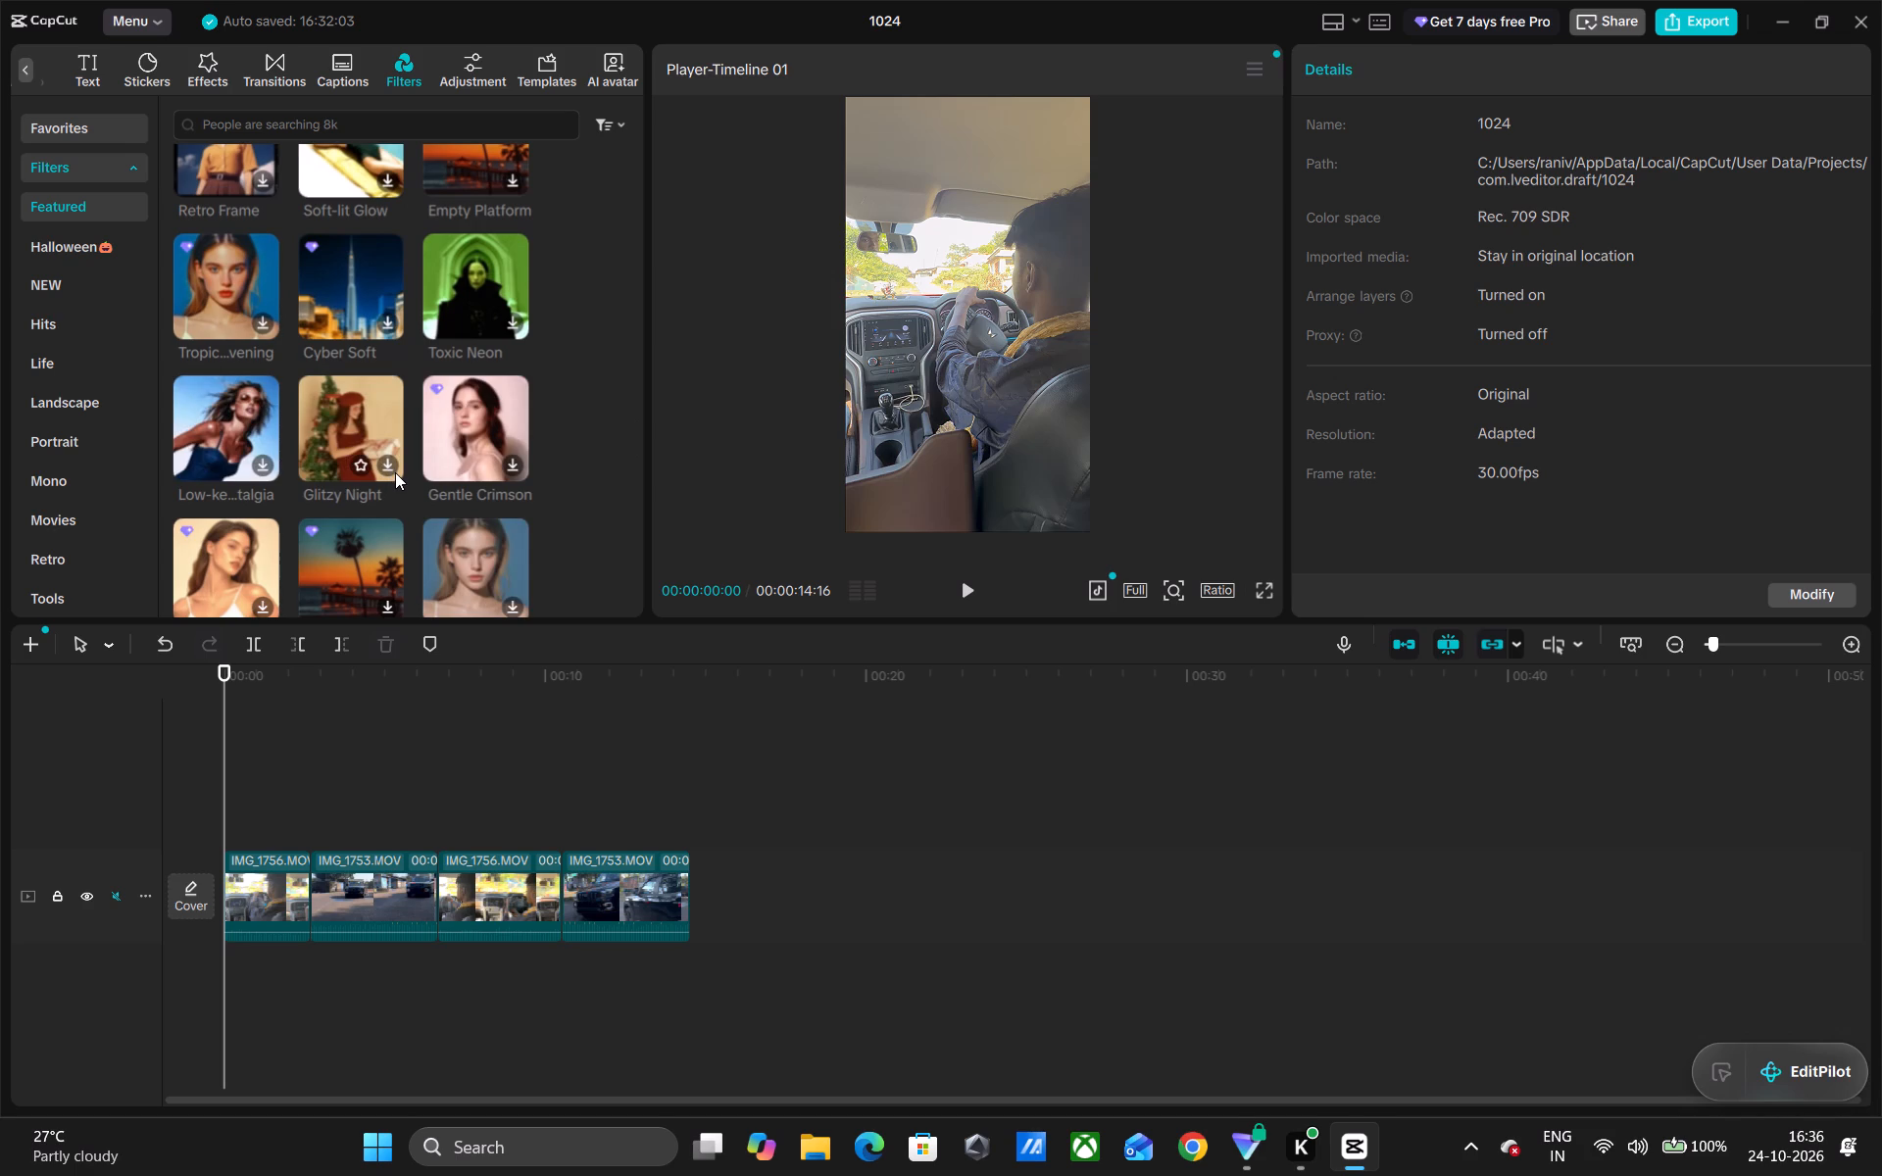
pyautogui.scroll(1, 389, 459)
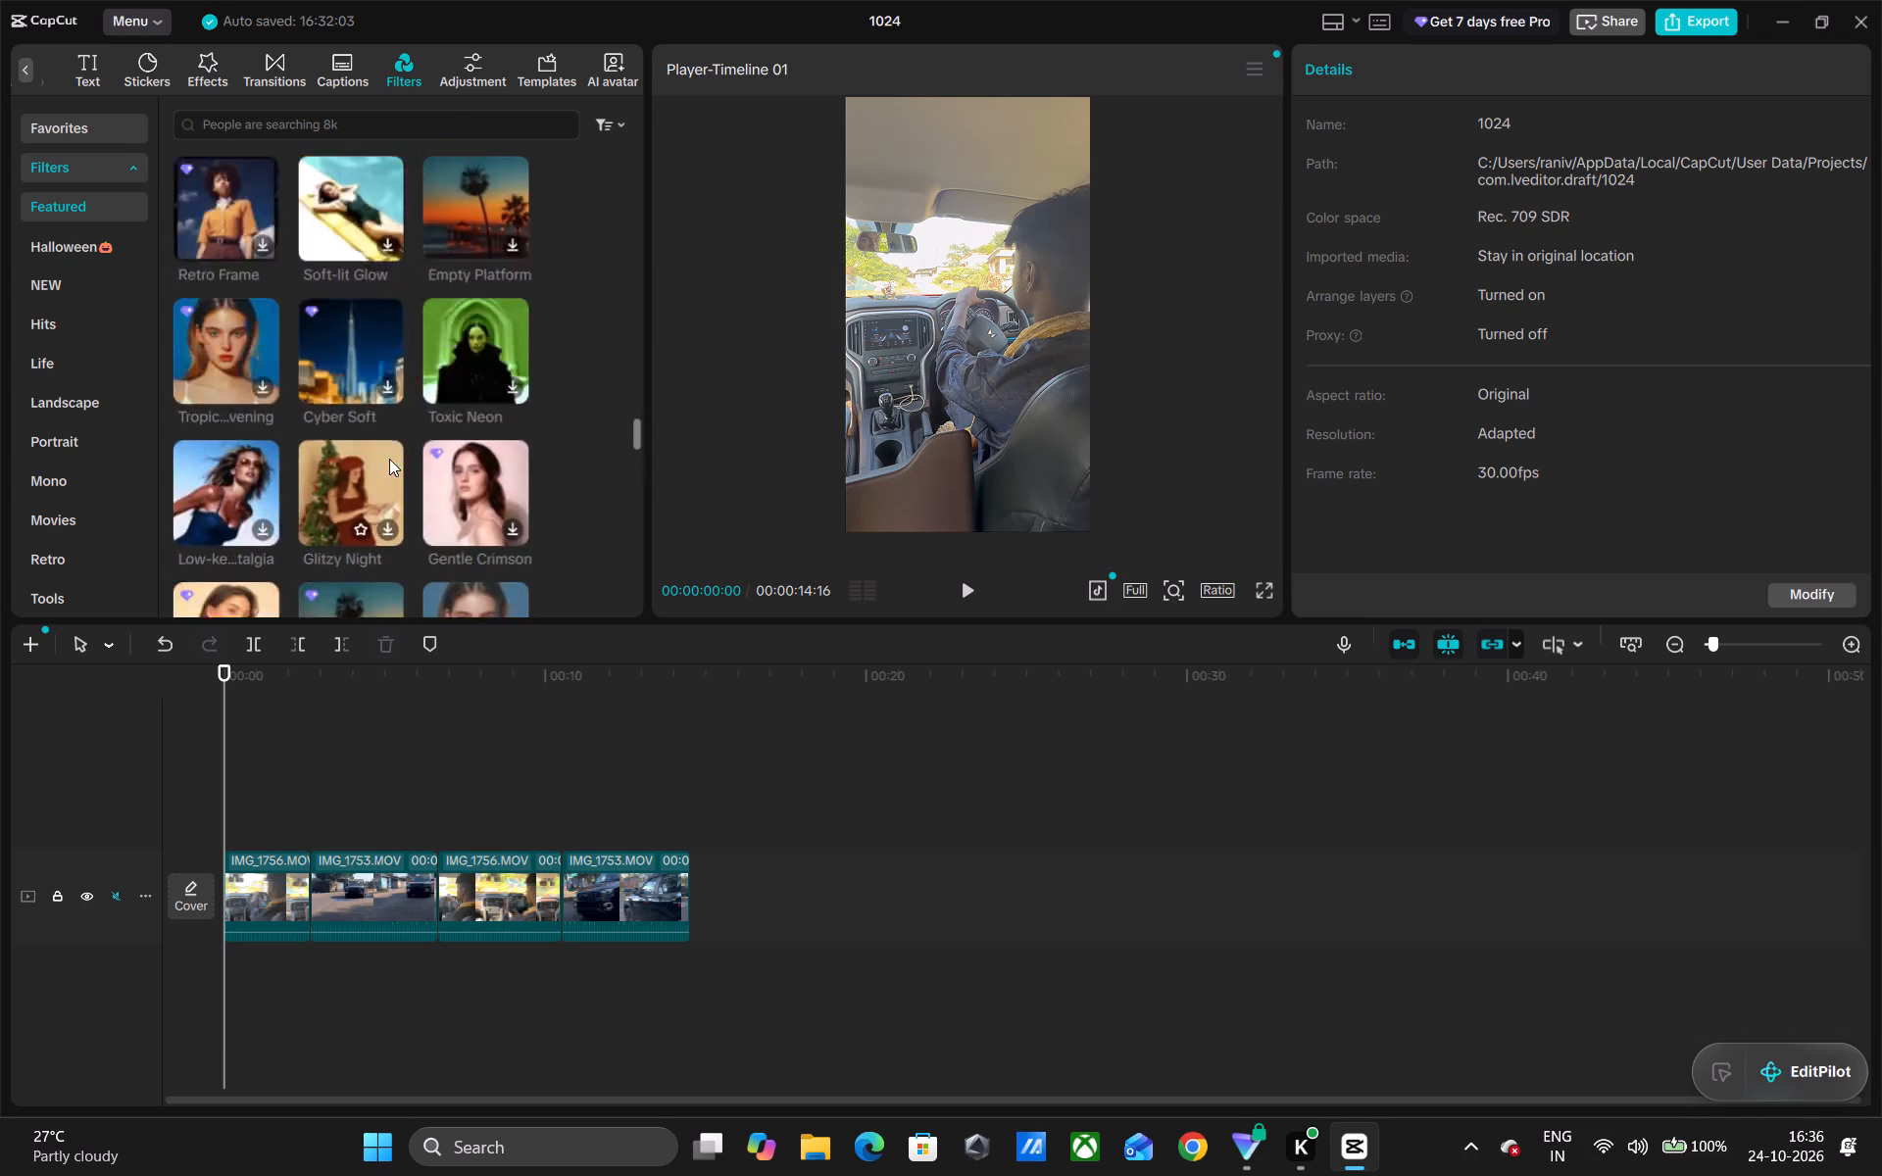
pyautogui.scroll(4, 389, 459)
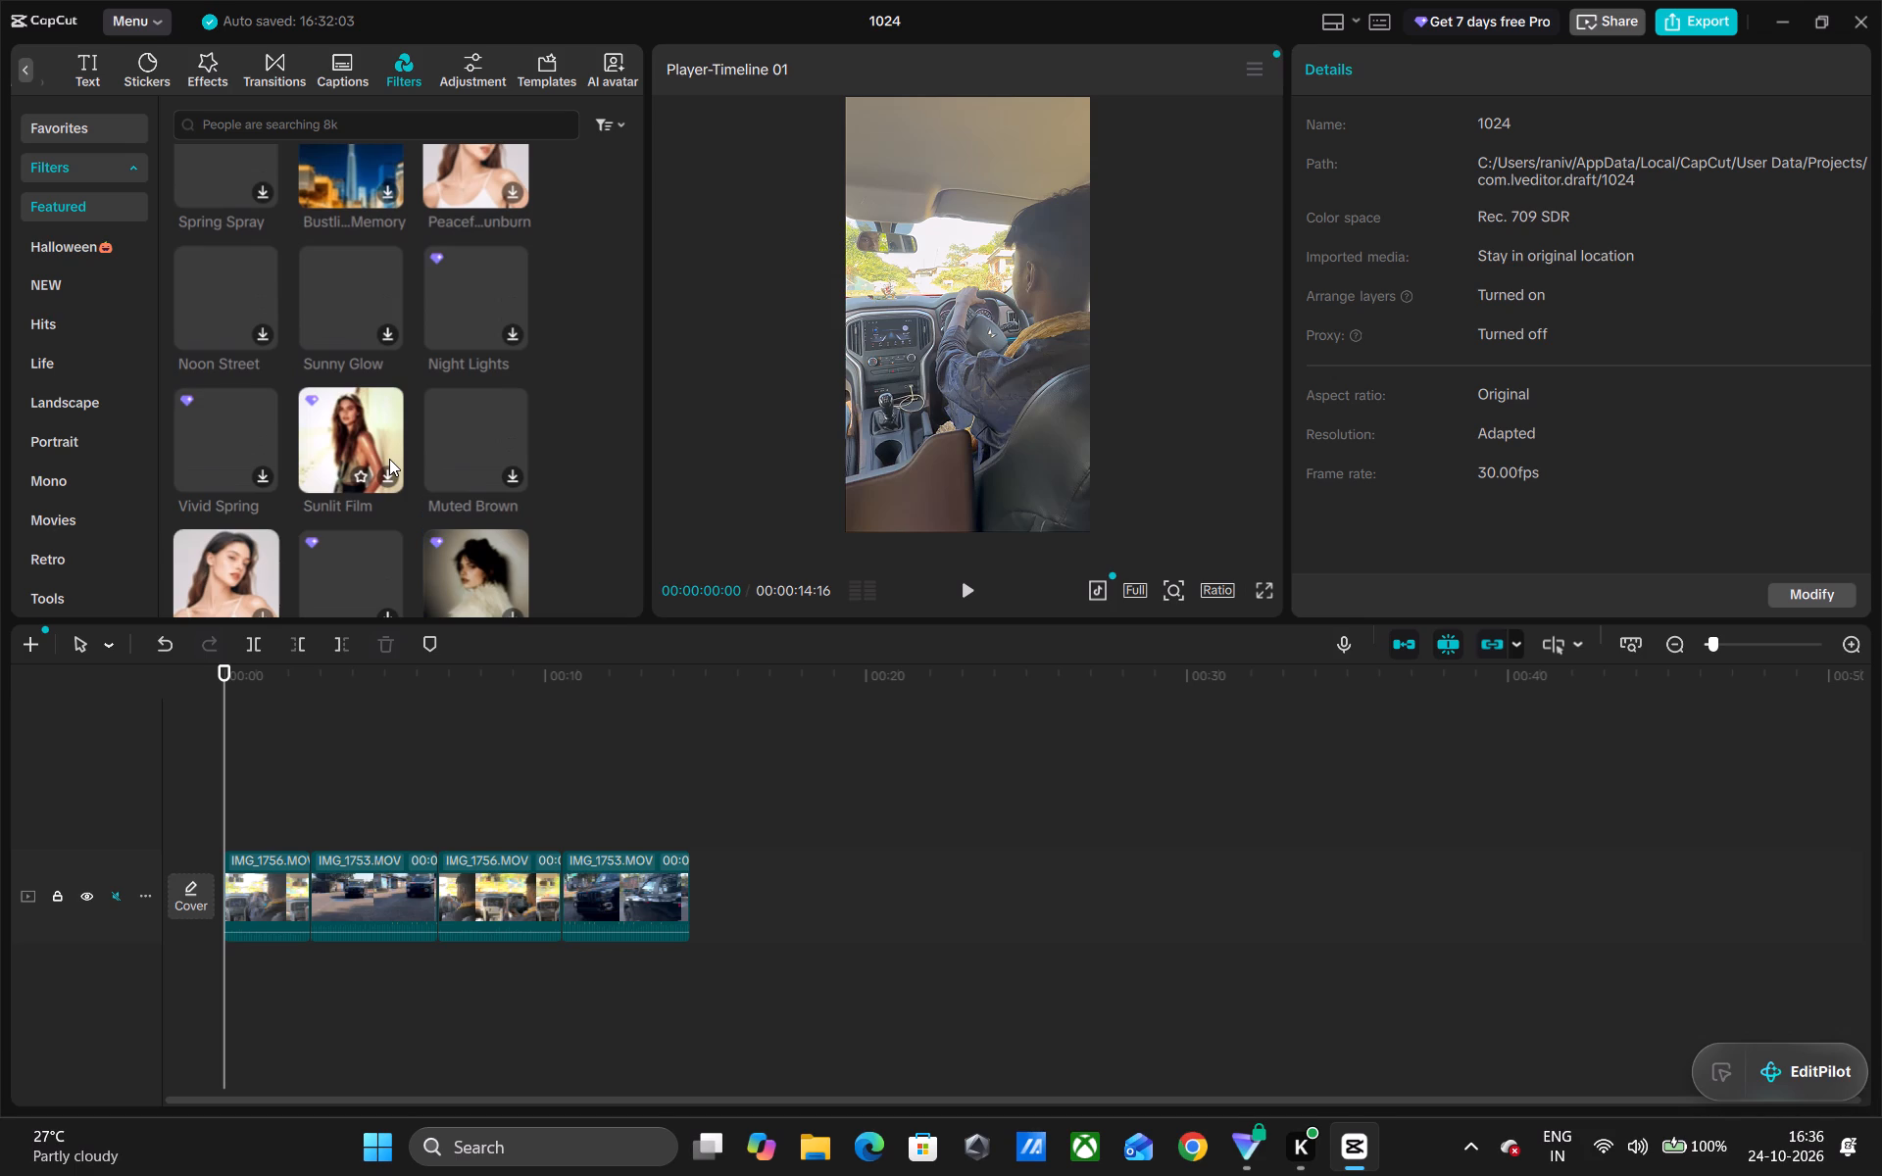
pyautogui.scroll(1, 389, 459)
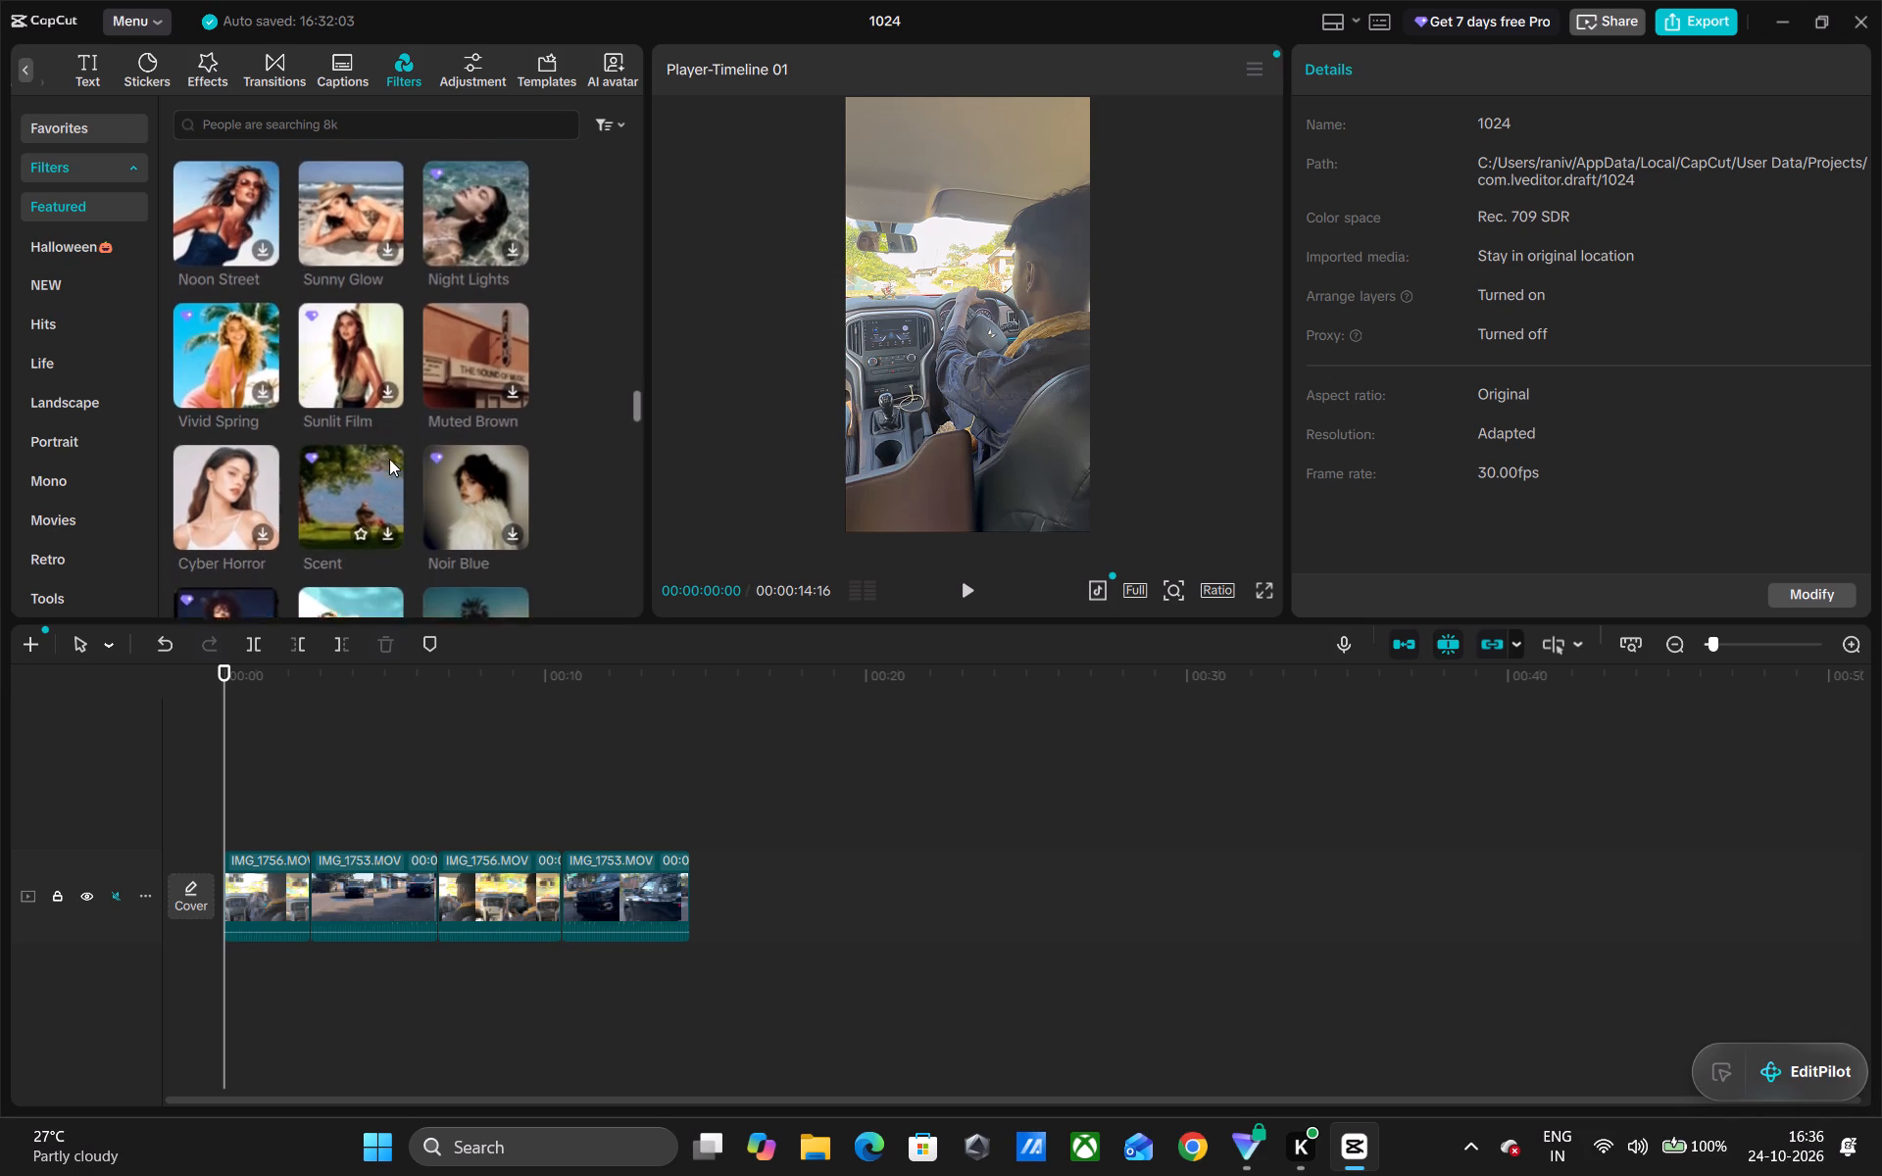
pyautogui.scroll(2, 389, 459)
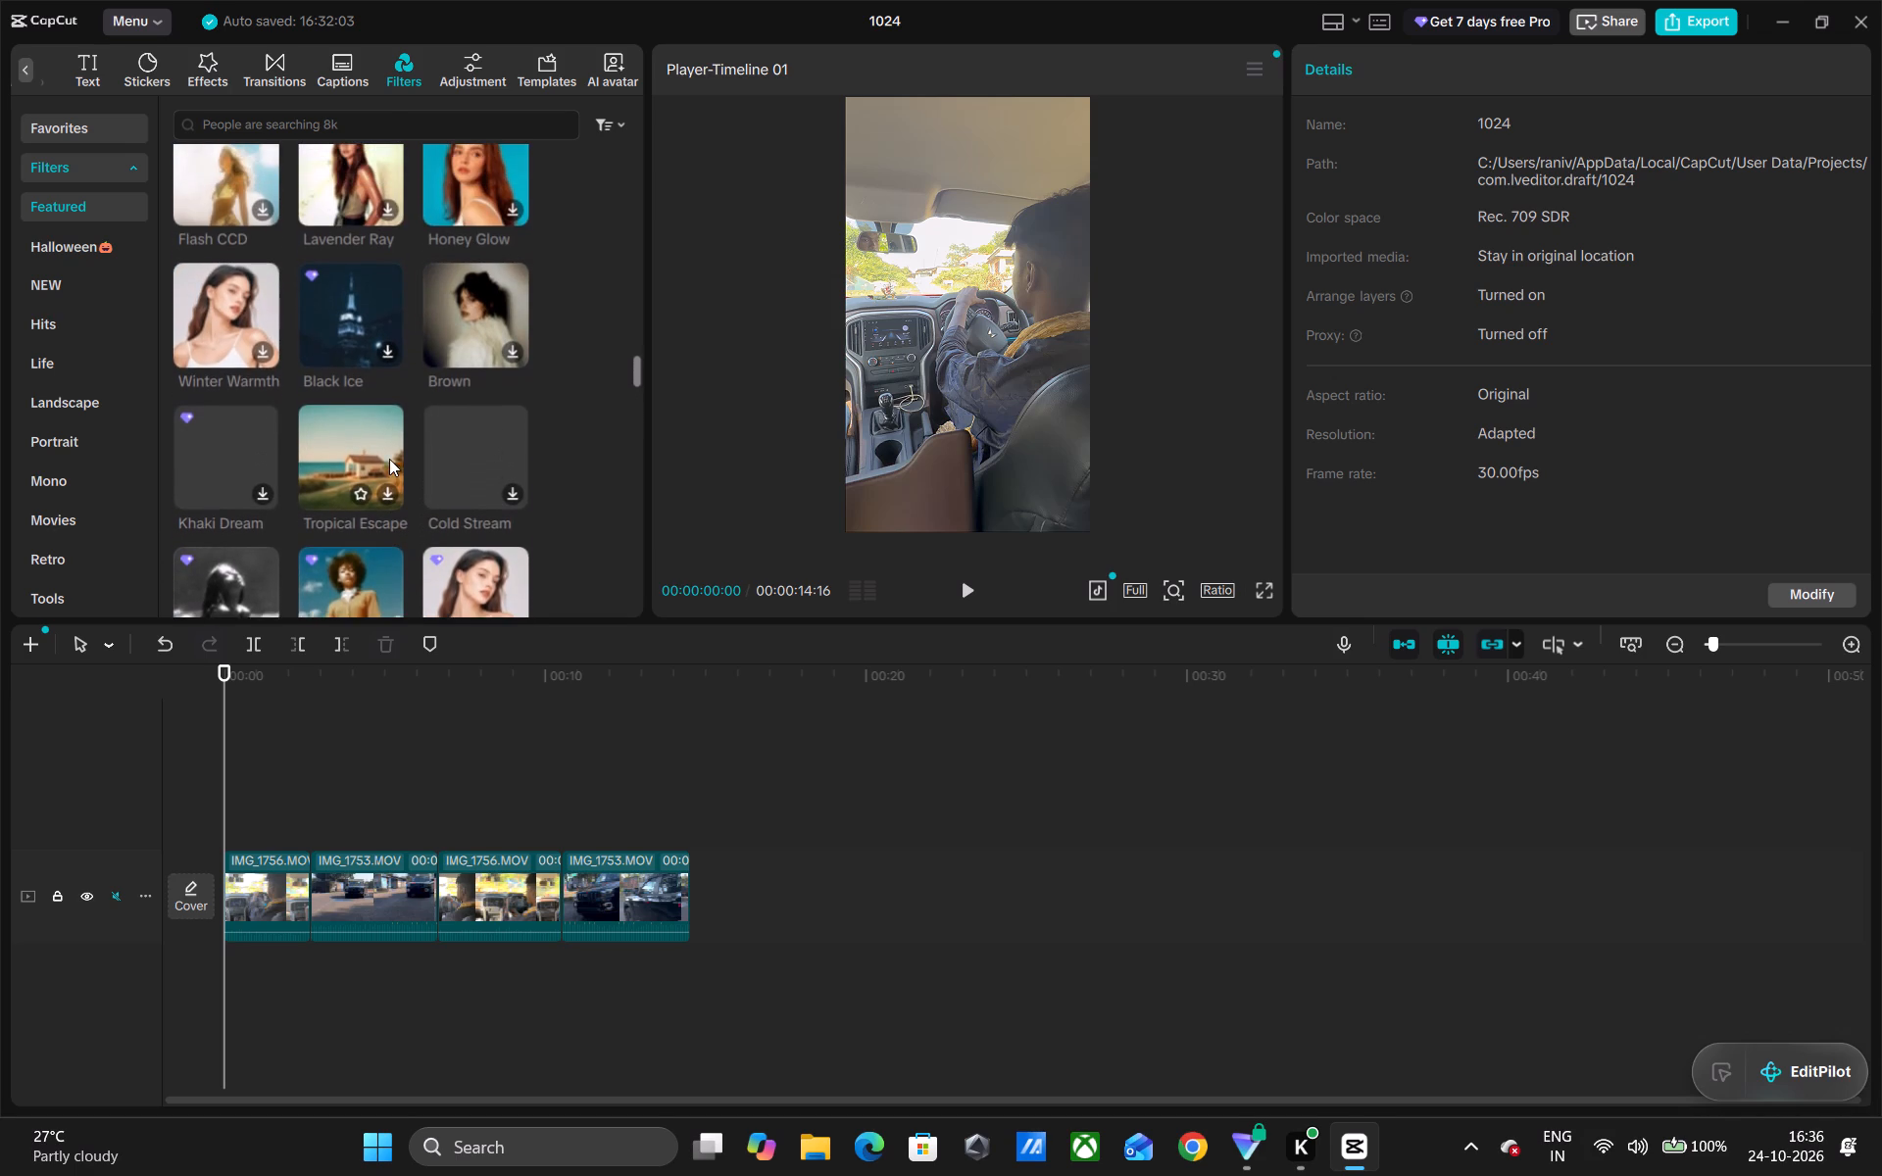
pyautogui.scroll(1, 389, 459)
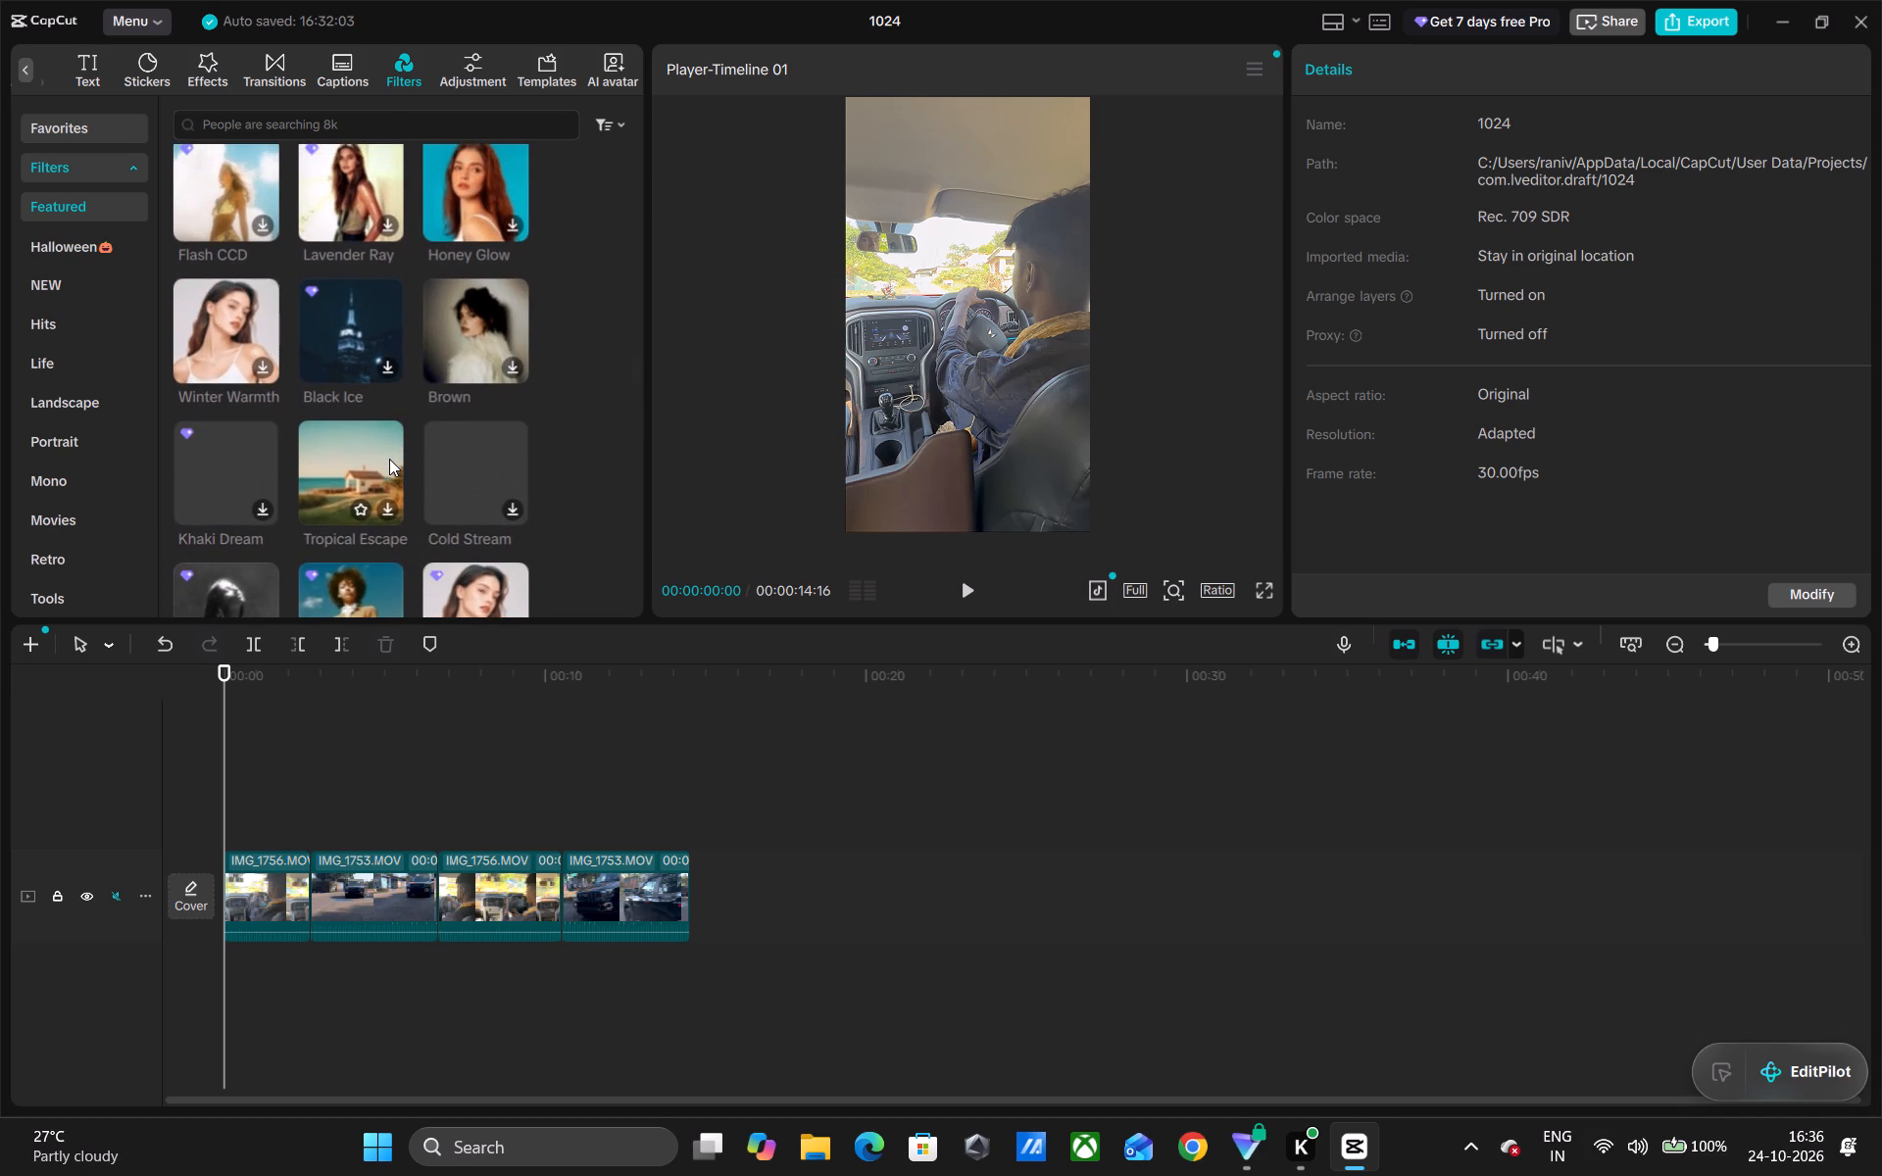
# Download the Brown filter from the featured filters and preview it on the footage.
pyautogui.click(513, 367)
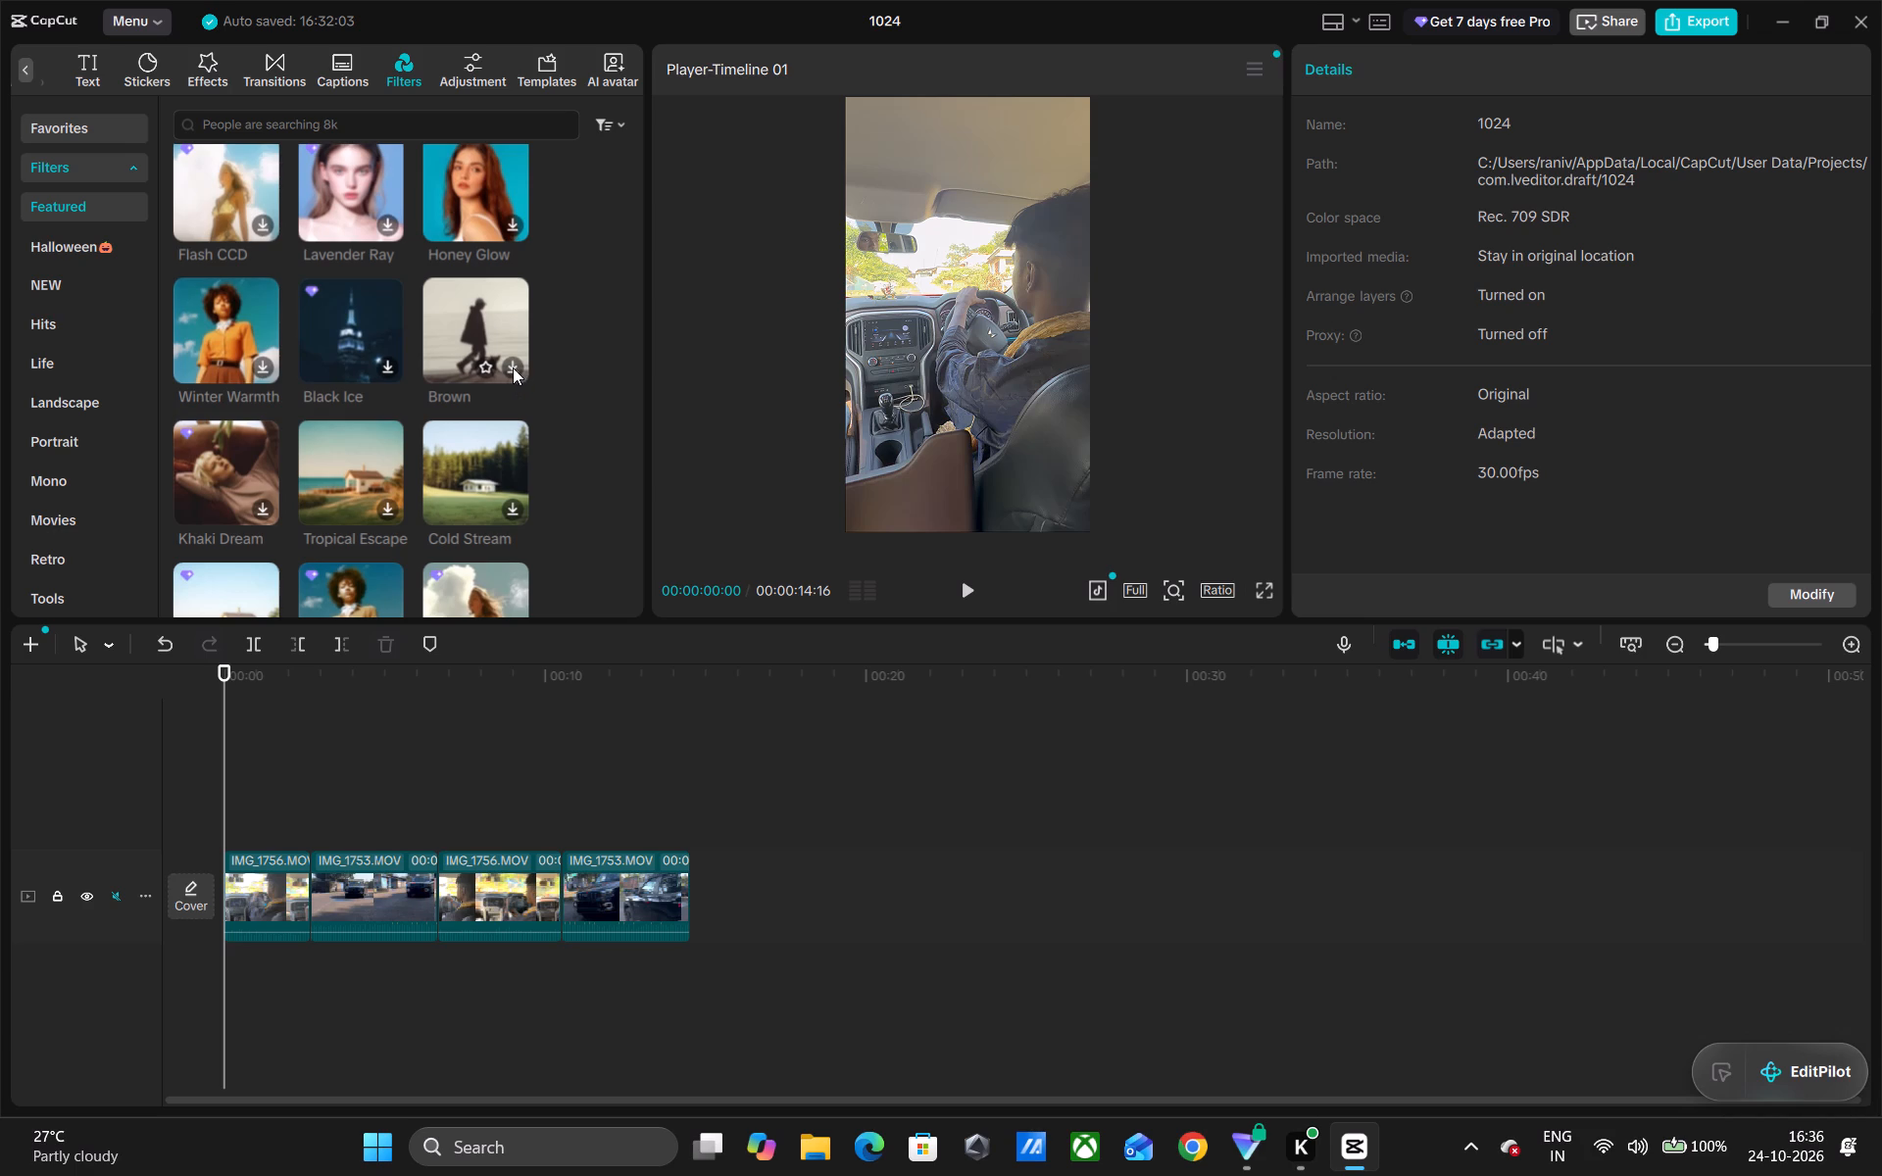
pyautogui.click(513, 367)
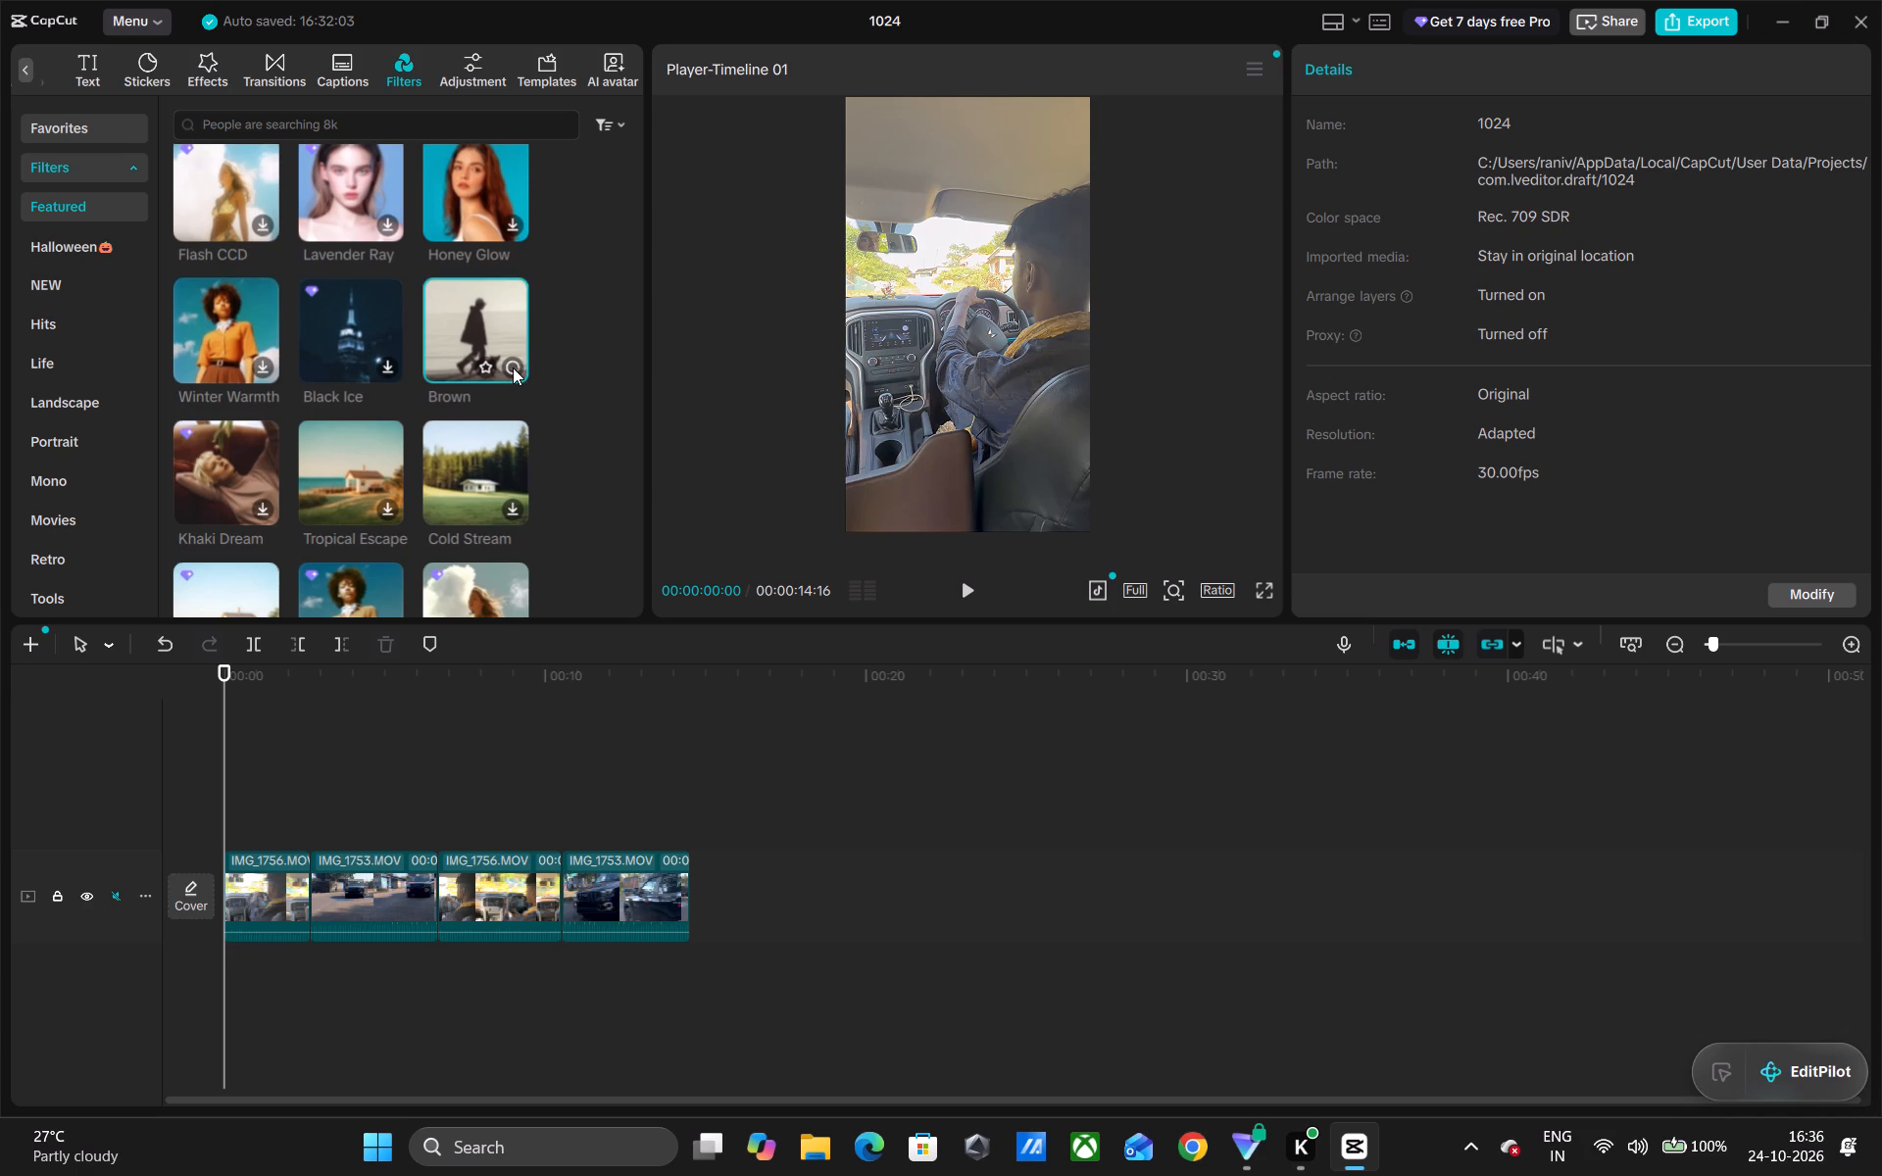
pyautogui.click(489, 320)
pyautogui.doubleClick(489, 320)
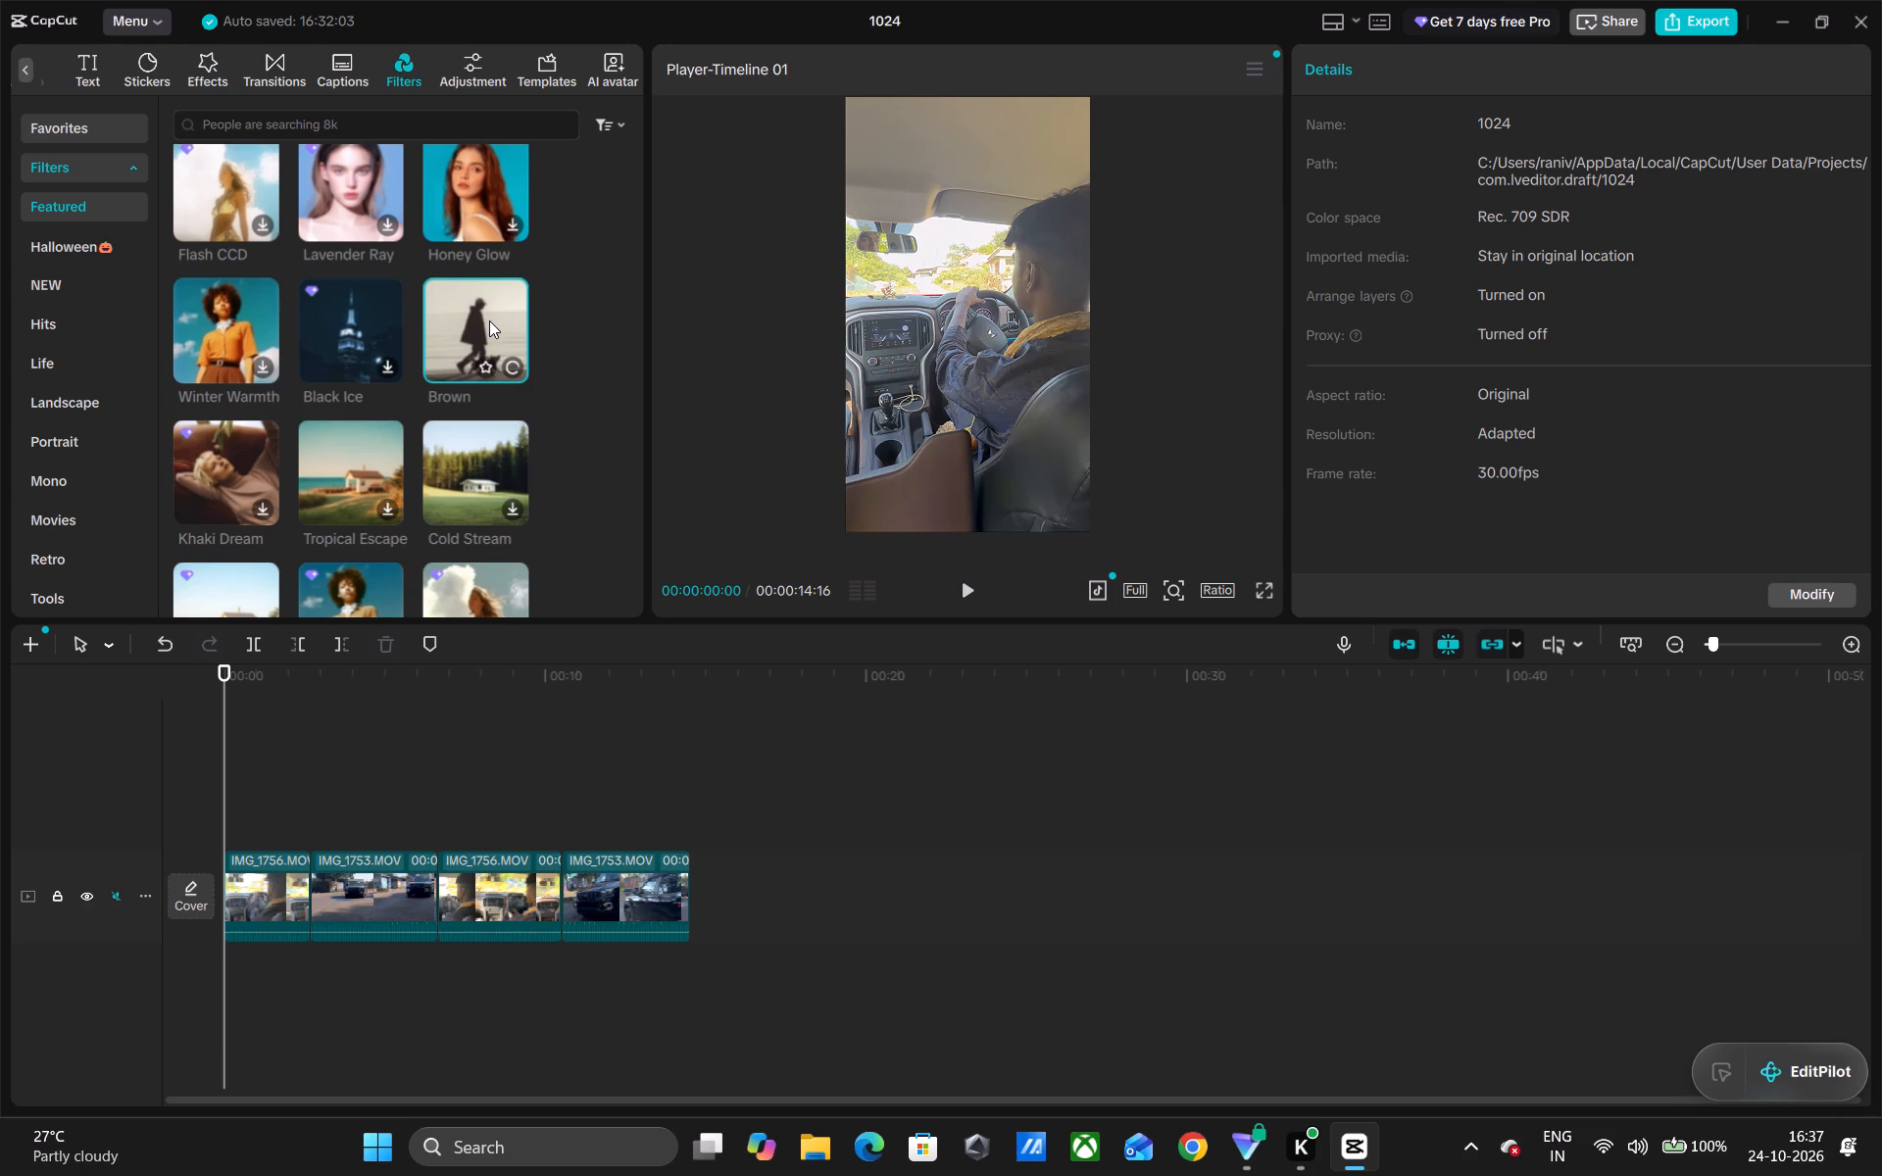
pyautogui.click(489, 320)
pyautogui.tripleClick(489, 320)
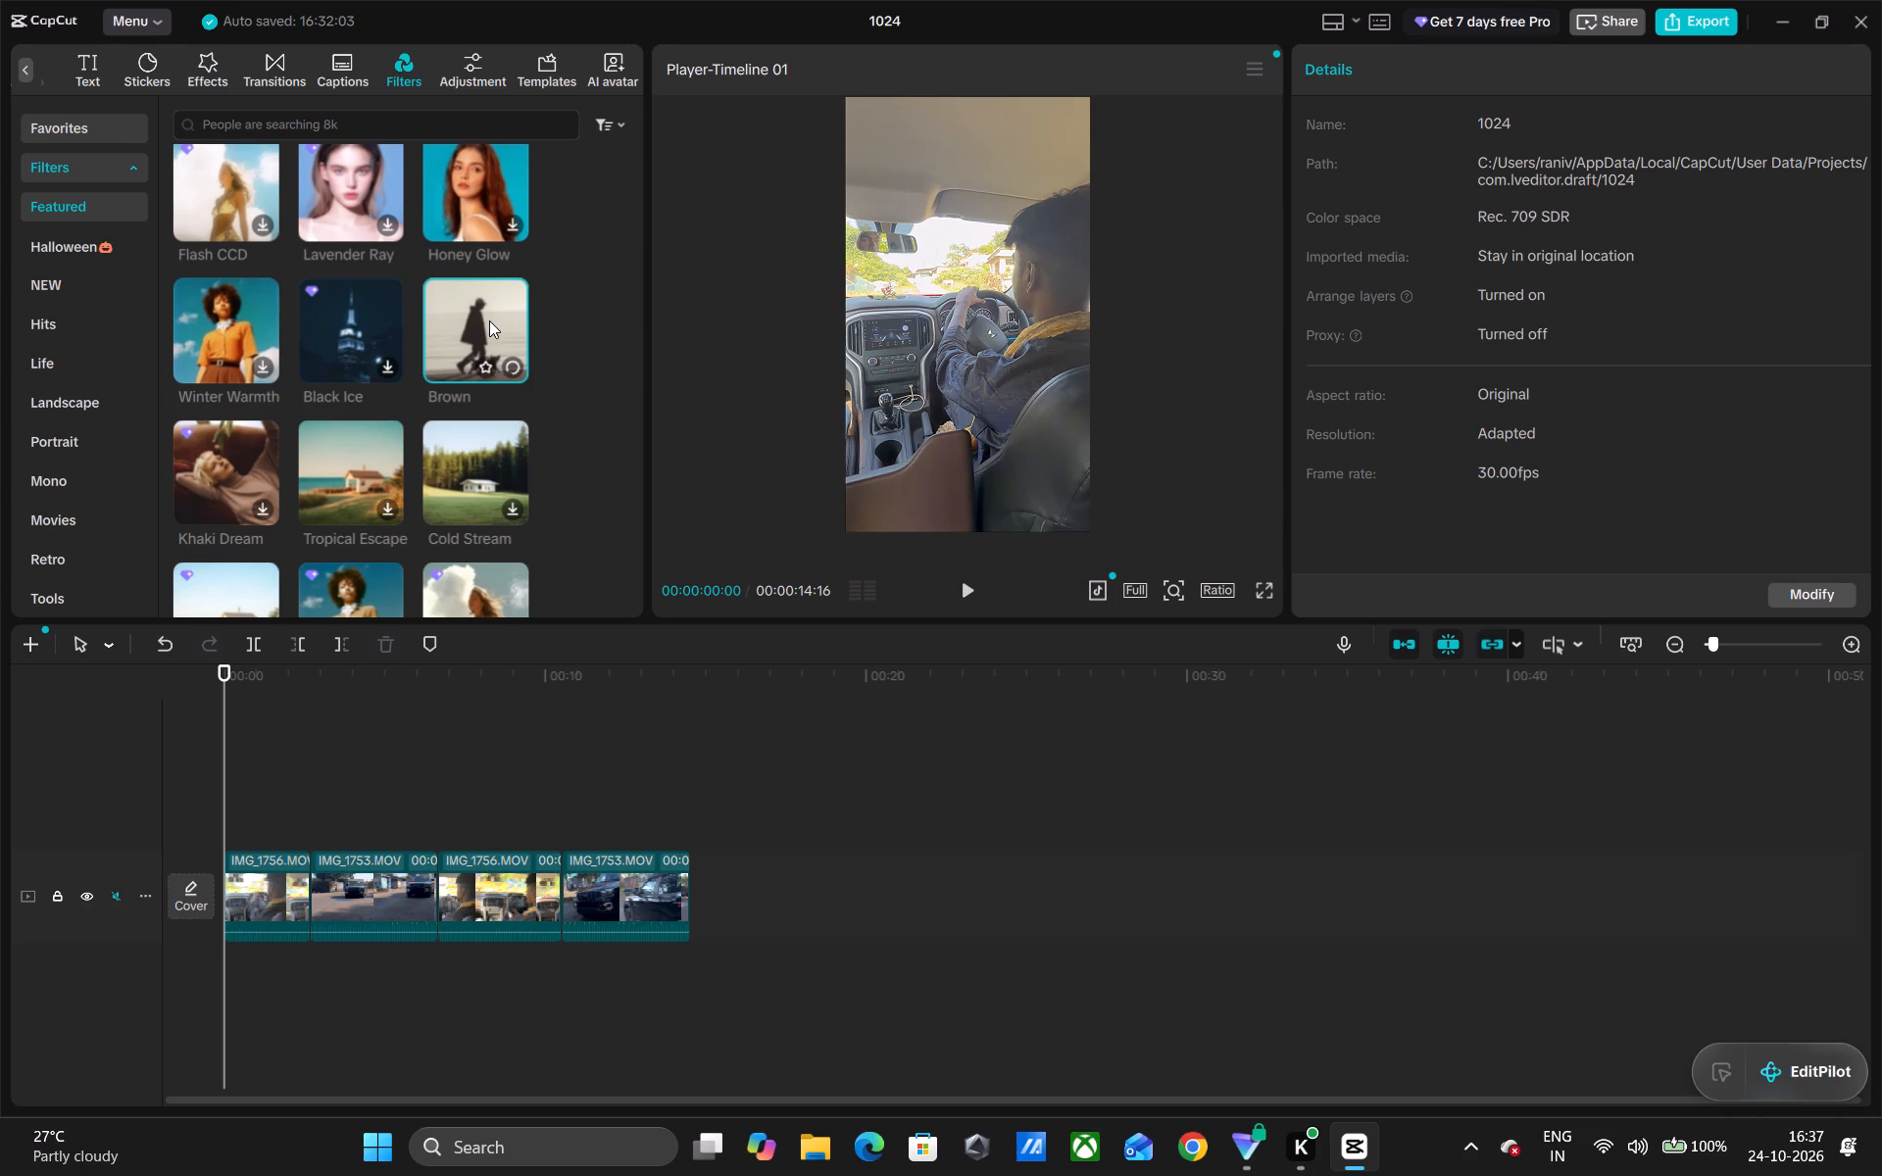
pyautogui.tripleClick(489, 320)
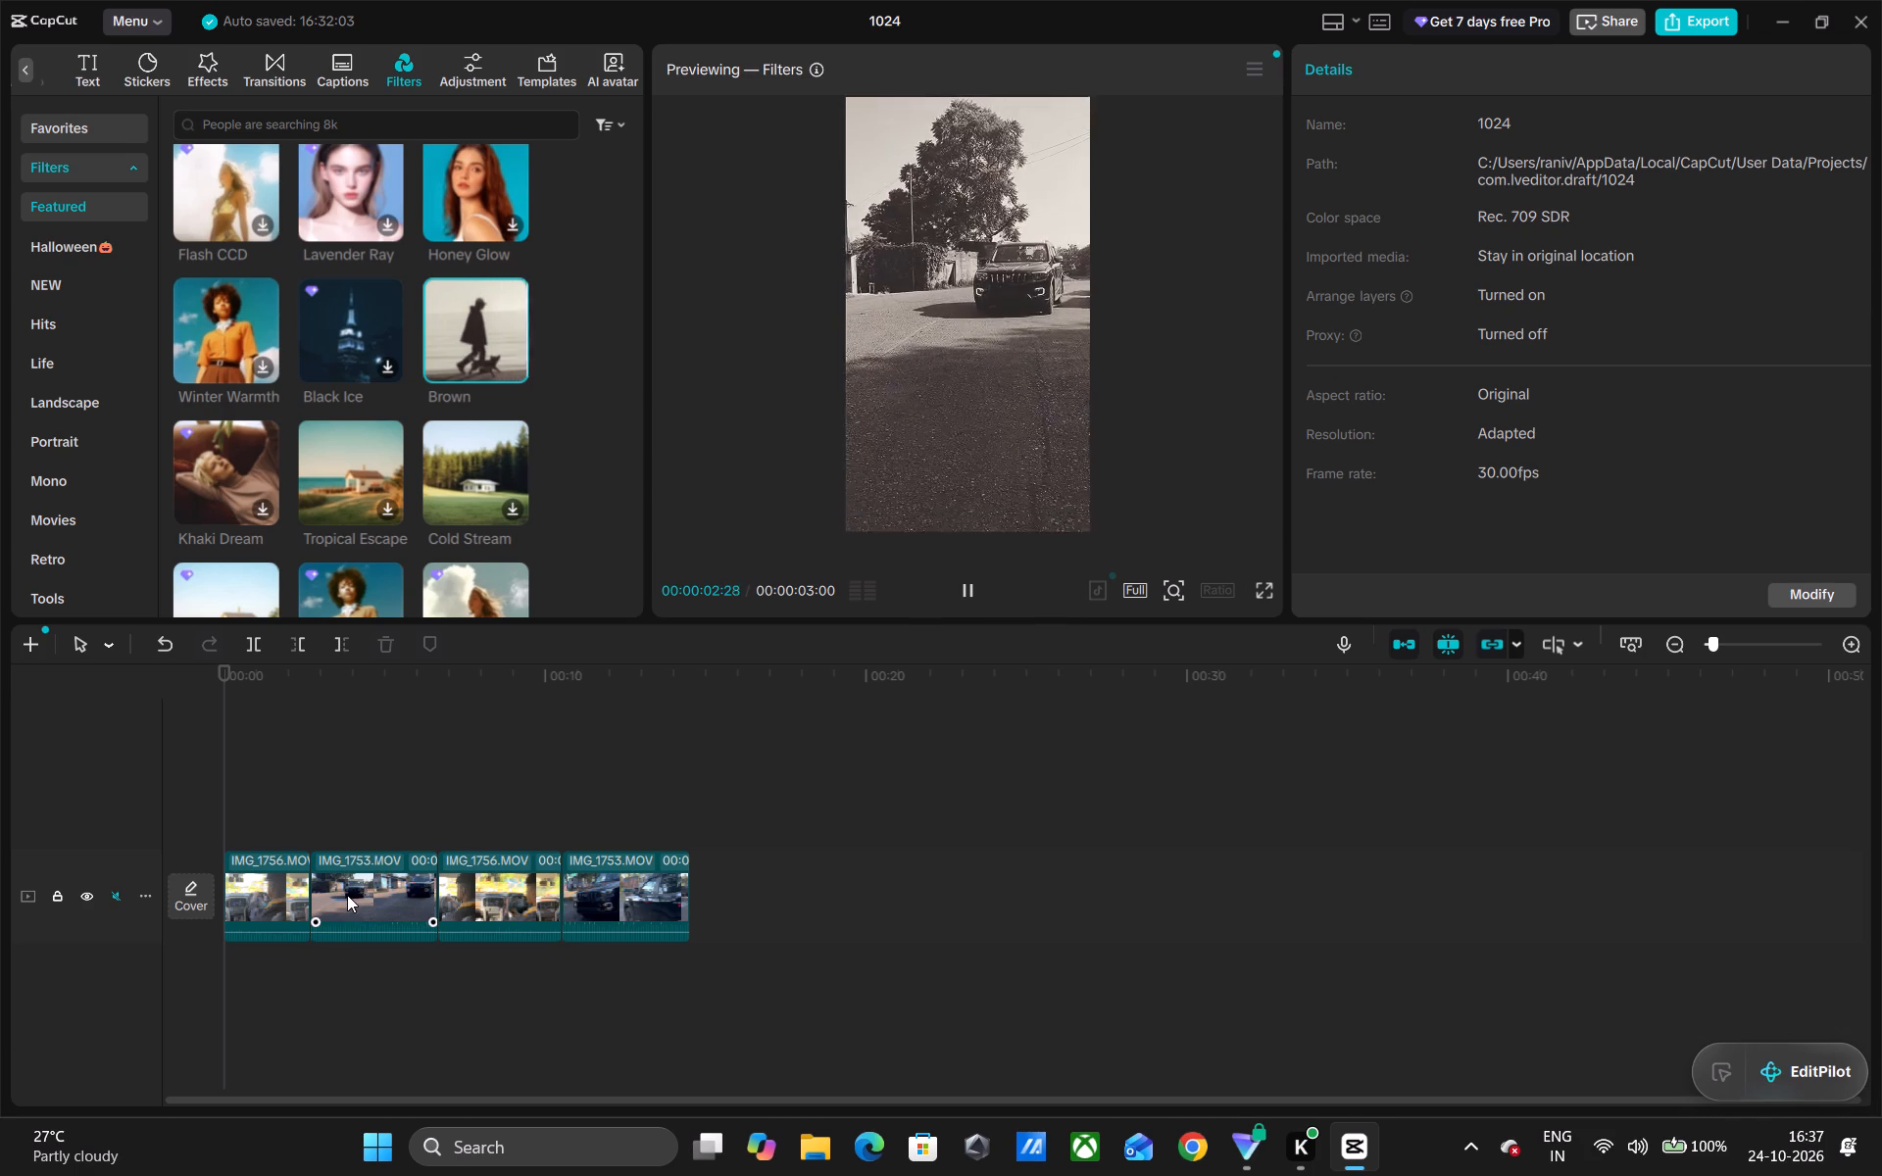
pyautogui.click(470, 346)
# Add the Brown filter at the start of the timeline and extend it across all four video segments.
pyautogui.click(509, 362)
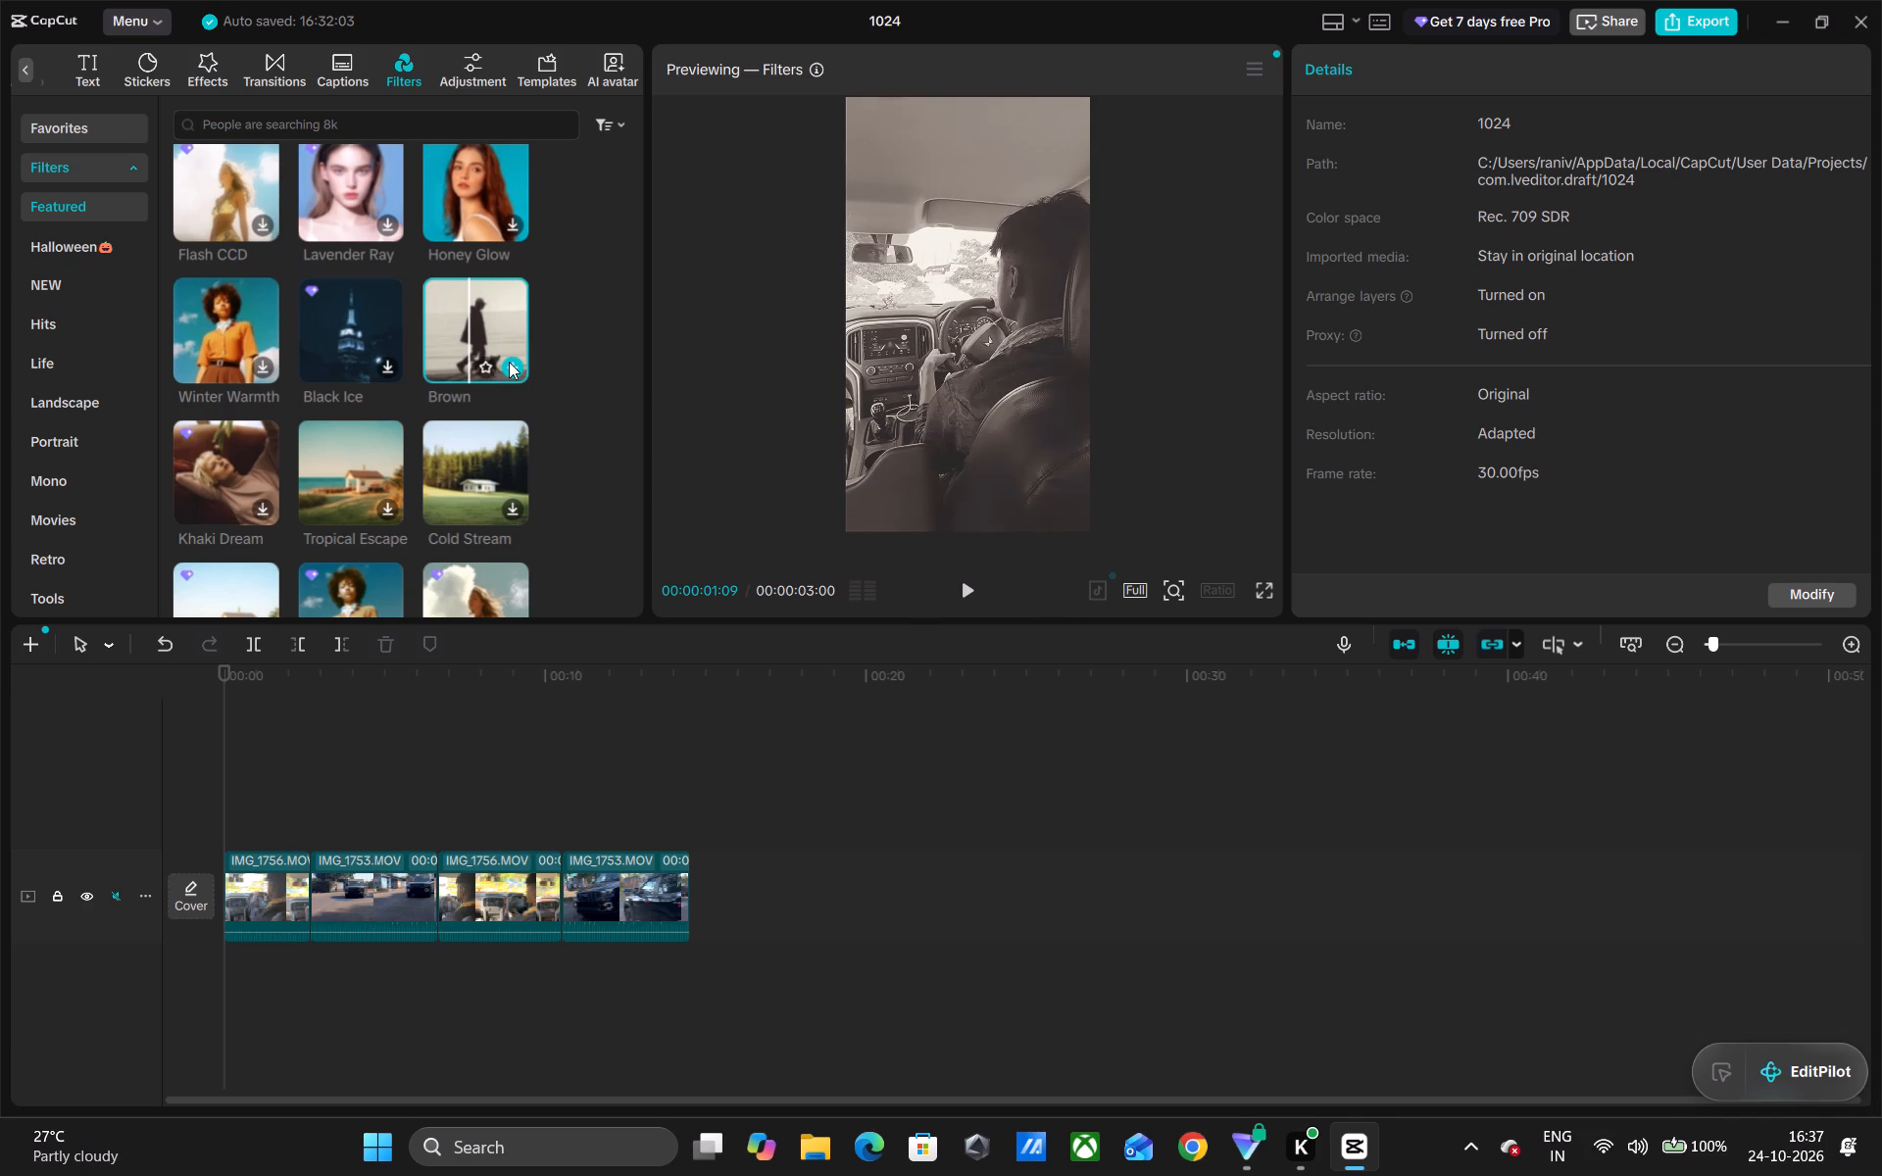
pyautogui.moveTo(319, 829); pyautogui.dragTo(688, 792)
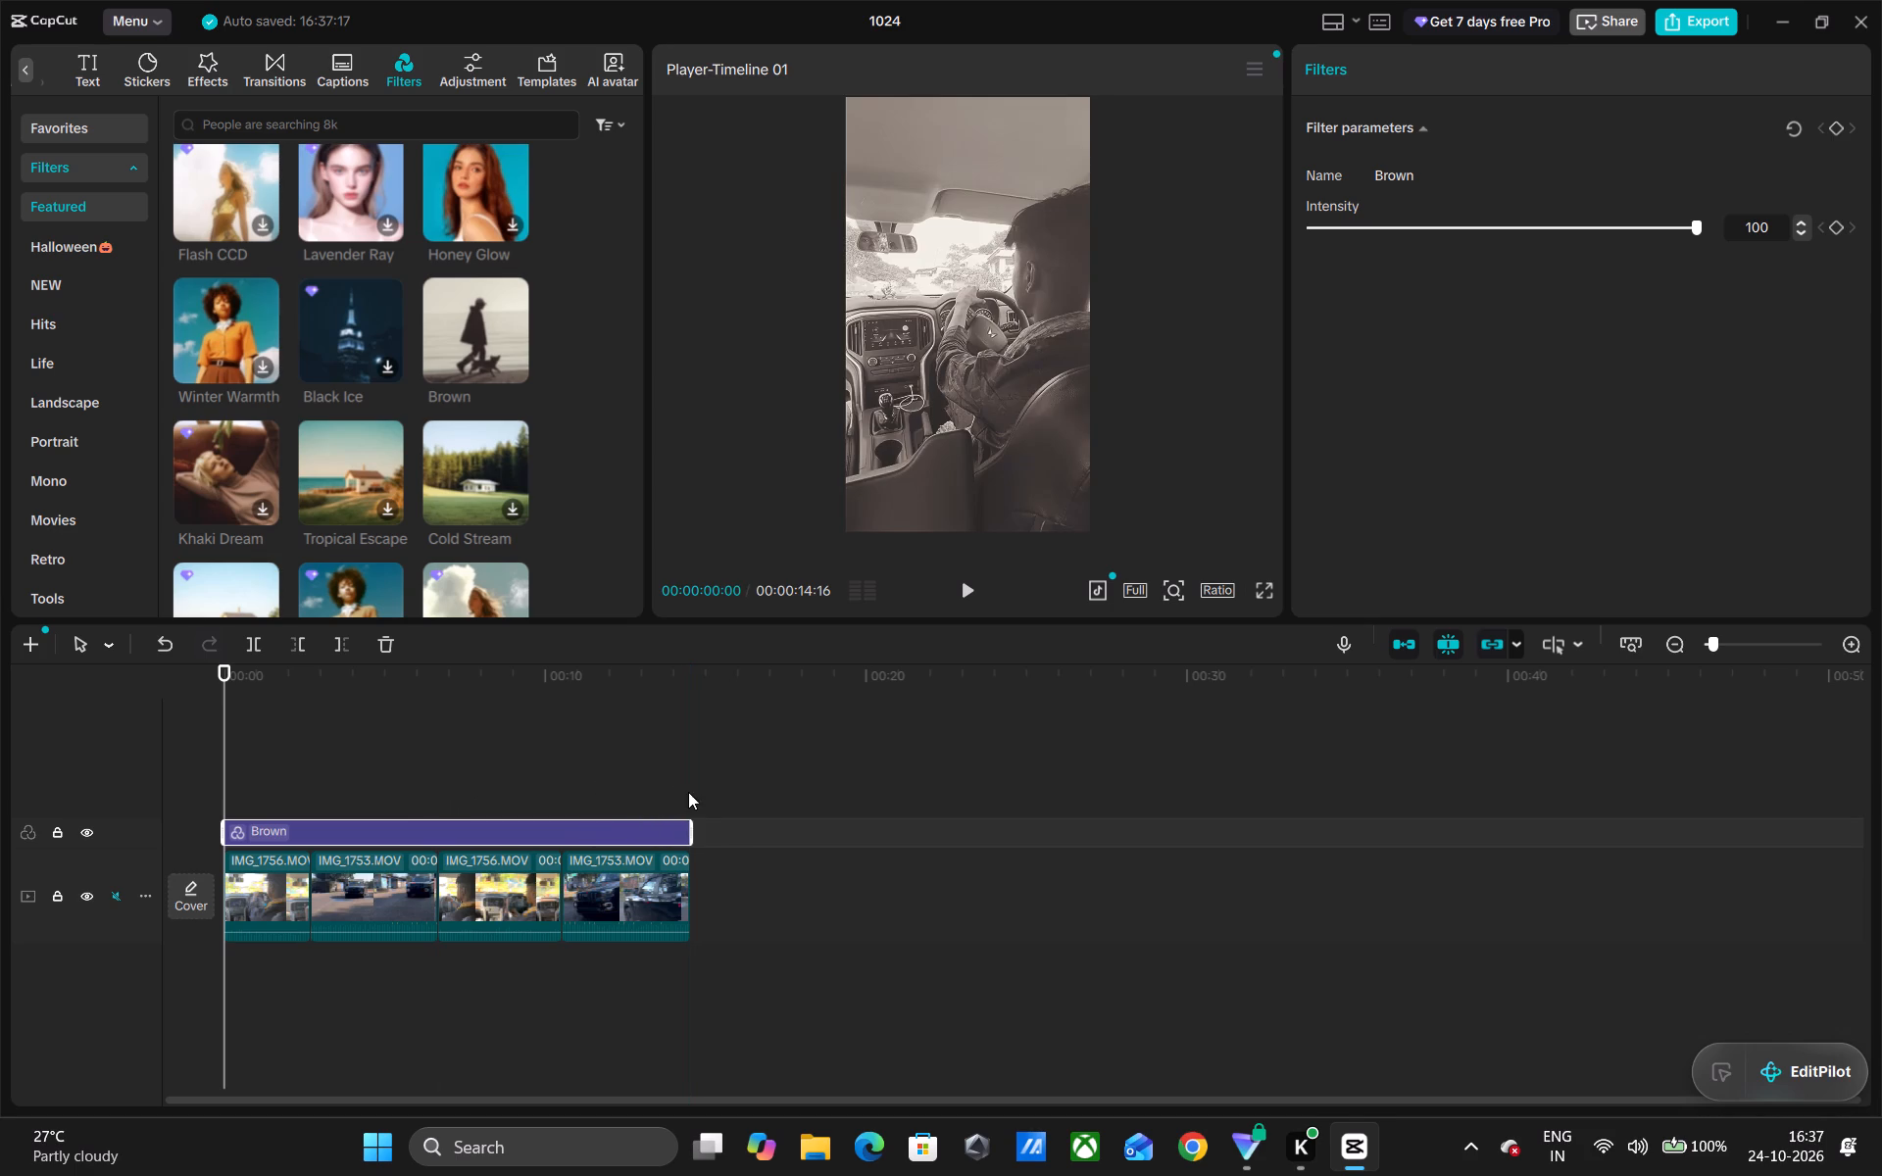
pyautogui.click(837, 990)
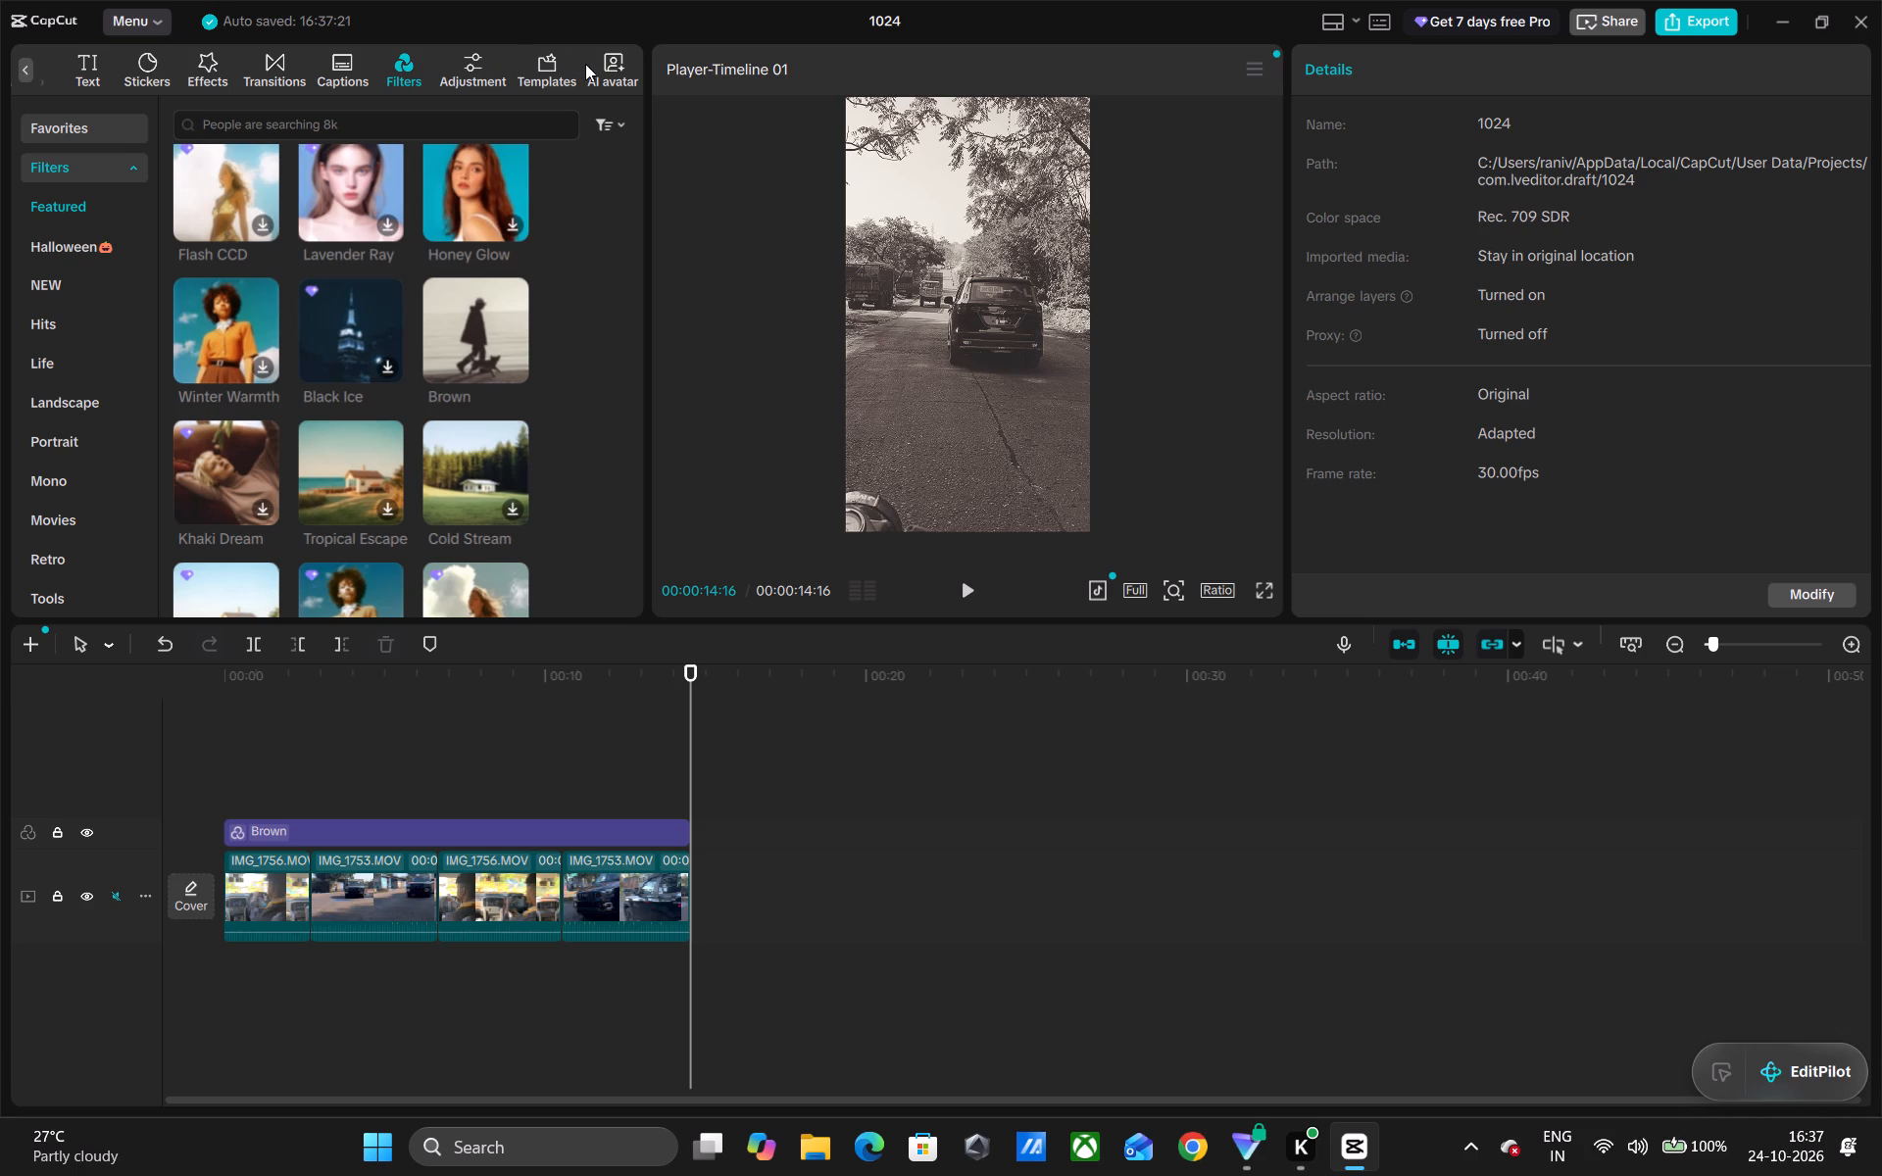
# Add a custom adjustment layer above the Brown filter, move it near the timeline start and extend it to the video's end.
pyautogui.click(486, 73)
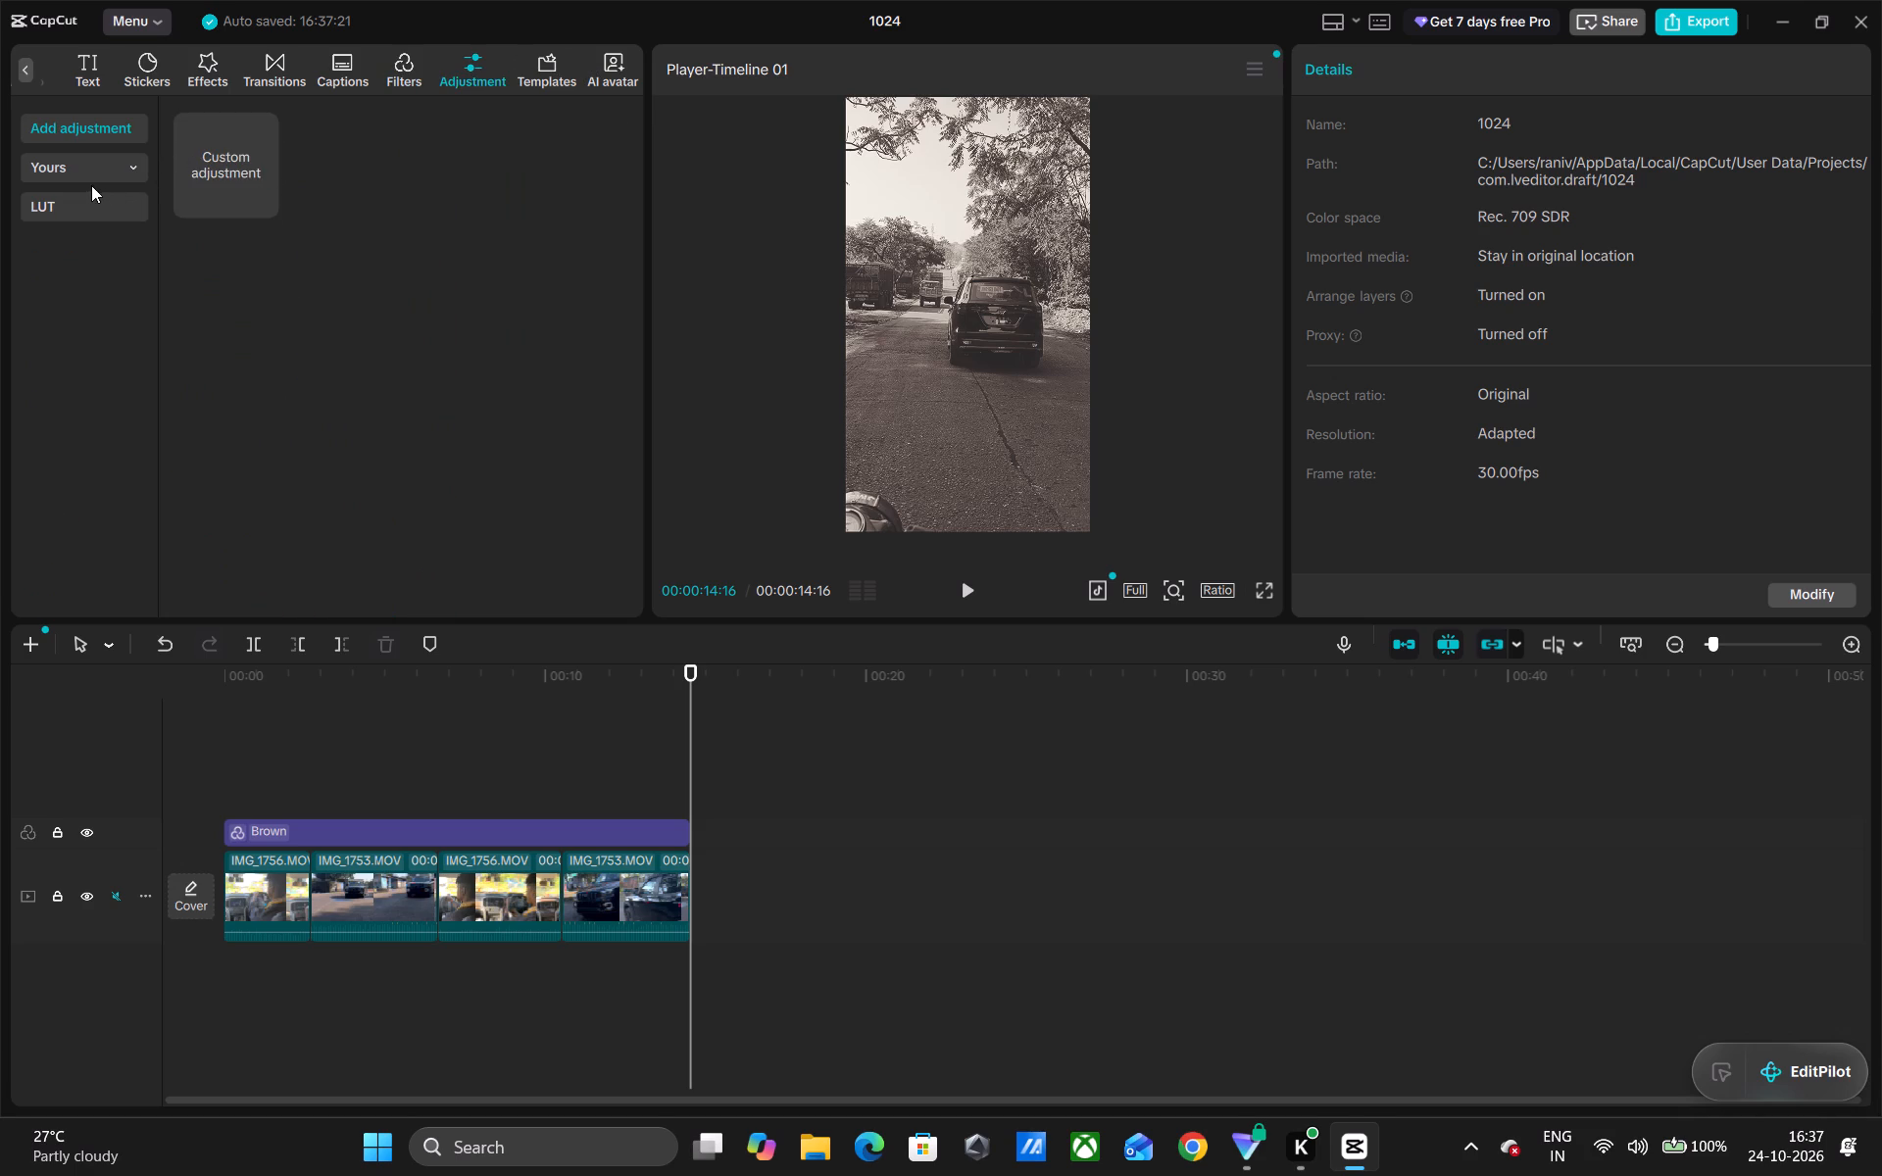
pyautogui.click(210, 173)
pyautogui.click(259, 200)
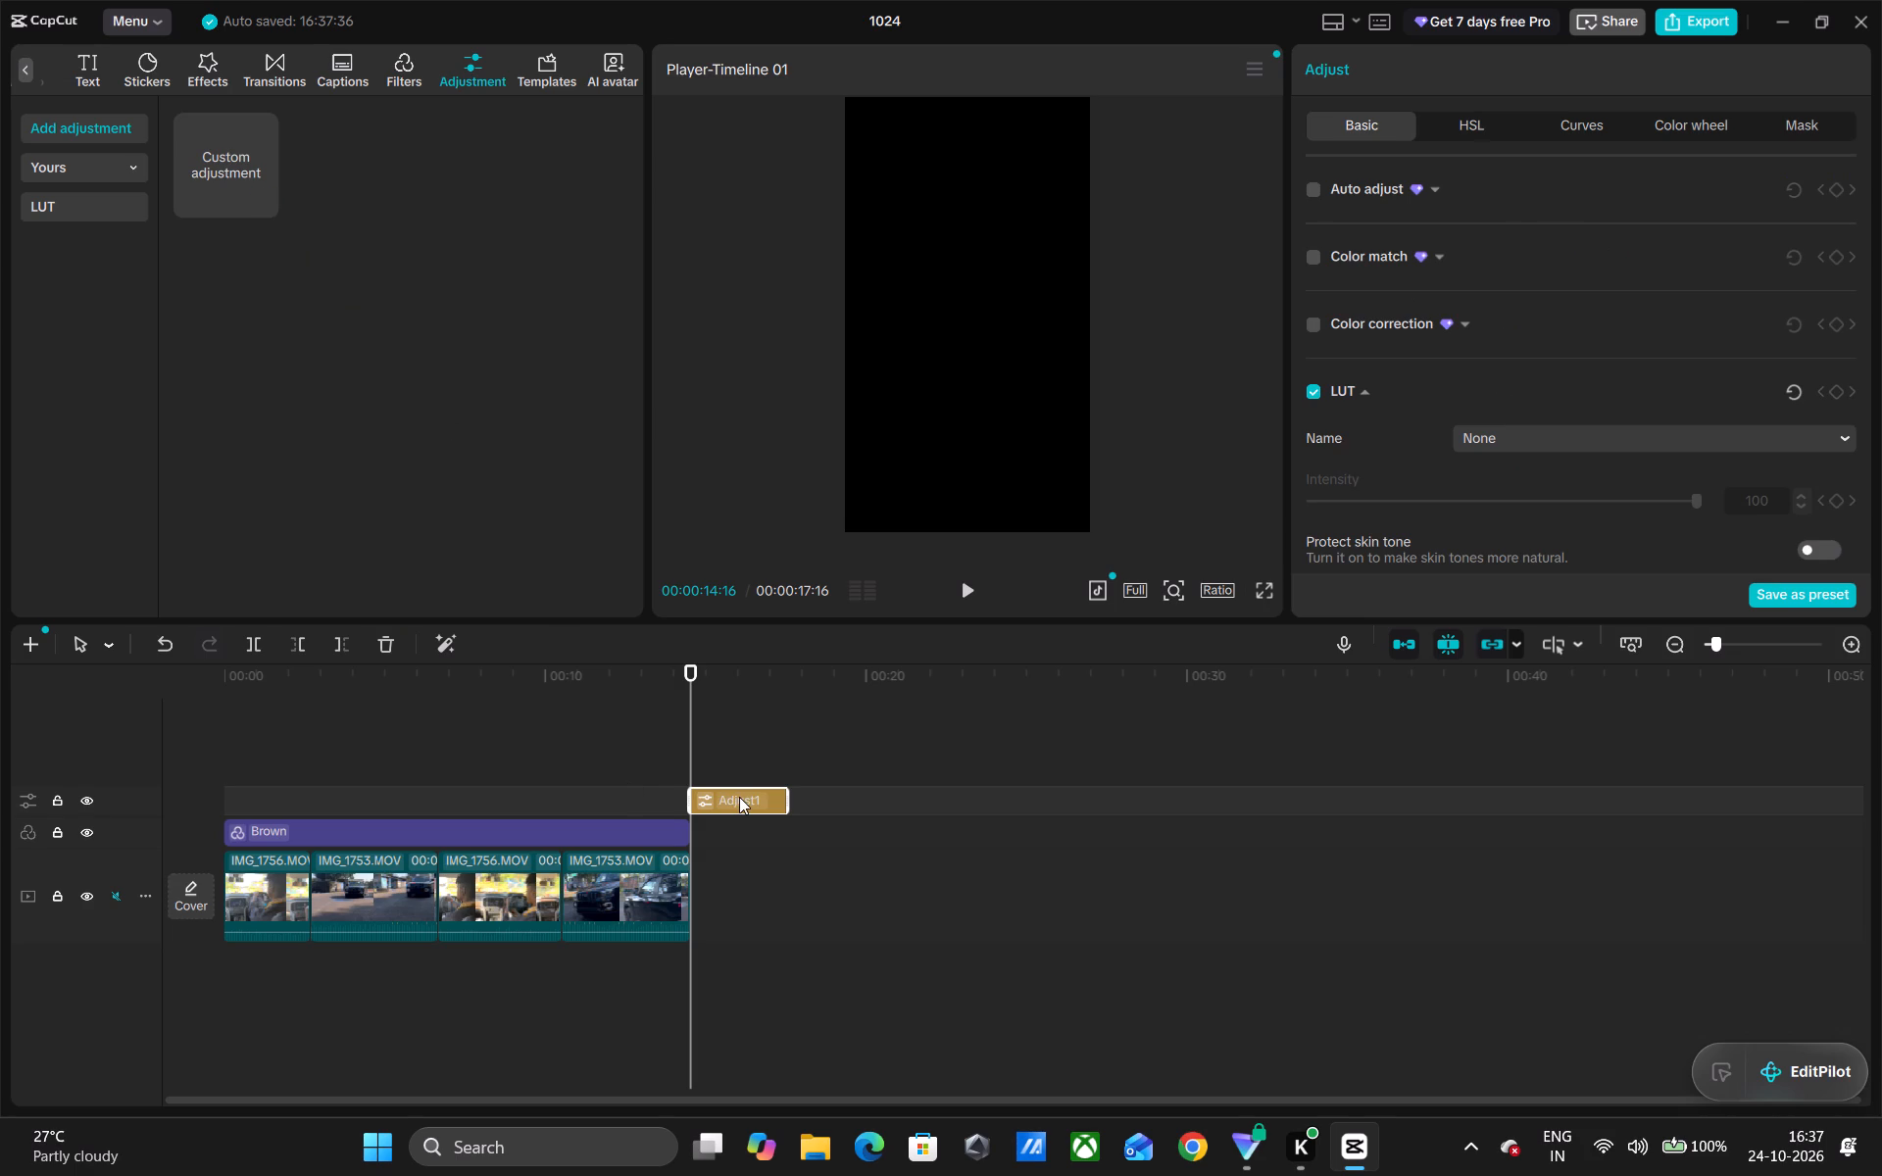
pyautogui.moveTo(739, 797); pyautogui.dragTo(321, 795)
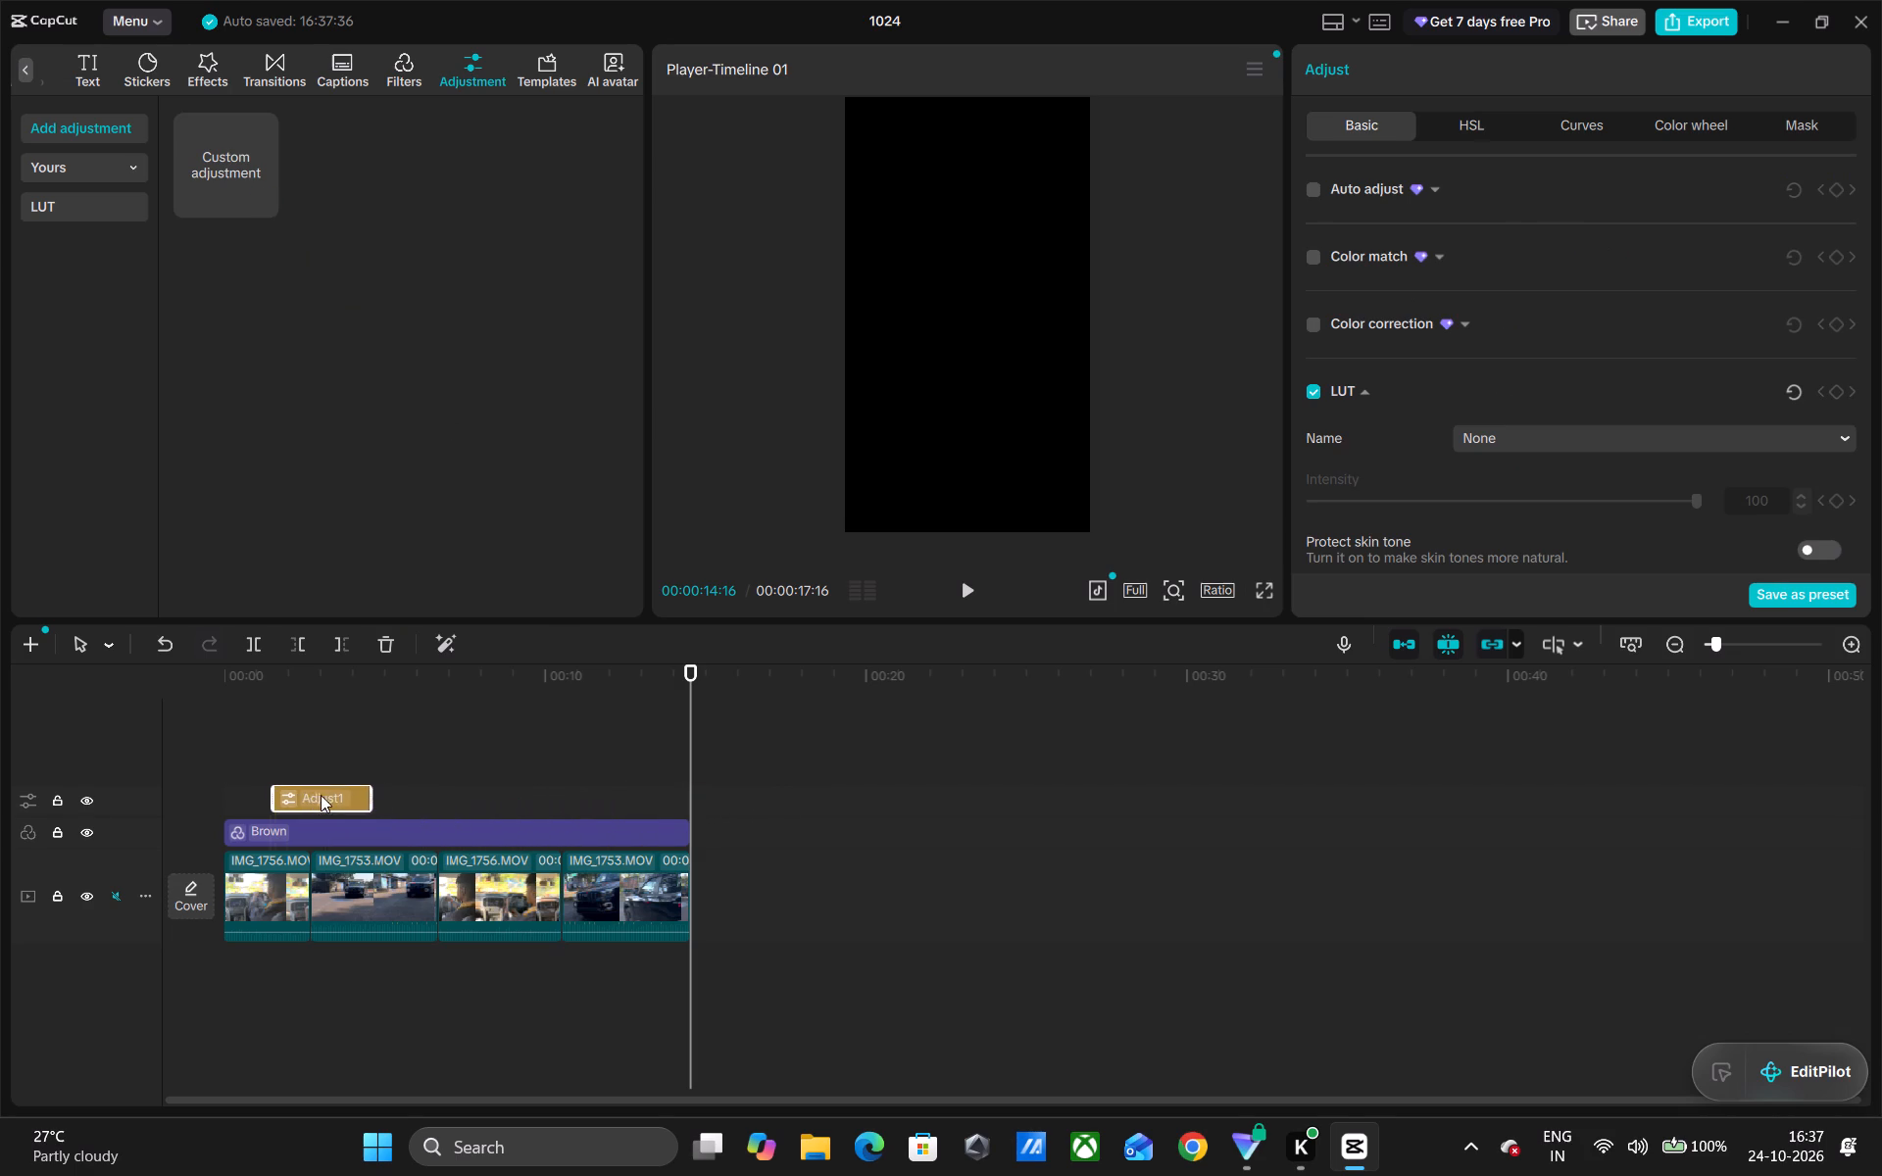
pyautogui.moveTo(321, 795); pyautogui.dragTo(280, 790)
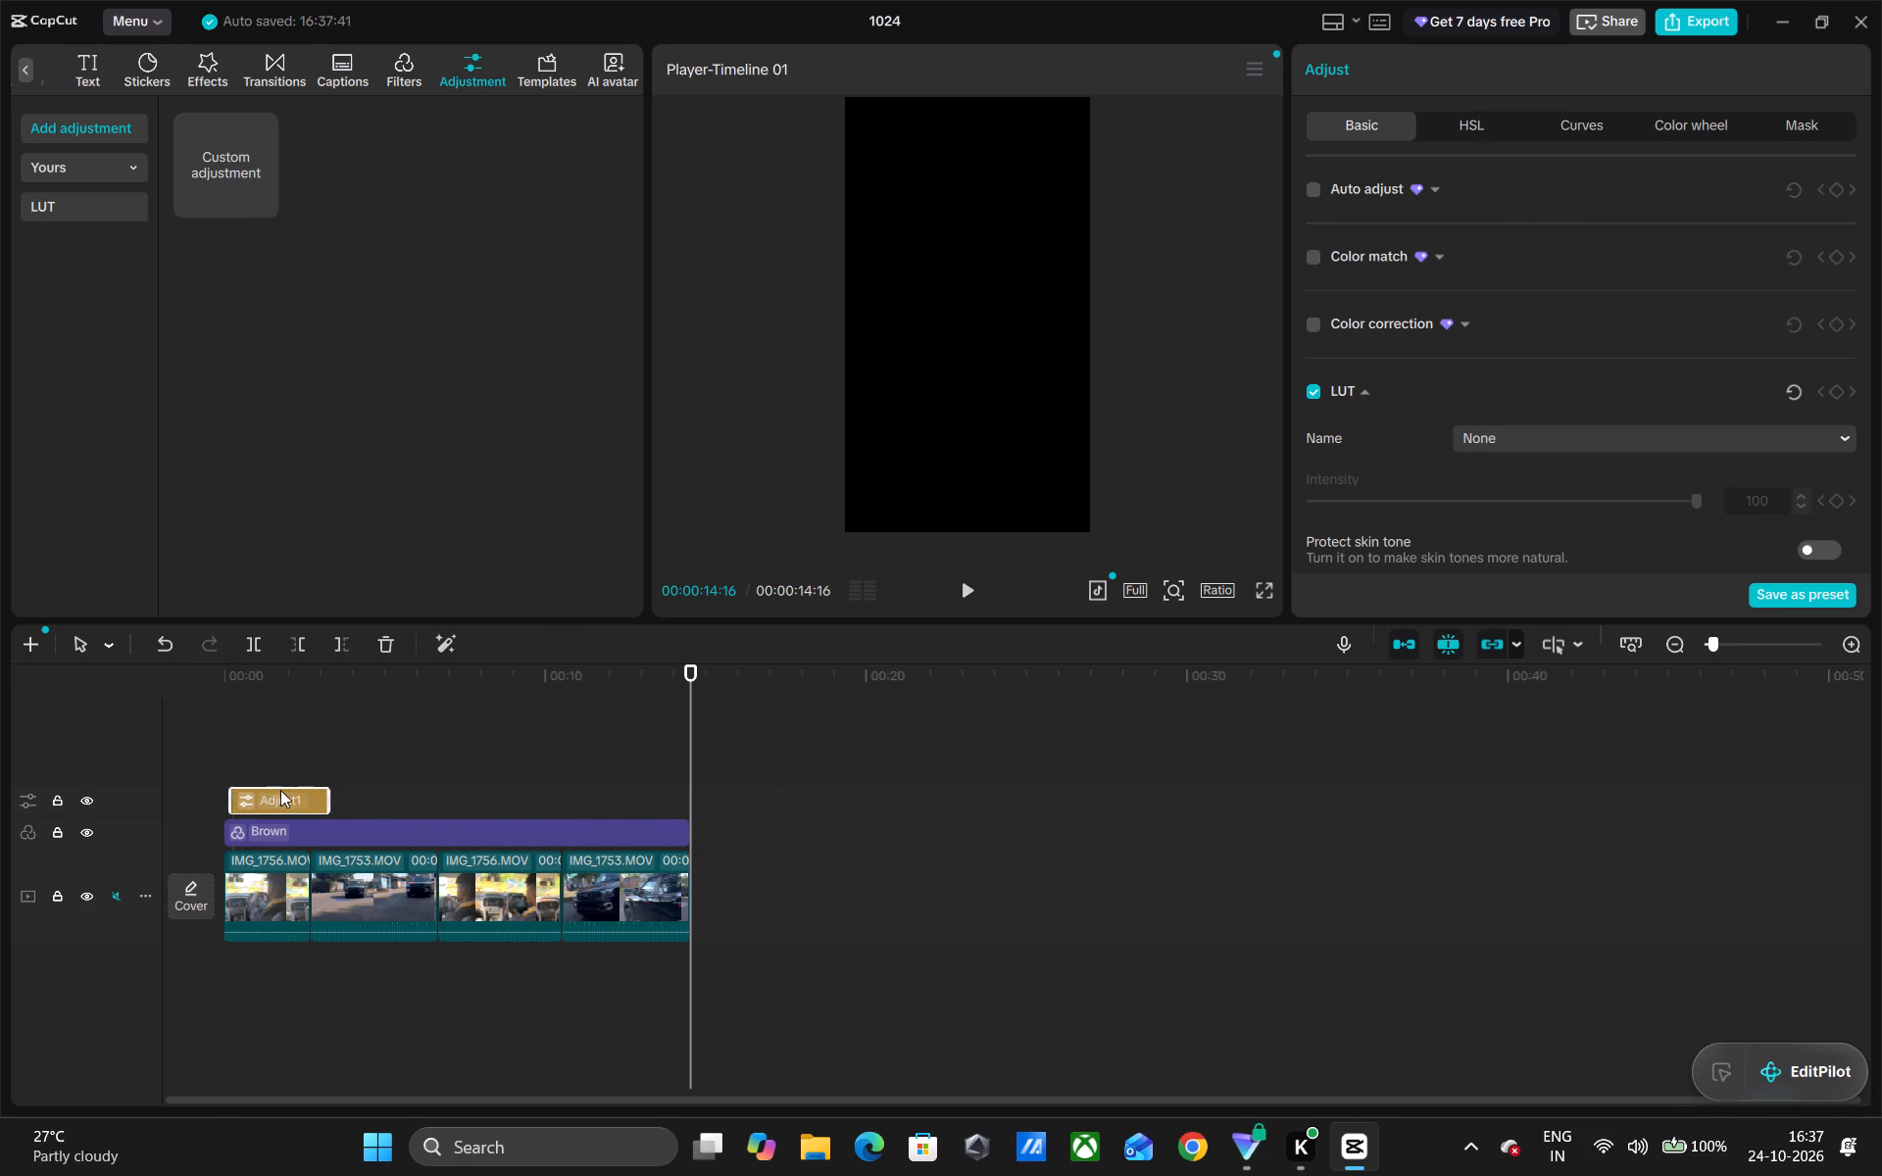
pyautogui.moveTo(331, 791); pyautogui.dragTo(570, 775)
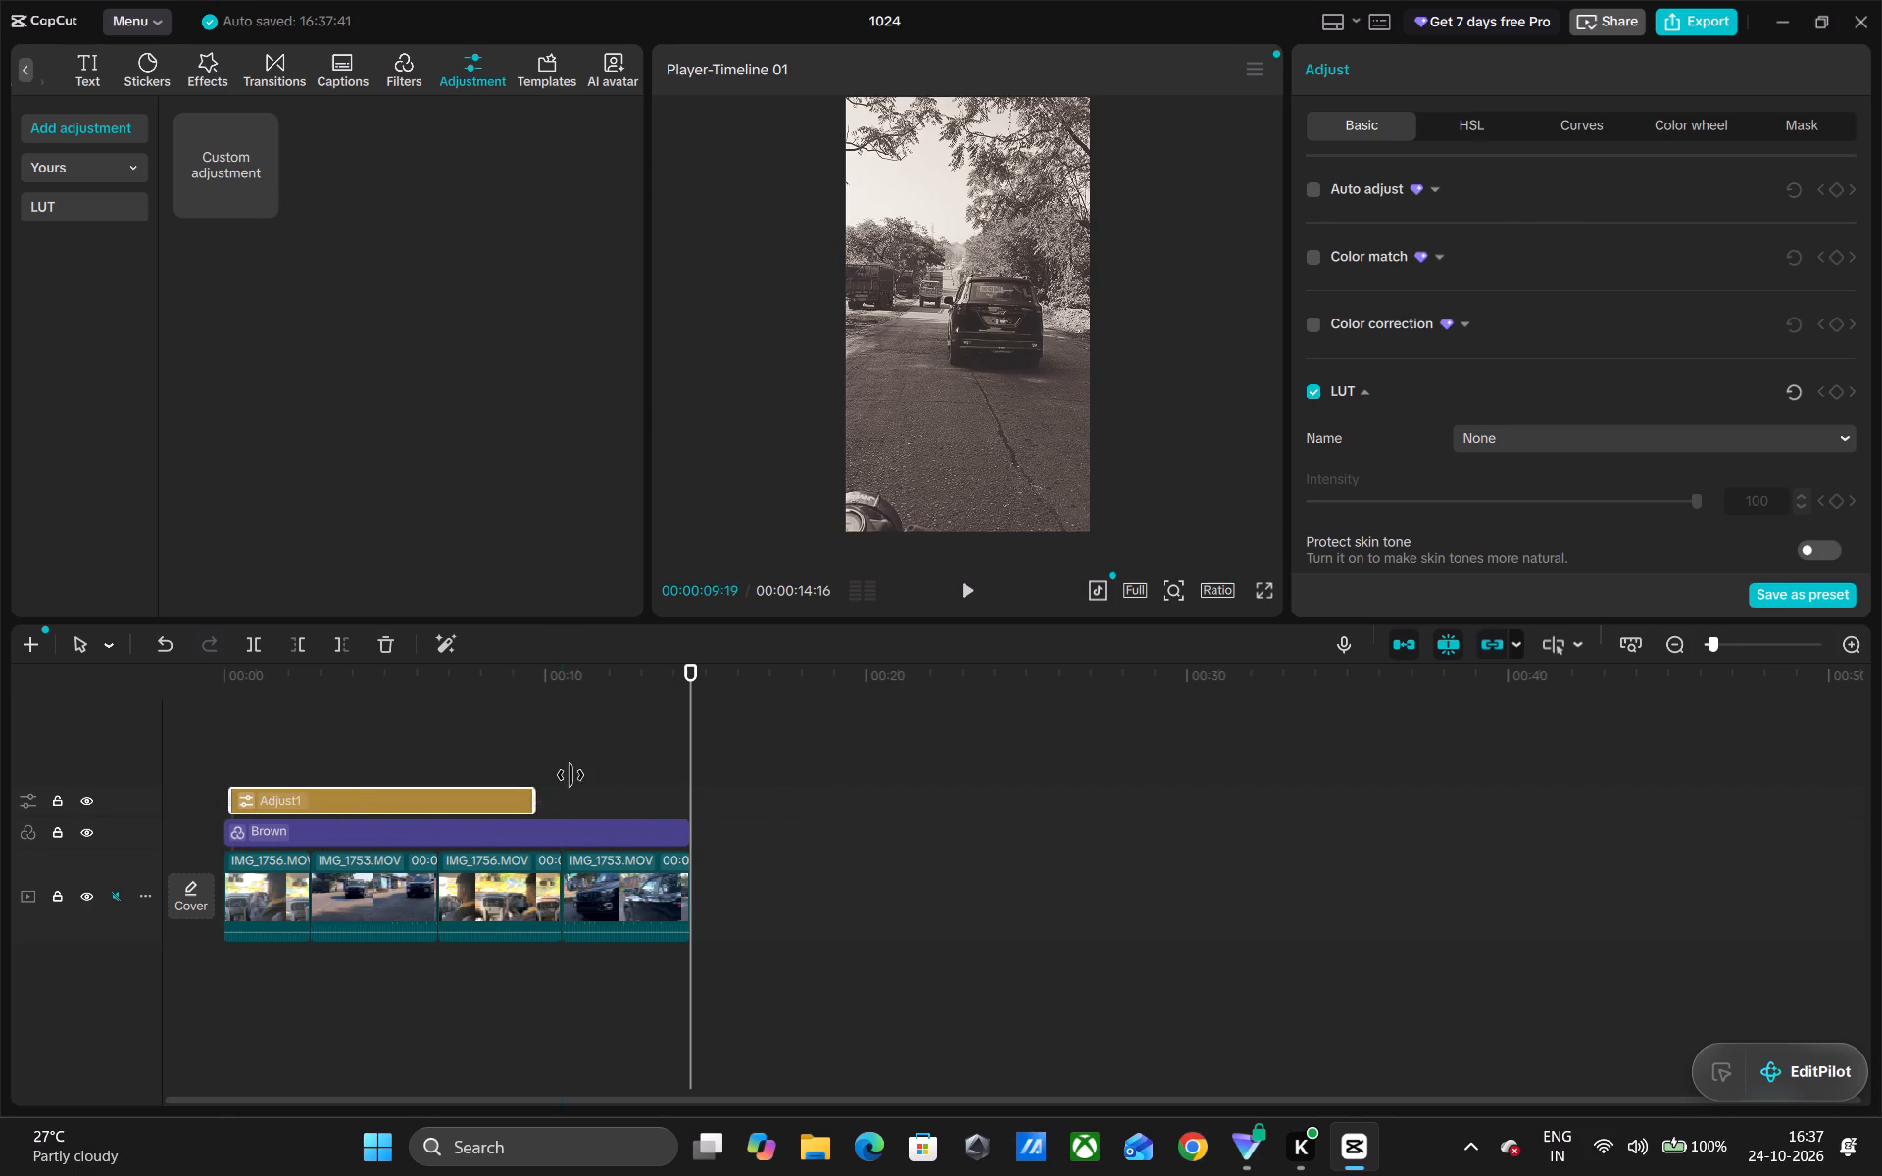
pyautogui.moveTo(570, 775); pyautogui.dragTo(694, 781)
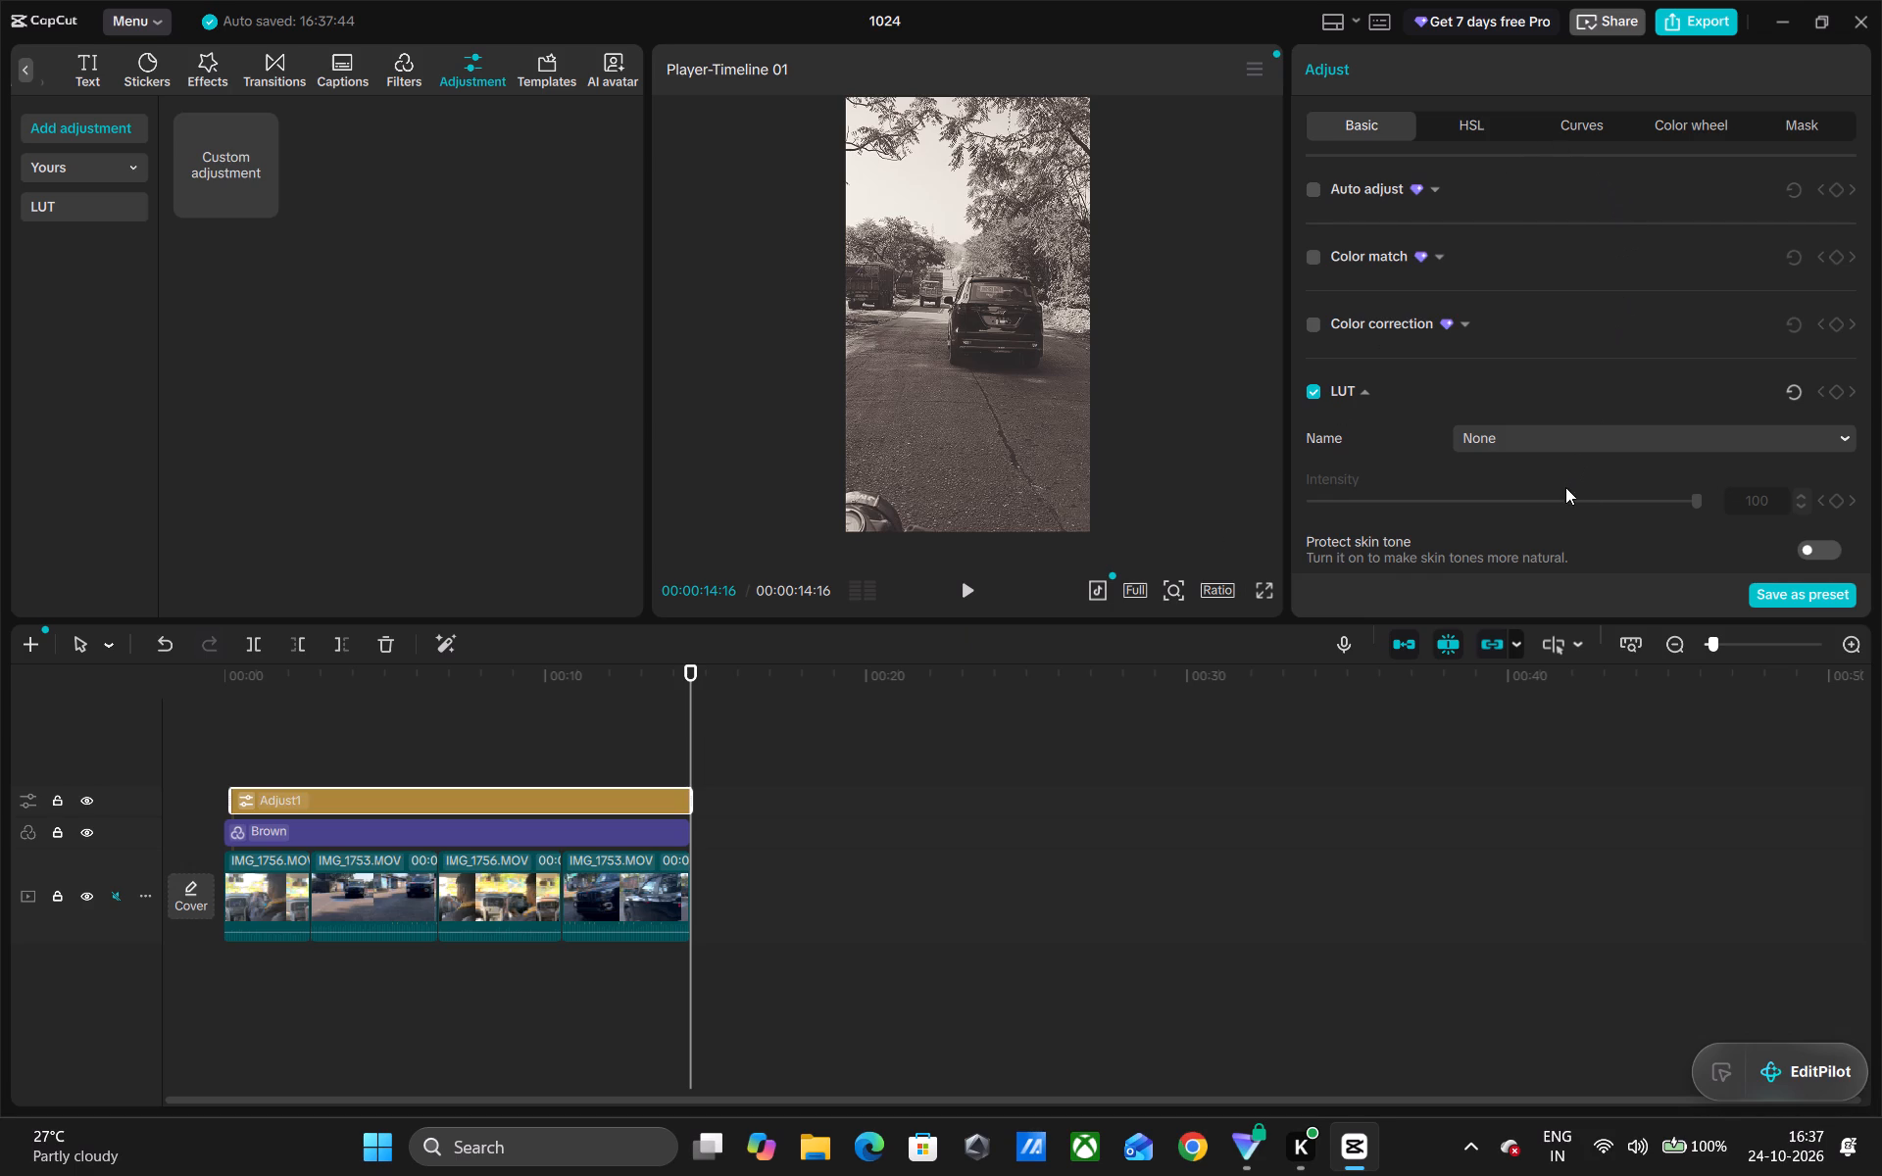
# Raise both Sharpen and Clarity to 100 in the effects settings of the custom adjustment layer.
pyautogui.scroll(-1, 1458, 368)
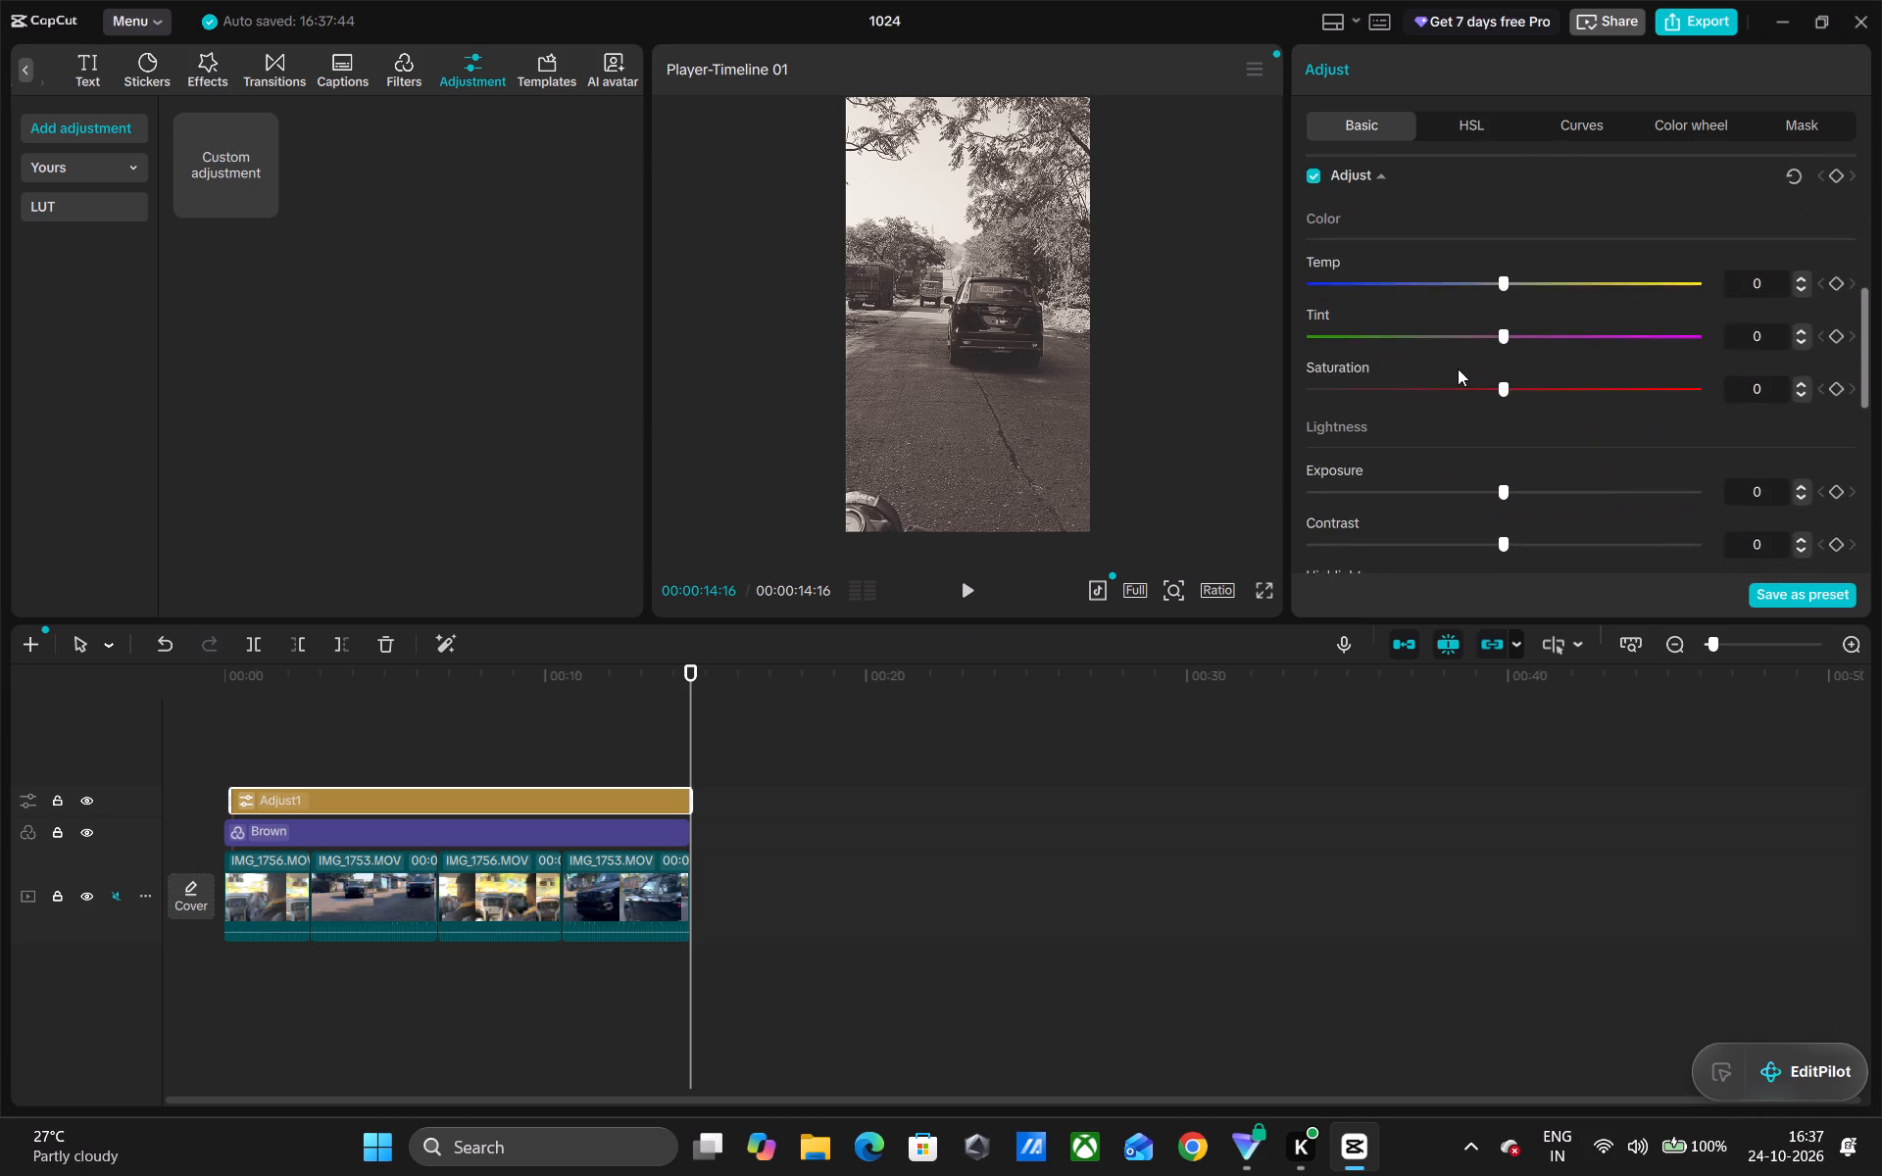
pyautogui.scroll(-1, 1458, 368)
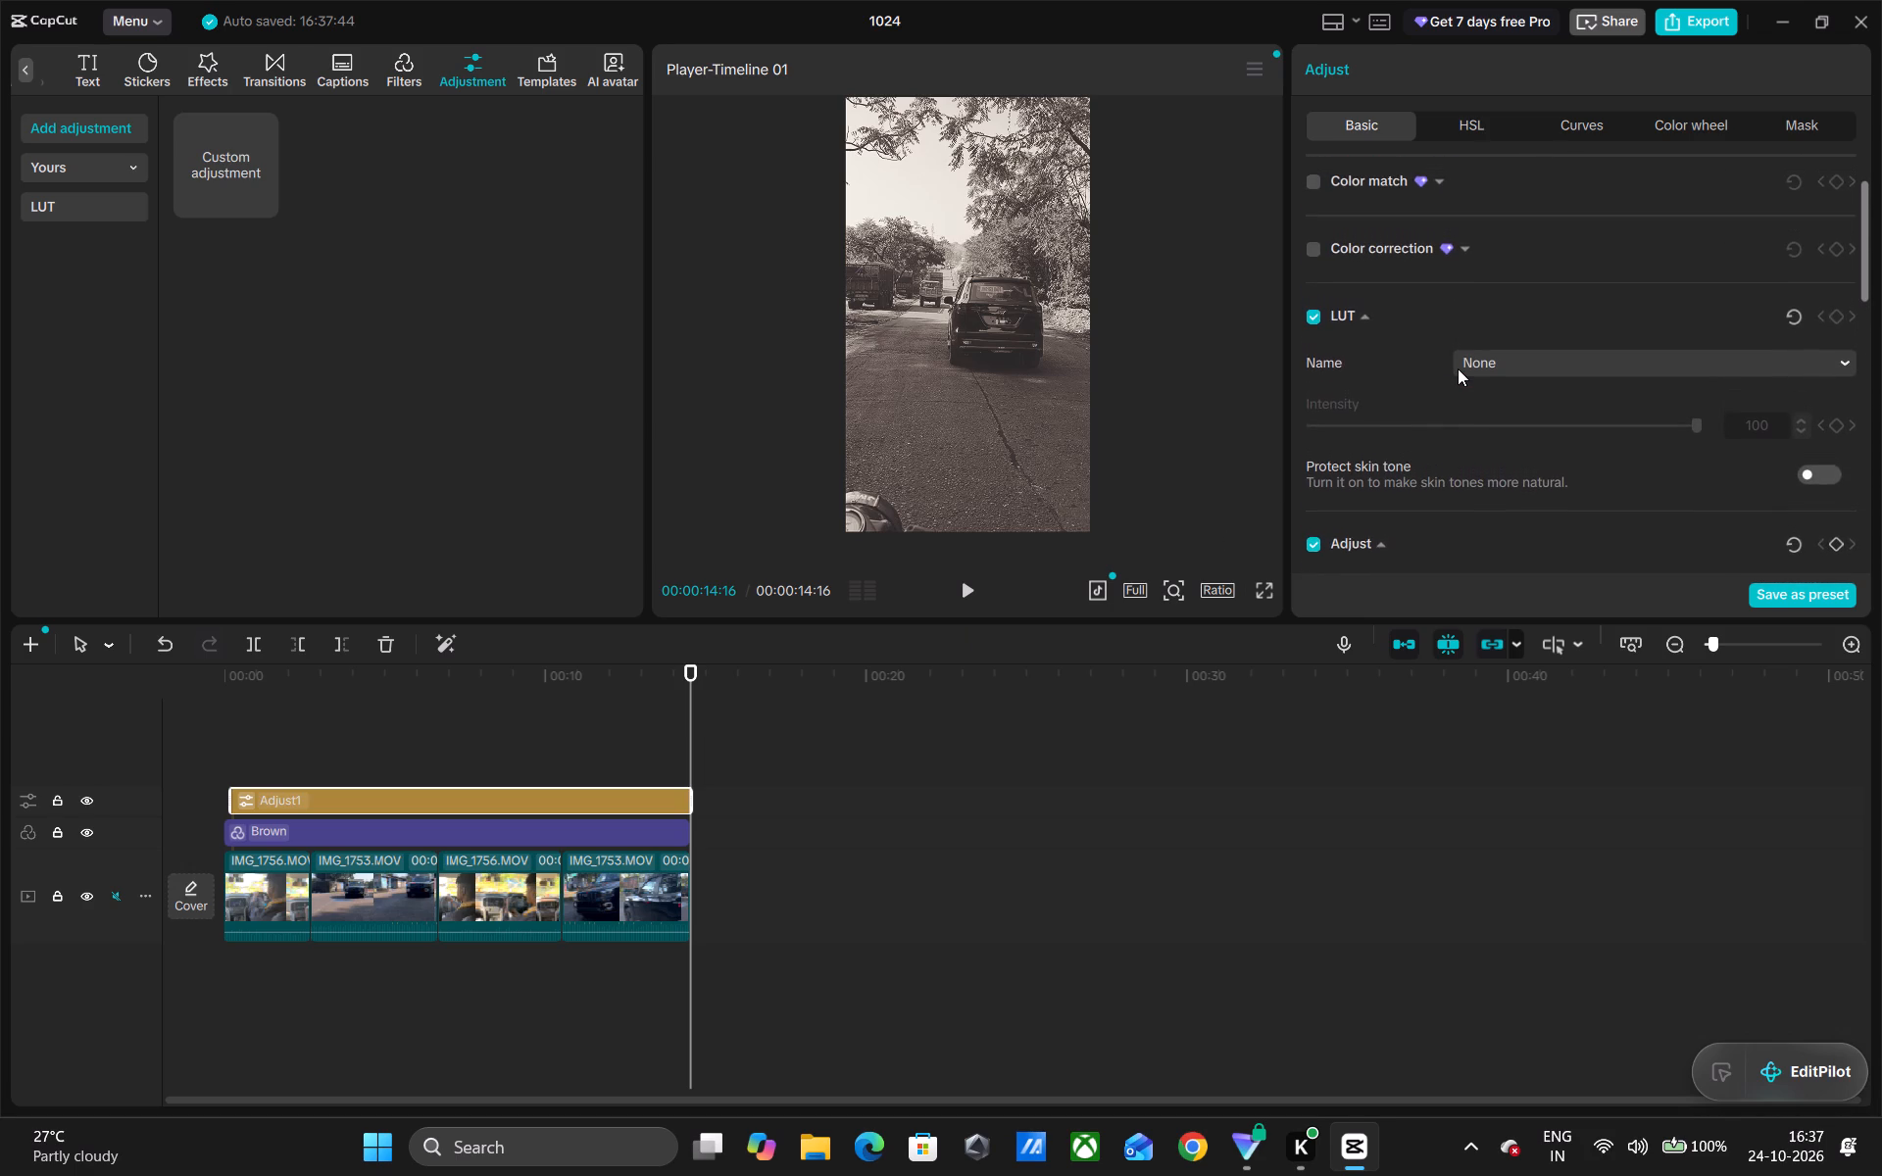
pyautogui.scroll(-2, 1458, 368)
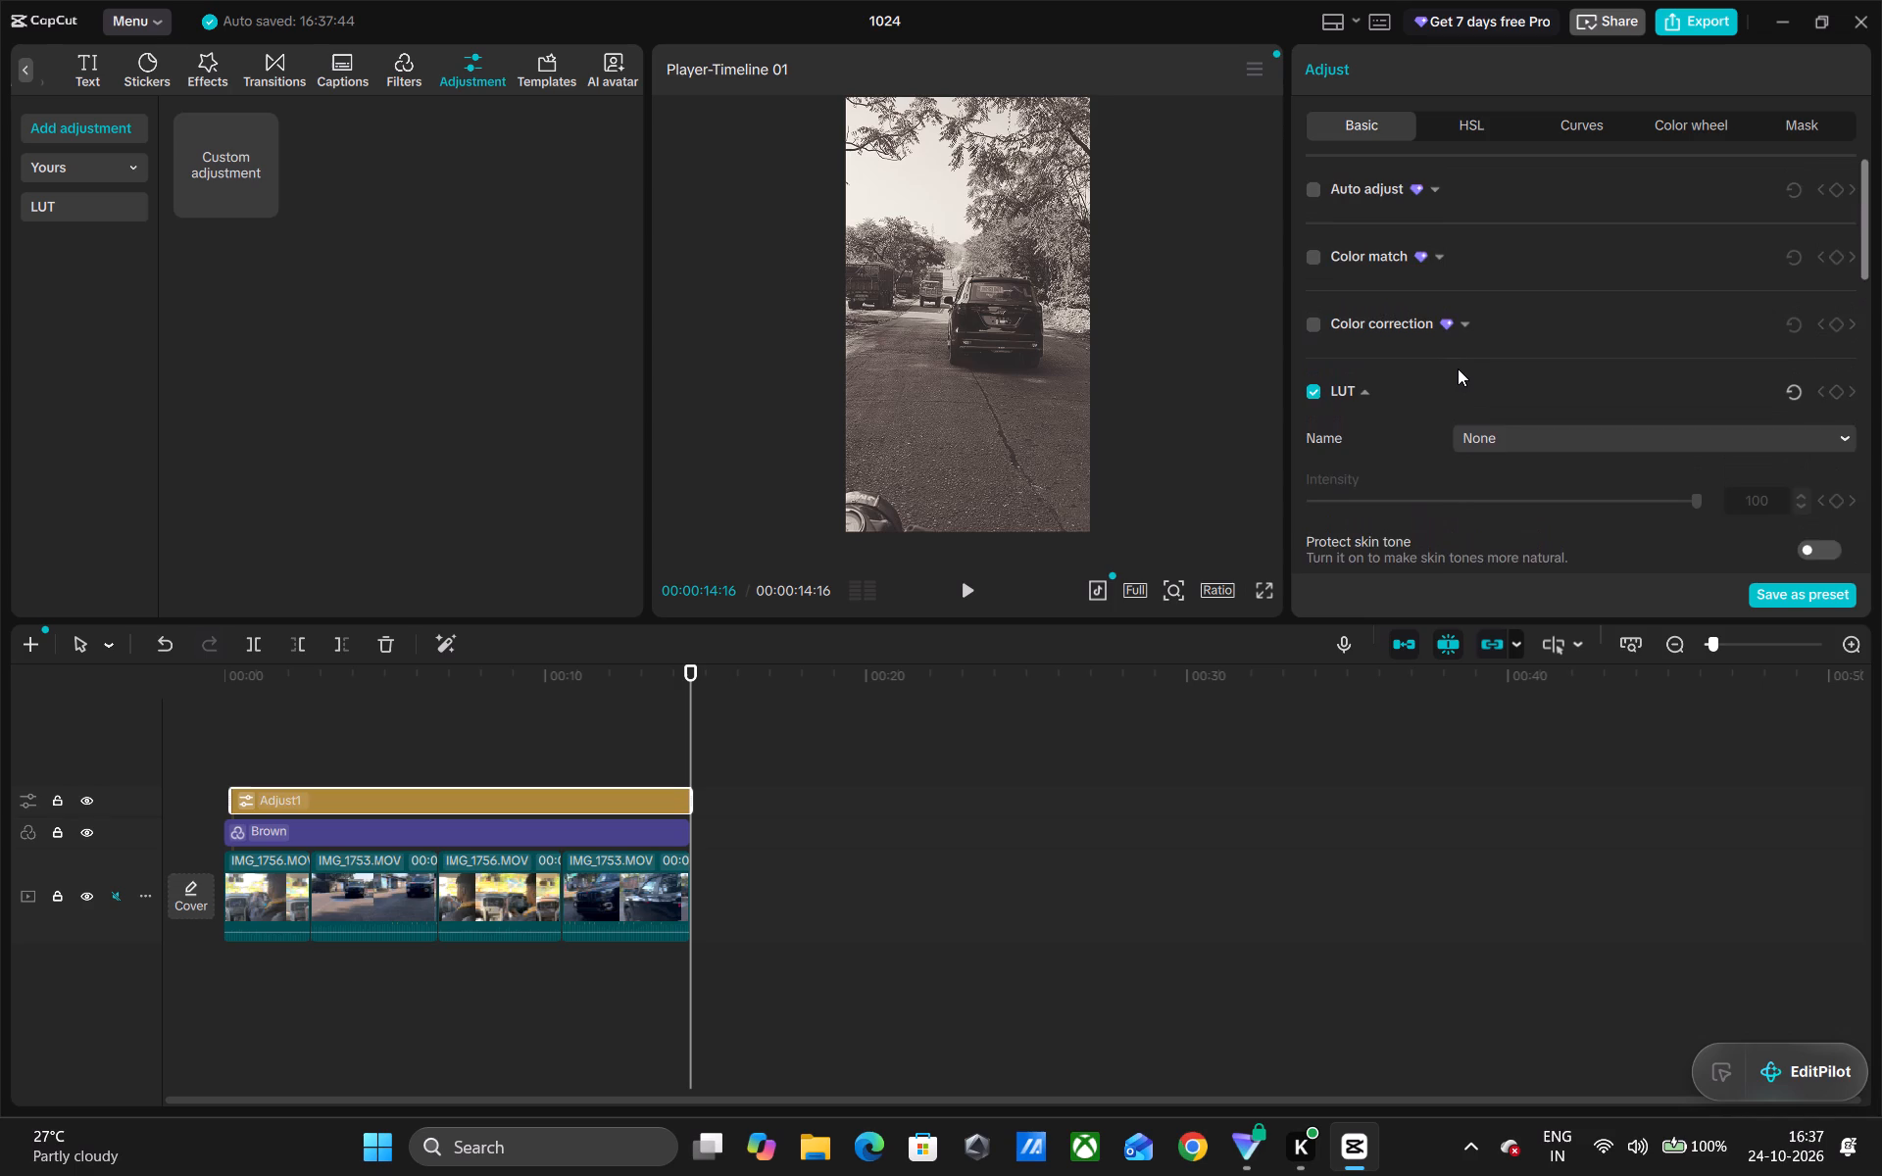
pyautogui.scroll(-1, 1458, 368)
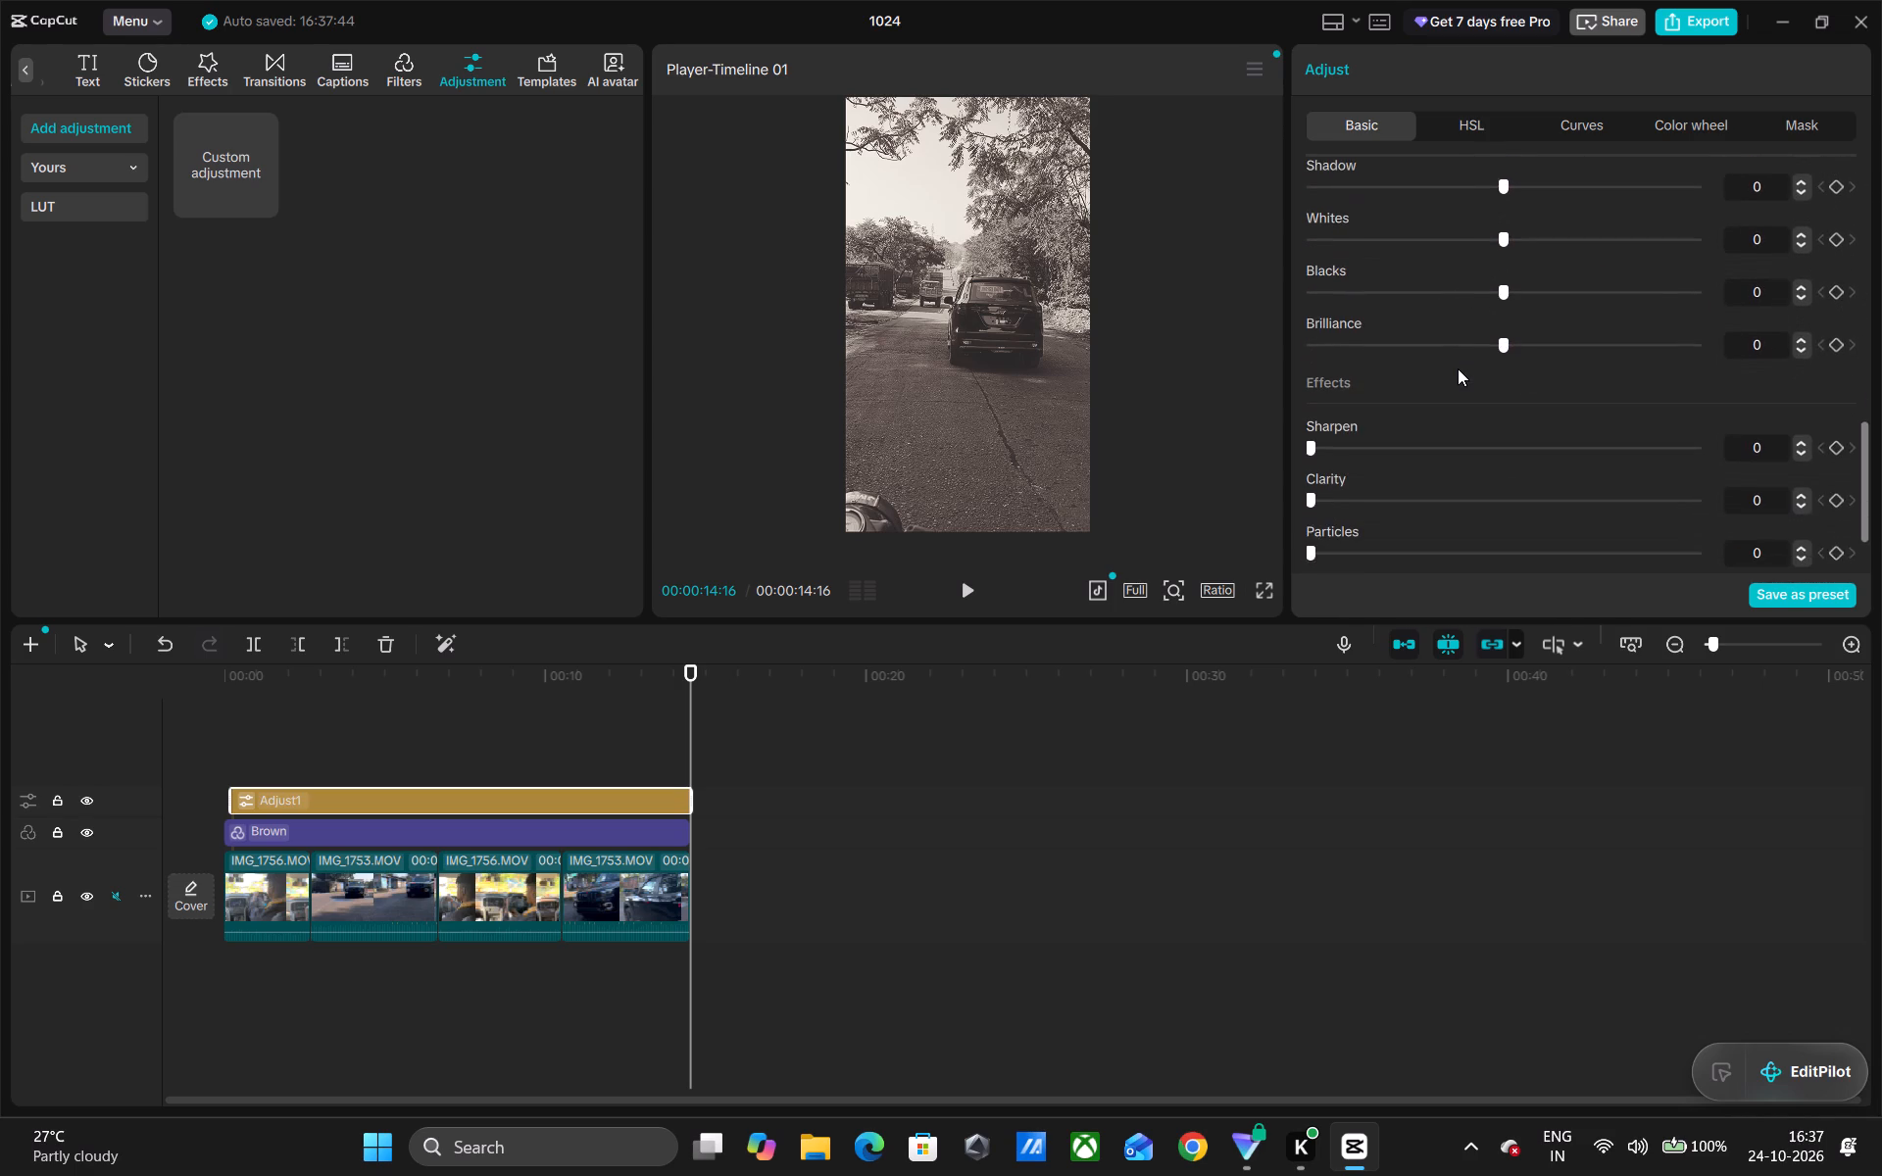
pyautogui.scroll(-1, 1458, 368)
pyautogui.moveTo(1321, 345); pyautogui.dragTo(1782, 311)
pyautogui.click(1535, 350)
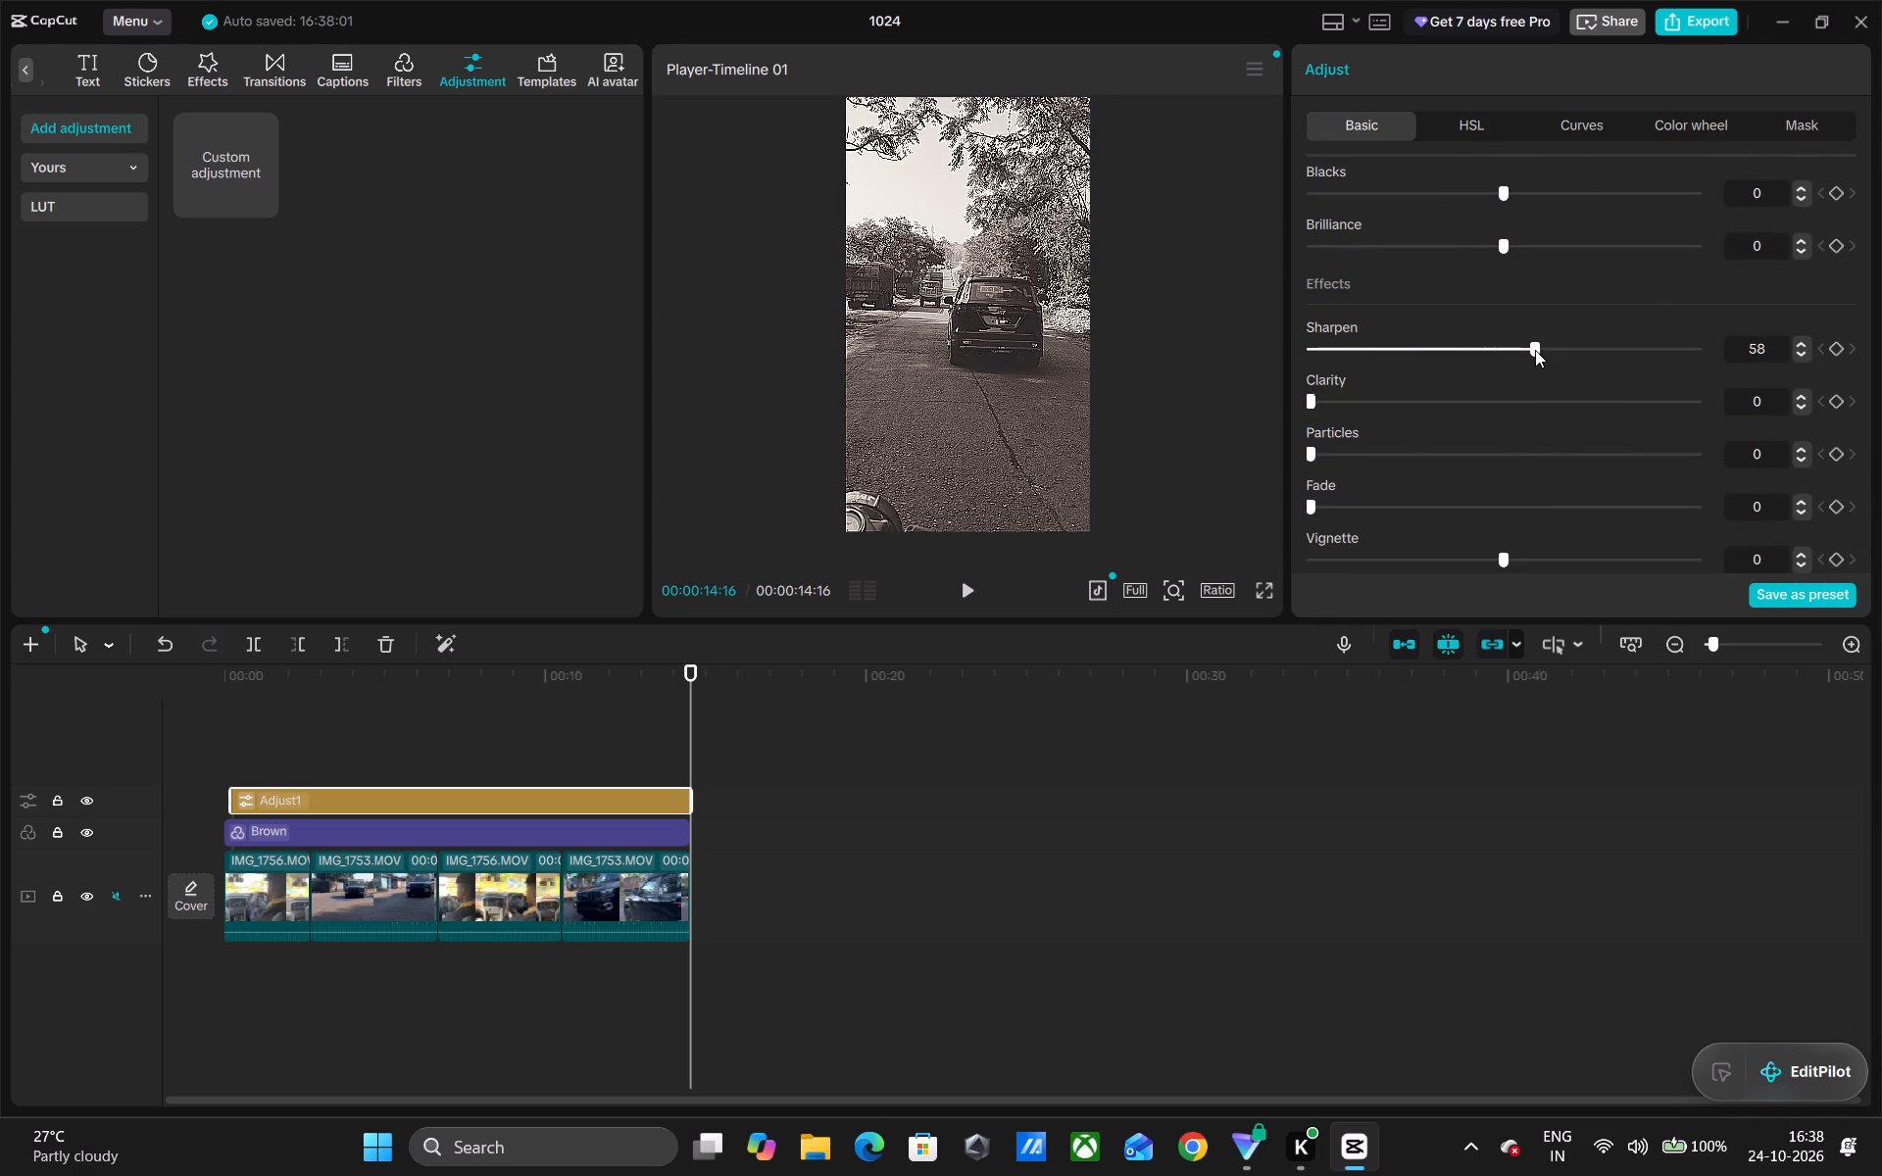
pyautogui.moveTo(1348, 407); pyautogui.dragTo(1768, 367)
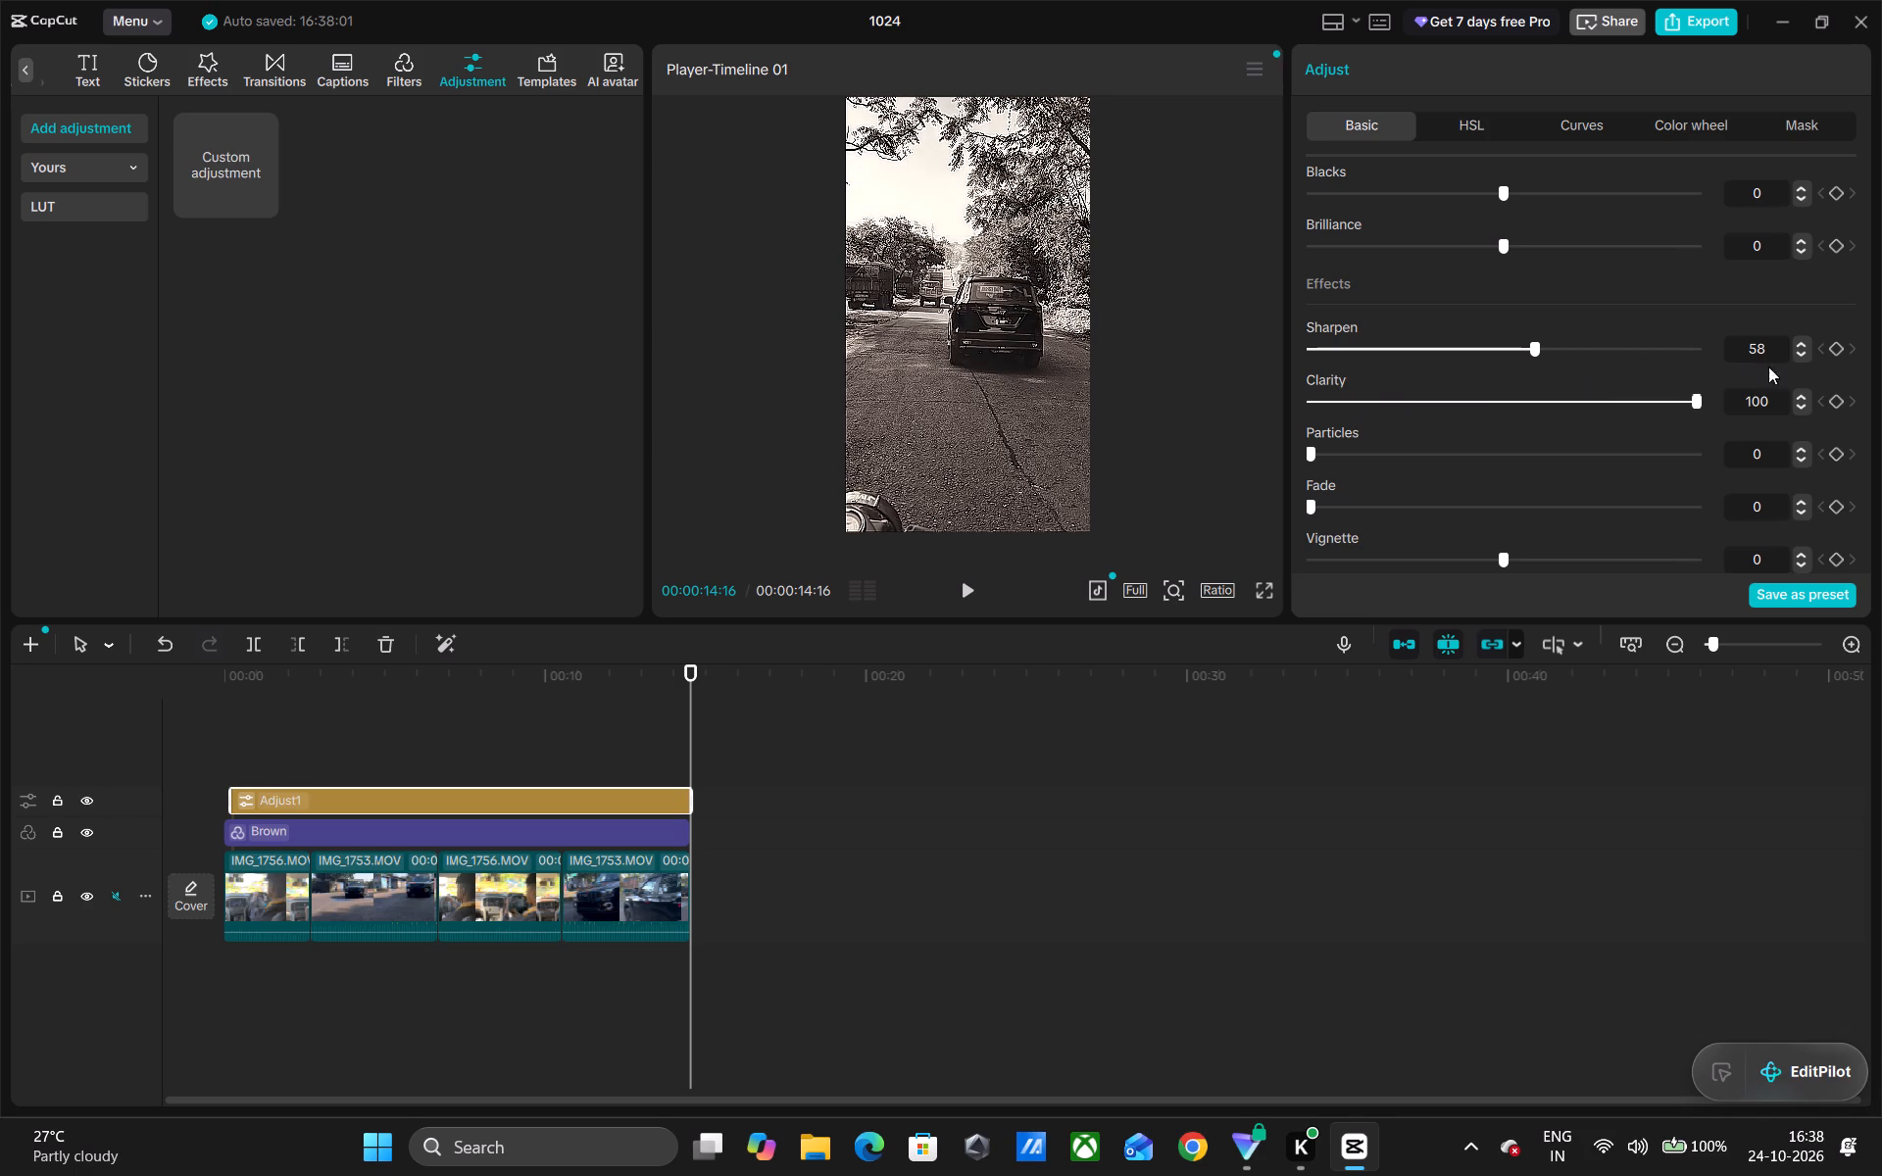
pyautogui.moveTo(1768, 367); pyautogui.dragTo(1863, 376)
pyautogui.moveTo(1649, 352); pyautogui.dragTo(1759, 327)
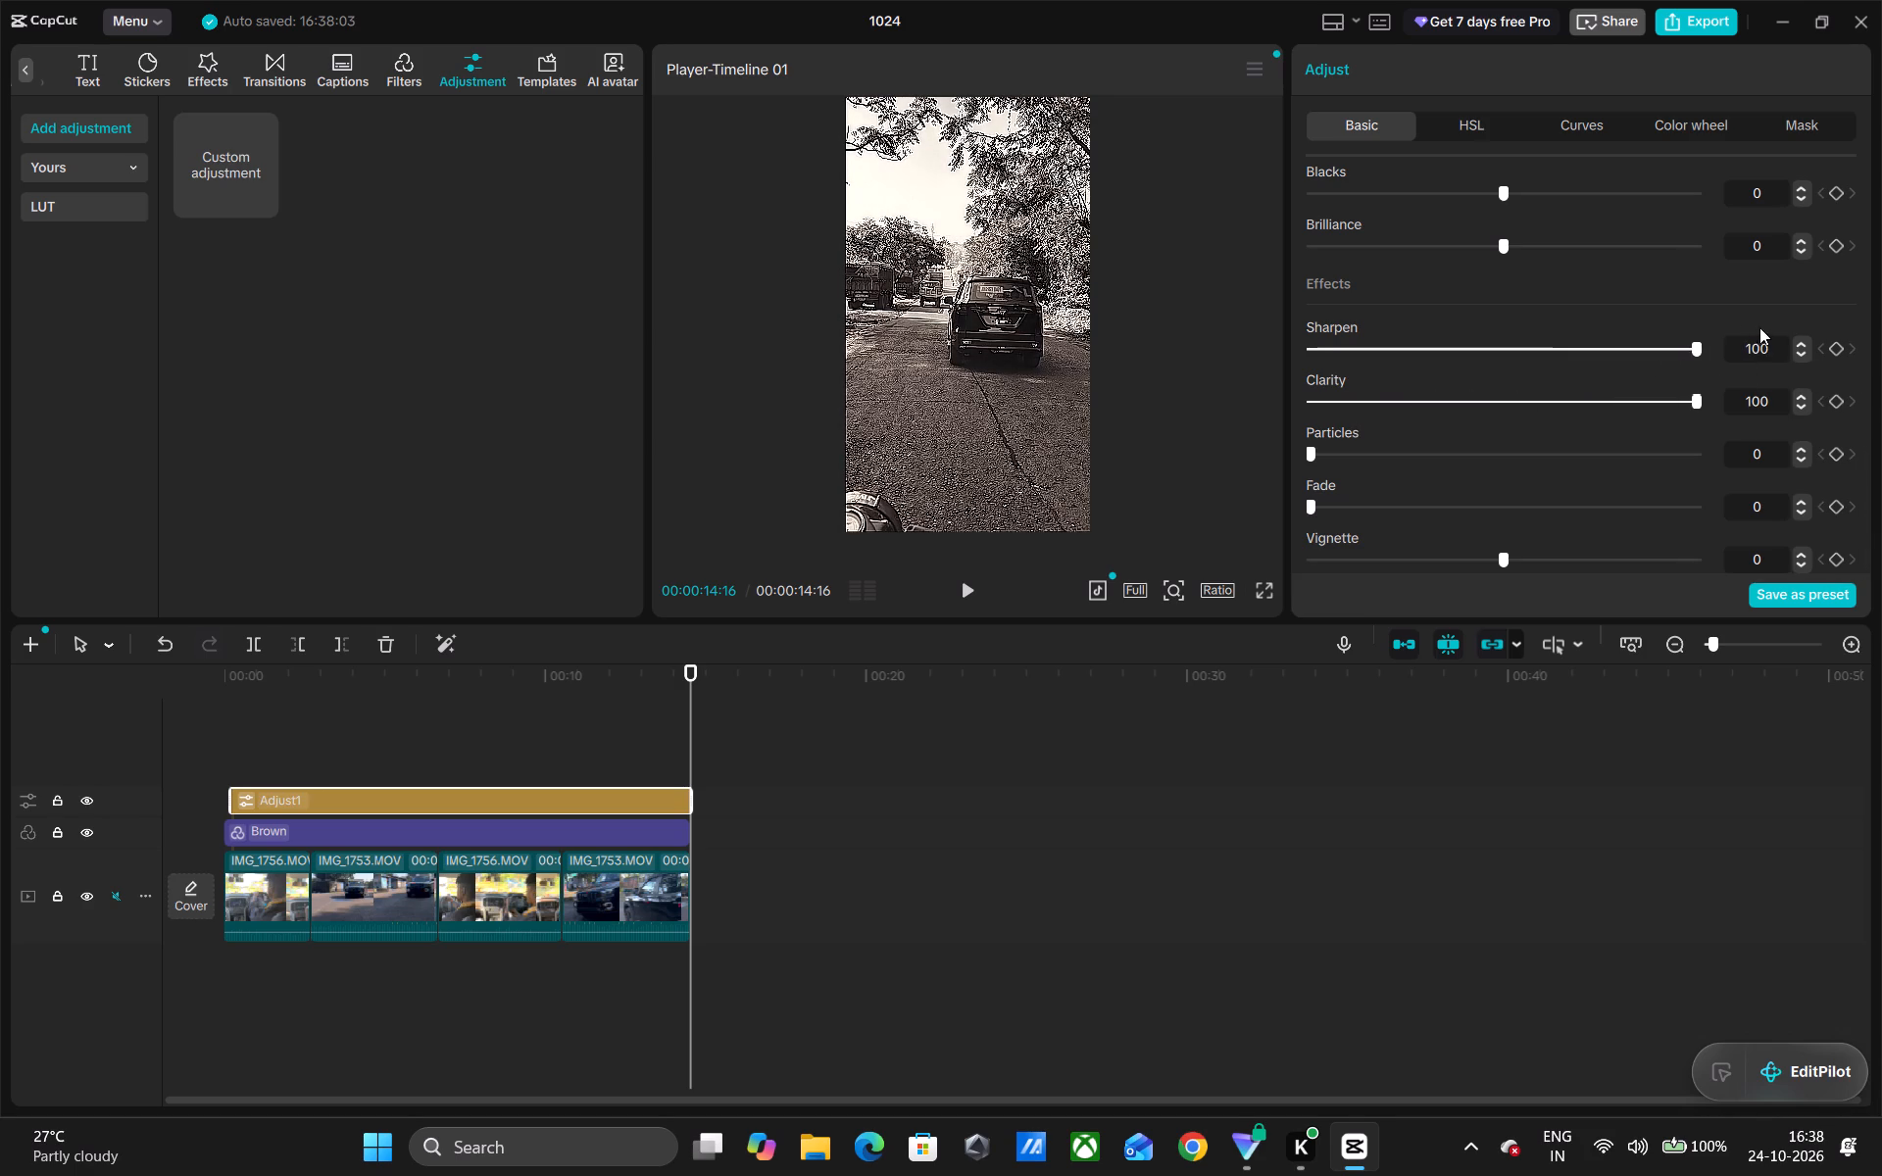
pyautogui.moveTo(1759, 327); pyautogui.dragTo(1762, 328)
# Try different Particles strengths on the adjustment layer, between 0 and the maximum, and settle on 100.
pyautogui.moveTo(1450, 465); pyautogui.dragTo(1478, 465)
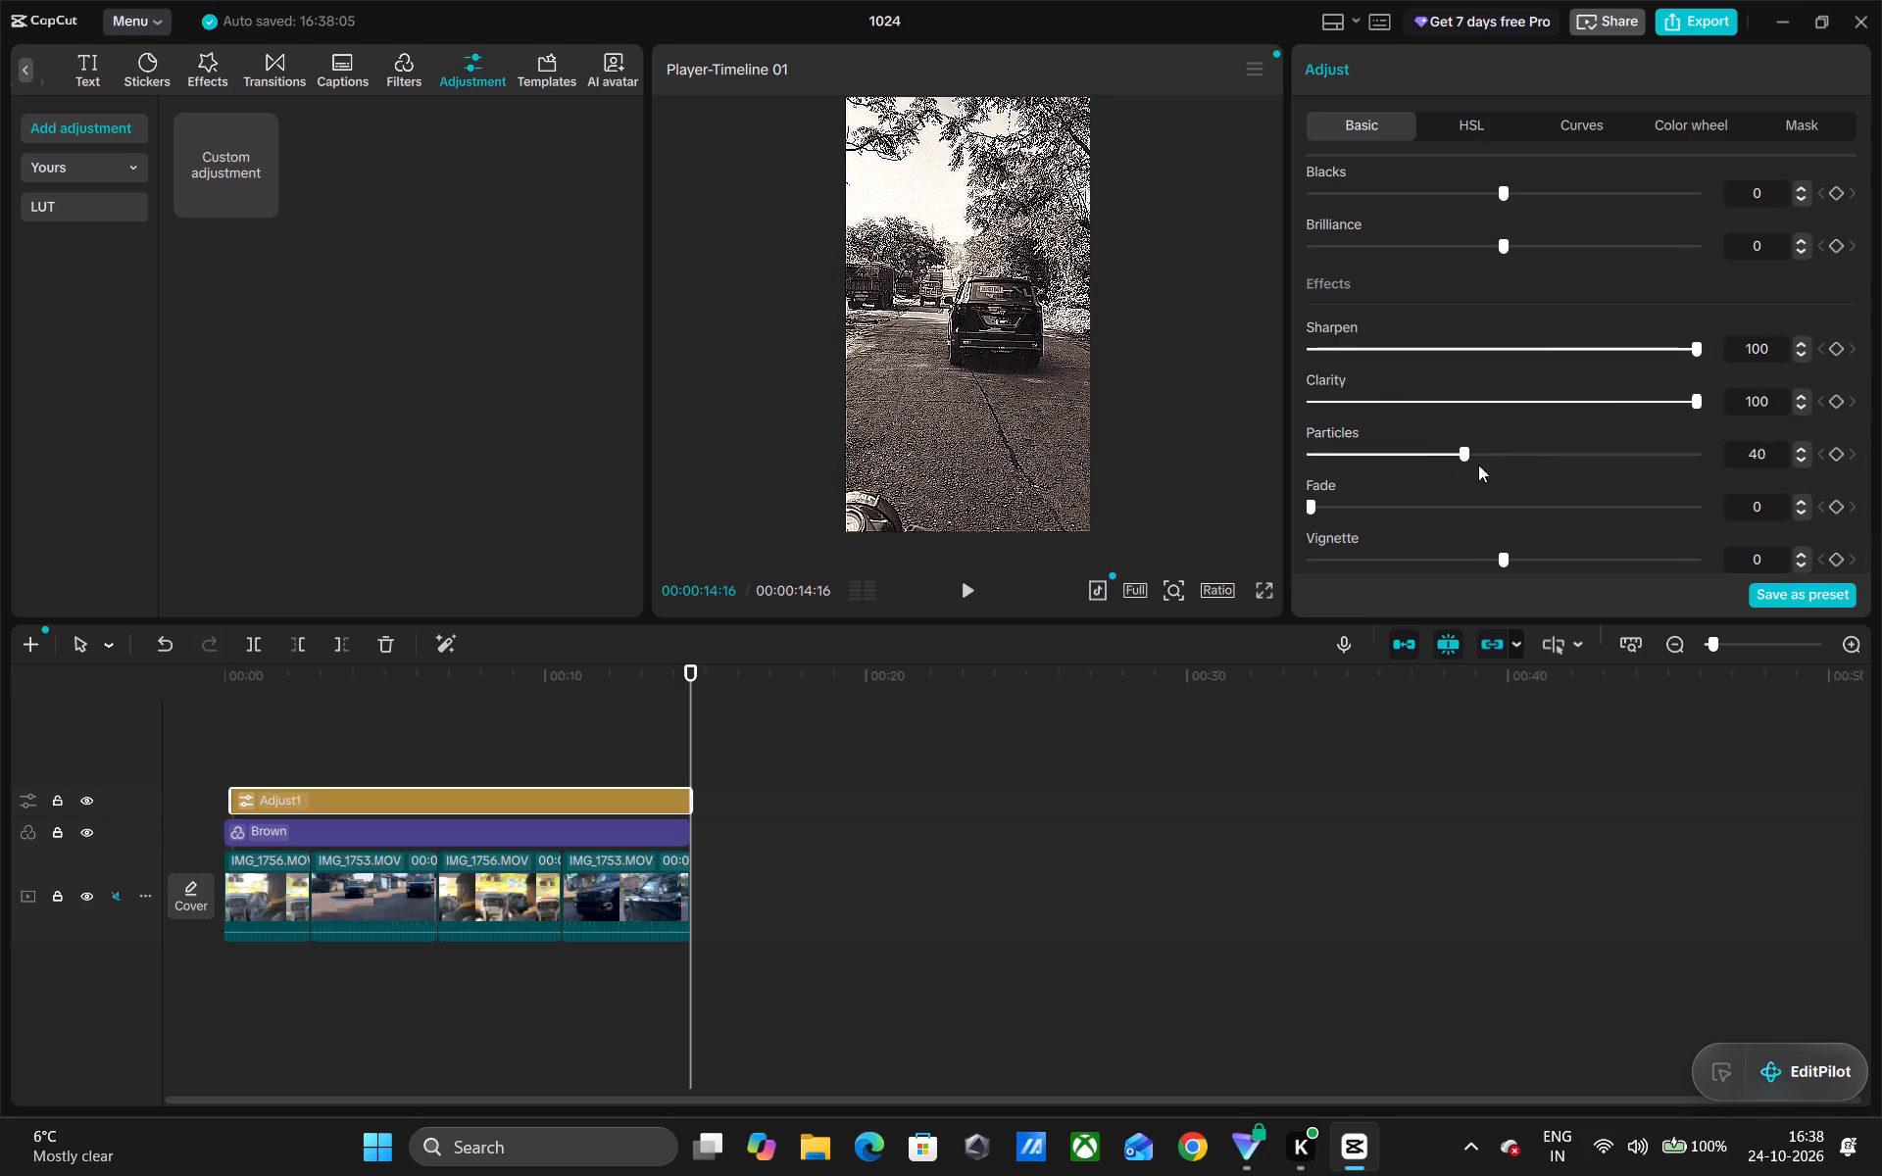
pyautogui.moveTo(1478, 465); pyautogui.dragTo(1789, 441)
pyautogui.moveTo(1789, 441); pyautogui.dragTo(1770, 444)
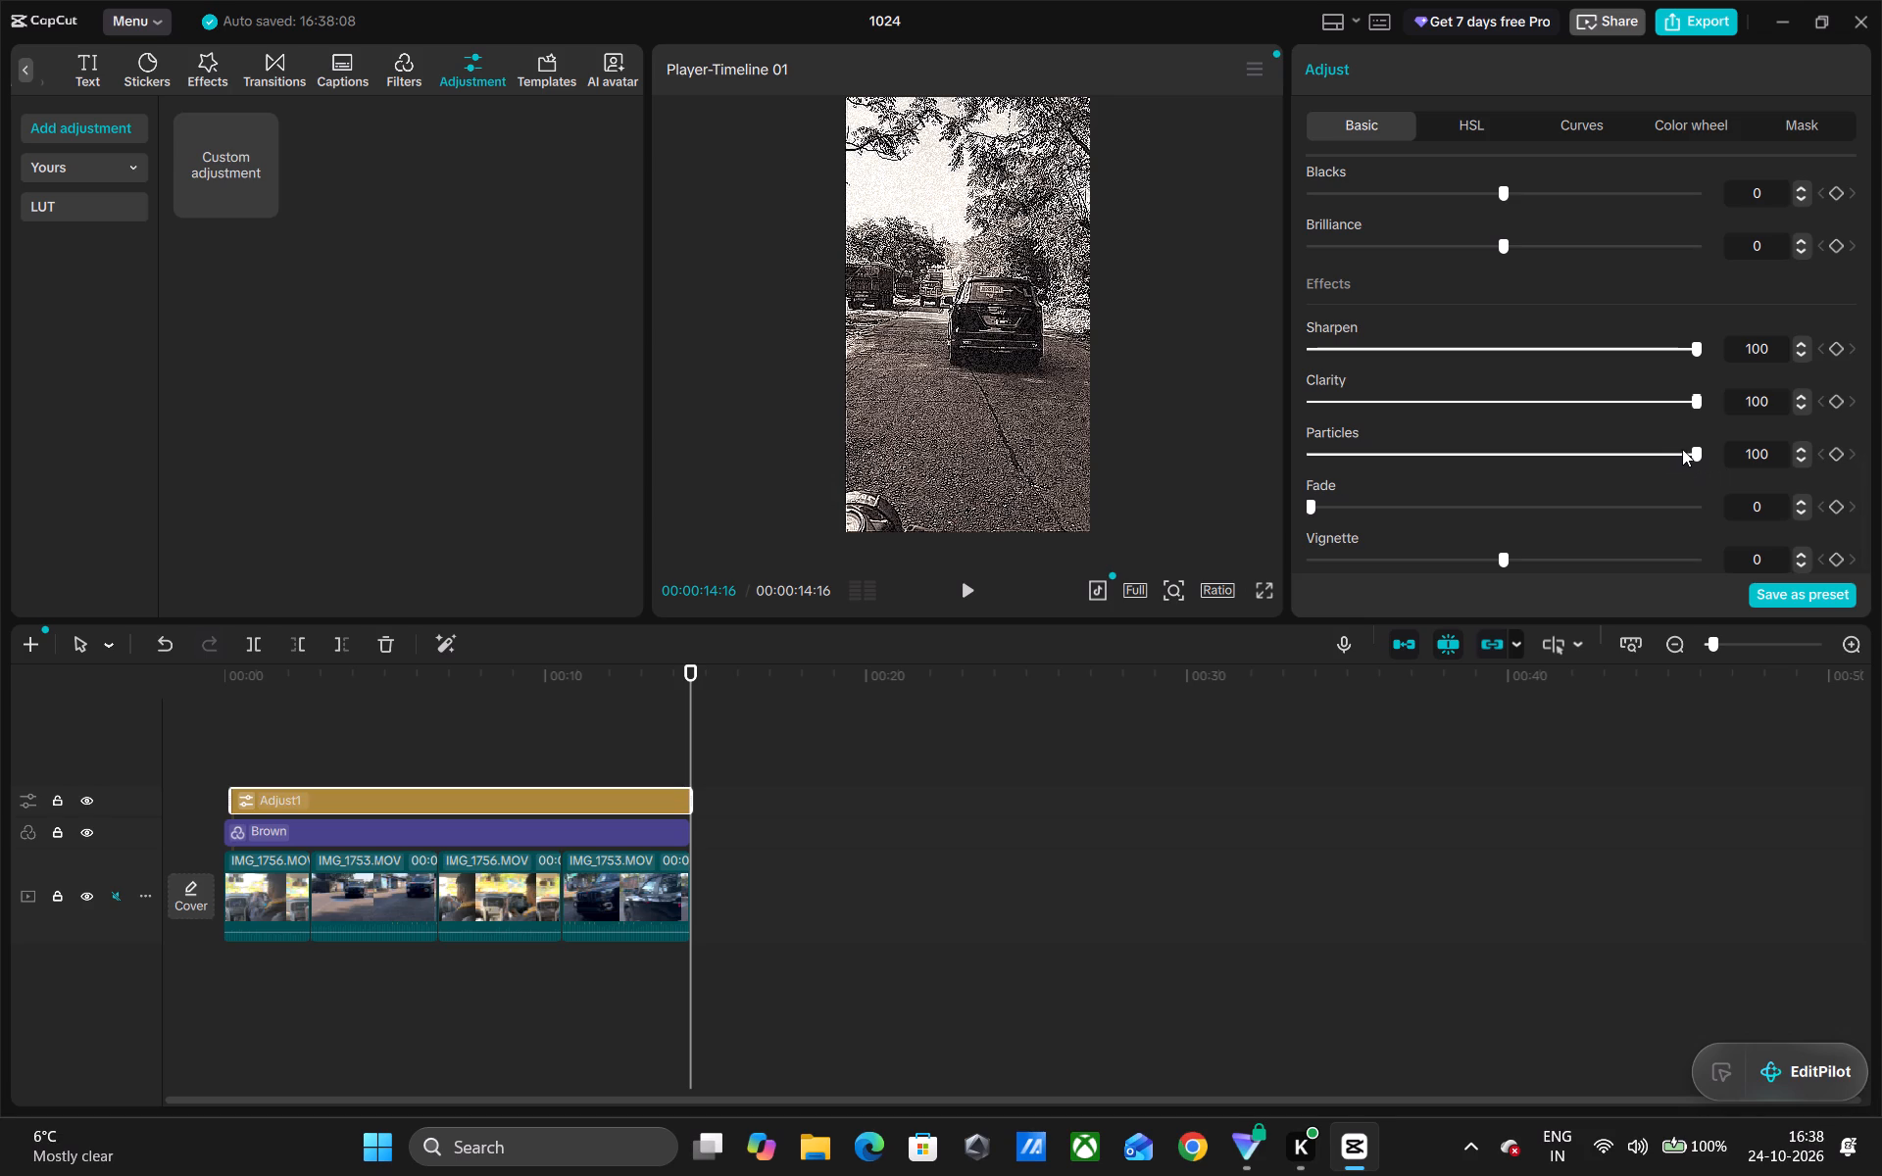
pyautogui.moveTo(1702, 449); pyautogui.dragTo(1293, 473)
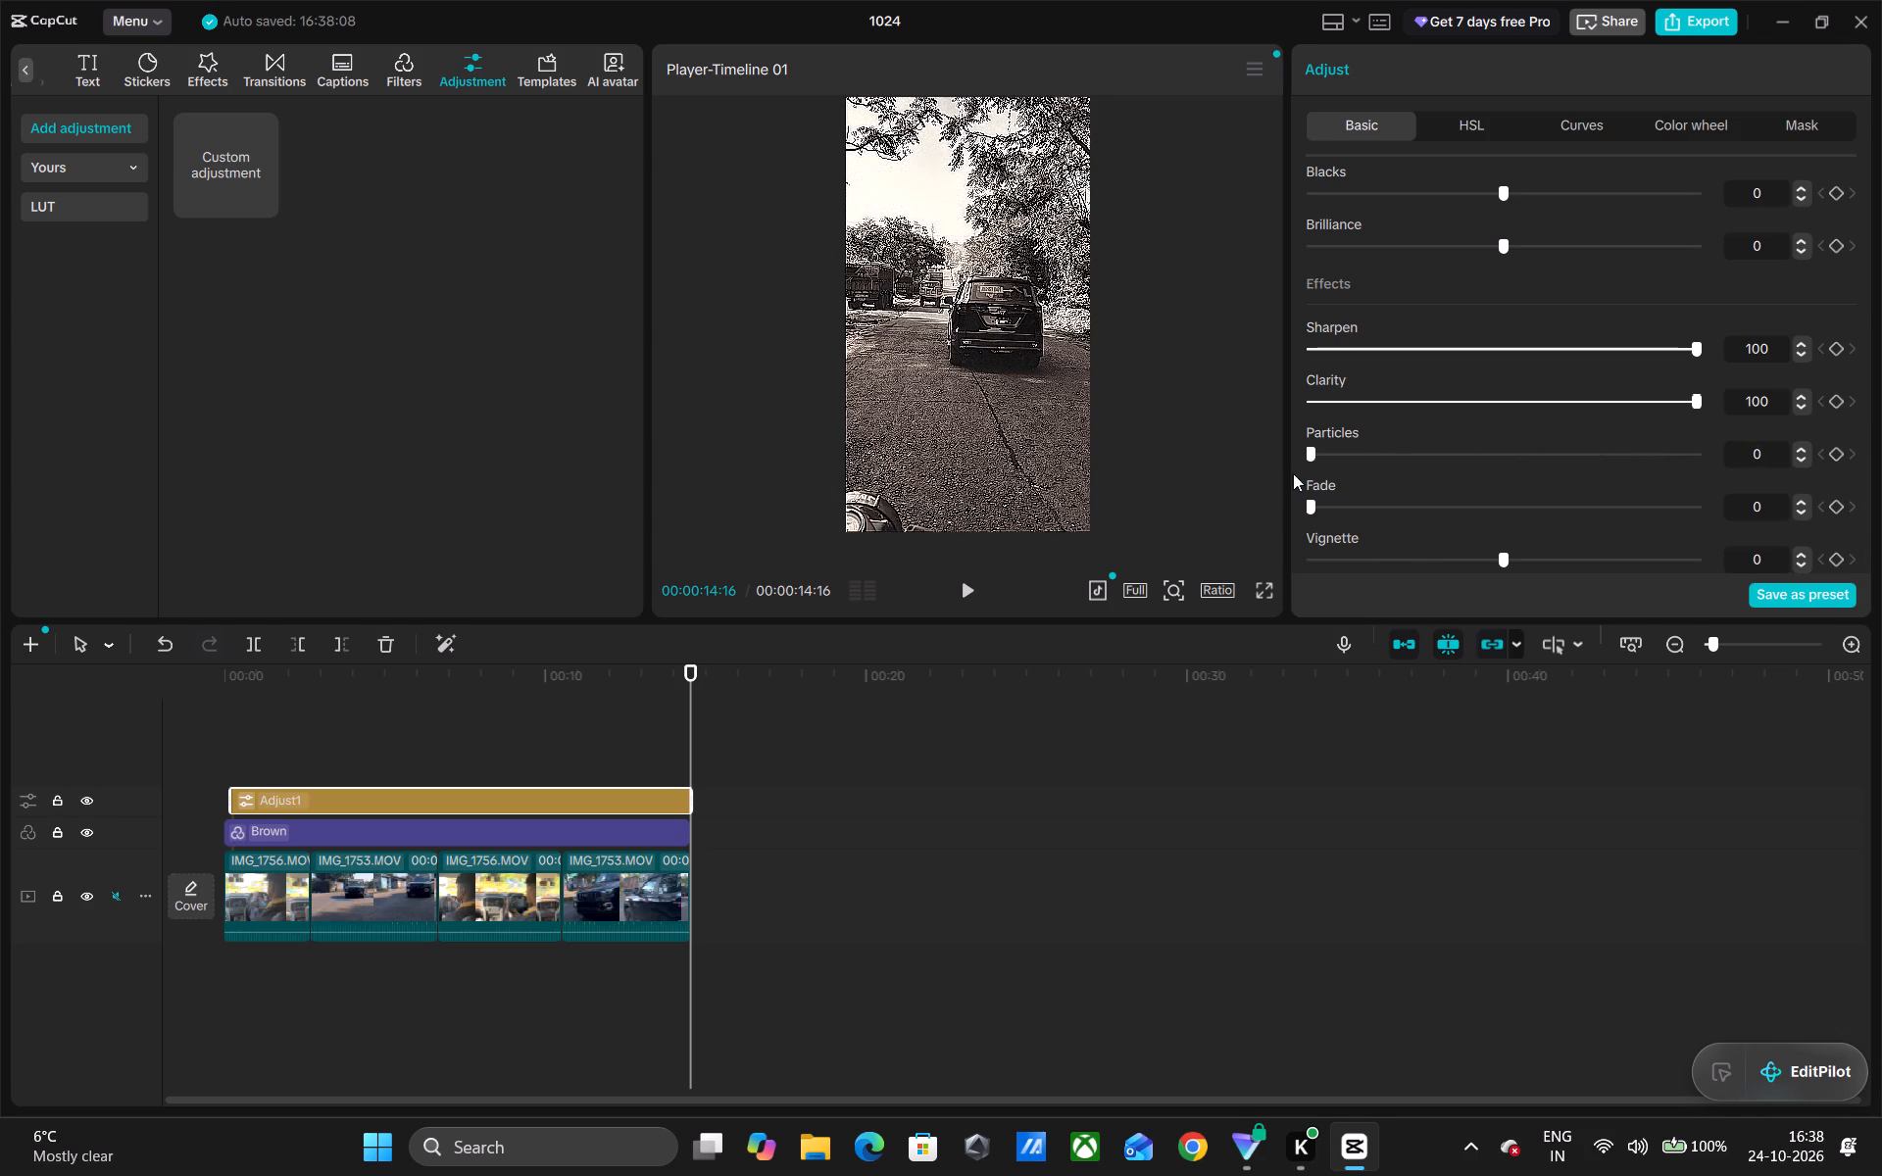
pyautogui.moveTo(1293, 473); pyautogui.dragTo(1816, 551)
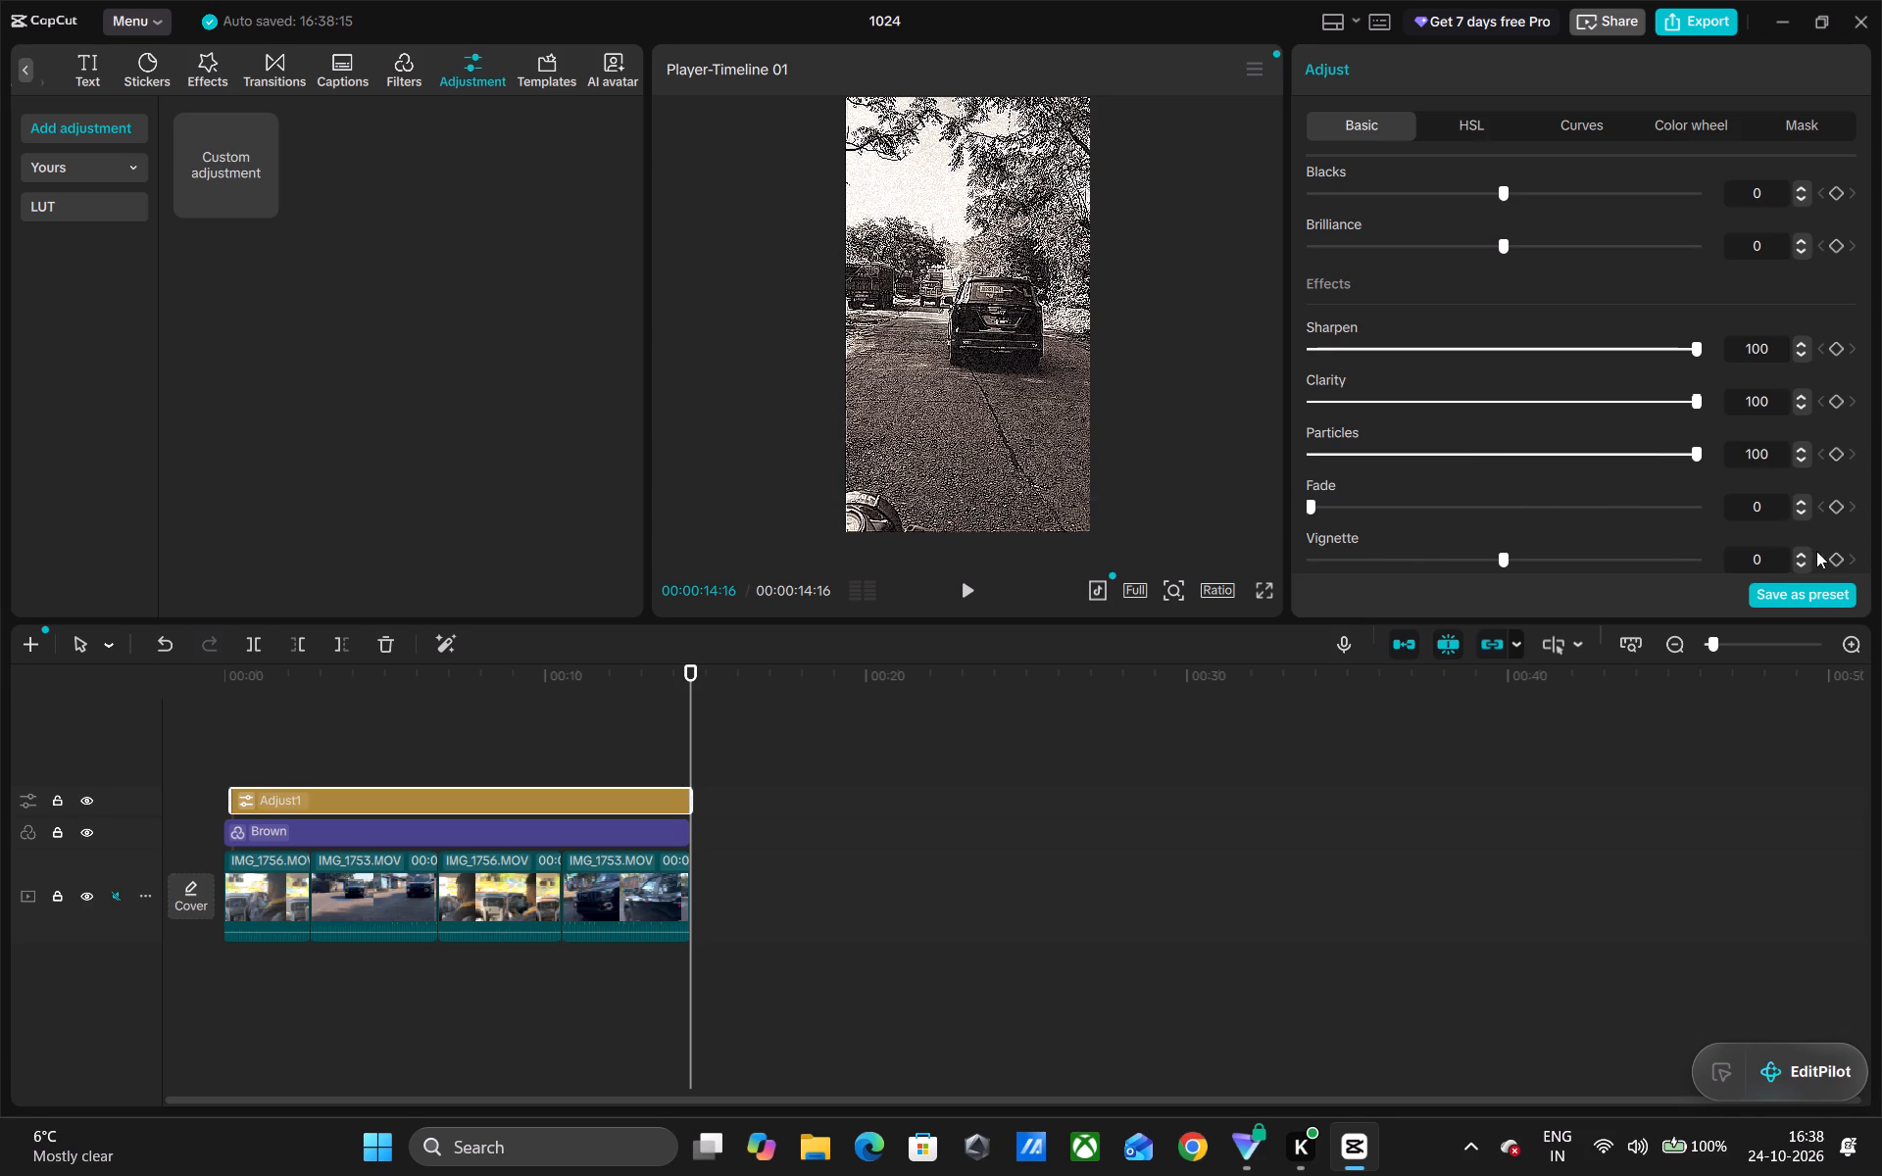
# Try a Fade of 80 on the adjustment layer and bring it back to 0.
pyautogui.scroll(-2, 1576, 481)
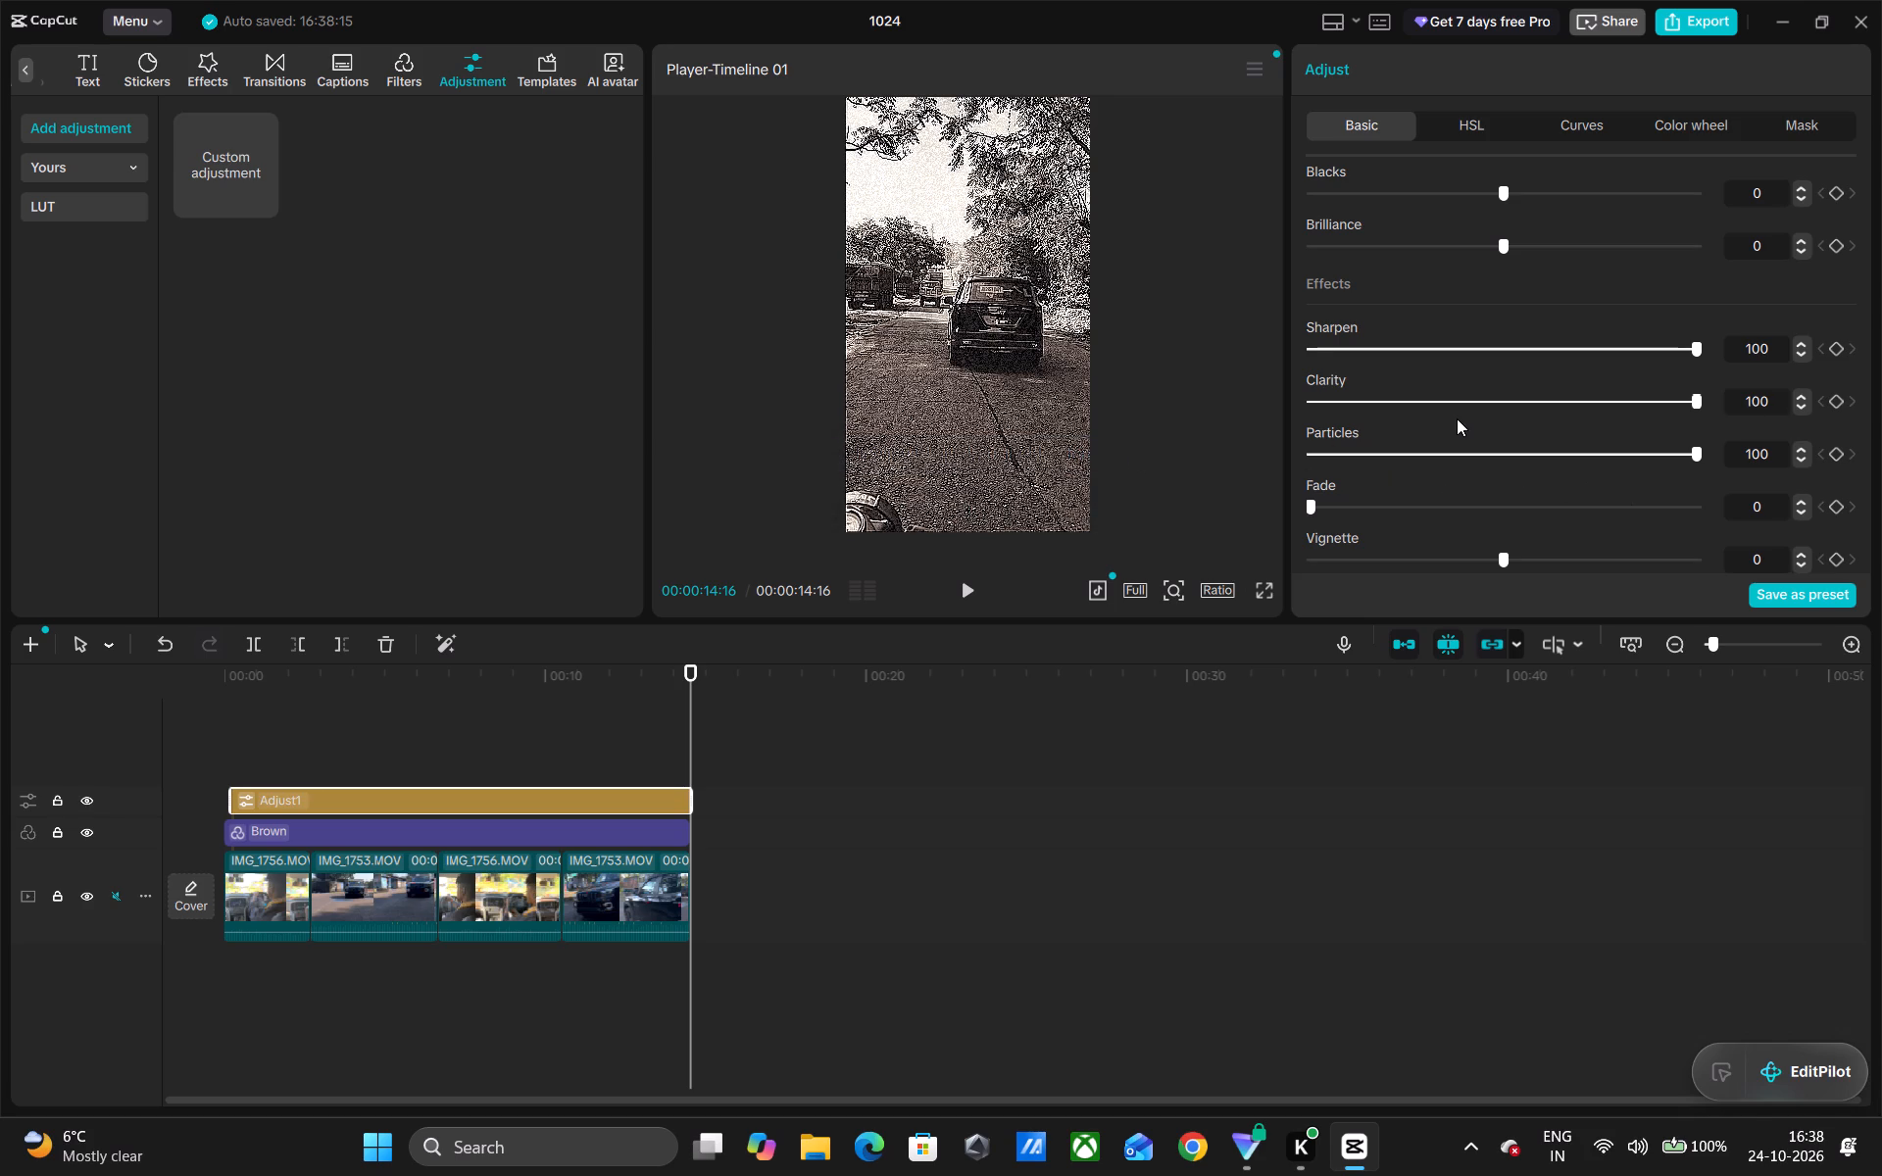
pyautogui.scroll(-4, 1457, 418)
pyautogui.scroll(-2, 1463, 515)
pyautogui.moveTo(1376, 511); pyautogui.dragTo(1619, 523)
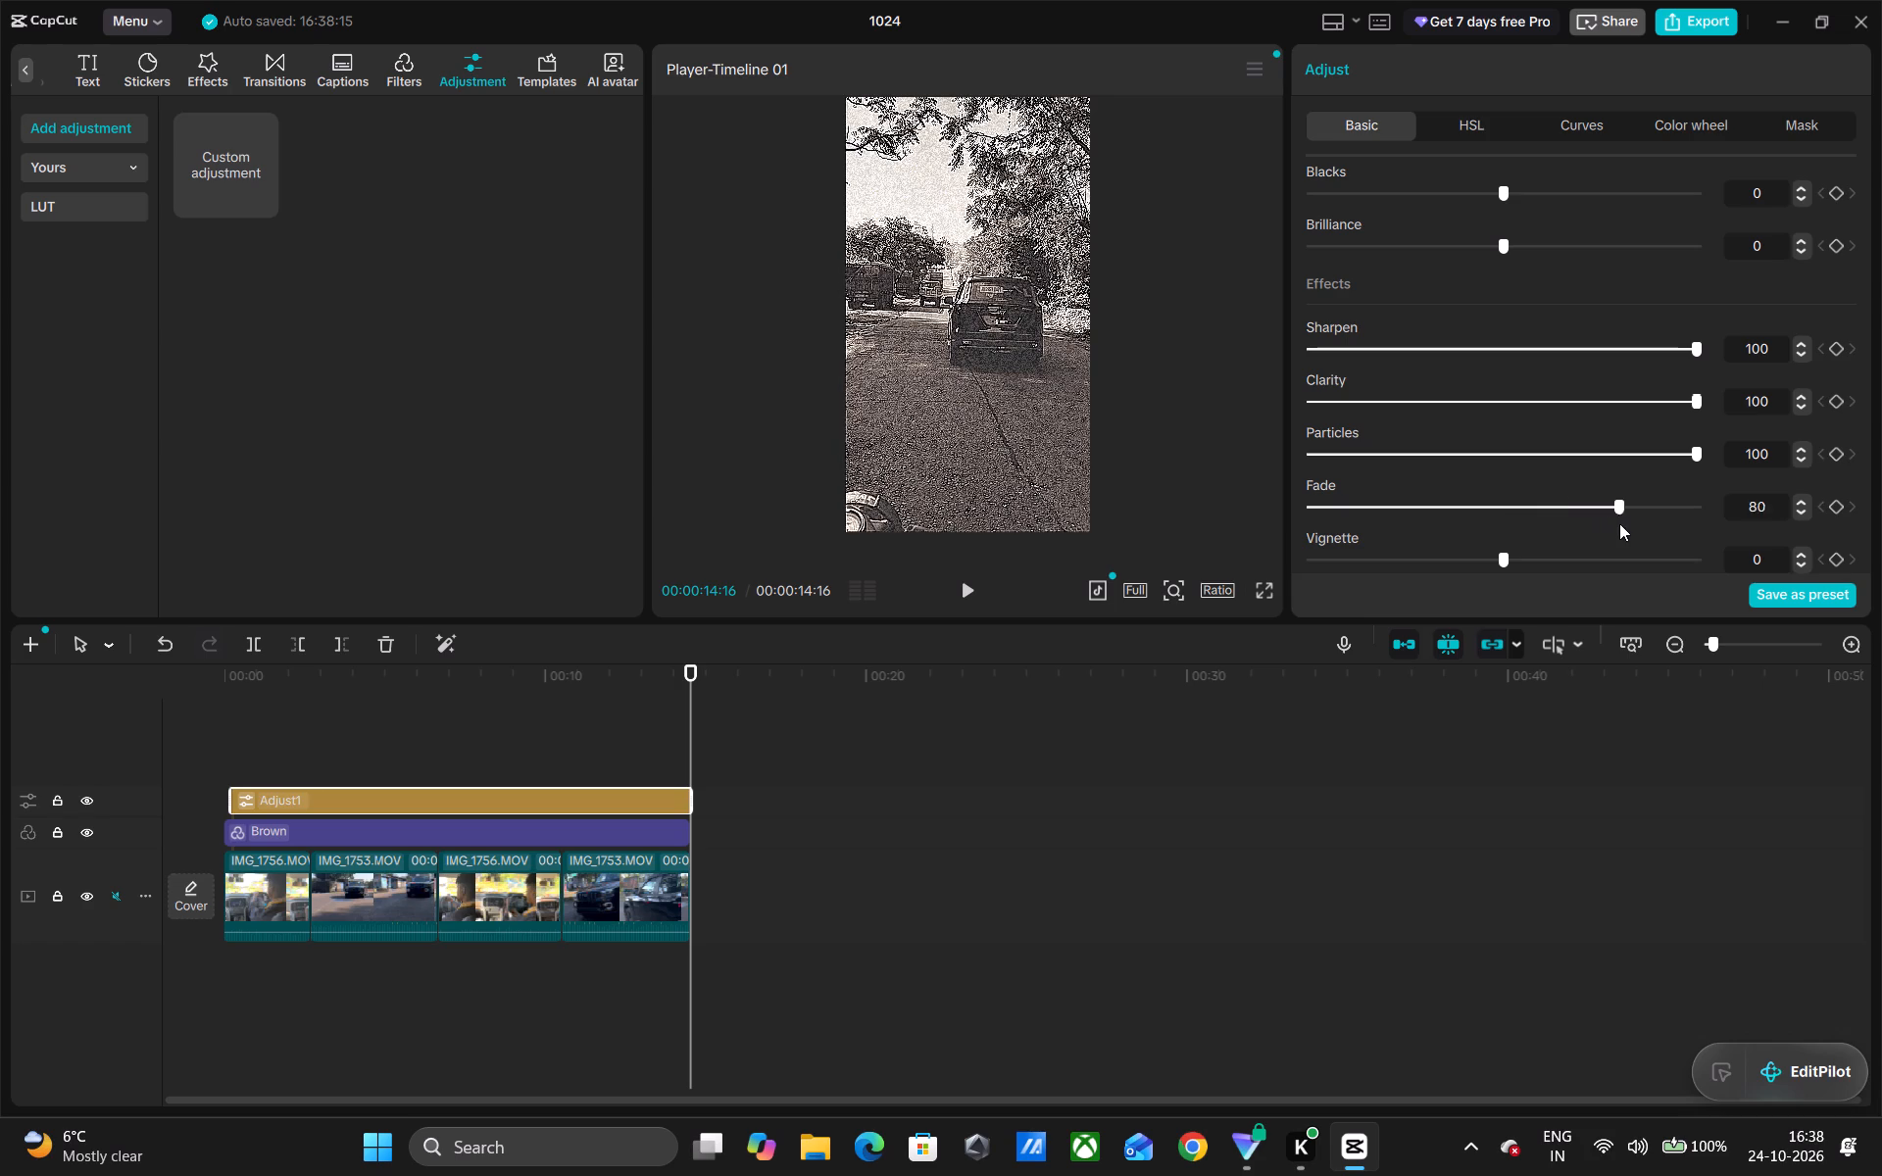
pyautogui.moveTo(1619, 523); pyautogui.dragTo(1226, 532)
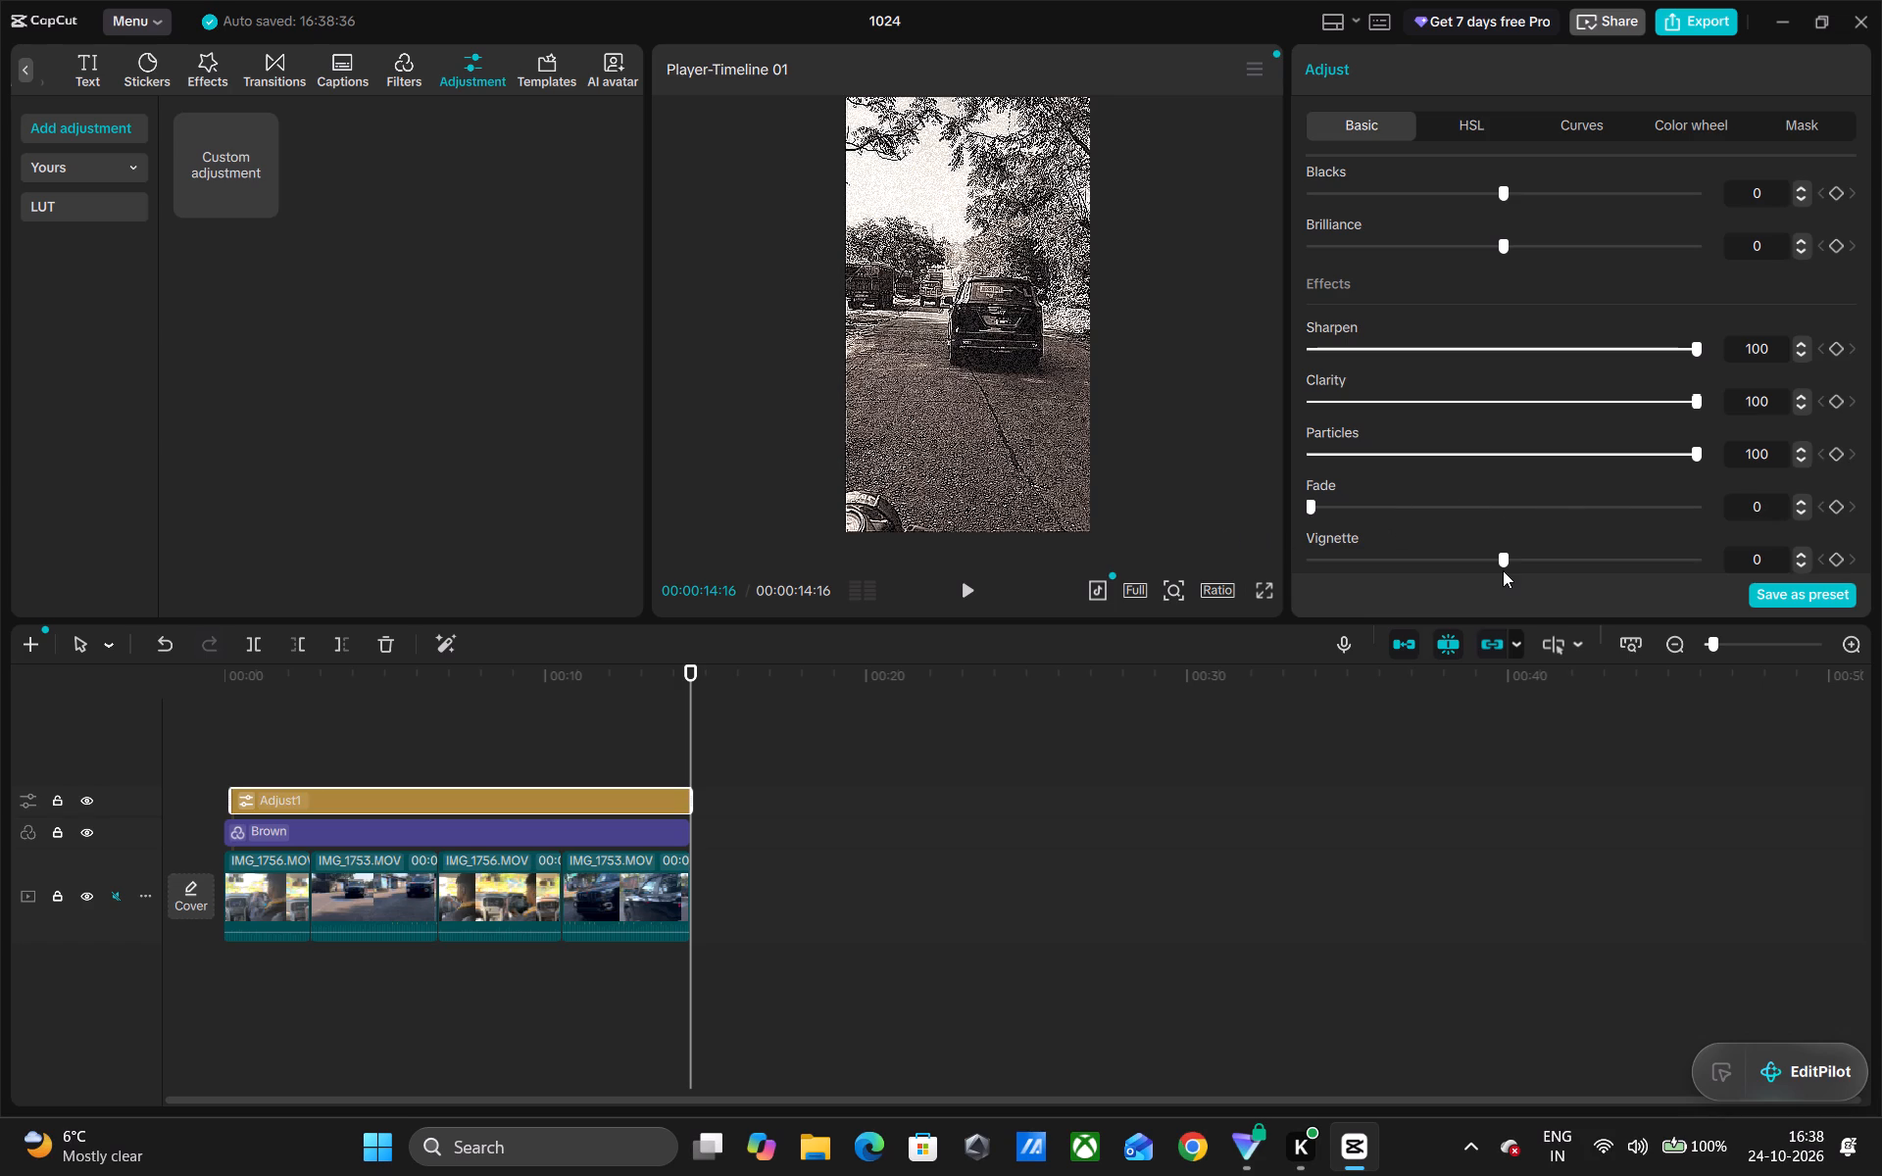
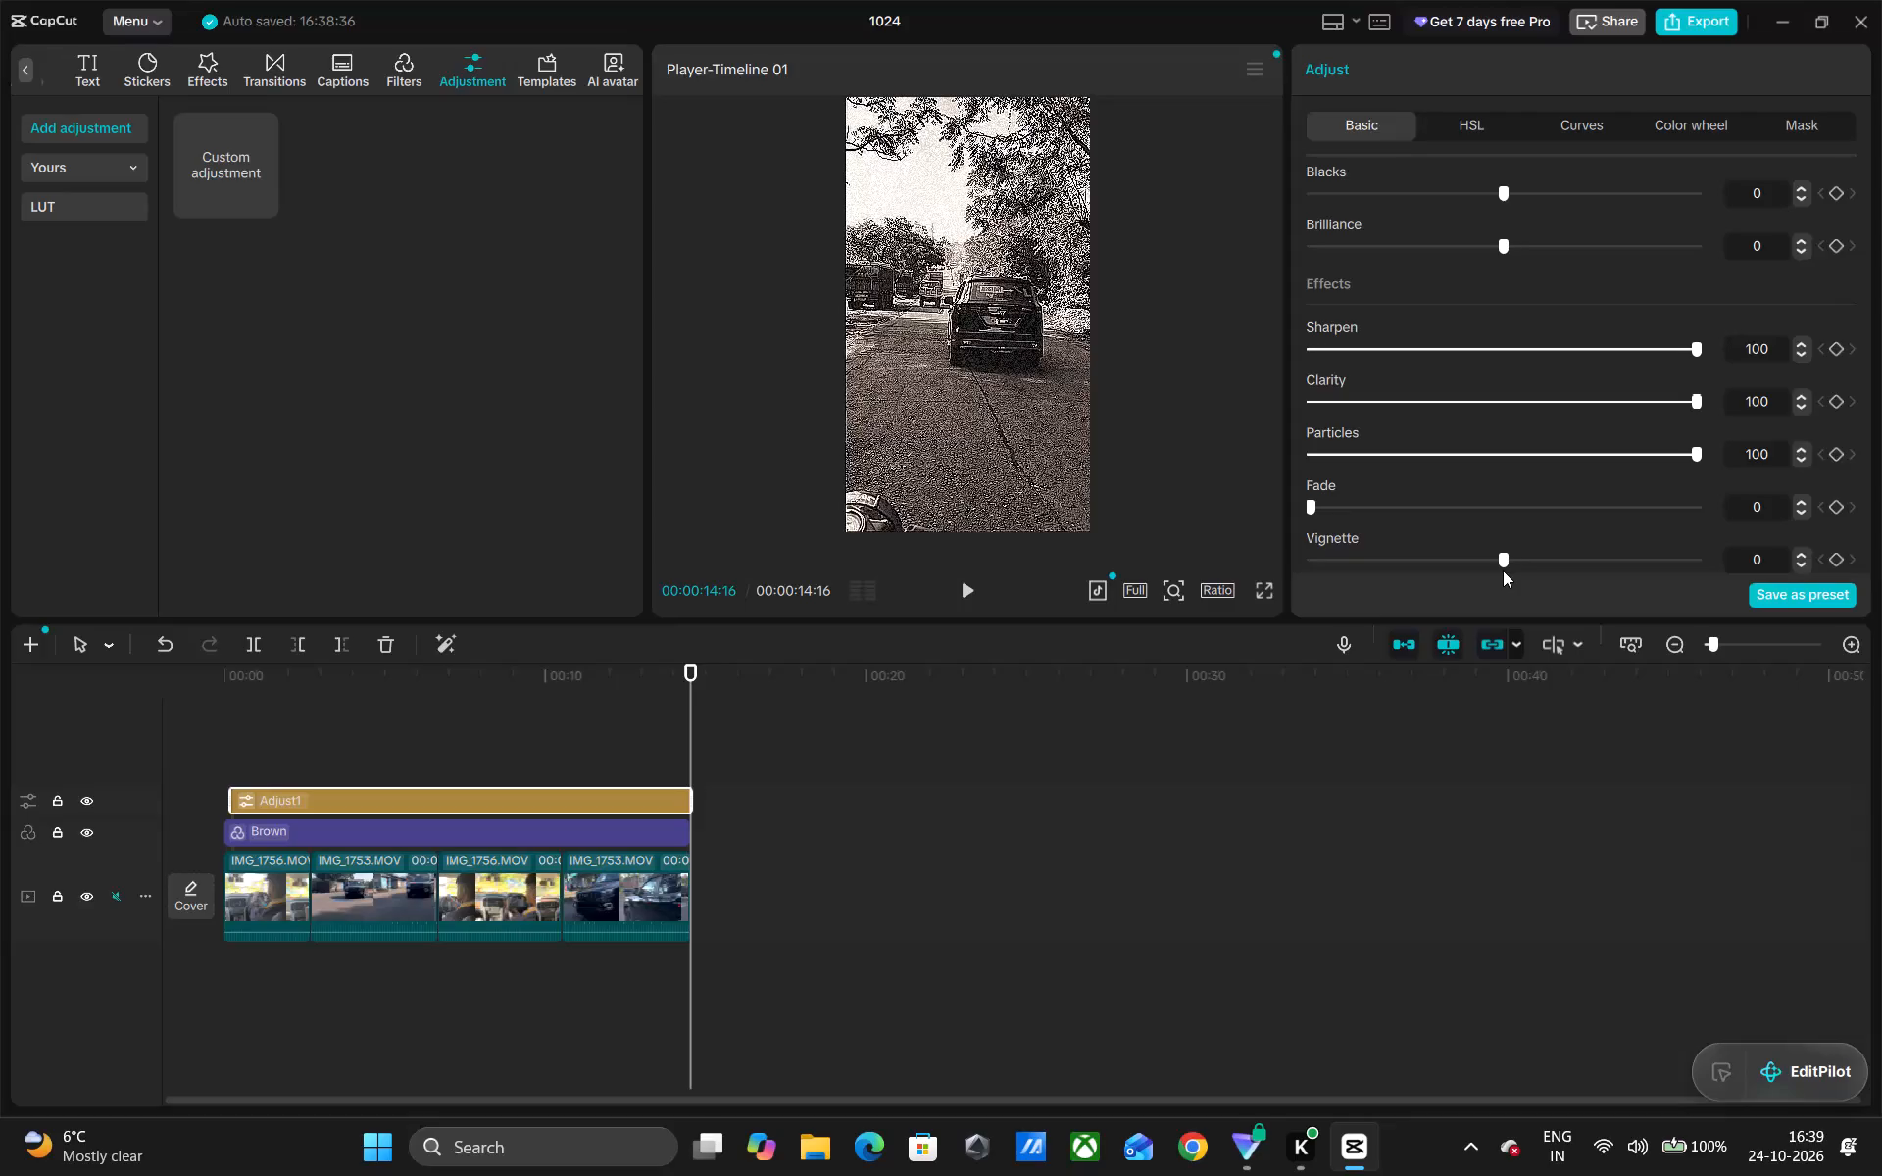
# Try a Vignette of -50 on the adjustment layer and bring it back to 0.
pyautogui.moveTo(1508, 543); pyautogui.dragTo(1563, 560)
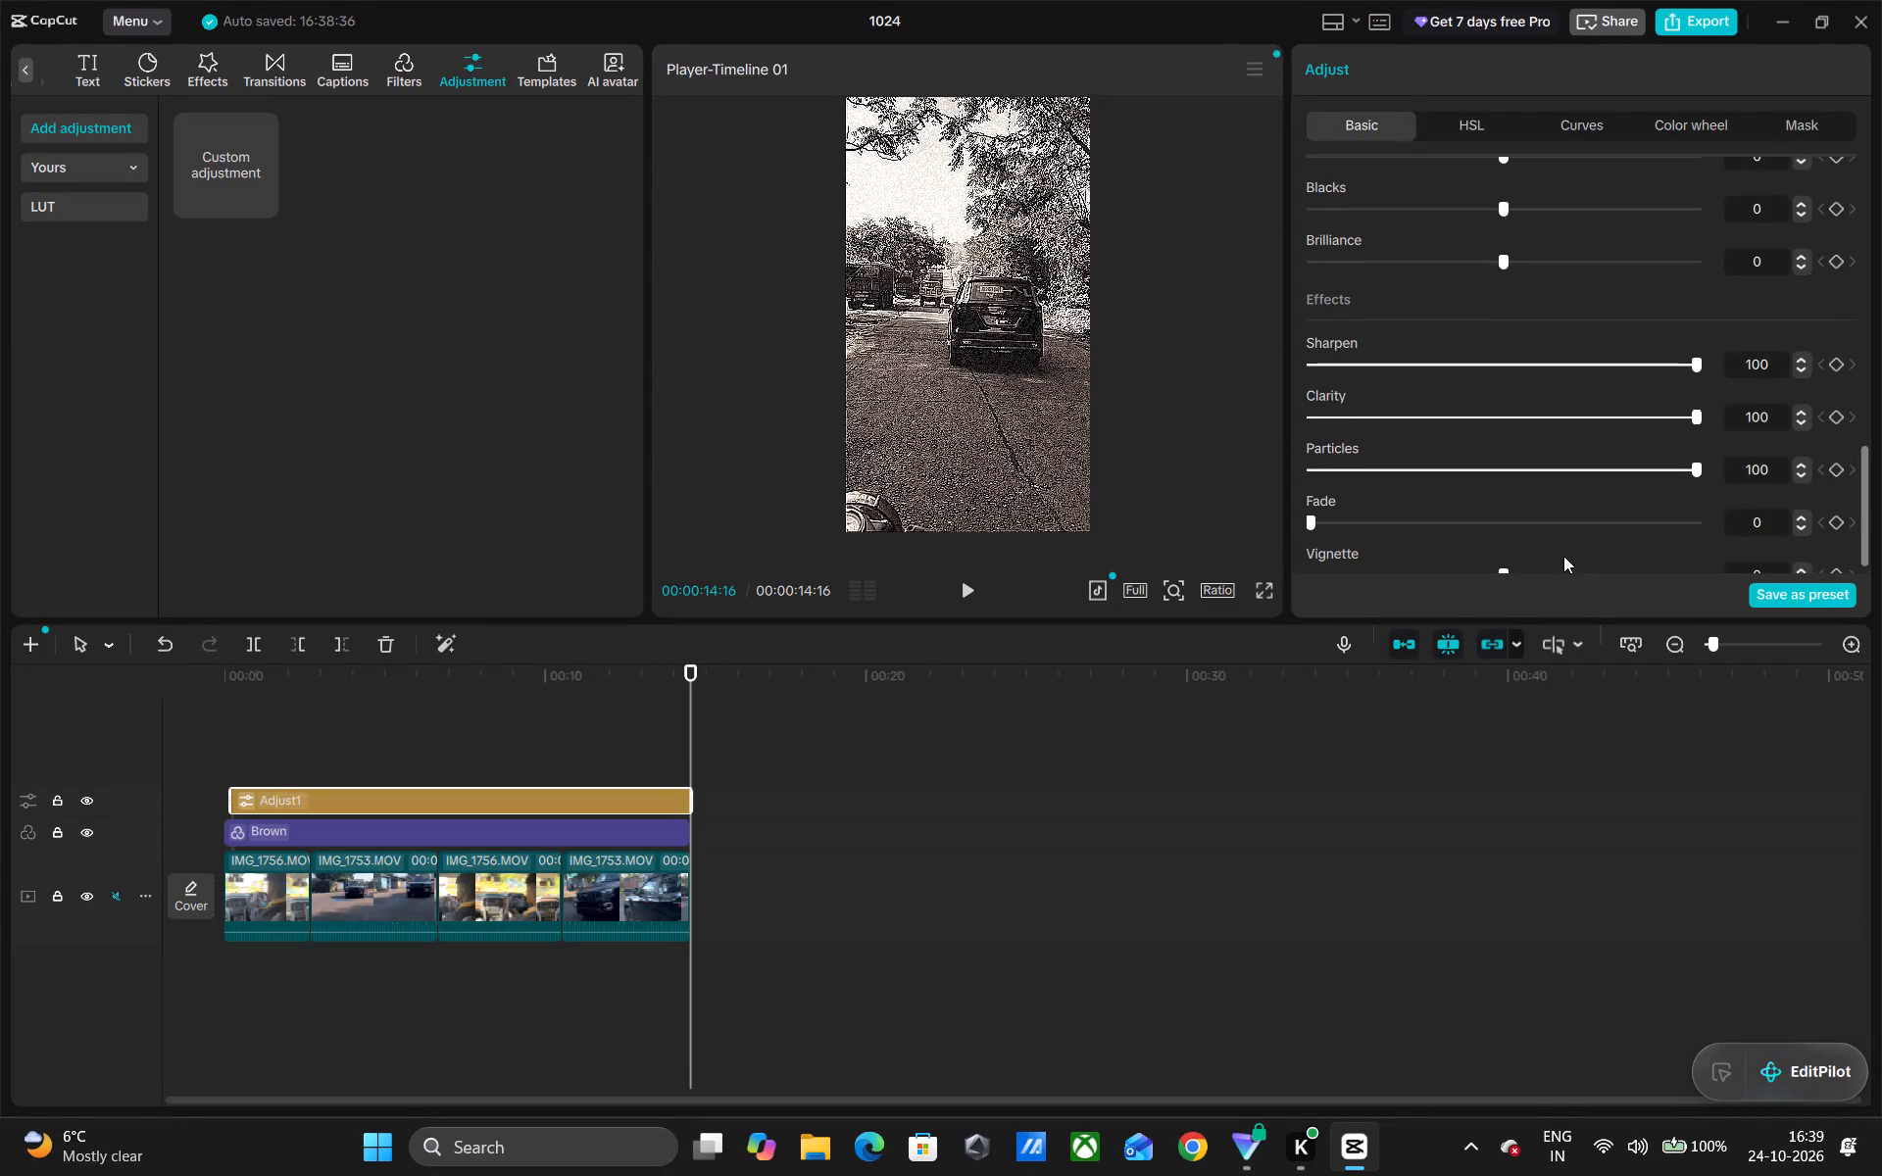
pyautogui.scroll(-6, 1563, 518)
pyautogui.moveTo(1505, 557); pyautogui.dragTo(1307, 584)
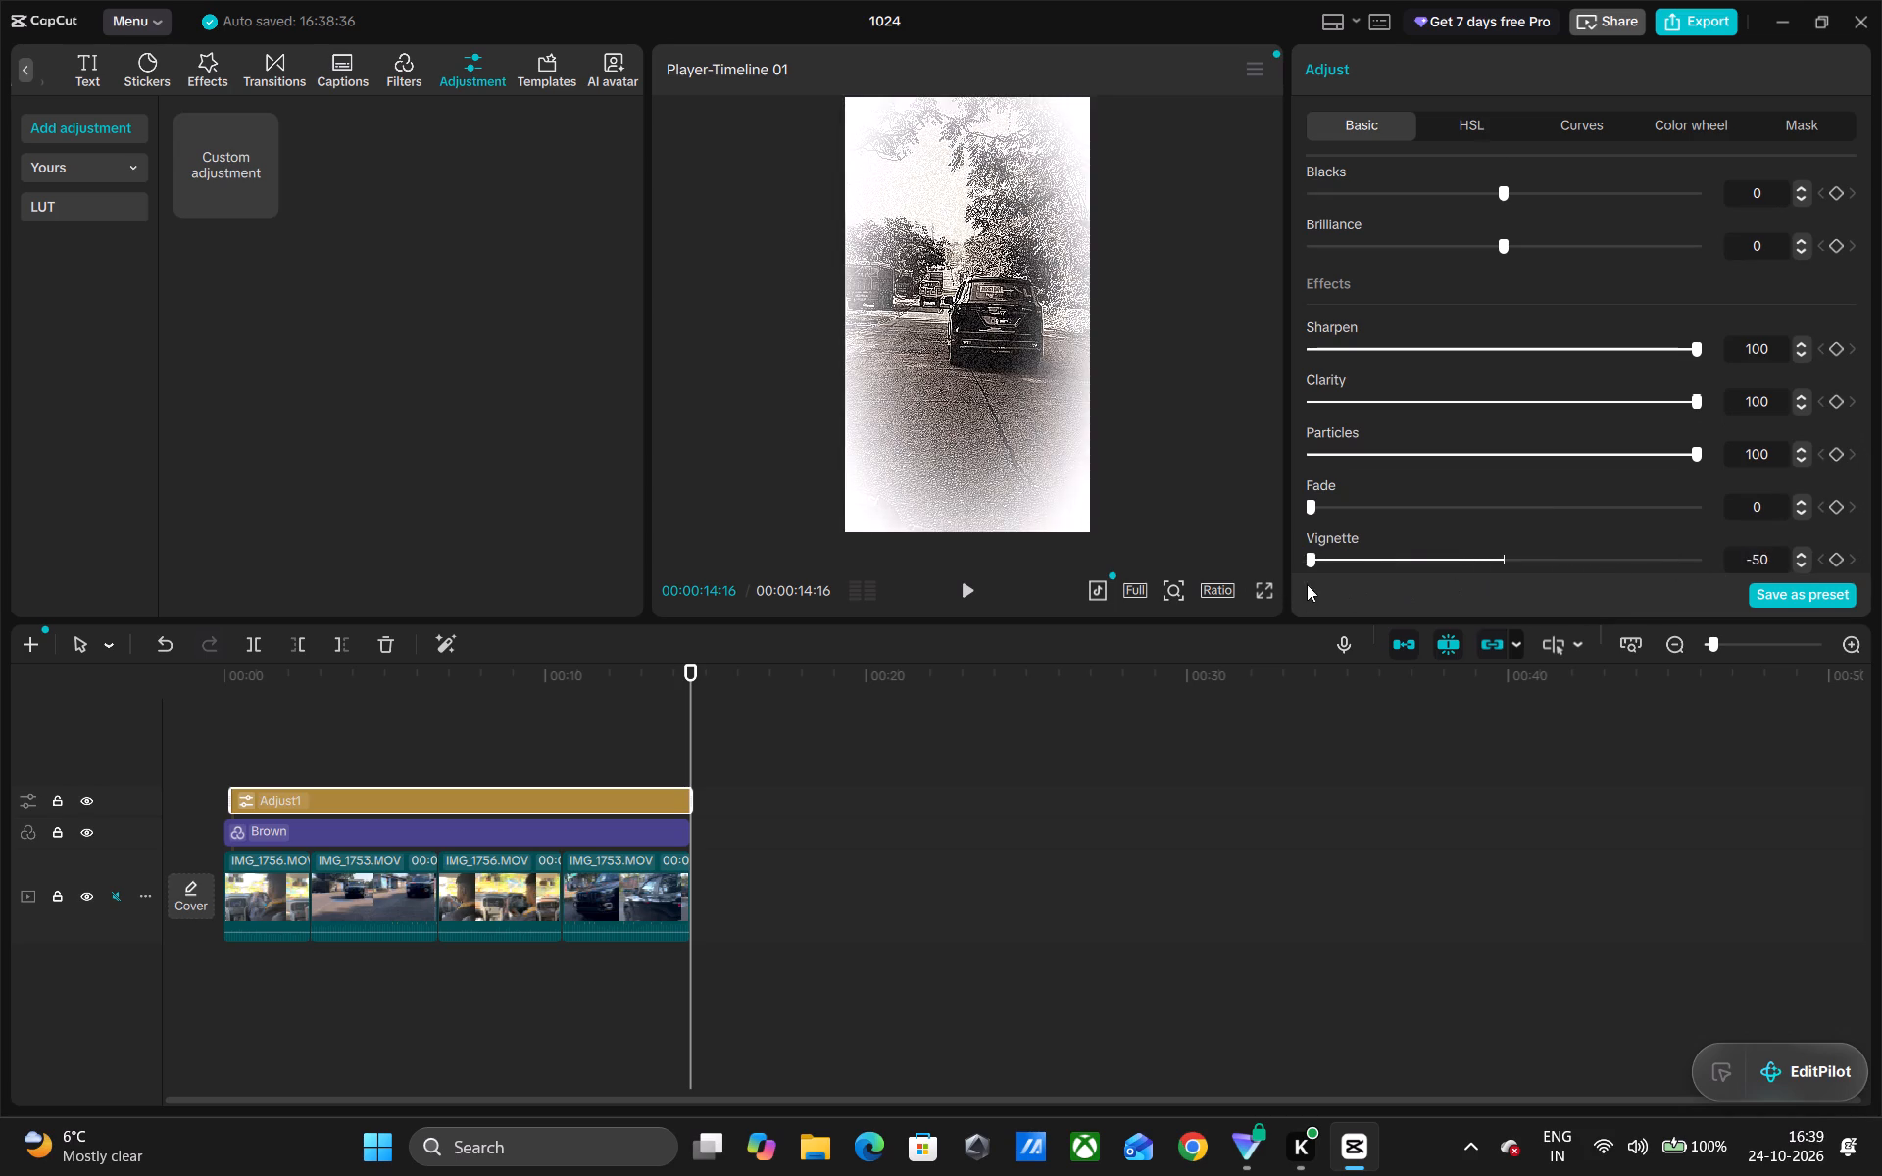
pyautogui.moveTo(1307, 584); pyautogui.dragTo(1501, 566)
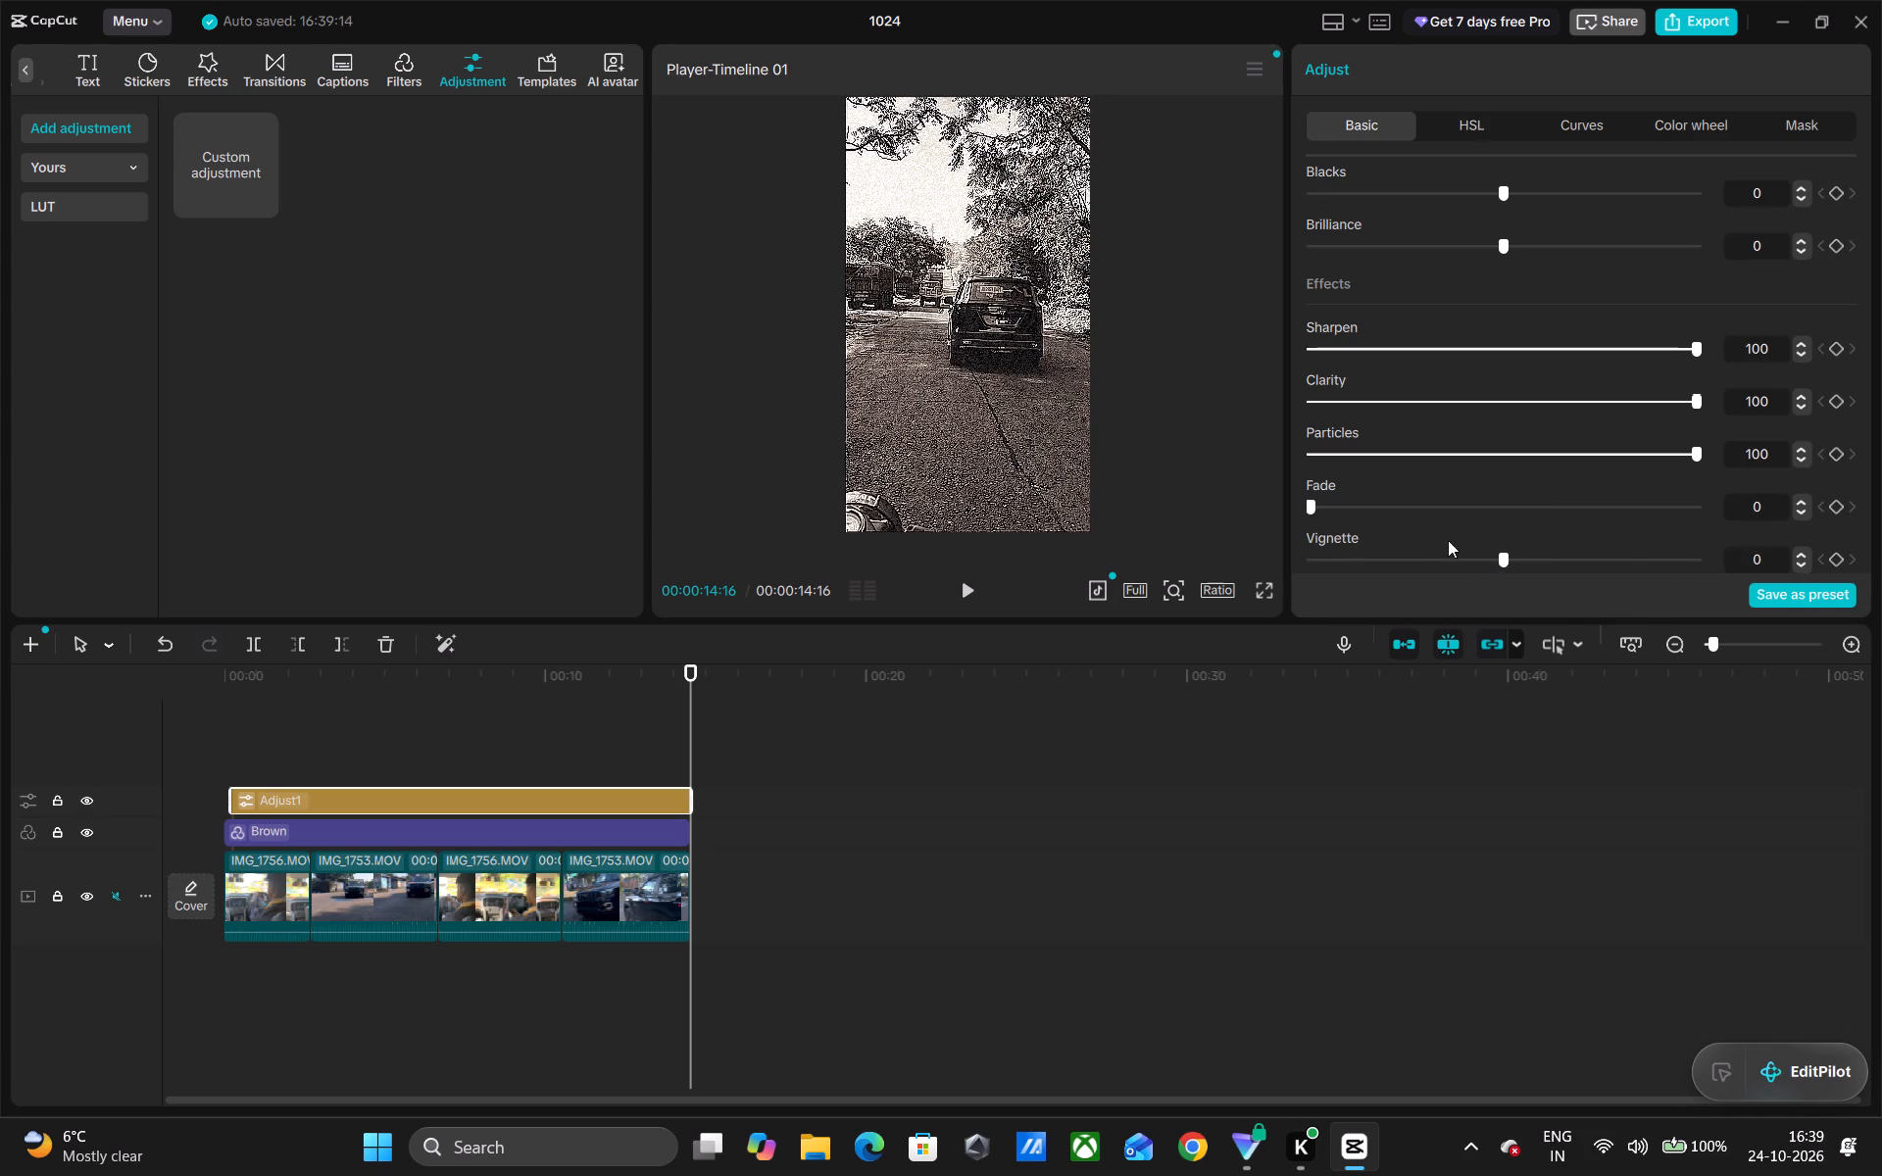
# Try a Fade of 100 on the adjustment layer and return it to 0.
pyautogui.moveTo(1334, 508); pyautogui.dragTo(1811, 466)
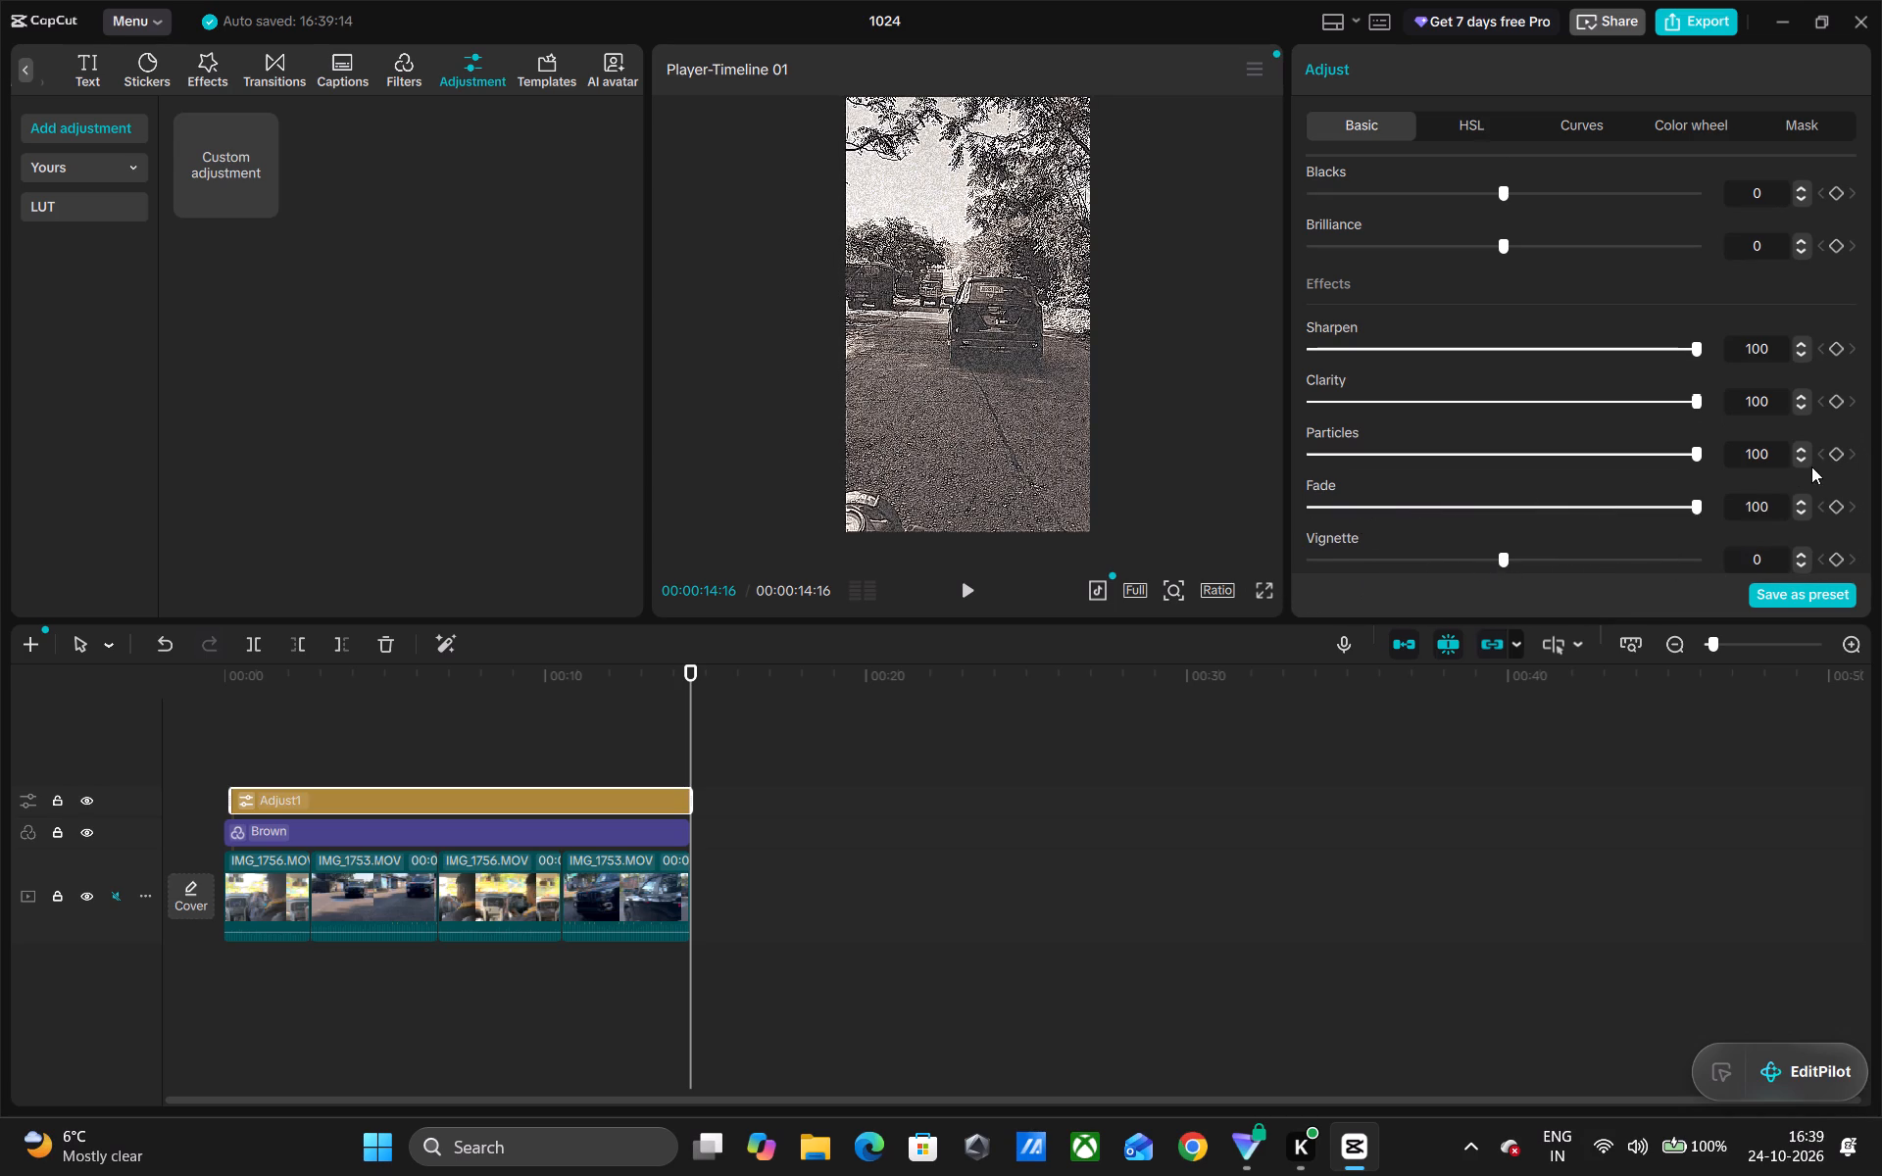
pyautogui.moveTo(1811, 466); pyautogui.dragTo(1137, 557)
# Lower Particles to 0 and Sharpen to 4 on the adjustment layer, keeping Clarity at 100, and play the video to check.
pyautogui.moveTo(1430, 460); pyautogui.dragTo(1184, 474)
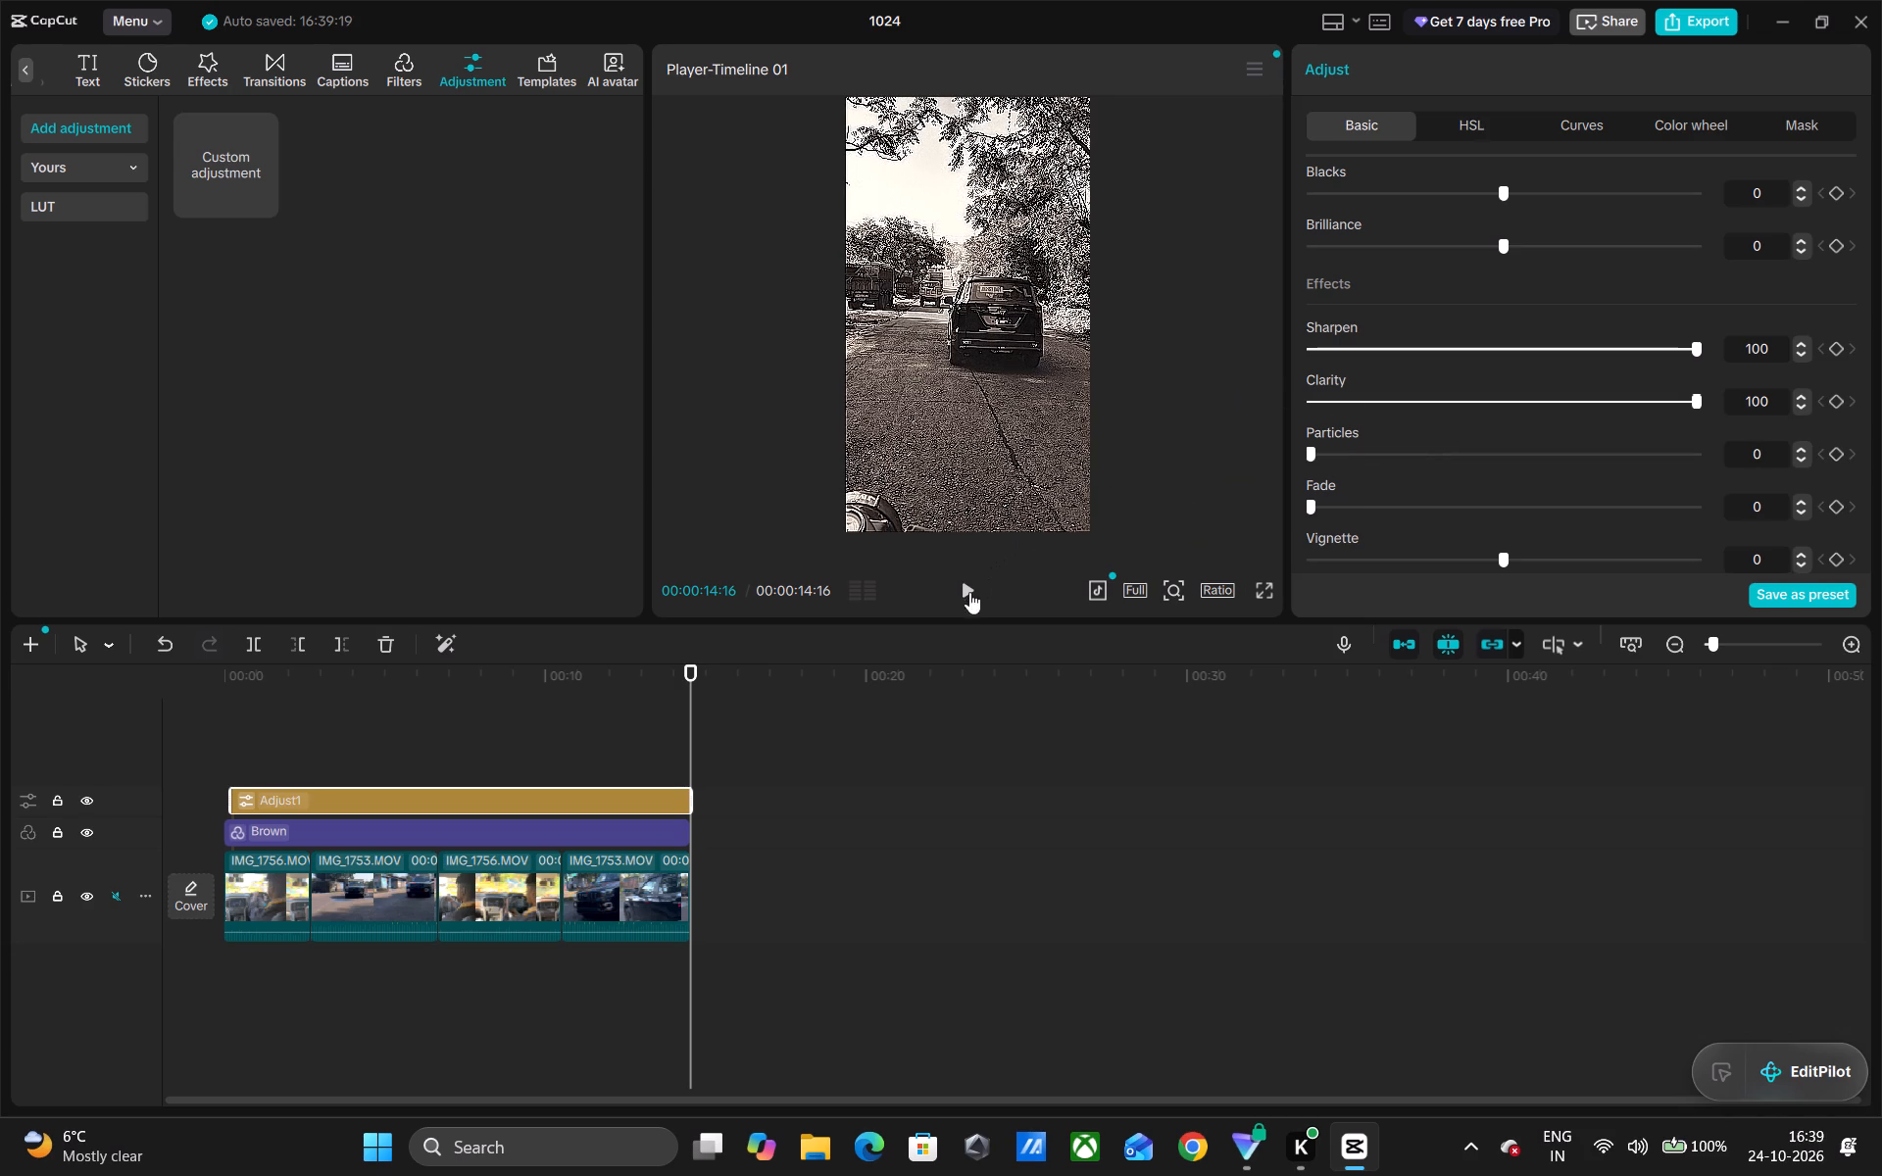
pyautogui.click(968, 590)
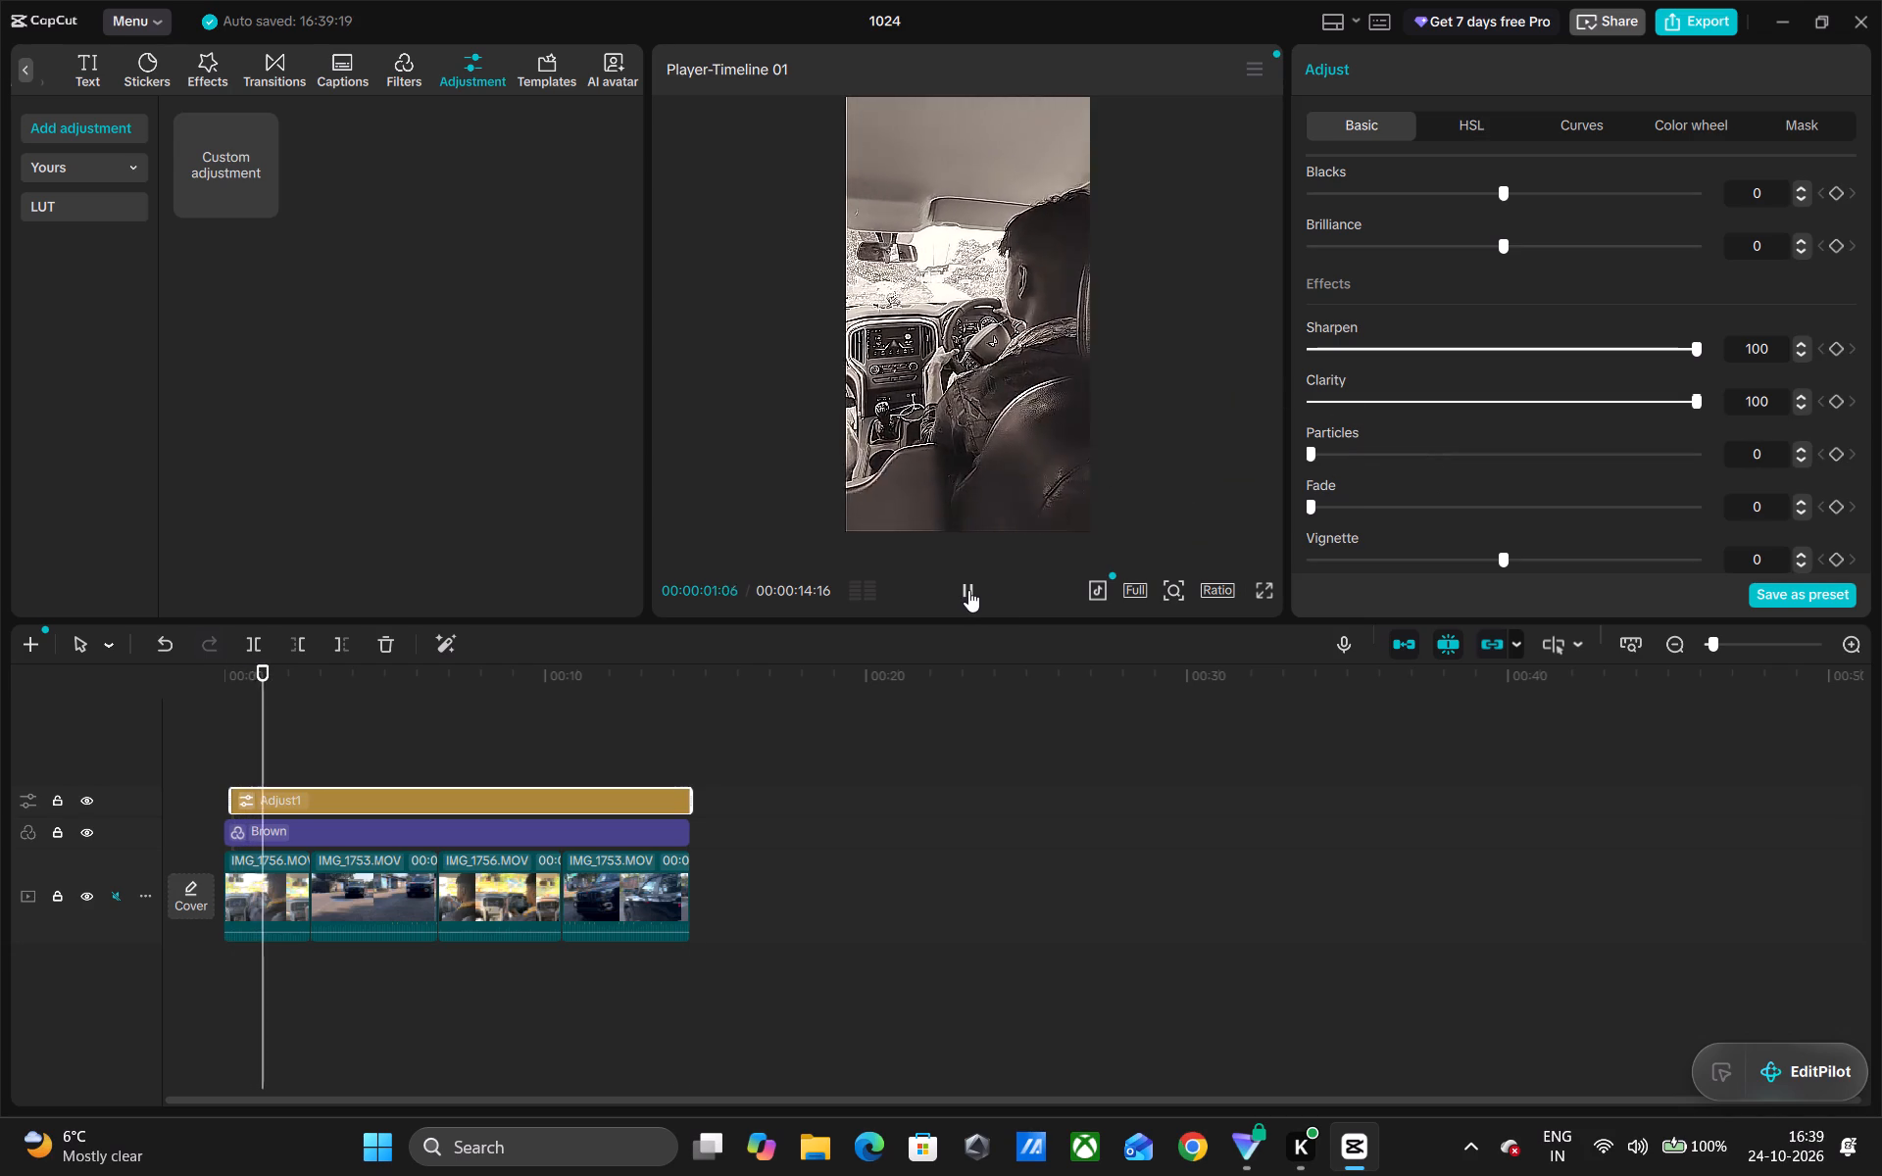
pyautogui.moveTo(1386, 408); pyautogui.dragTo(1881, 412)
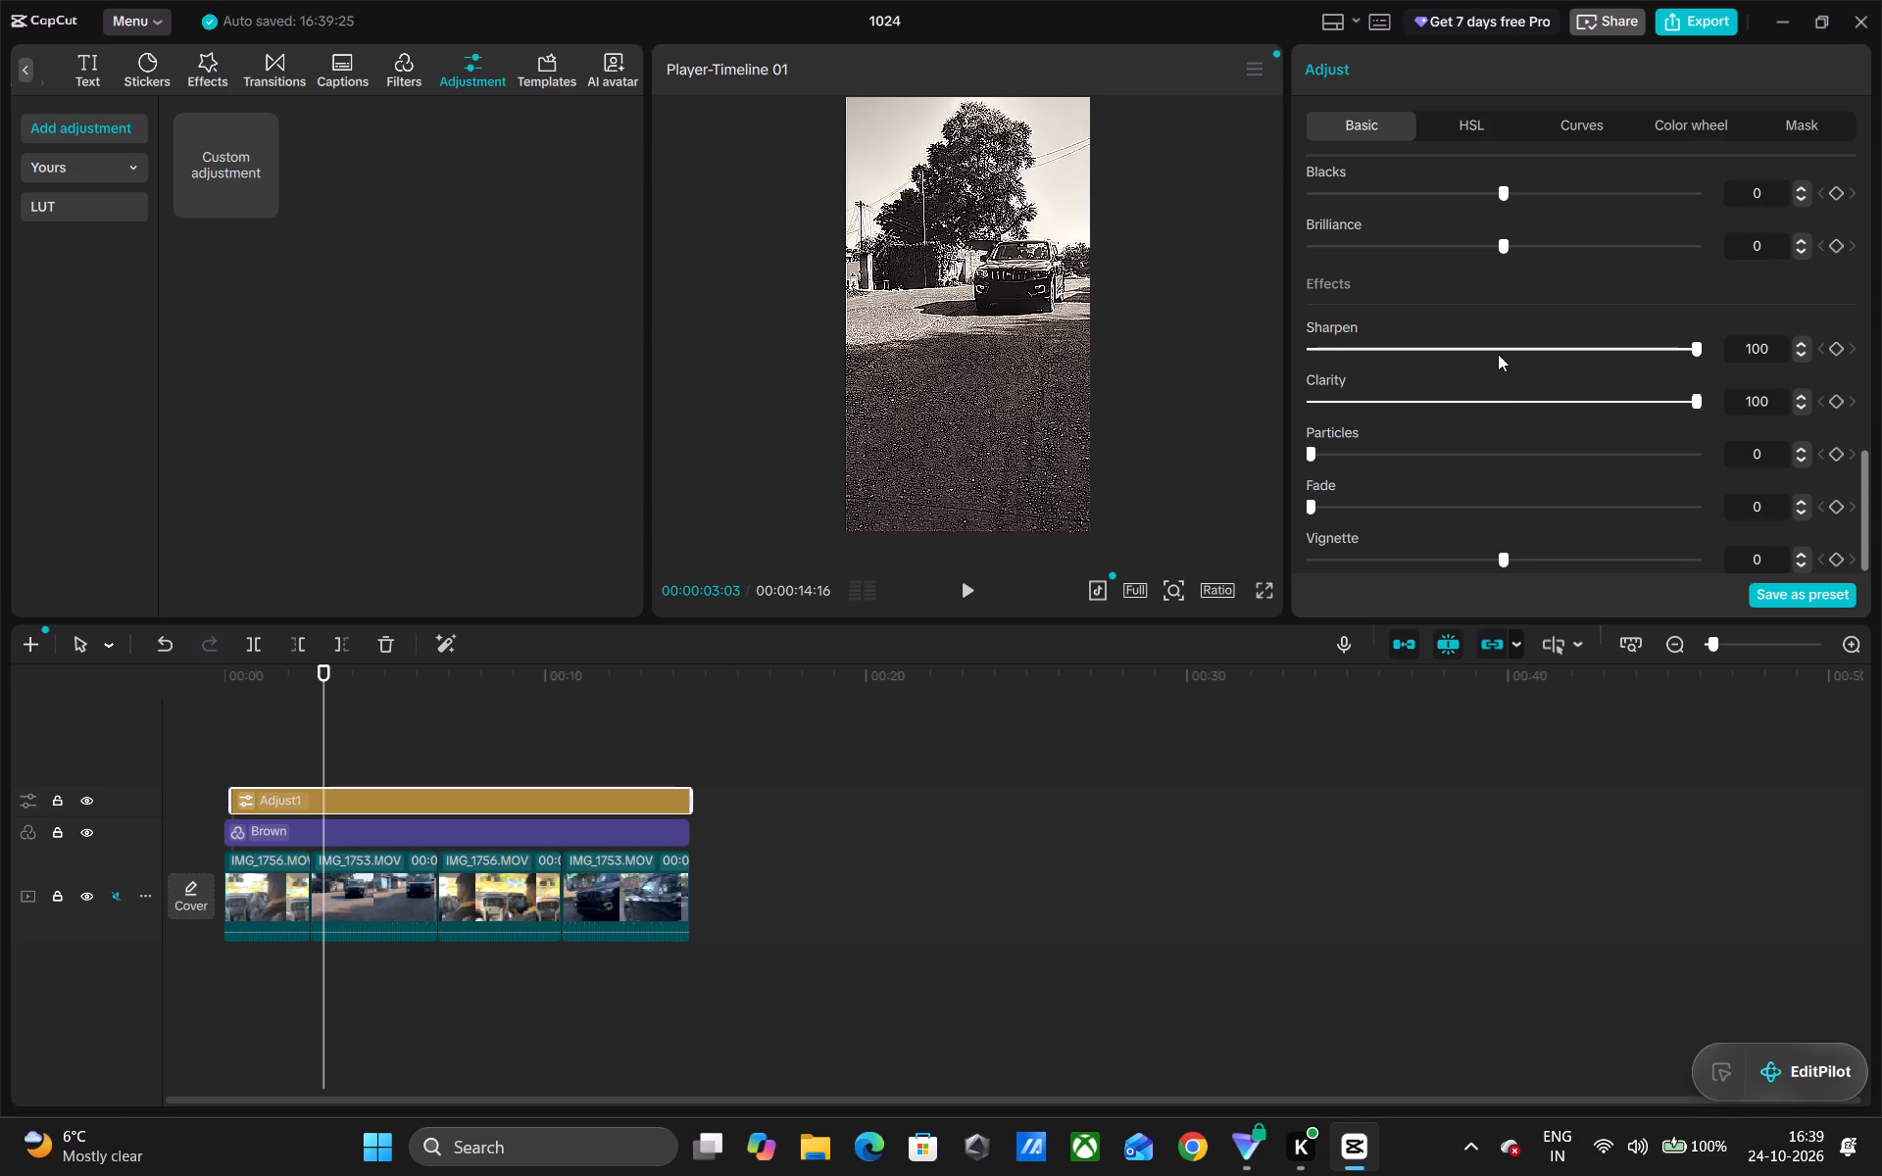
pyautogui.moveTo(1476, 356); pyautogui.dragTo(1325, 367)
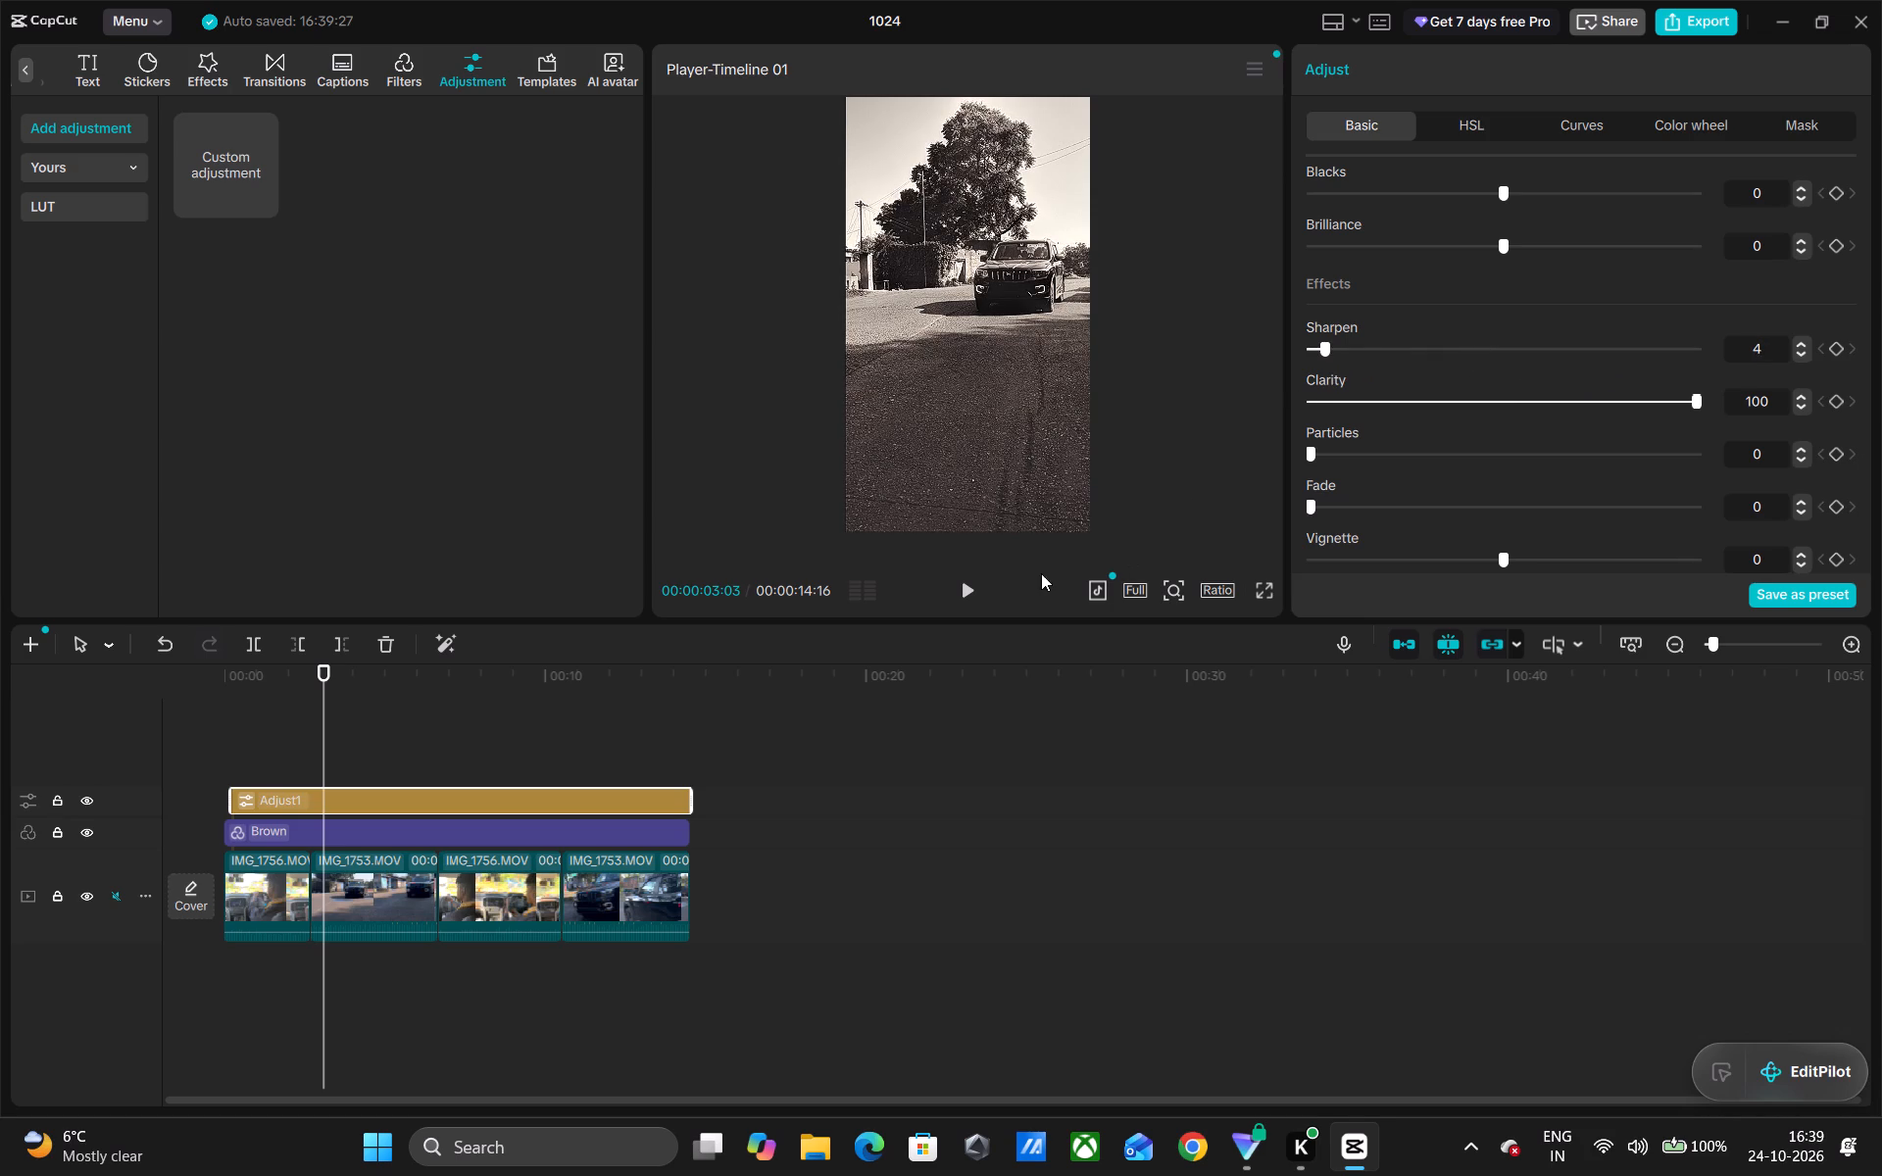
pyautogui.click(956, 596)
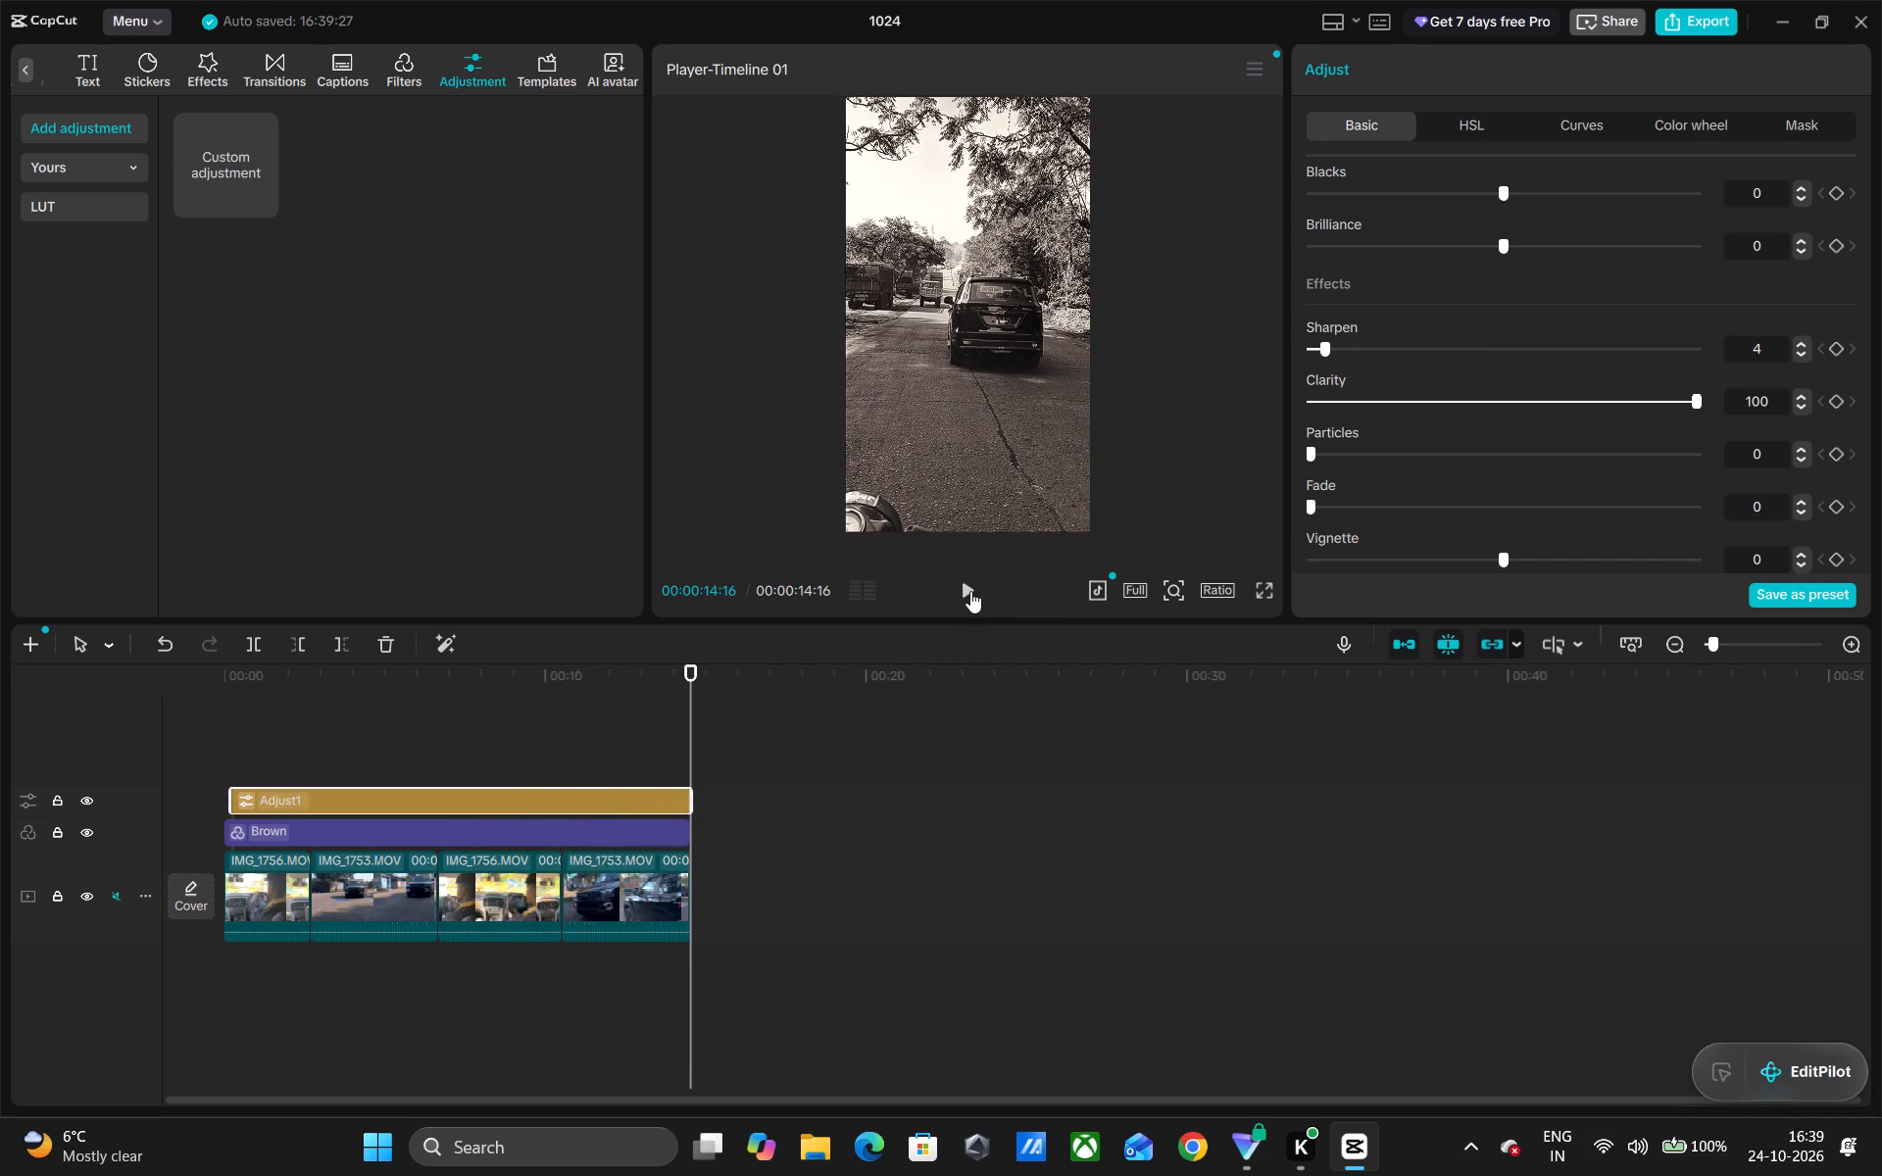
# Add a point to the adjustment layer's Luma curve and settle it at maximum brightness, about 70% of the way towards the highlights.
pyautogui.click(1580, 121)
pyautogui.moveTo(1607, 412); pyautogui.dragTo(1609, 457)
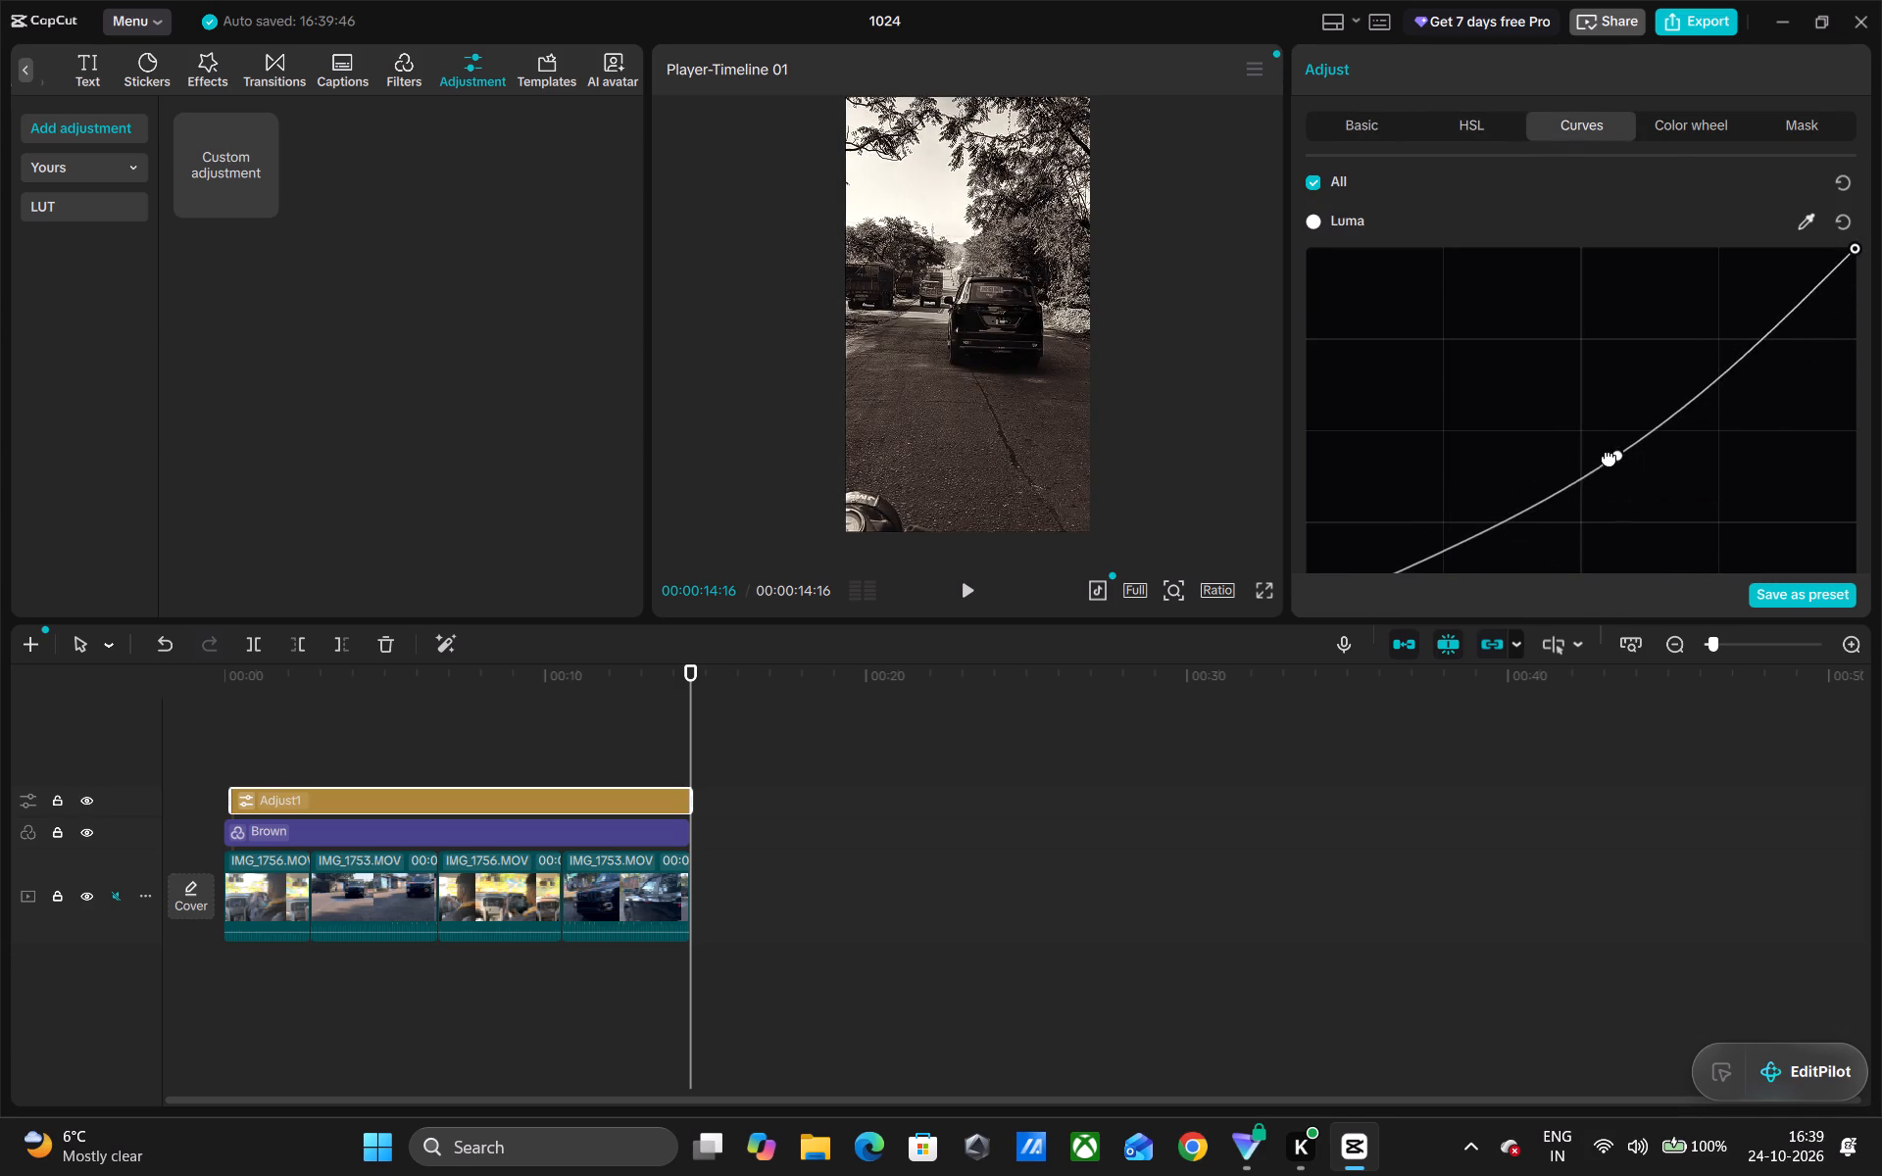
pyautogui.moveTo(1609, 457); pyautogui.dragTo(1420, 608)
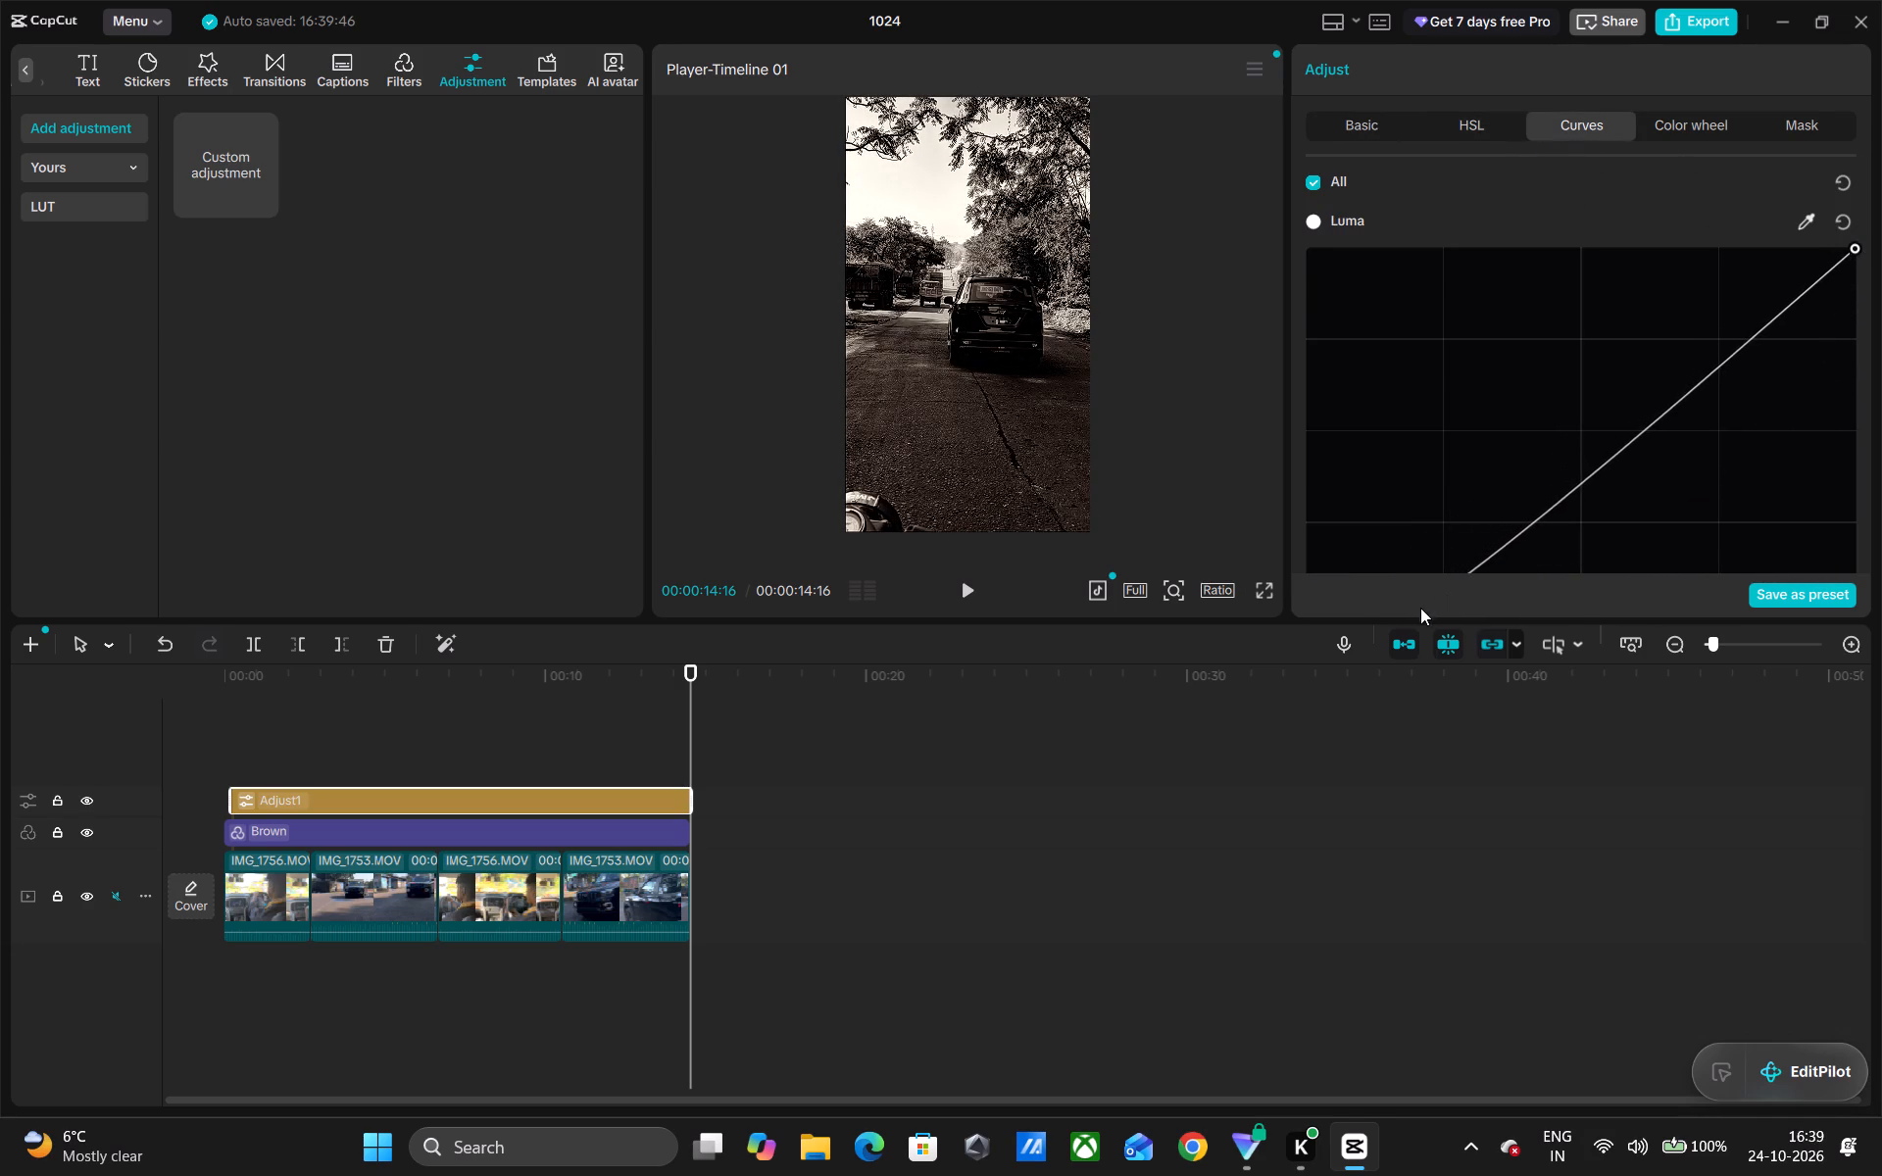
pyautogui.moveTo(1420, 608); pyautogui.dragTo(1514, 209)
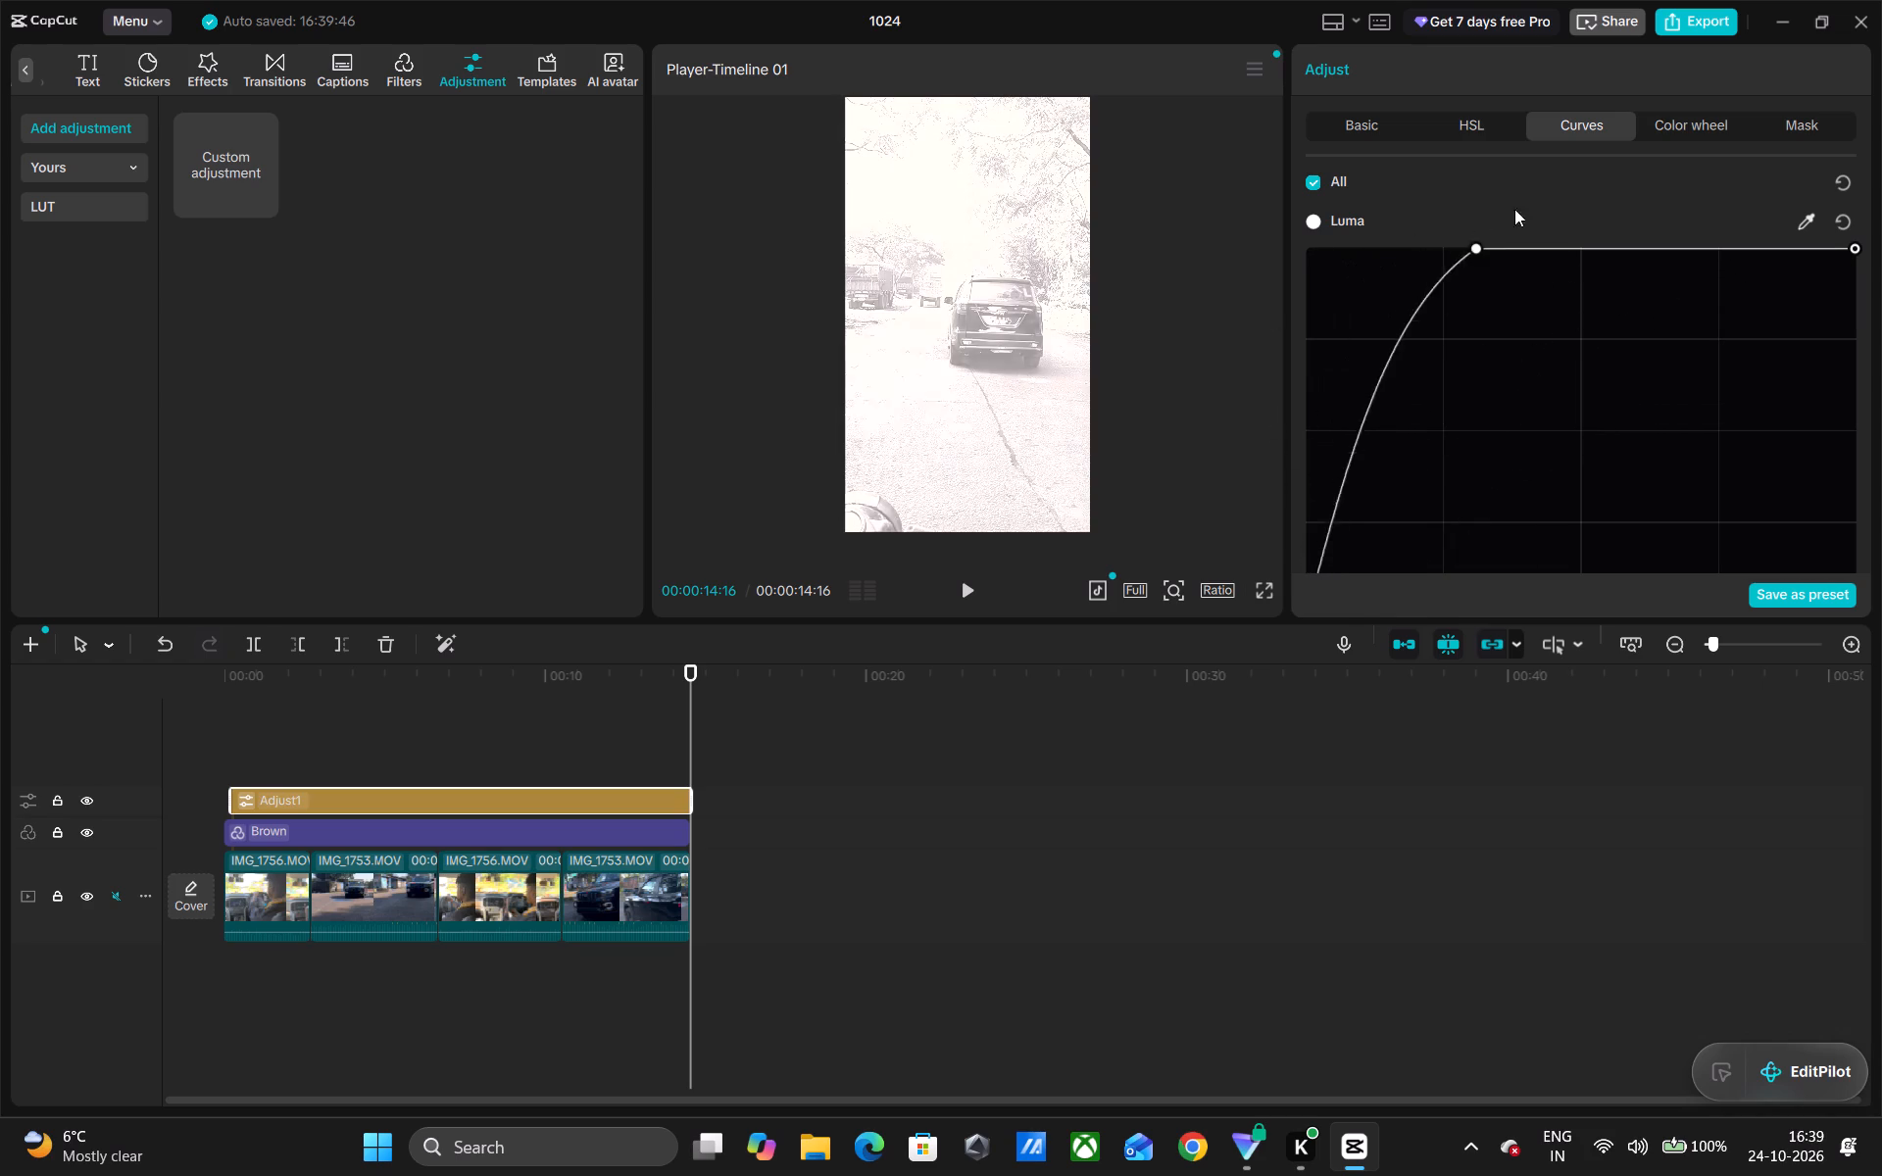
pyautogui.moveTo(1514, 209); pyautogui.dragTo(1699, 124)
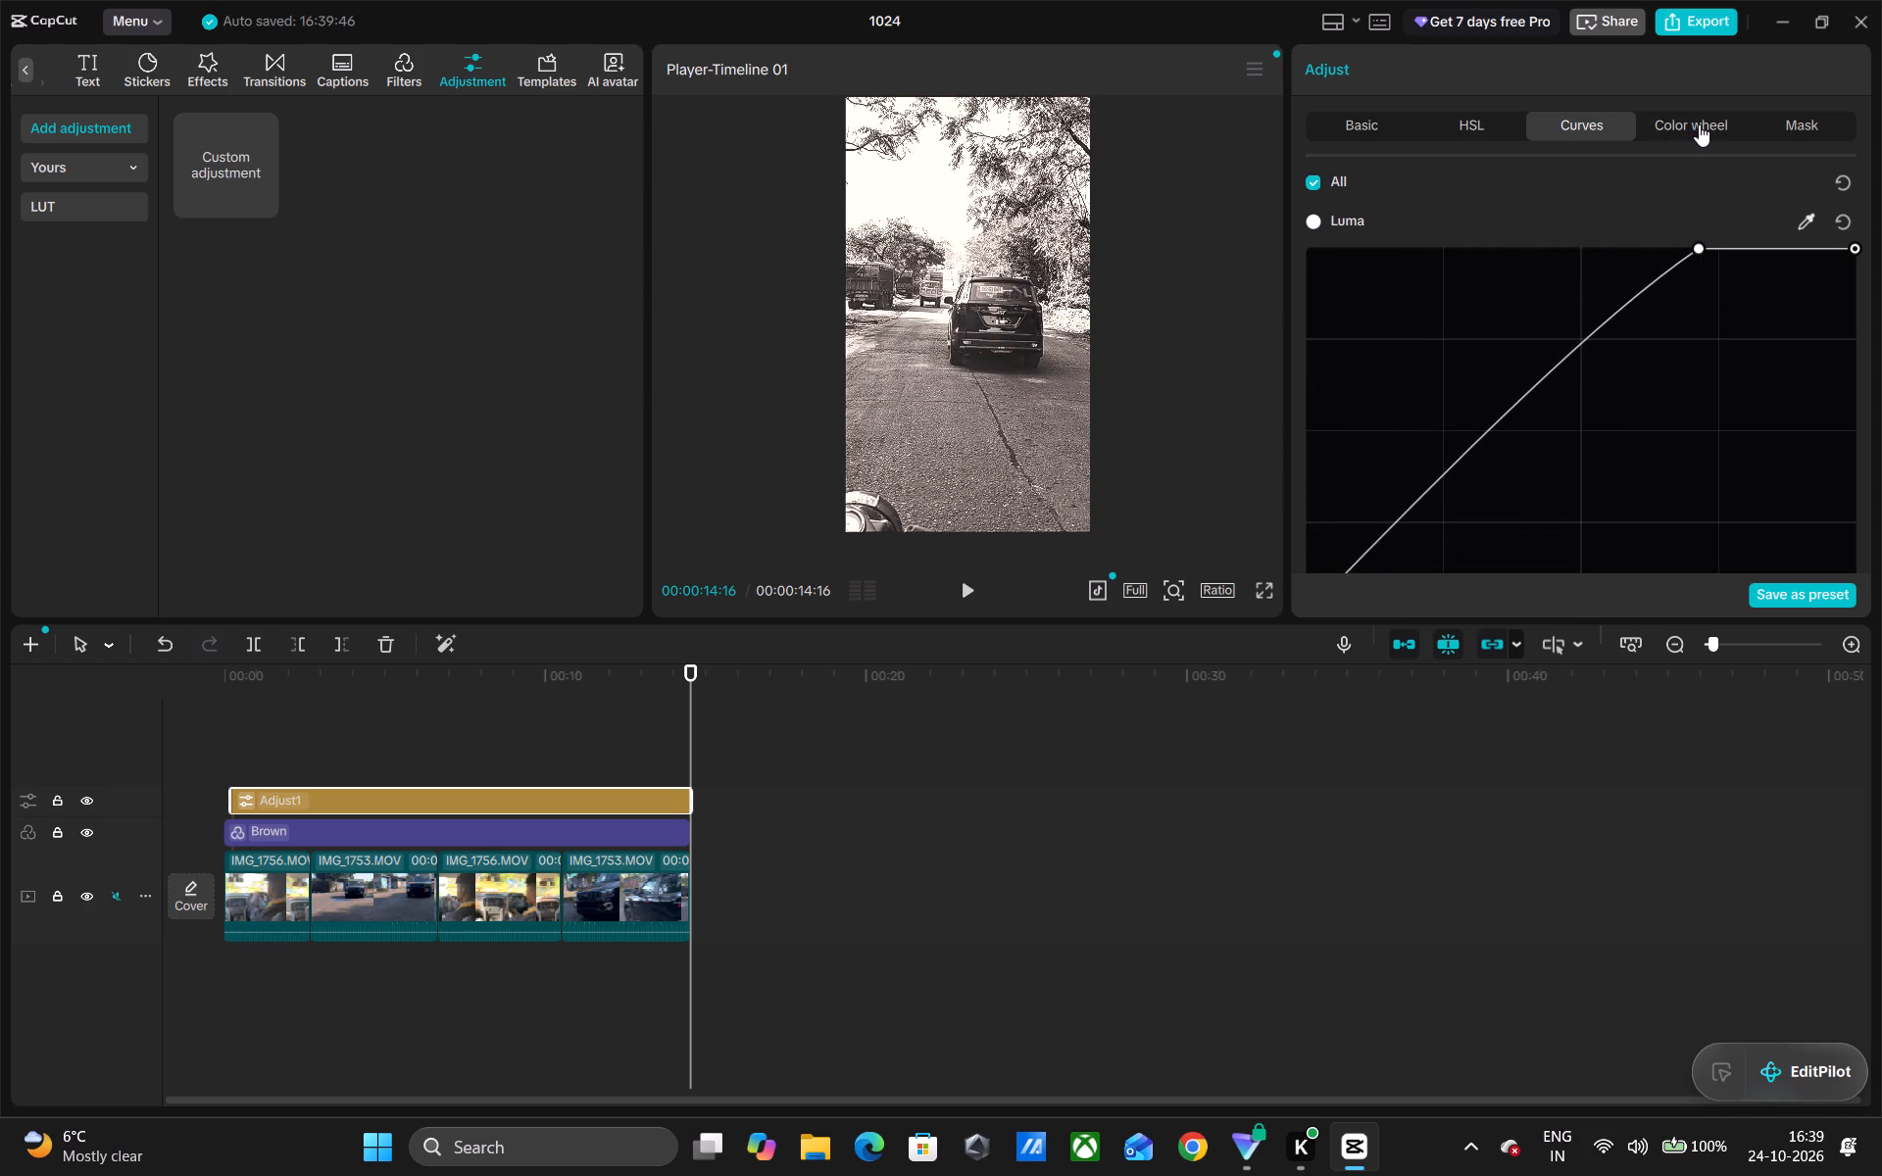
pyautogui.moveTo(1699, 124); pyautogui.dragTo(1699, 123)
# Shift the Middle grey color wheel of the adjustment layer slightly, to 0.01 red, -0.01 green and 0.02 blue.
pyautogui.click(1693, 124)
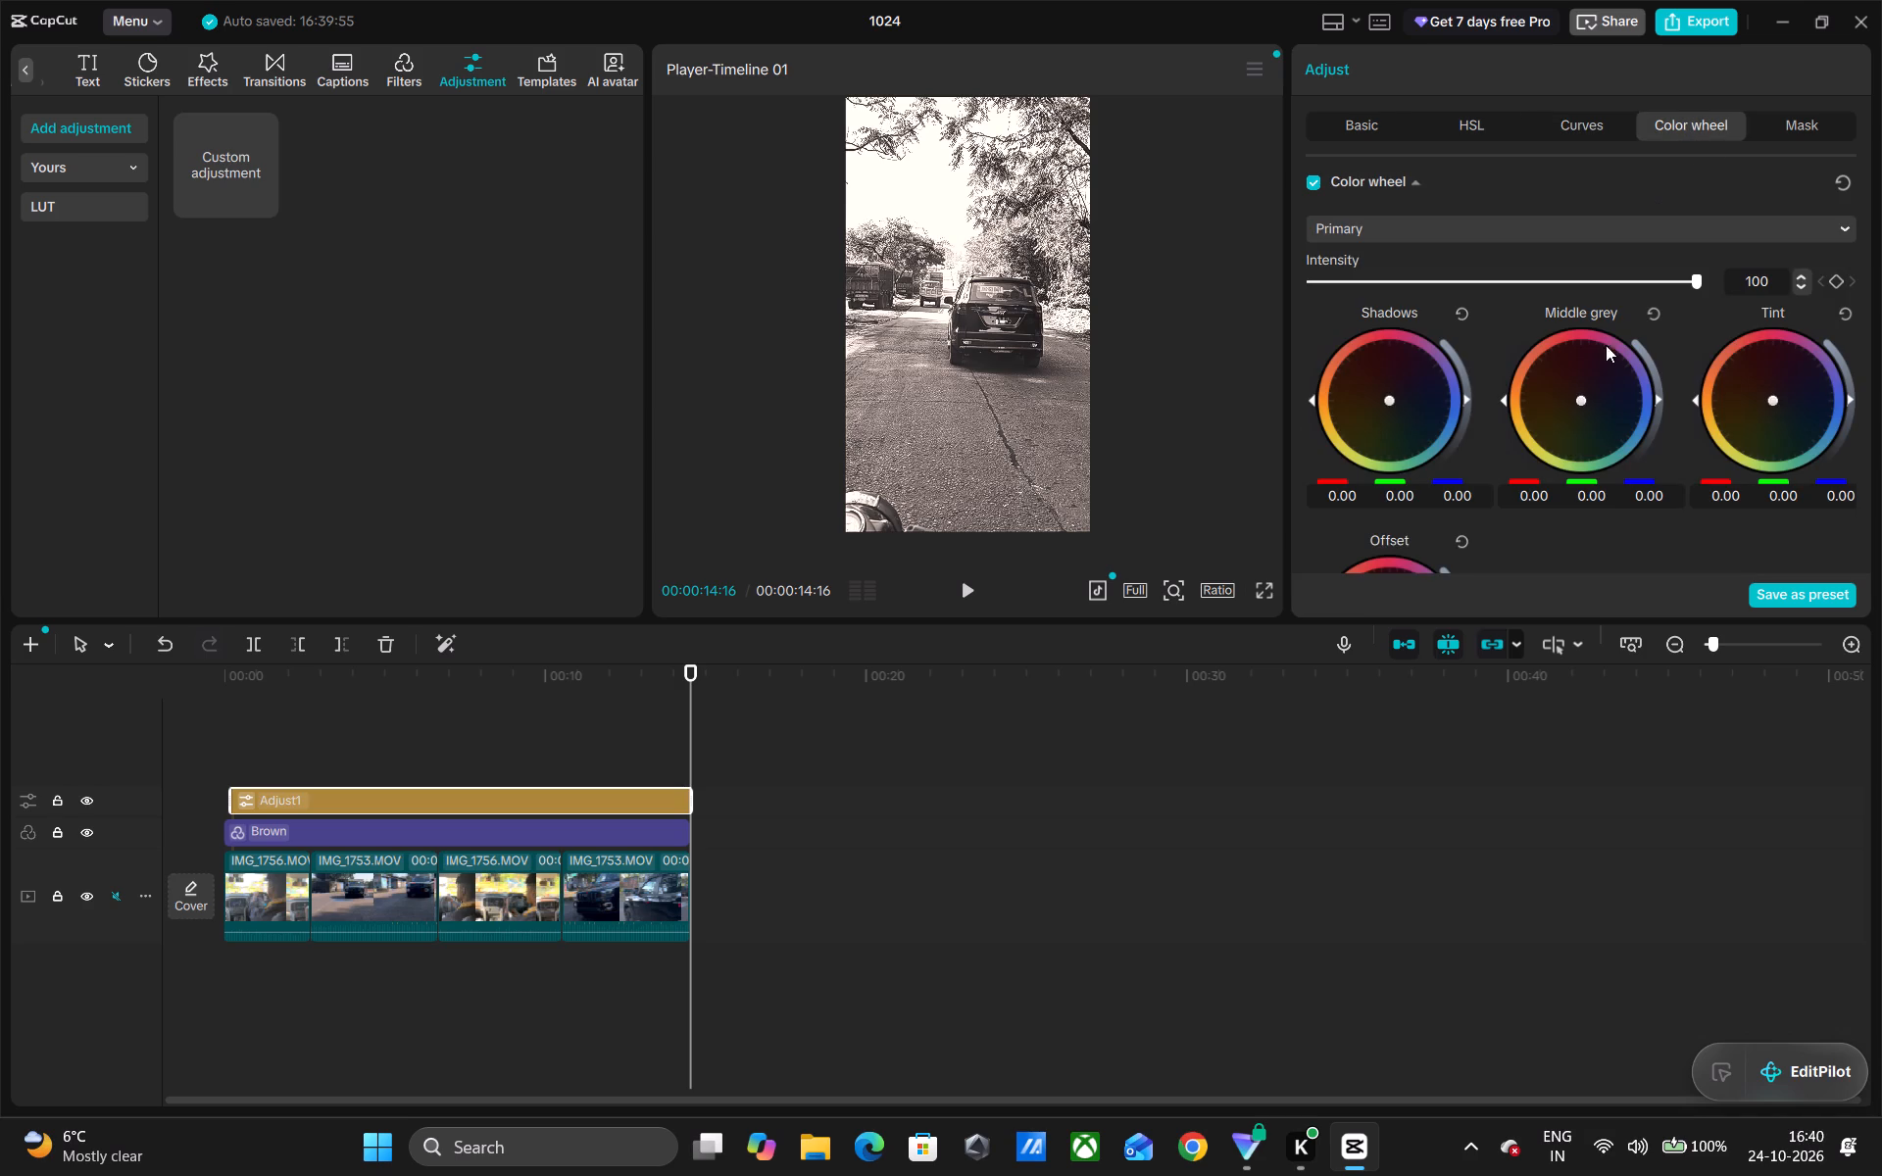
pyautogui.moveTo(1635, 411); pyautogui.dragTo(1619, 315)
pyautogui.moveTo(1655, 390); pyautogui.dragTo(1625, 280)
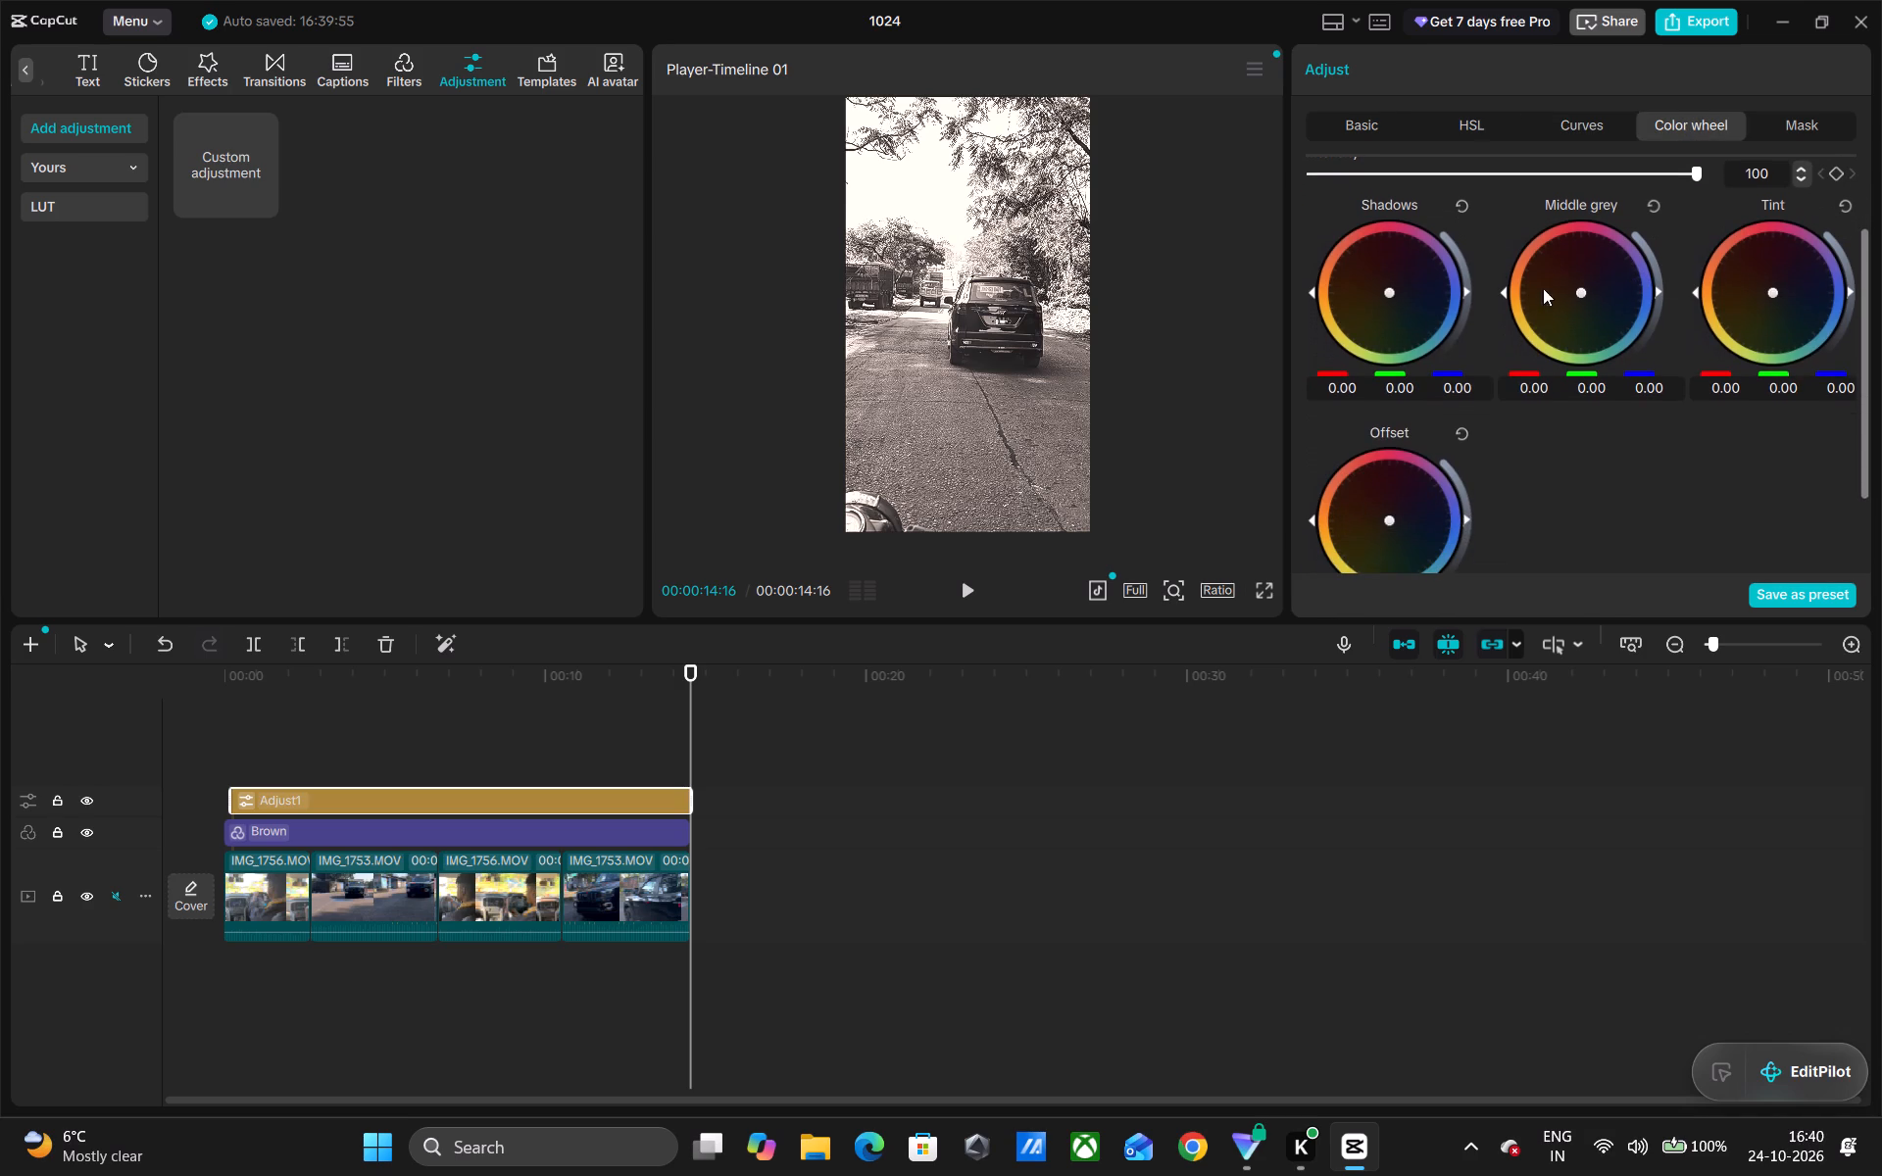
pyautogui.click(1387, 295)
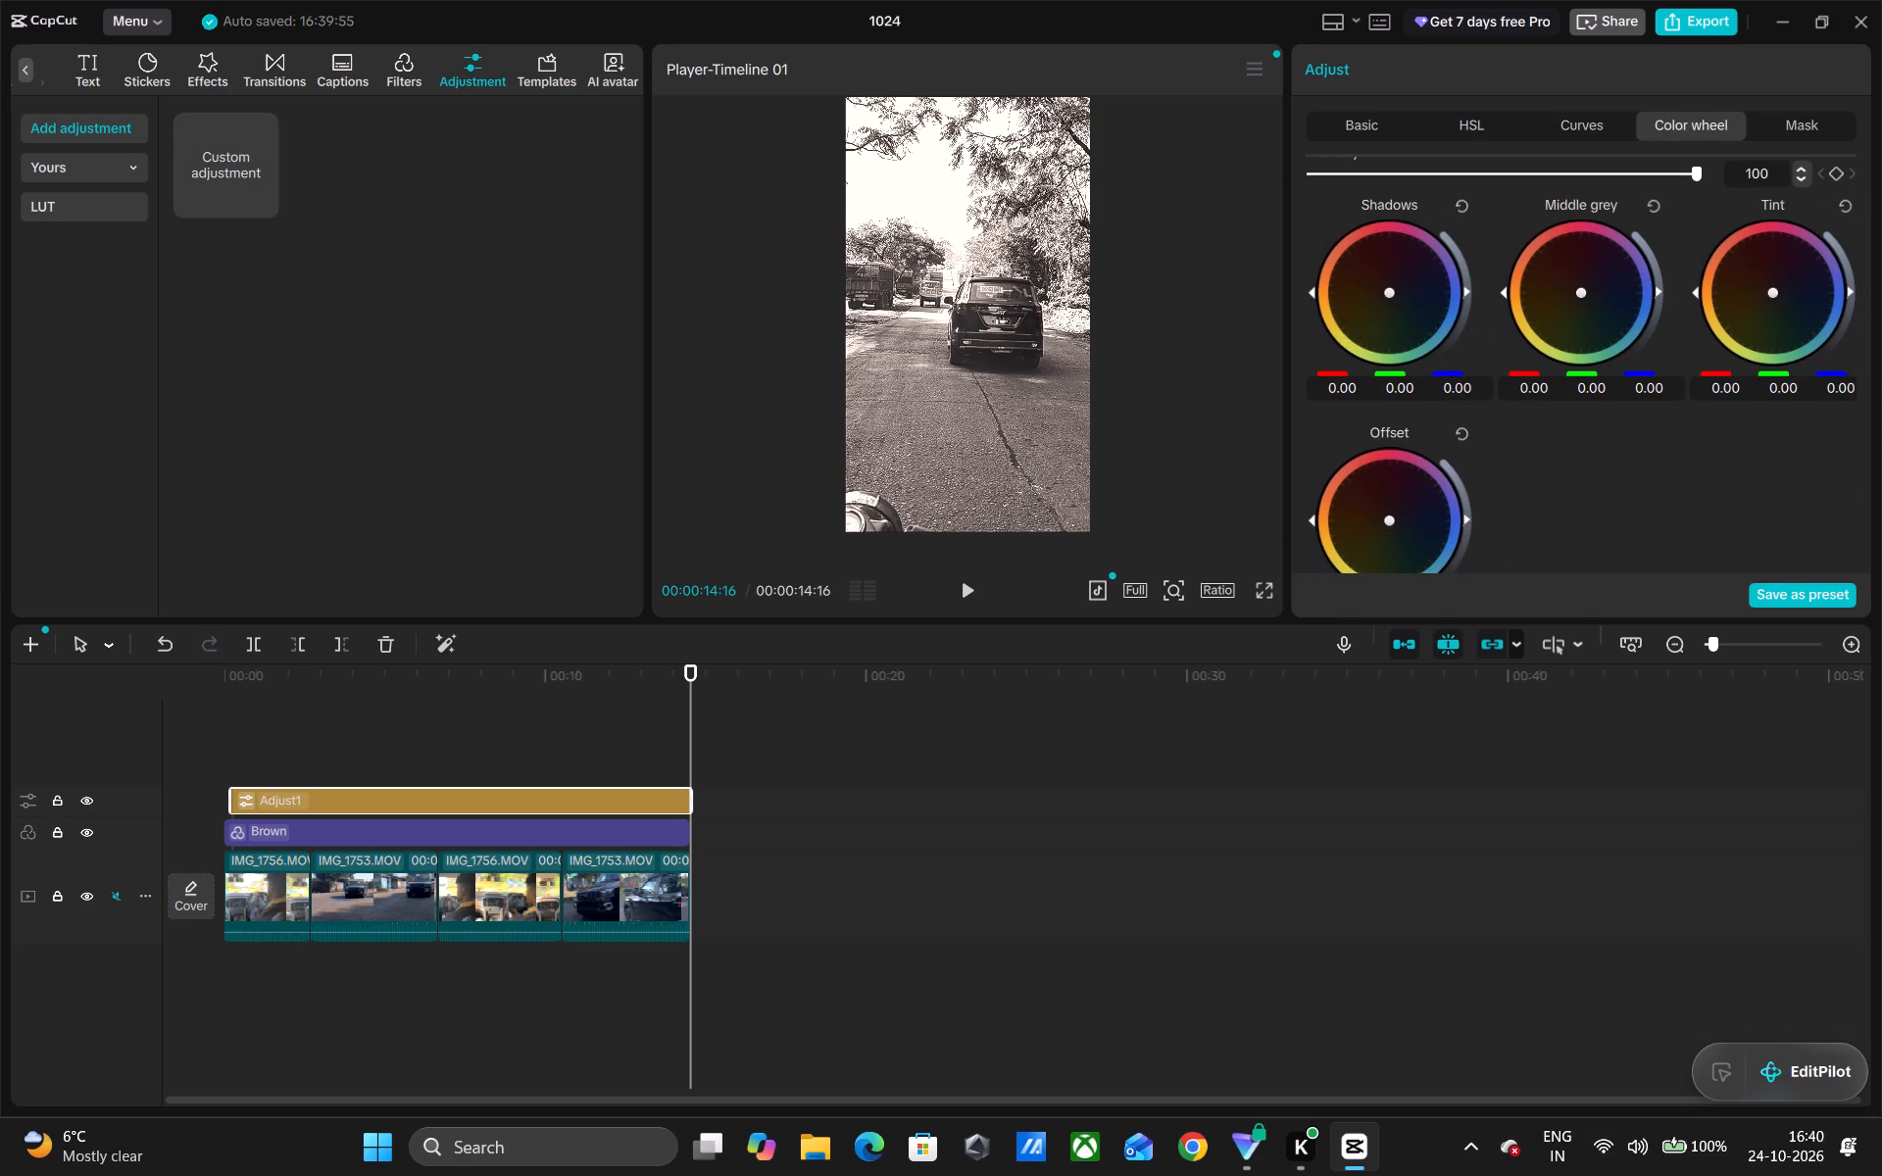
# Shift the Middle grey color wheel of the adjustment layer slightly, to 0.01 red, -0.01 green and 0.02 blue.
pyautogui.click(1390, 298)
pyautogui.moveTo(1580, 289); pyautogui.dragTo(1642, 158)
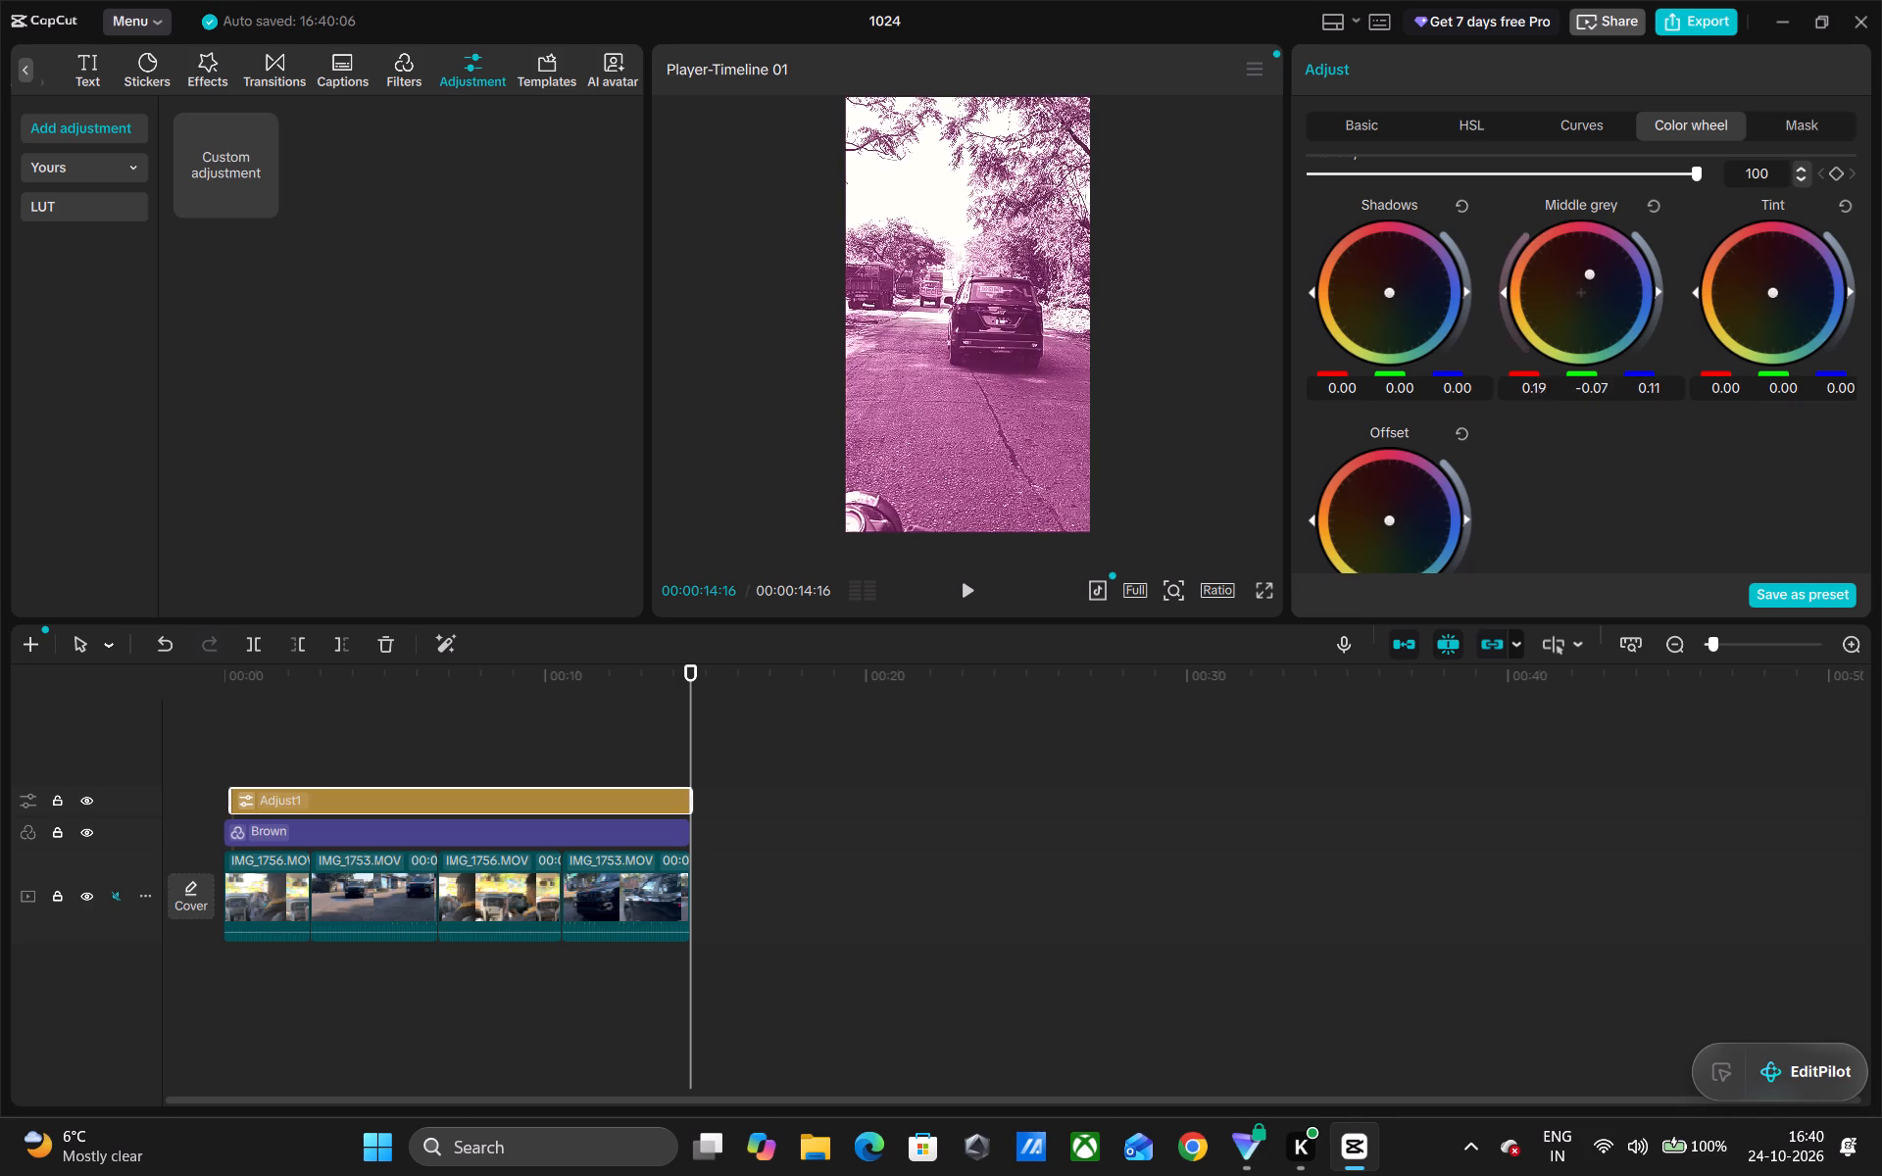
pyautogui.moveTo(1642, 158); pyautogui.dragTo(1641, 287)
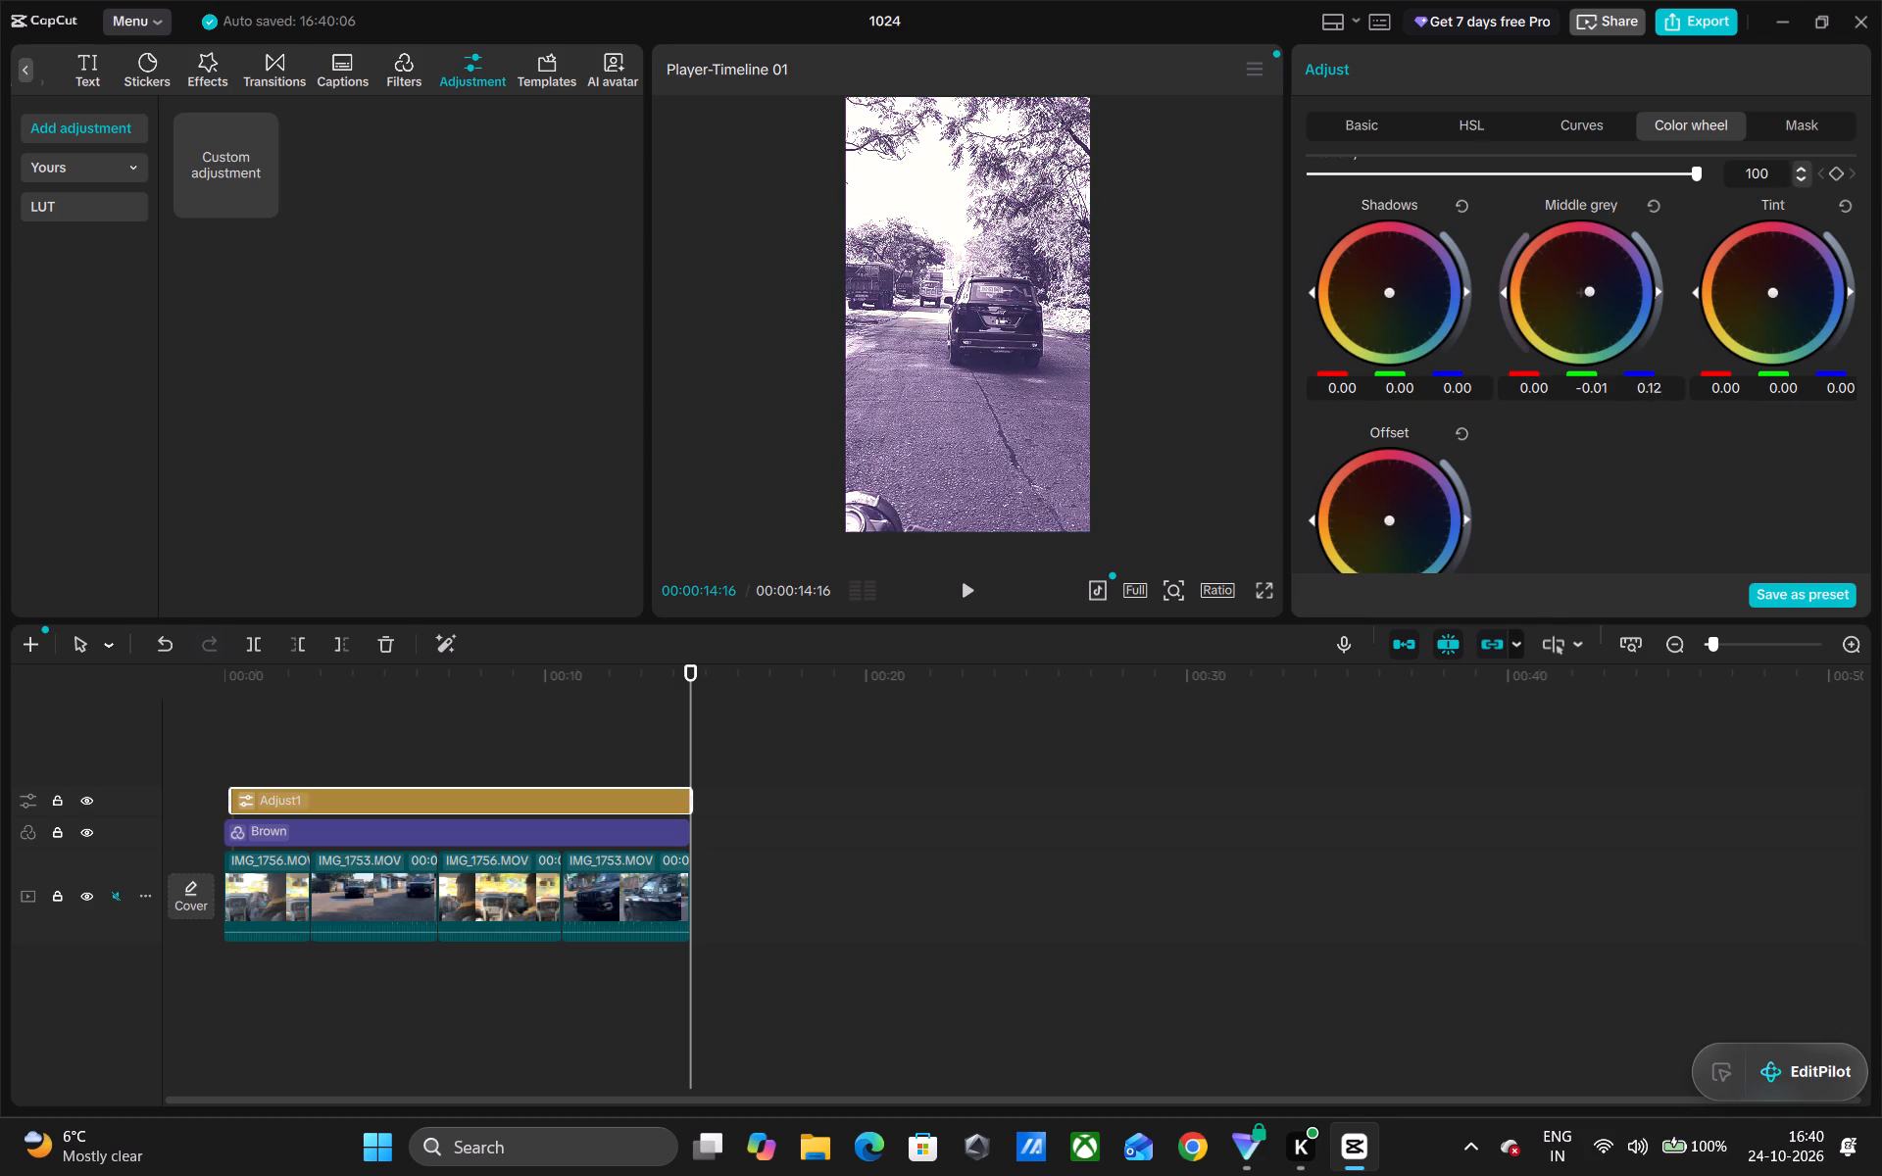
pyautogui.moveTo(1641, 287); pyautogui.dragTo(1591, 280)
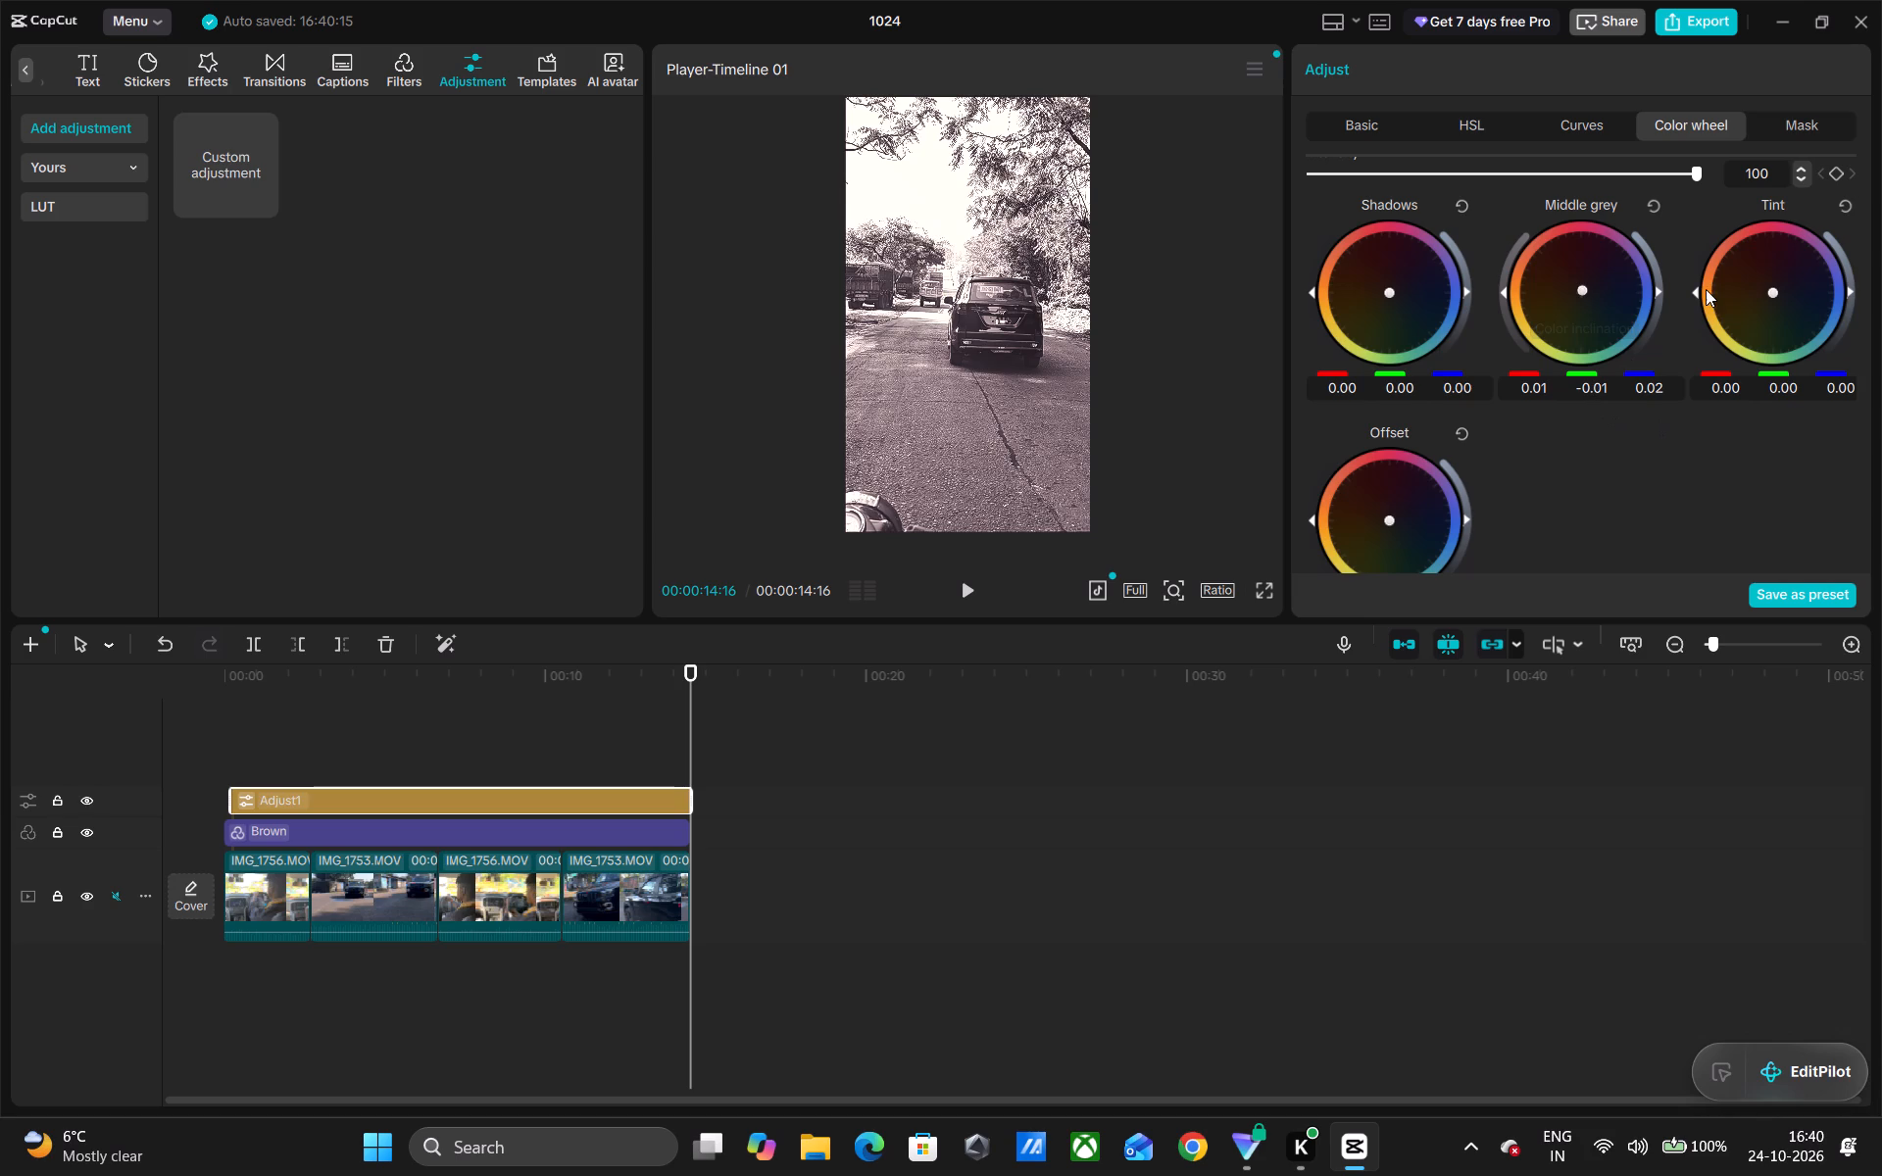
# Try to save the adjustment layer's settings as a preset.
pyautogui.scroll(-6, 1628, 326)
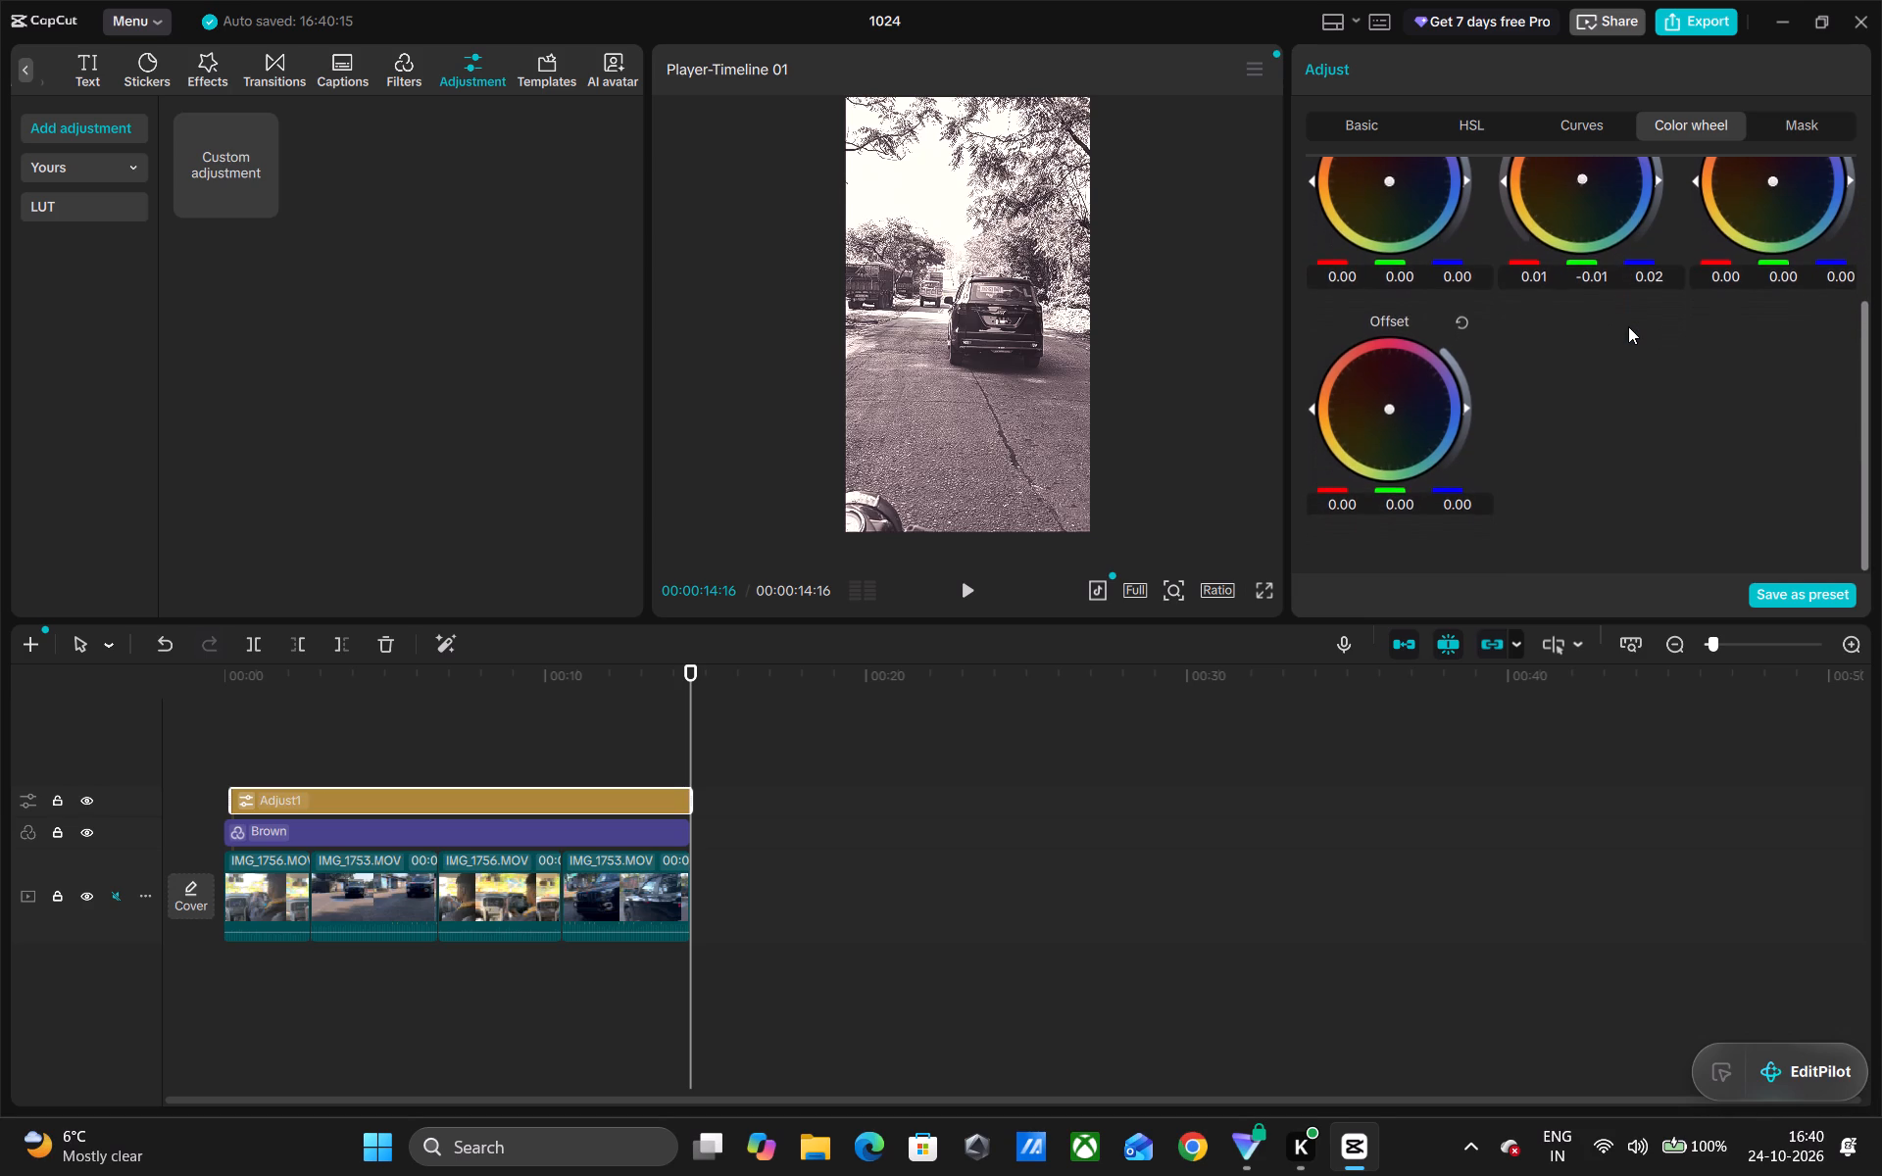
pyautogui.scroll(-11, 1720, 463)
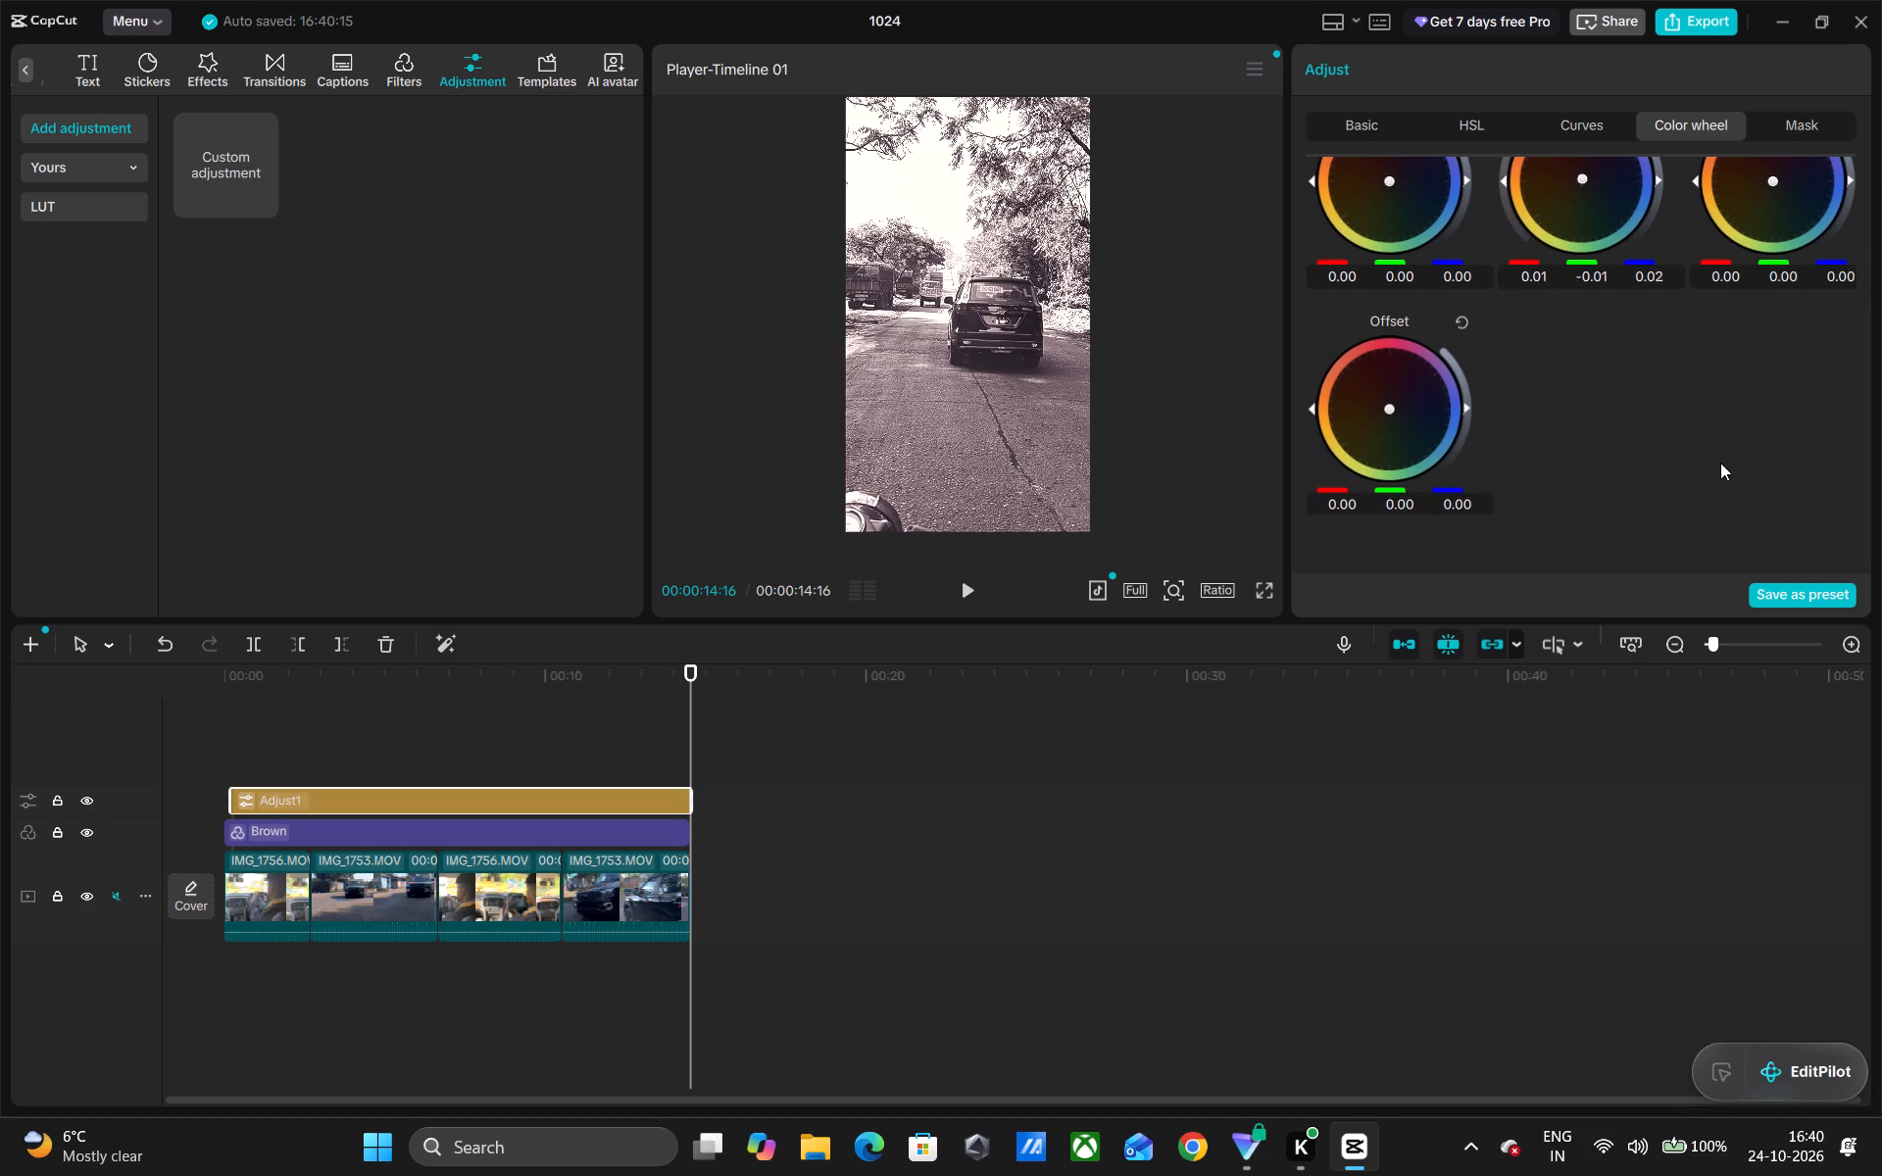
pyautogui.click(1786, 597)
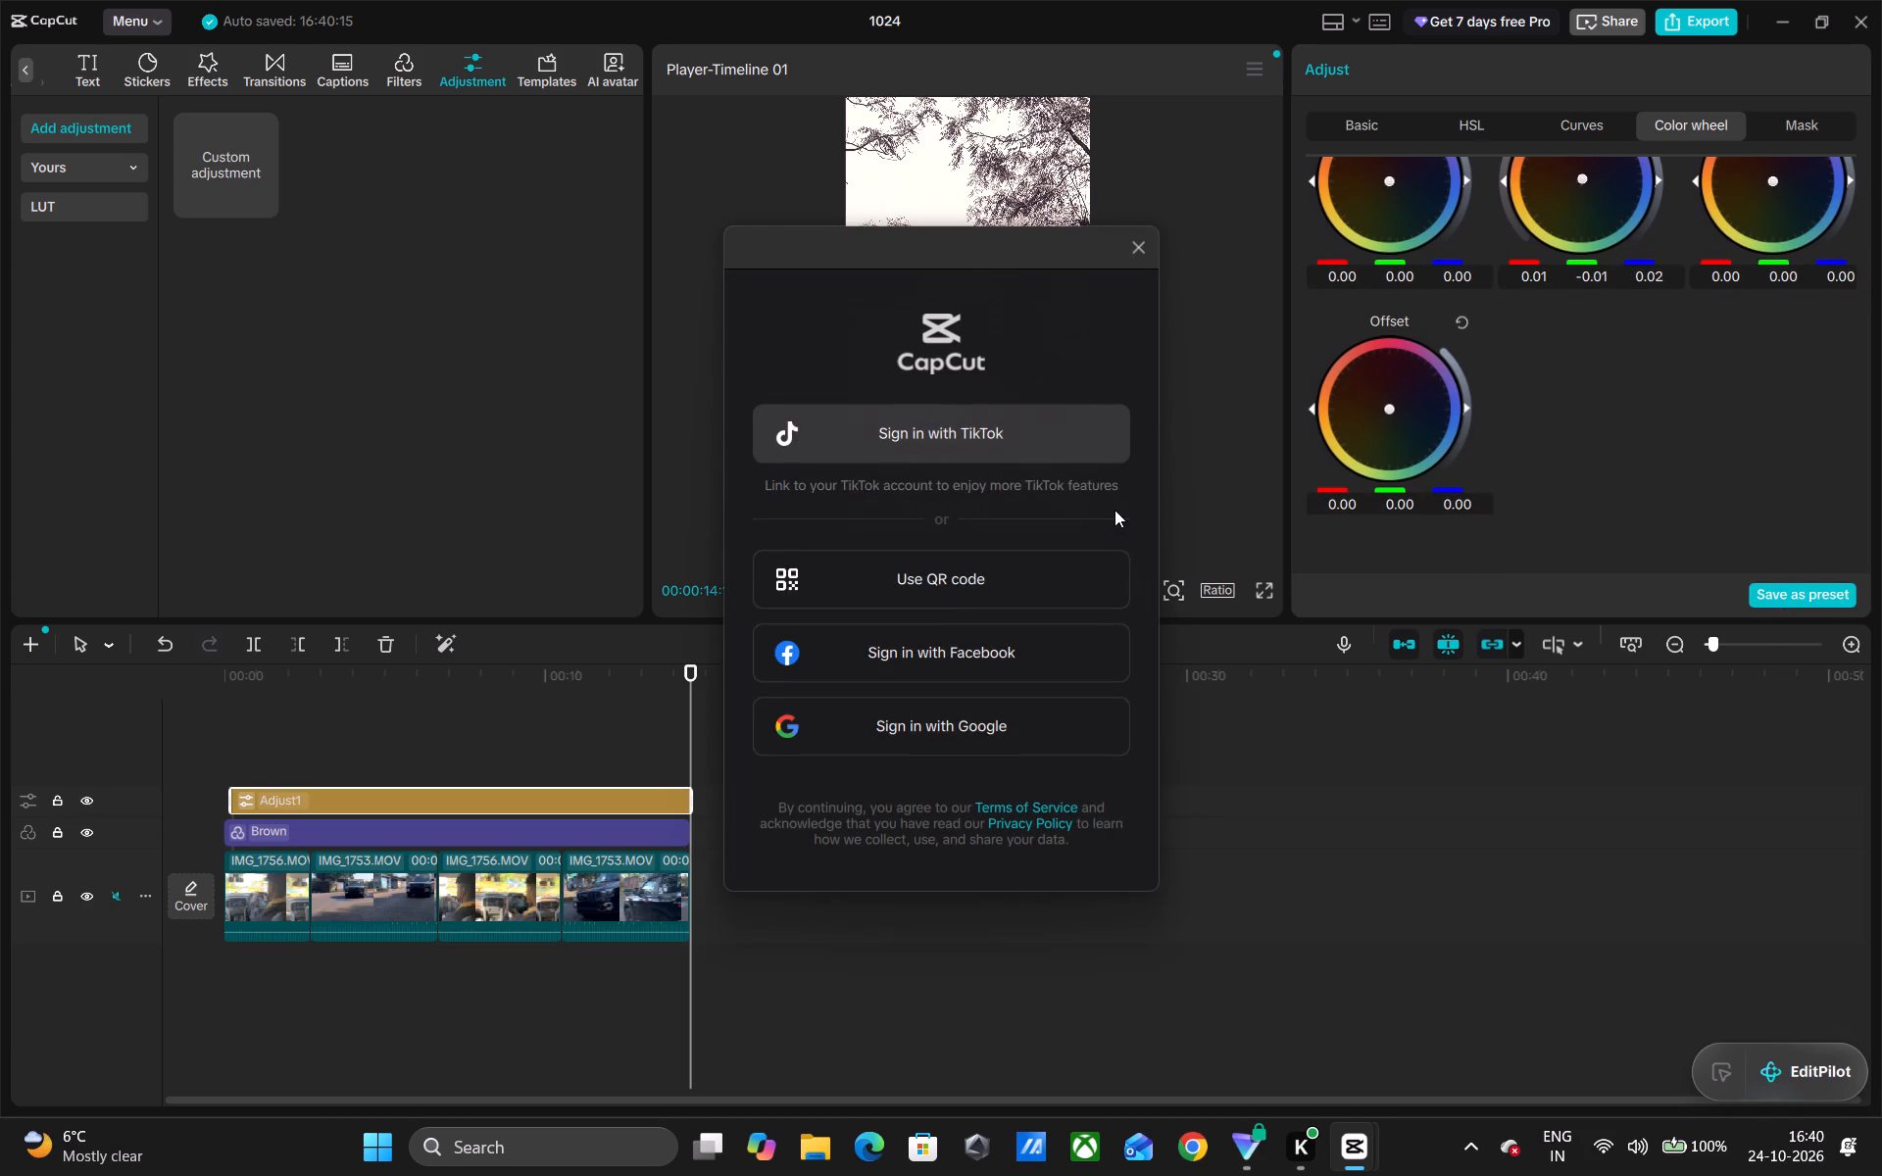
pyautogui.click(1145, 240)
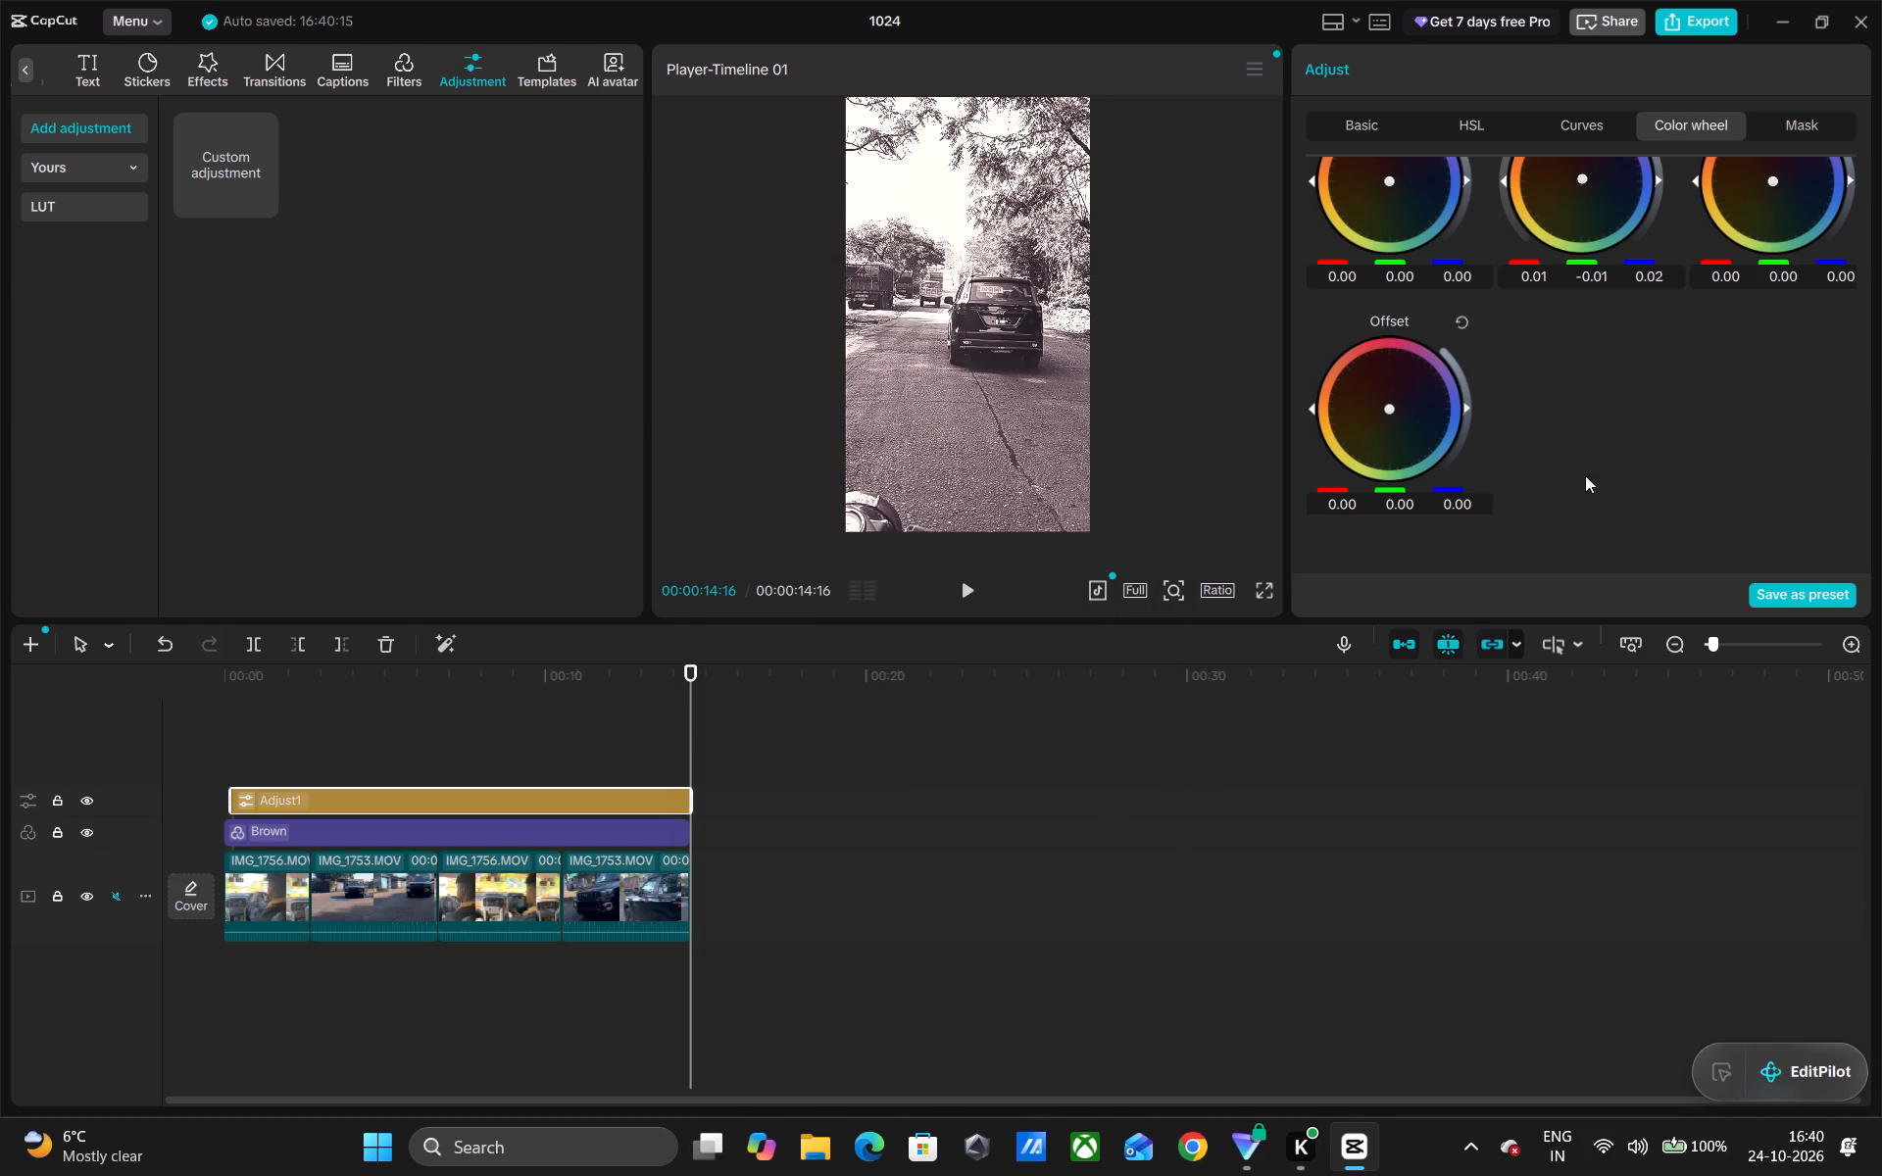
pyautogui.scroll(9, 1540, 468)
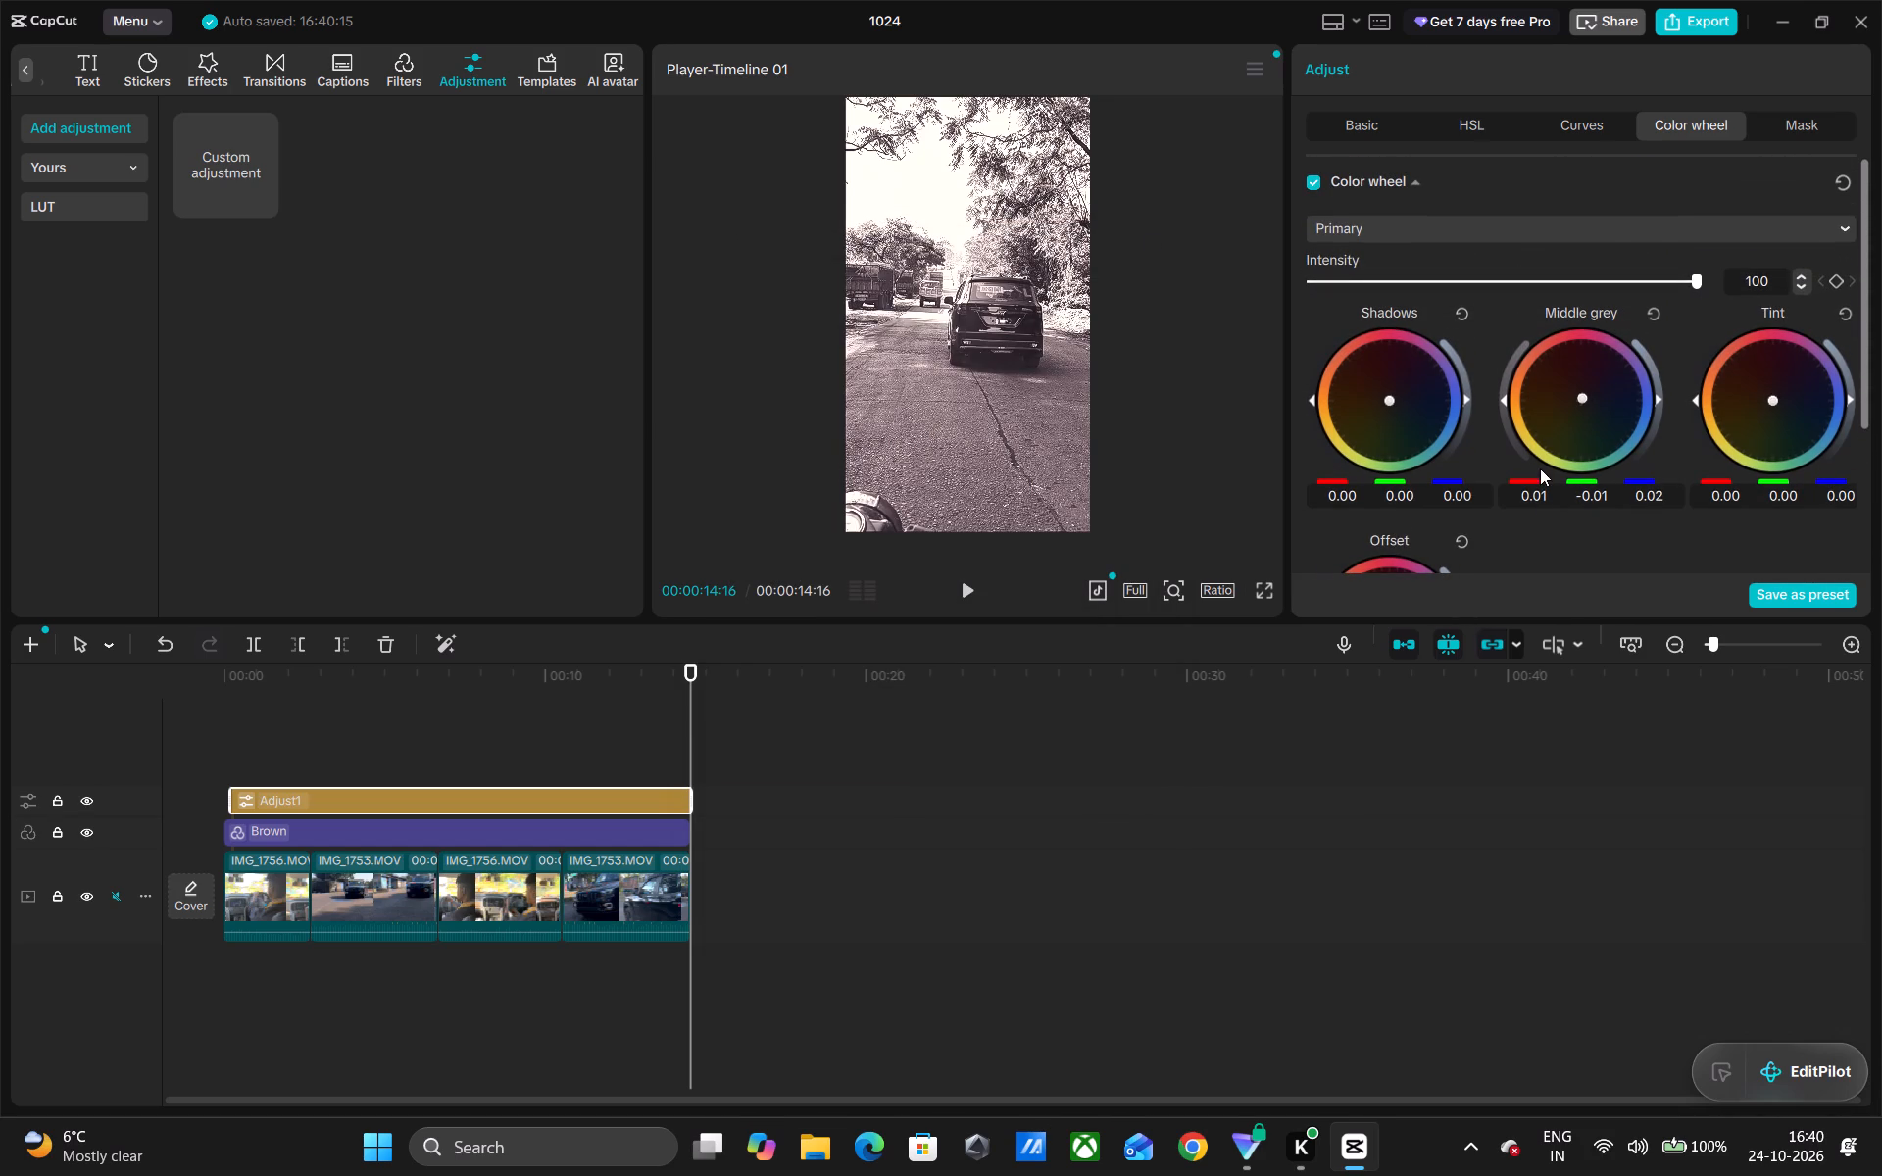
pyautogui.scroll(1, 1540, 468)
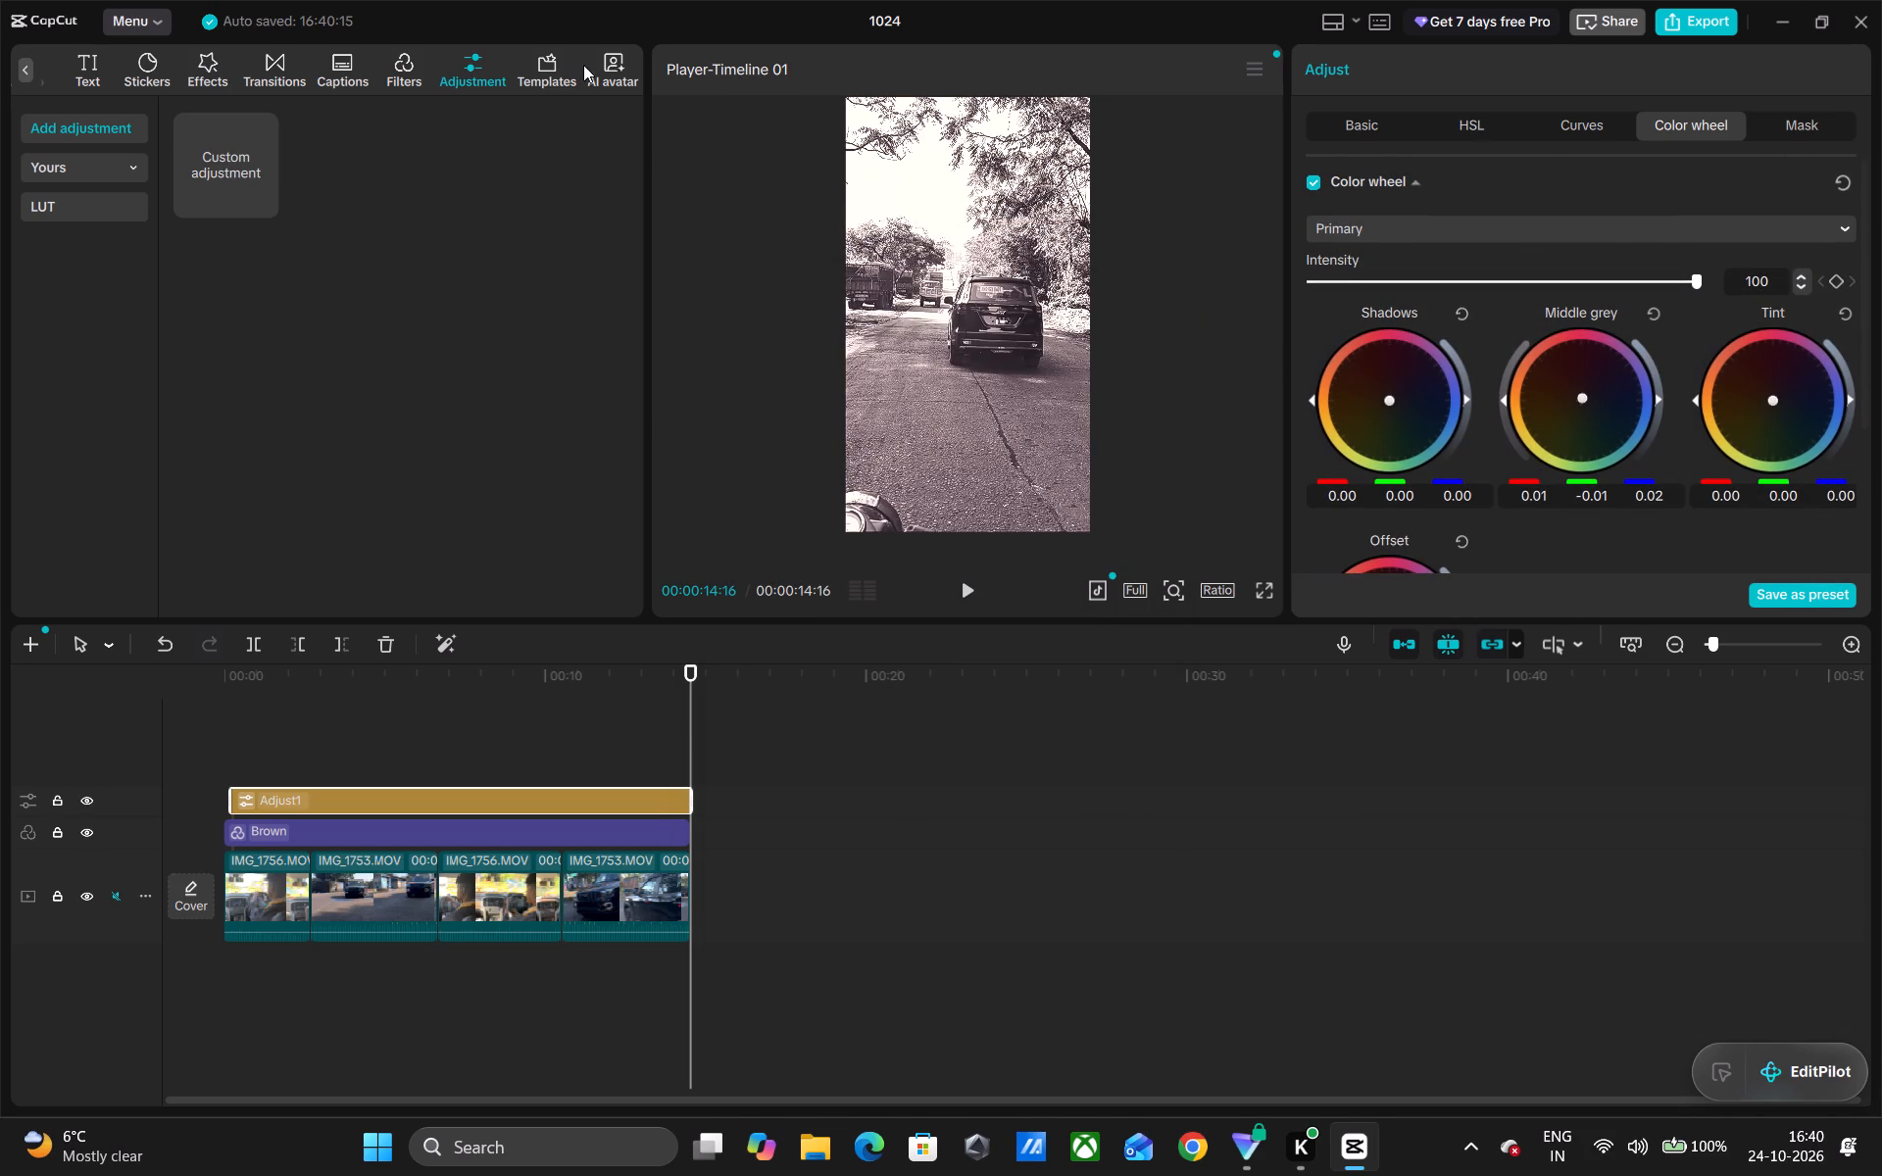
# Open the template library.
pyautogui.click(536, 68)
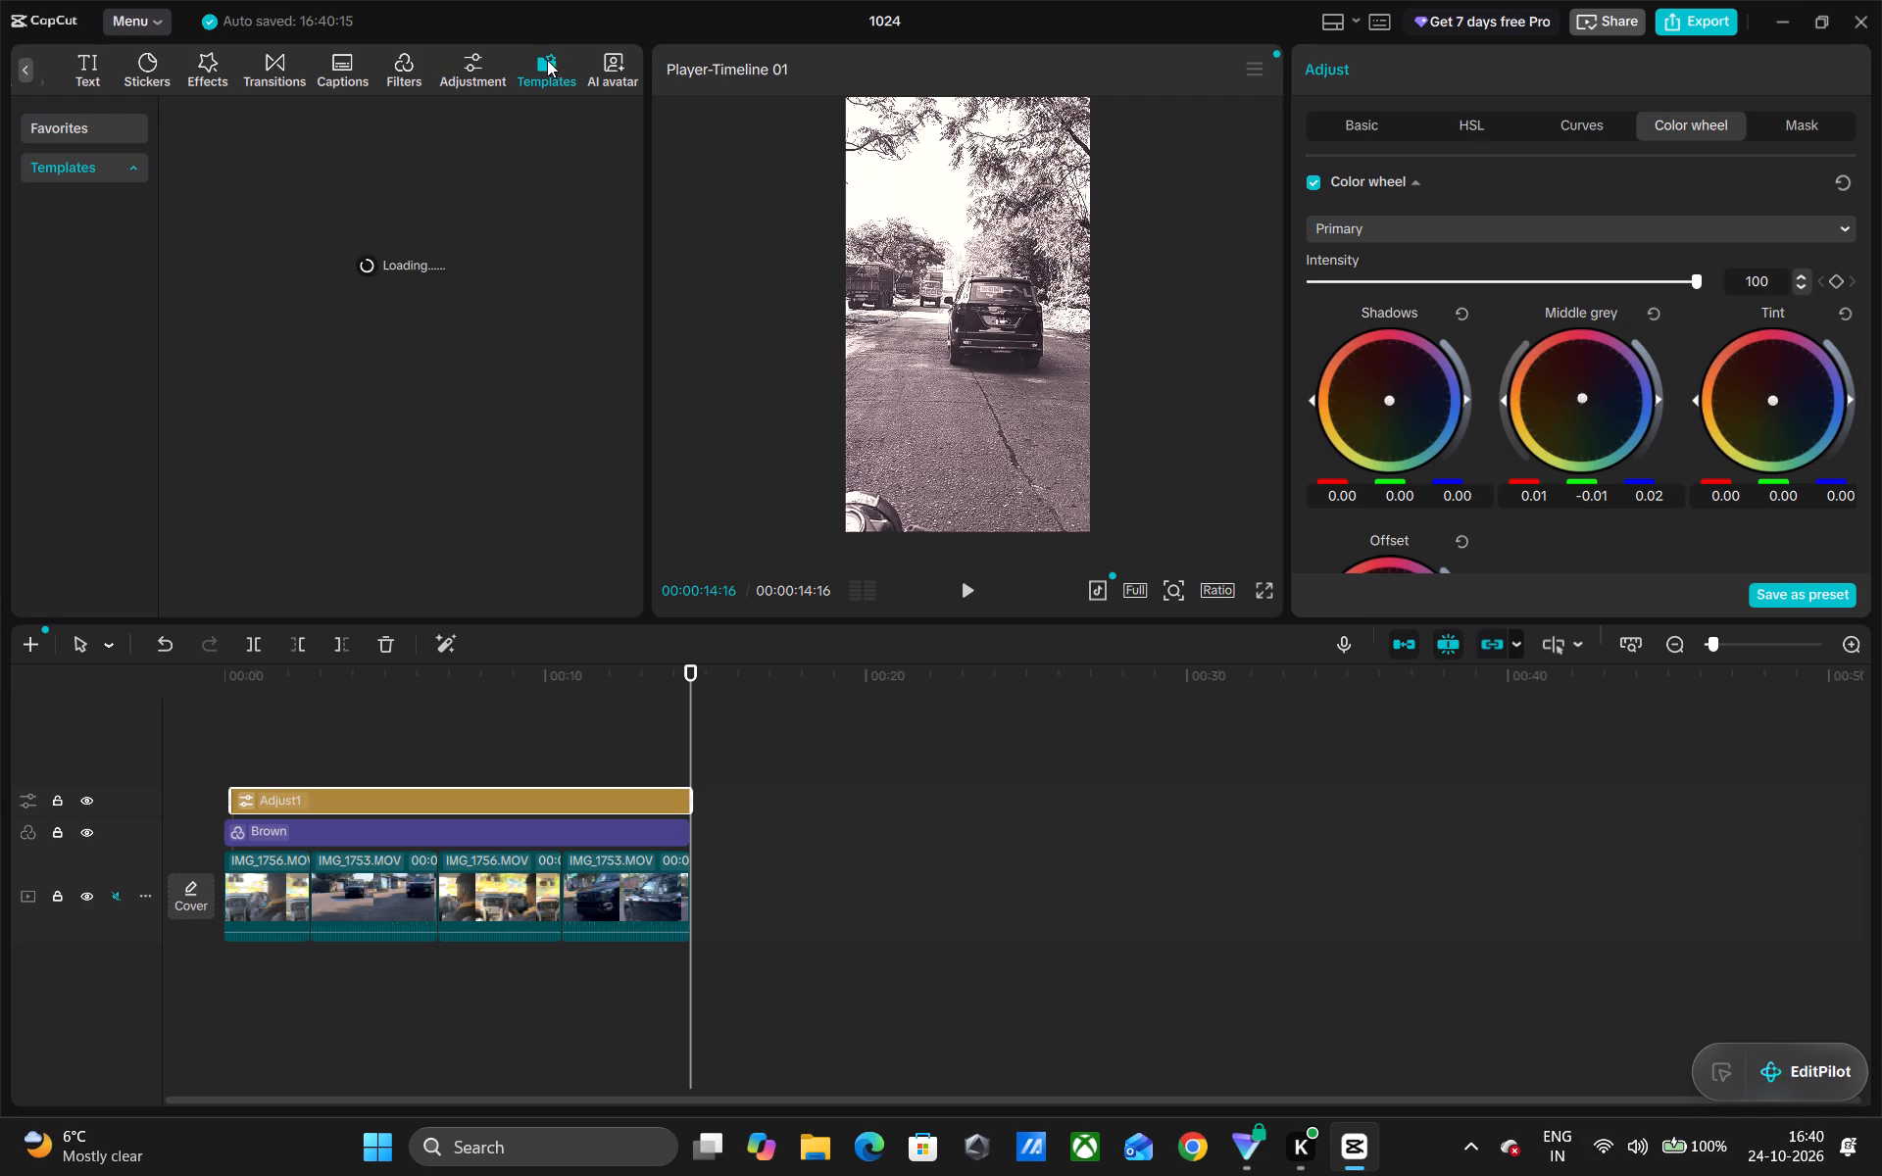
# Browse the B.Duck and Halloween transitions, trying to download B.Duck Bounce and B.Duck Dunk.
pyautogui.click(277, 70)
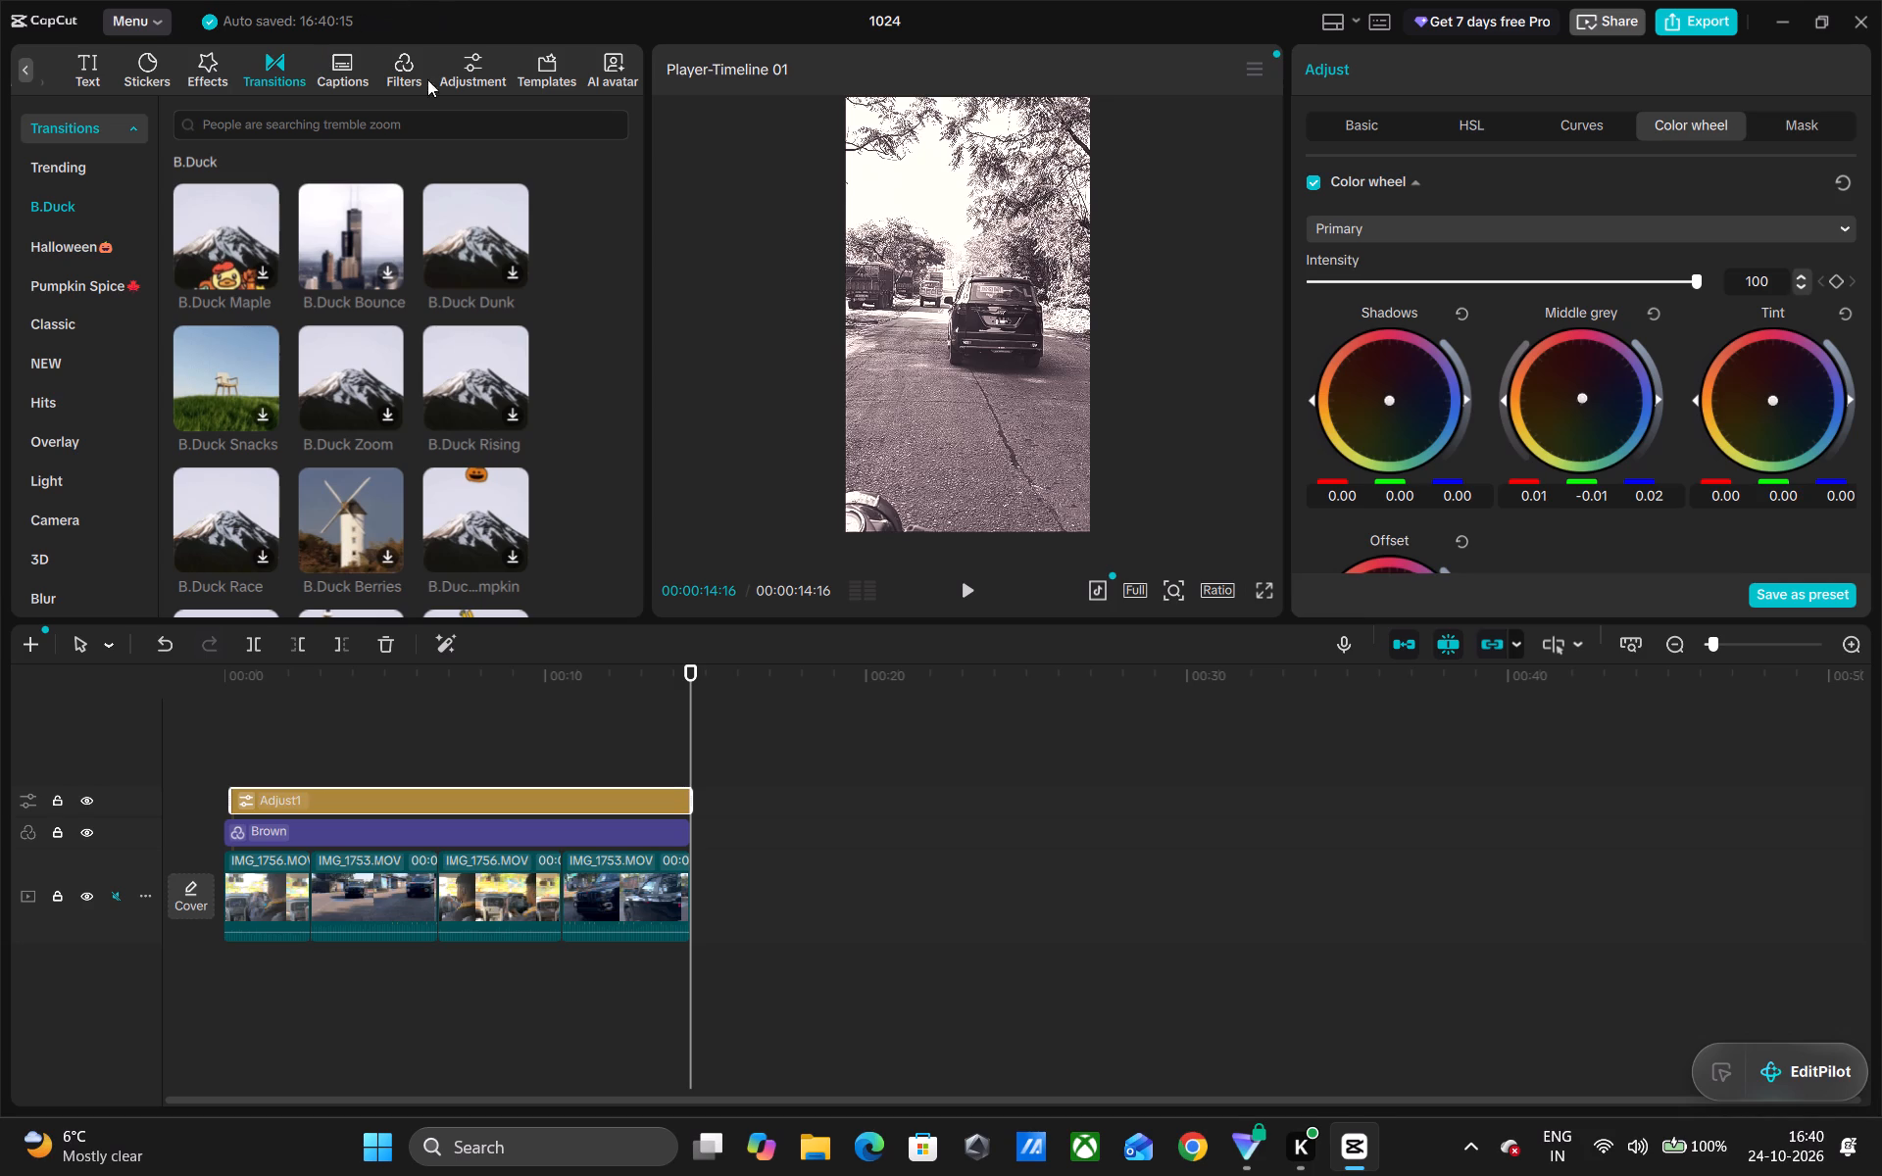
pyautogui.click(392, 273)
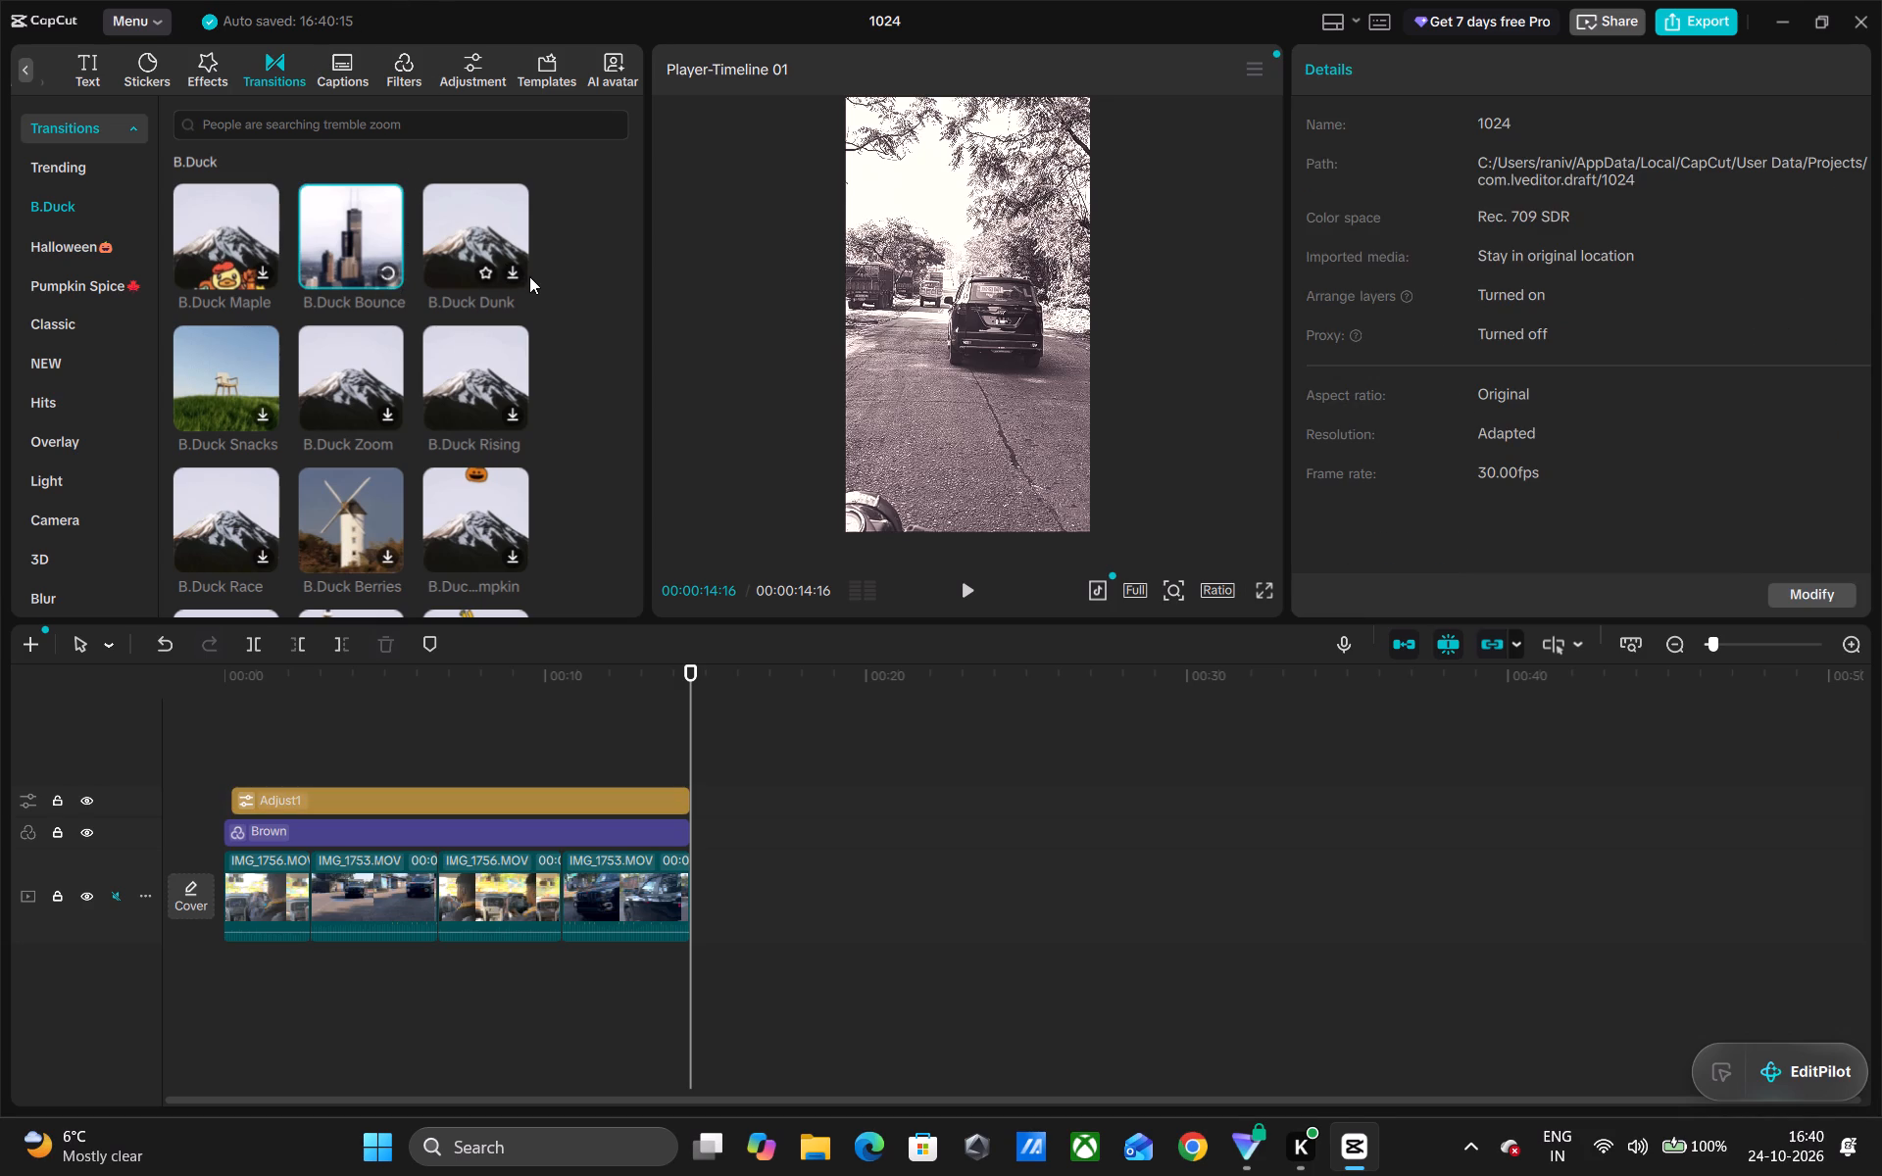
pyautogui.click(515, 276)
pyautogui.scroll(-4, 301, 543)
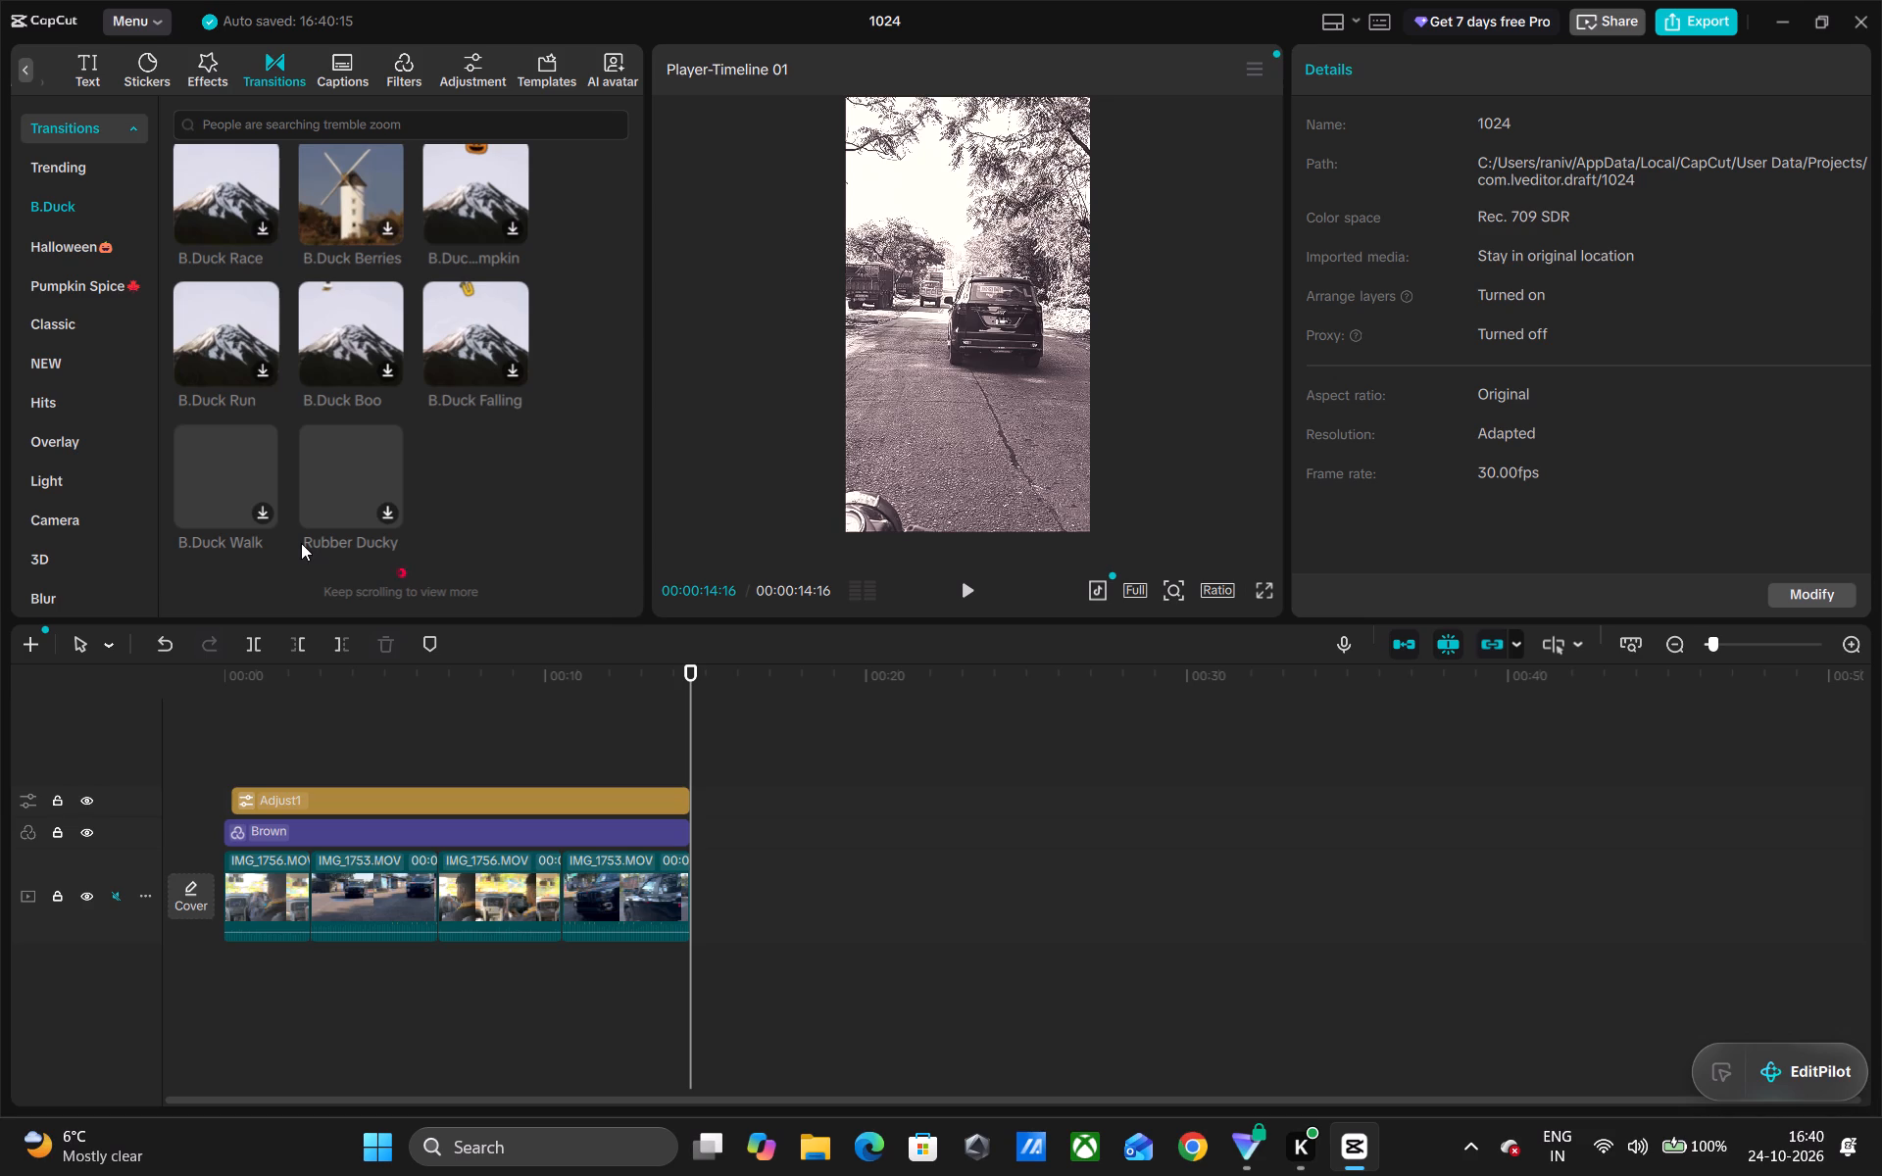
pyautogui.scroll(2, 301, 543)
pyautogui.scroll(2, 402, 320)
pyautogui.scroll(-2, 402, 320)
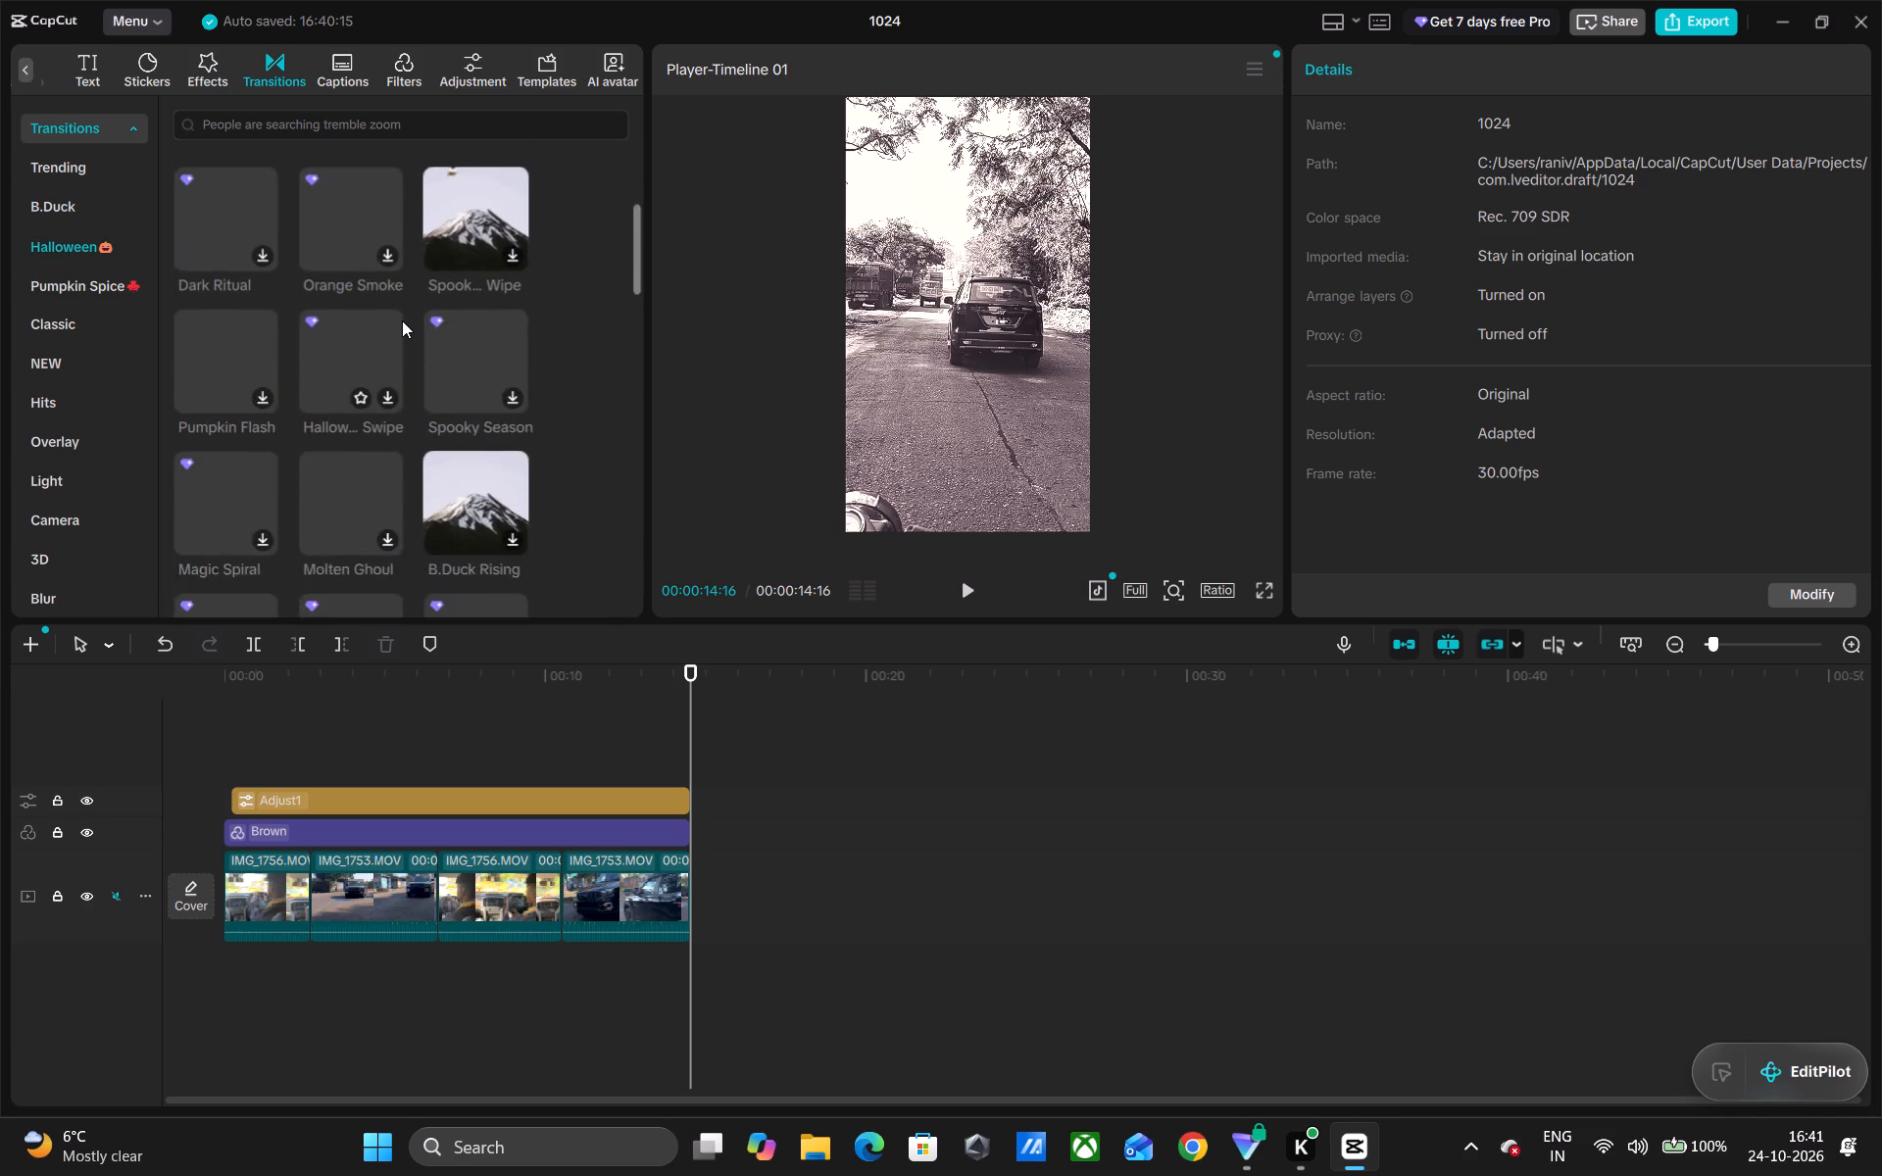
pyautogui.scroll(-4, 402, 320)
pyautogui.hscroll(2, 402, 320)
pyautogui.scroll(1, 402, 320)
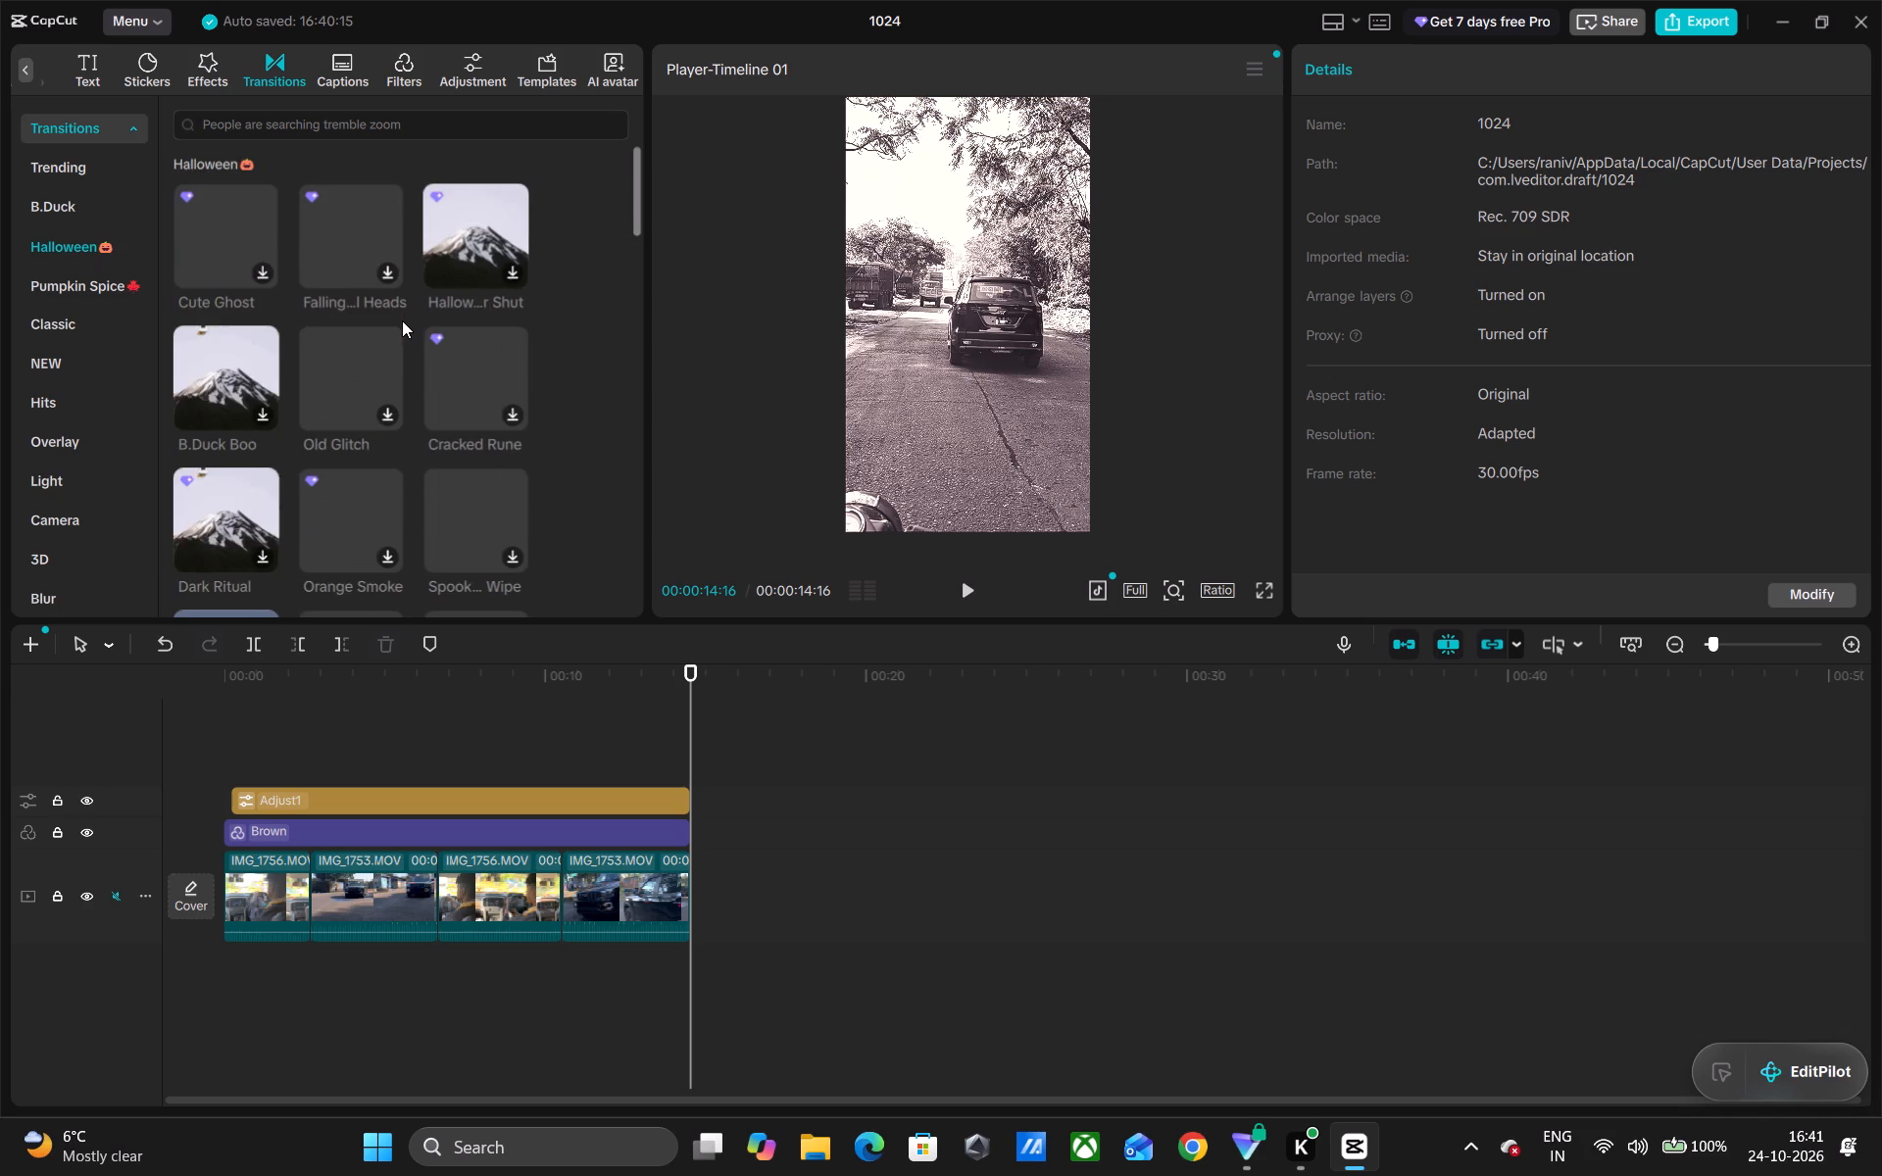
pyautogui.scroll(1, 402, 320)
# Download the B.Duck Boo transition and try to add it at the end of the video.
pyautogui.click(261, 410)
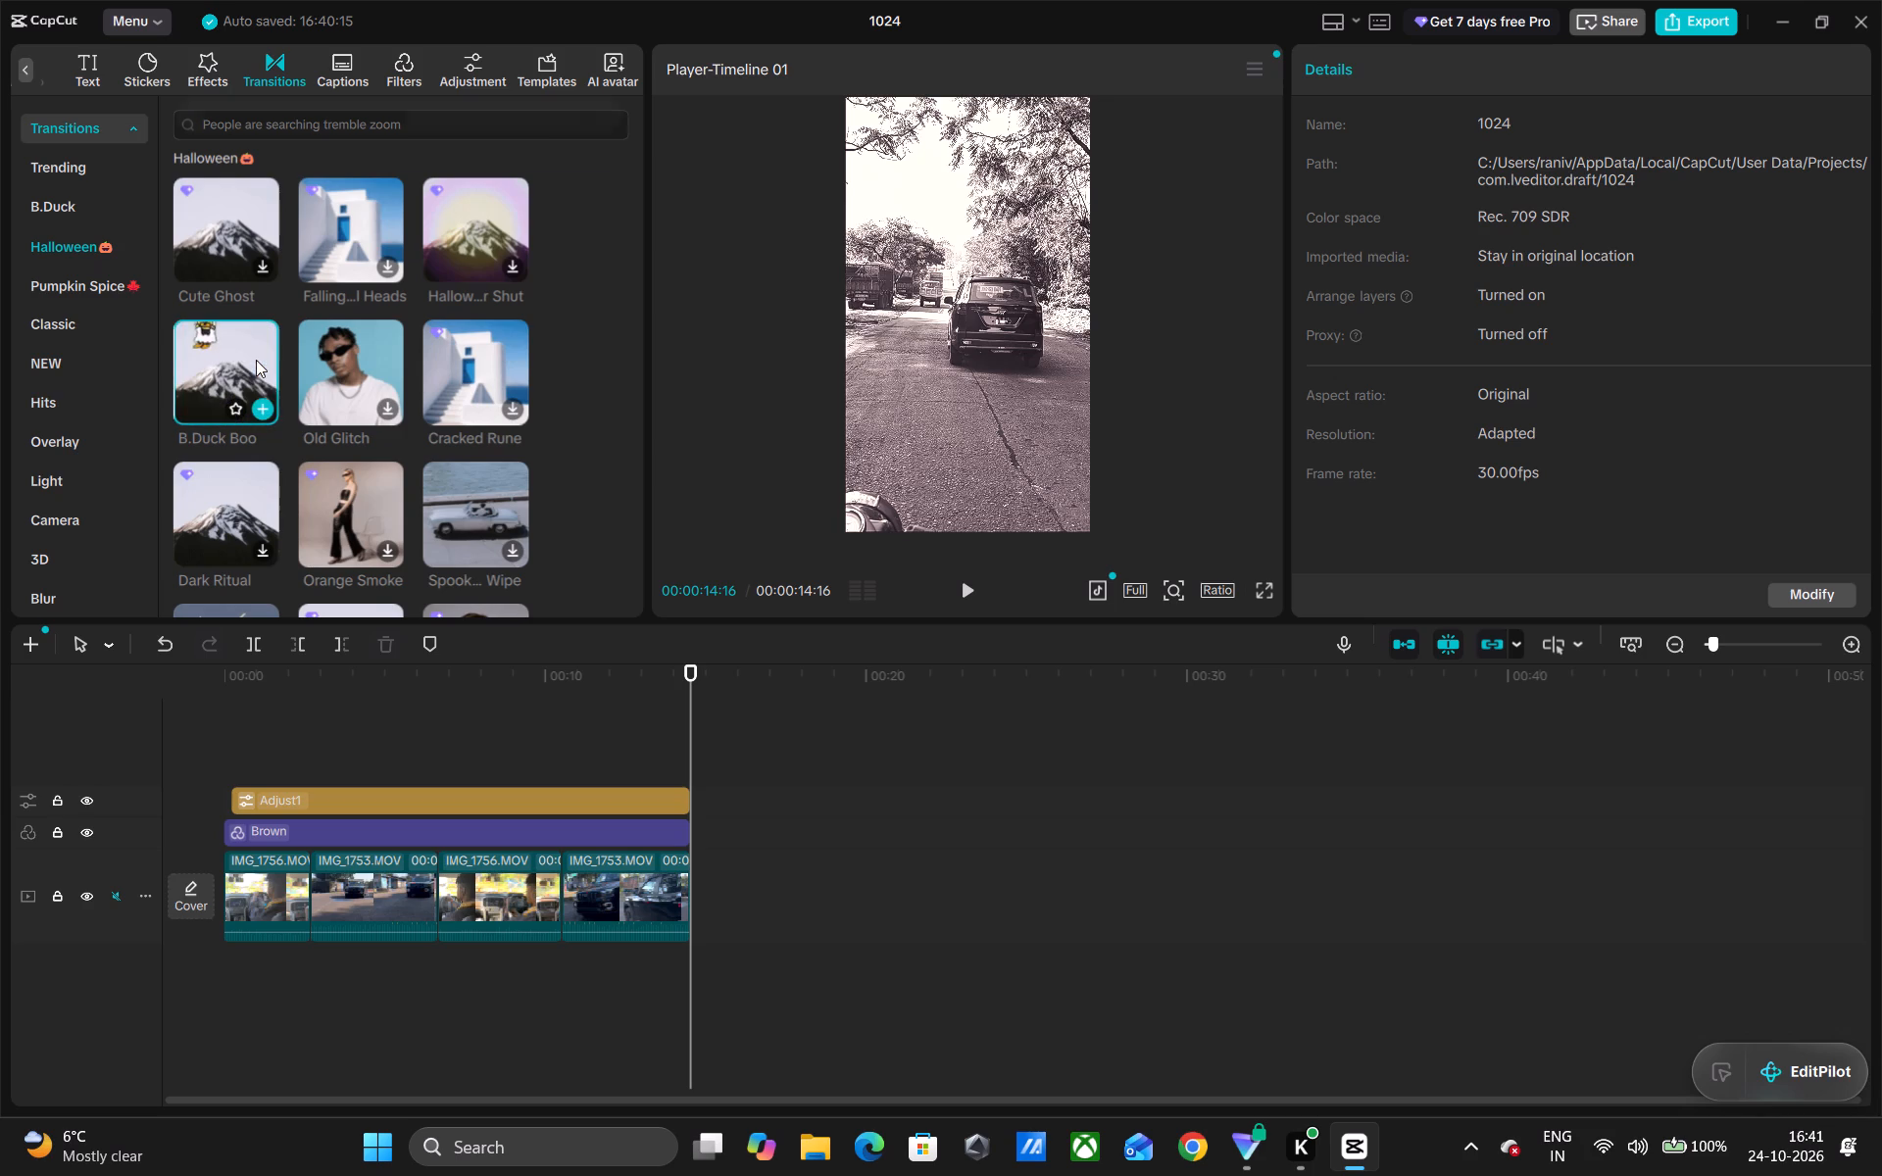
pyautogui.click(266, 410)
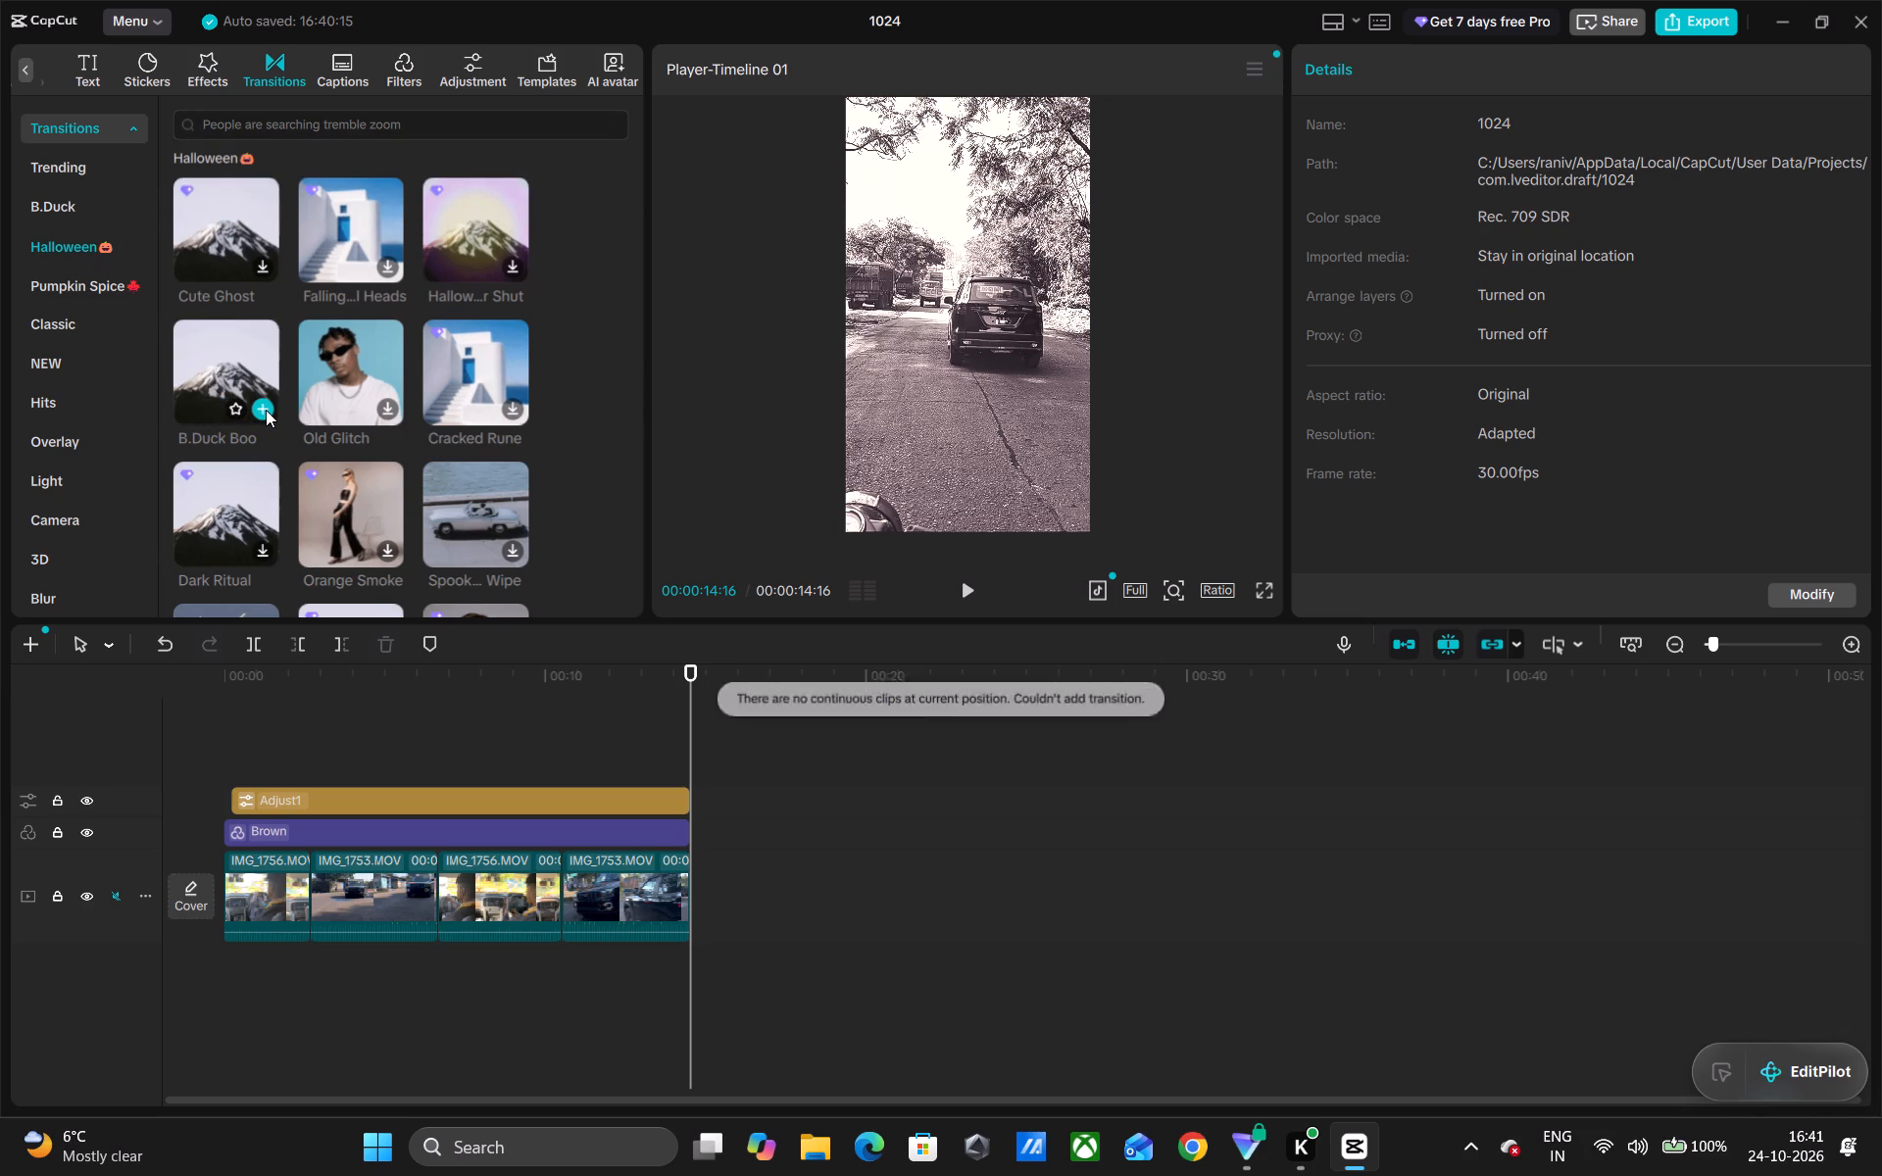
# Extend the start of the adjustment layer back to the beginning of the timeline.
pyautogui.moveTo(696, 703); pyautogui.dragTo(221, 698)
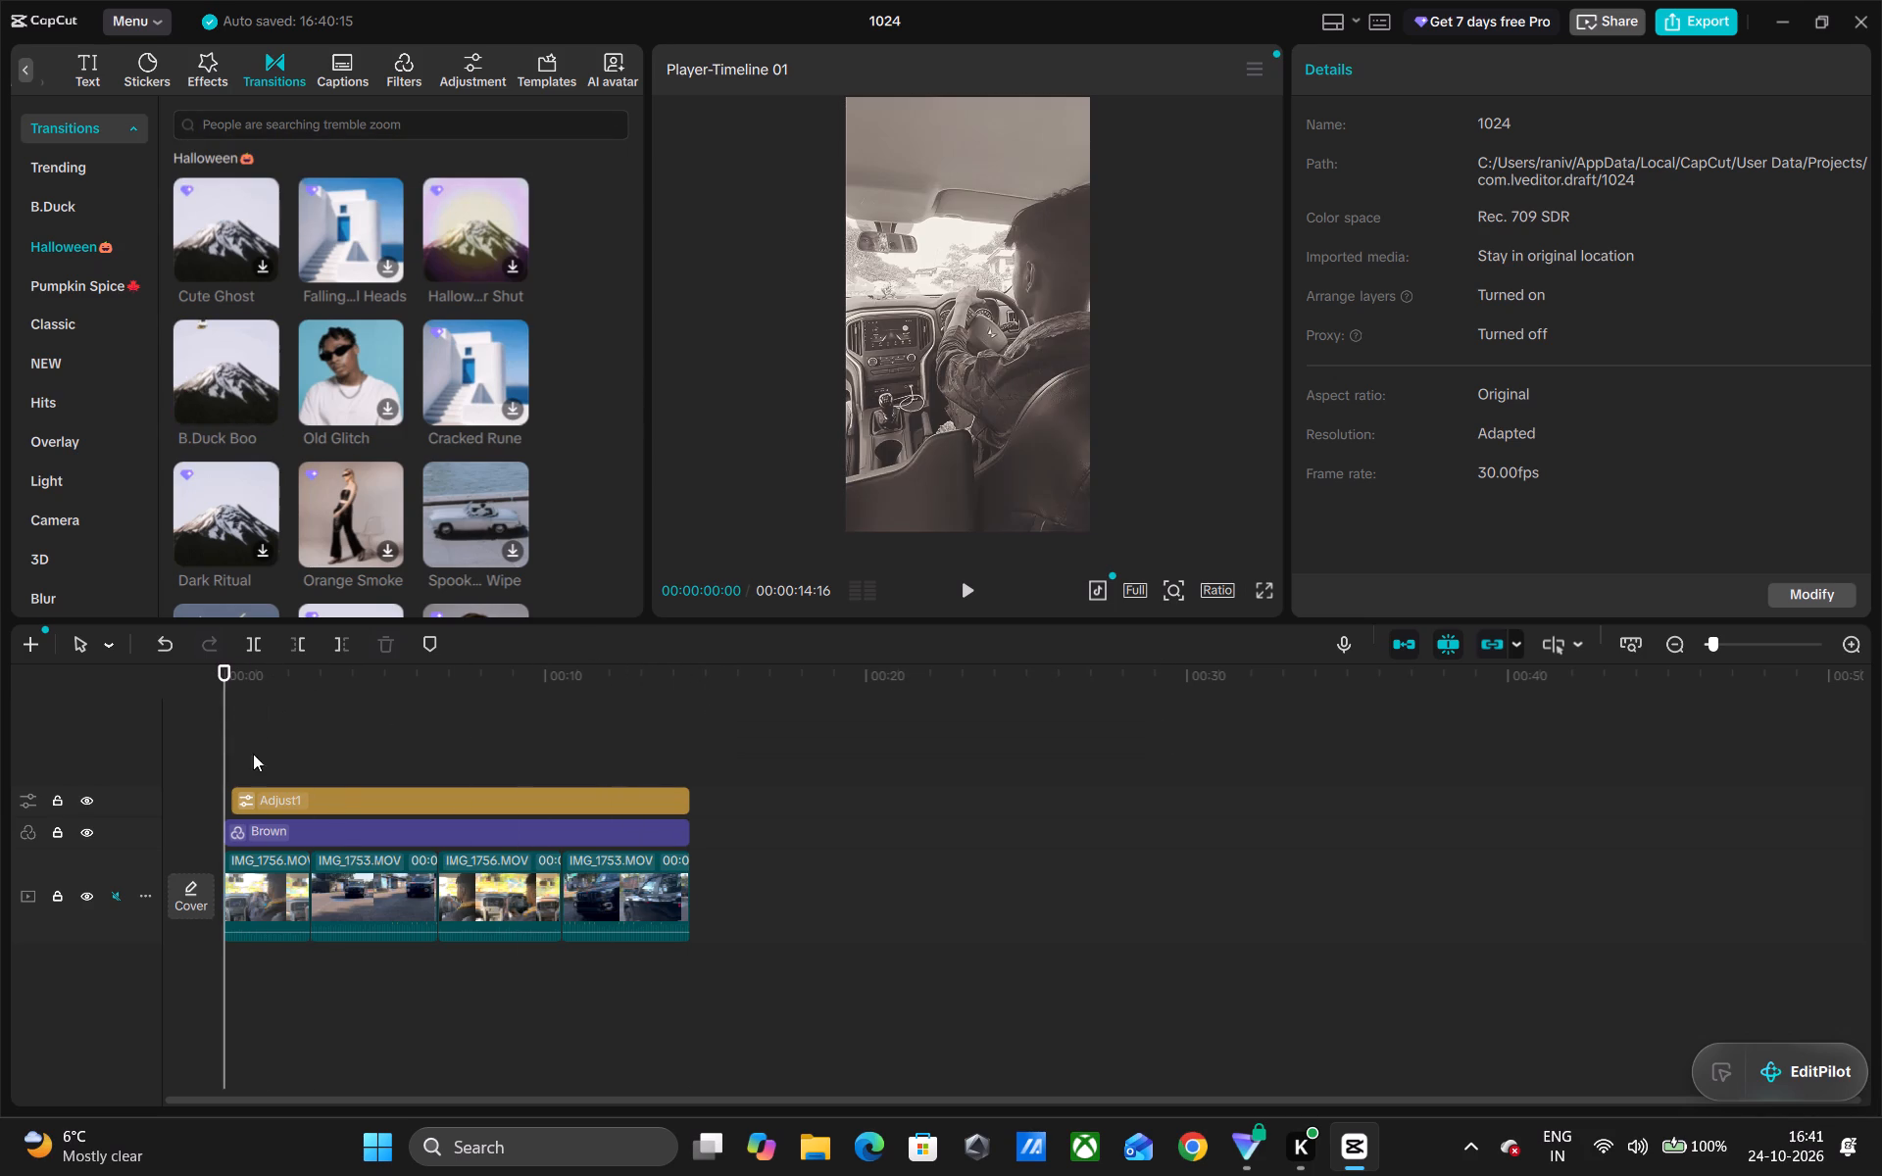
pyautogui.click(261, 797)
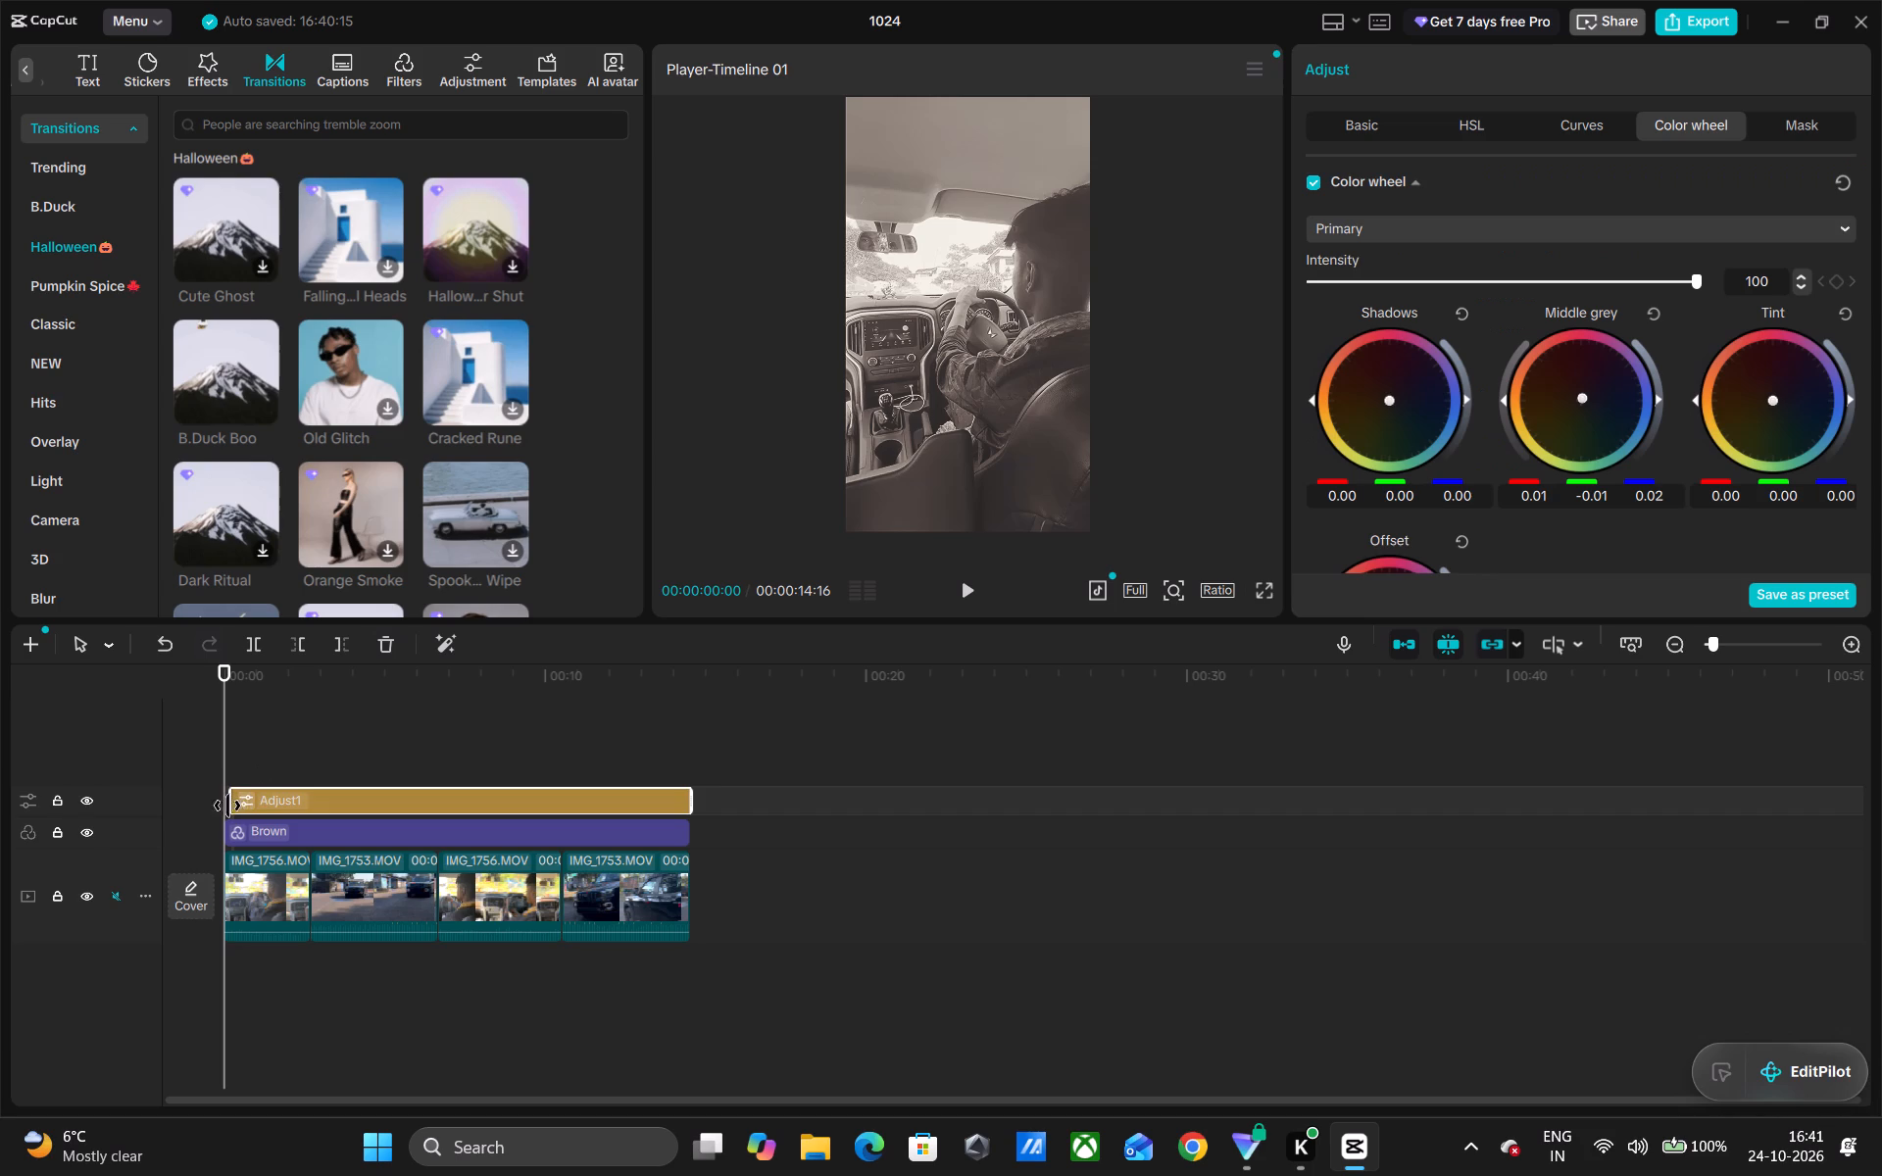
pyautogui.moveTo(229, 799); pyautogui.dragTo(181, 799)
# Add the B.Duck Boo transition between the first two clips, accepting duplicate frames for it.
pyautogui.click(267, 409)
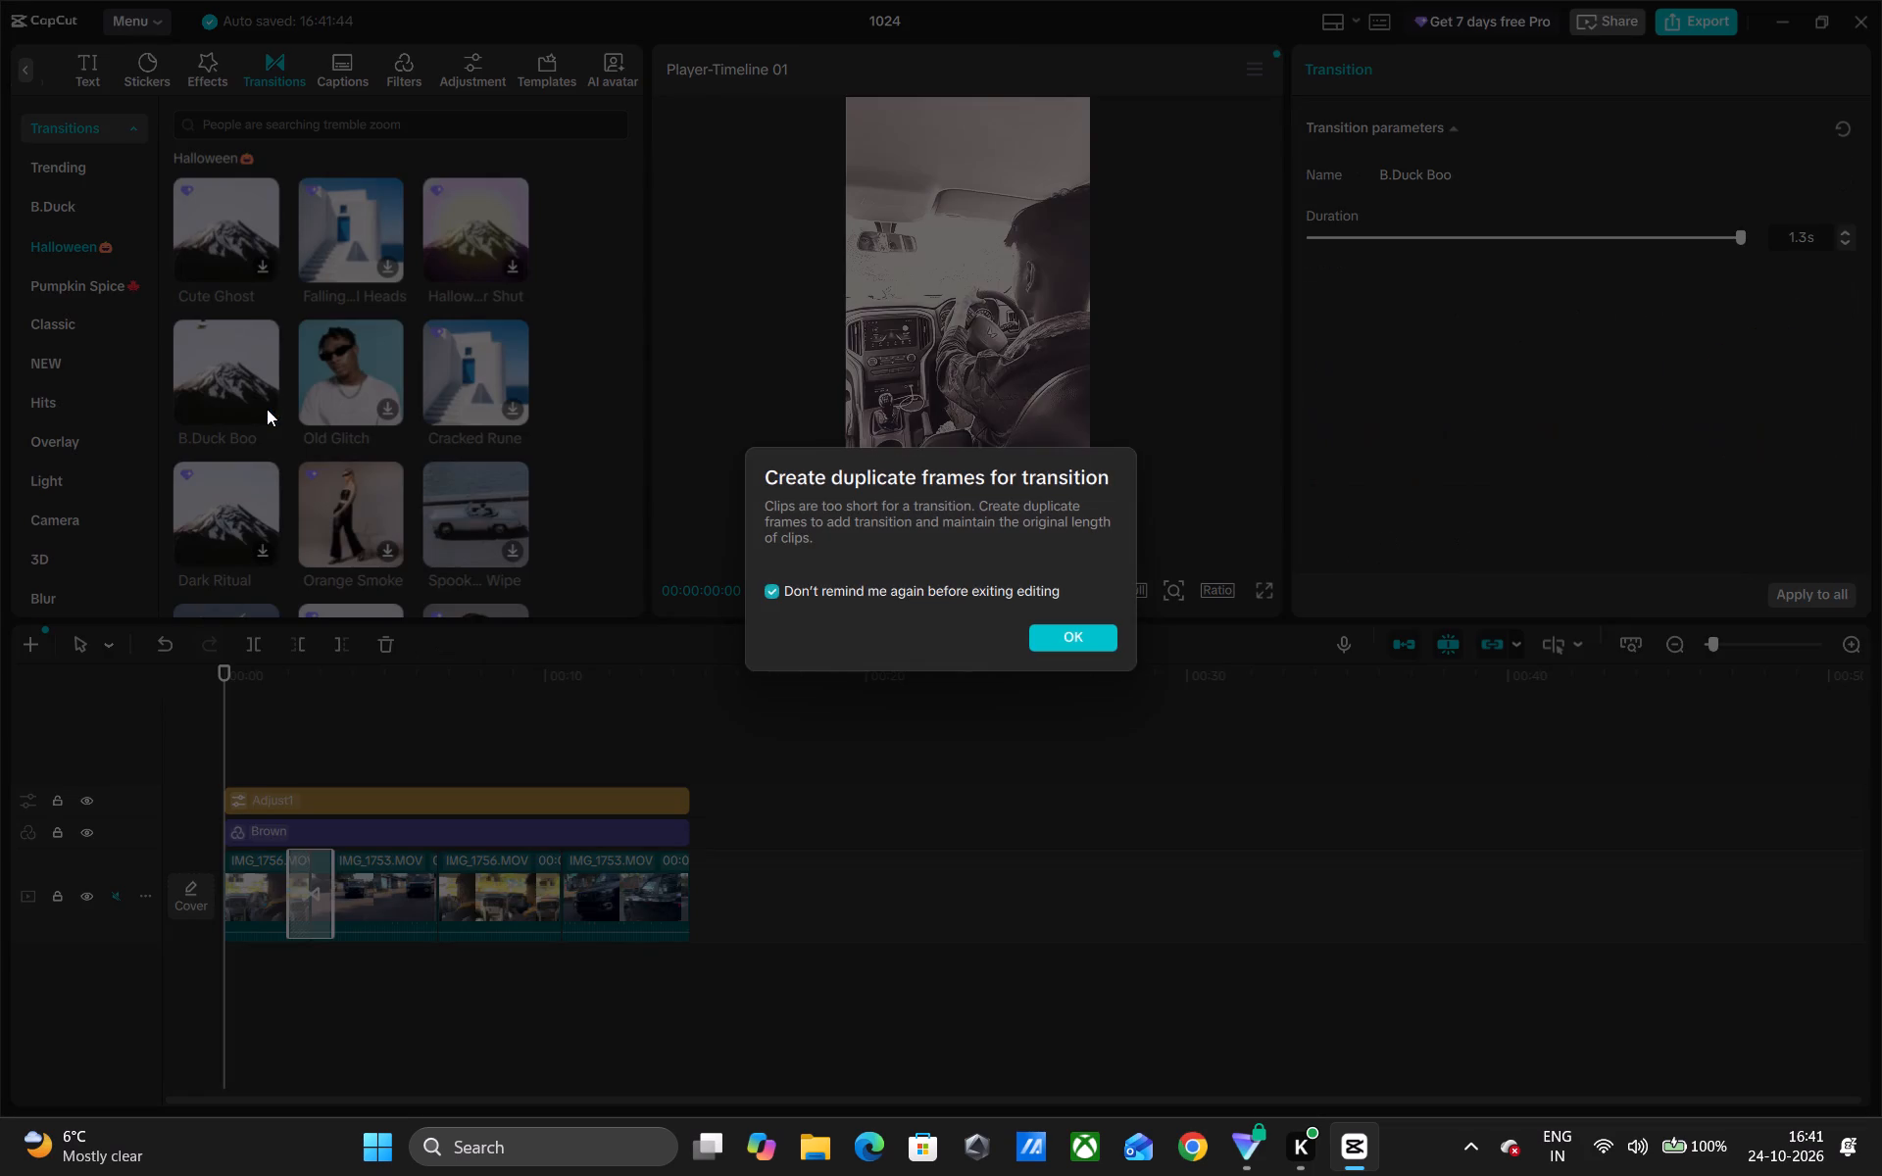
pyautogui.click(1072, 637)
# Play the opening of the video past the first cut to check the B.Duck Boo transition.
pyautogui.click(596, 691)
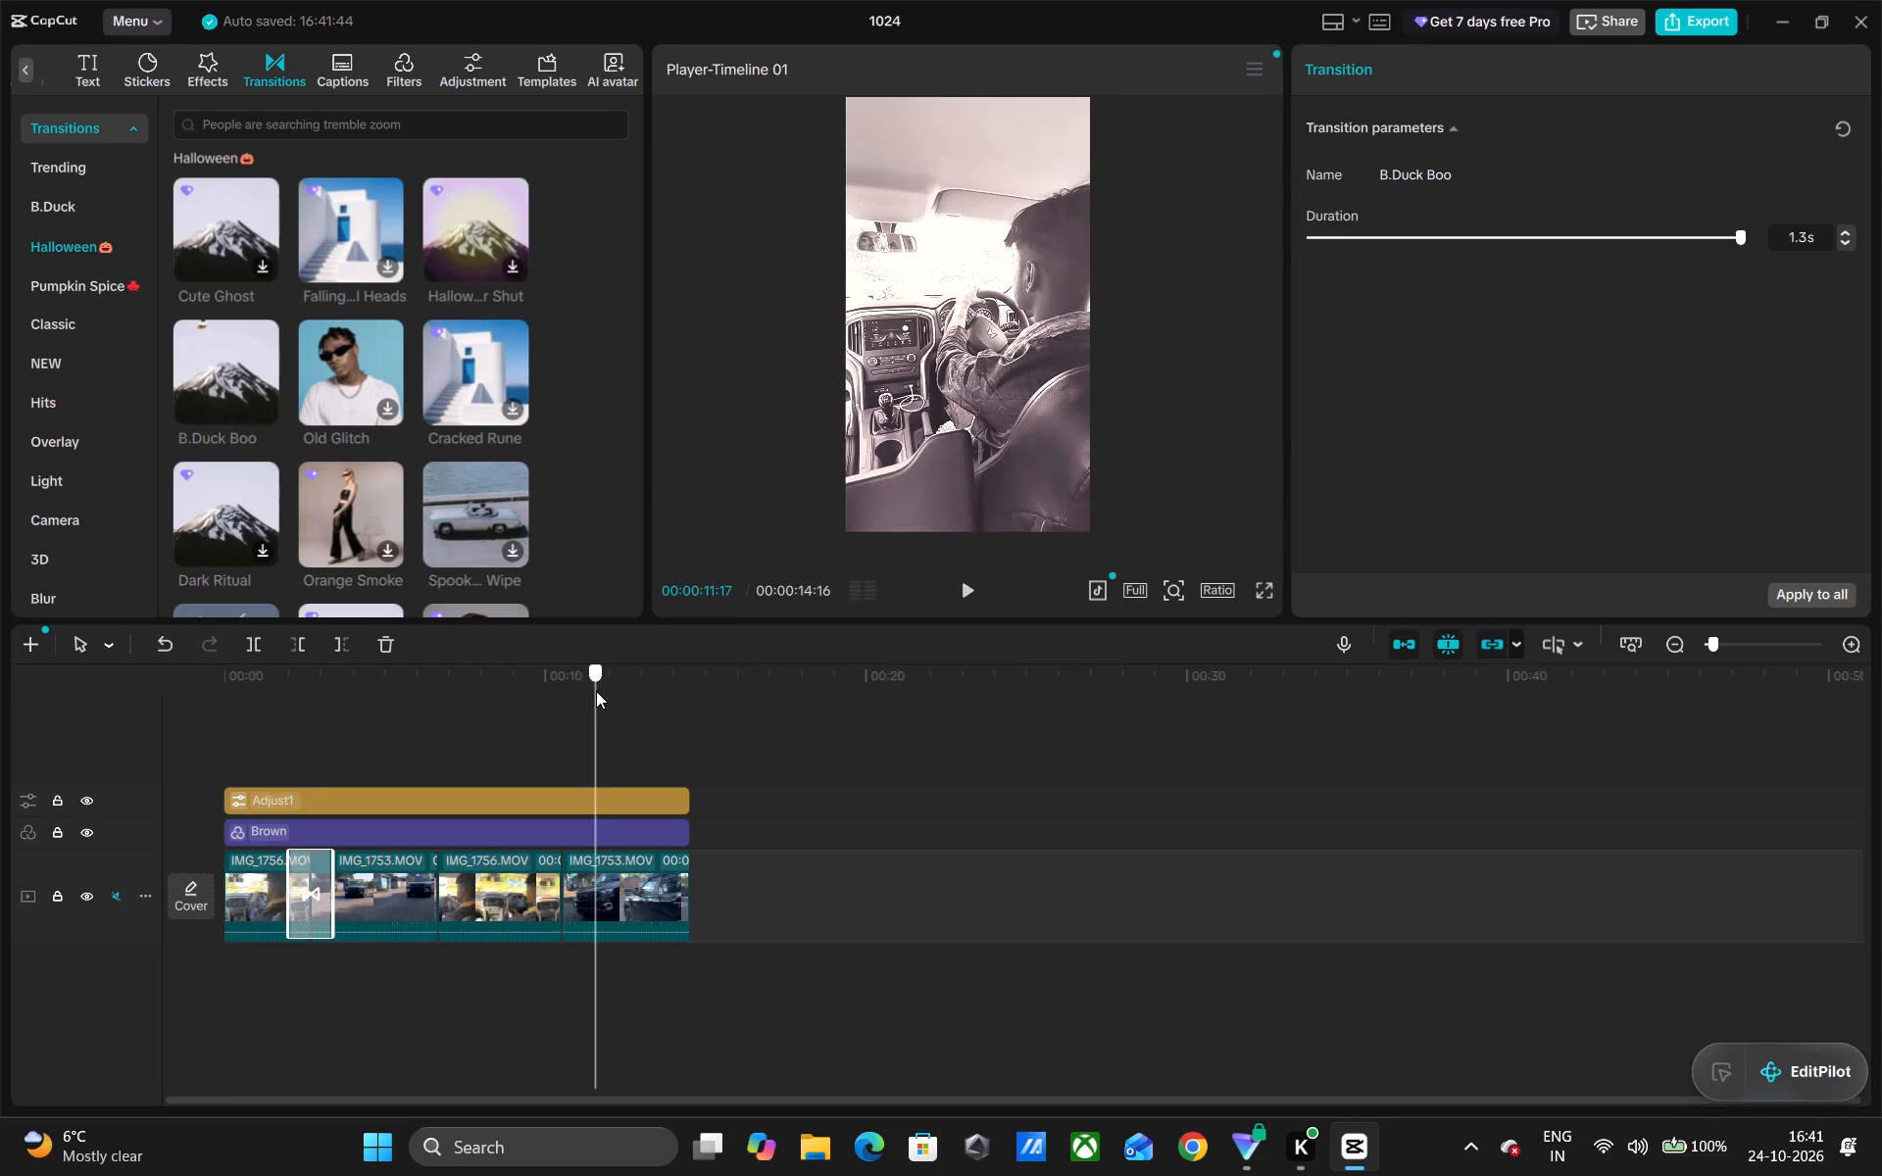
pyautogui.click(927, 1004)
pyautogui.moveTo(927, 1004); pyautogui.dragTo(638, 1044)
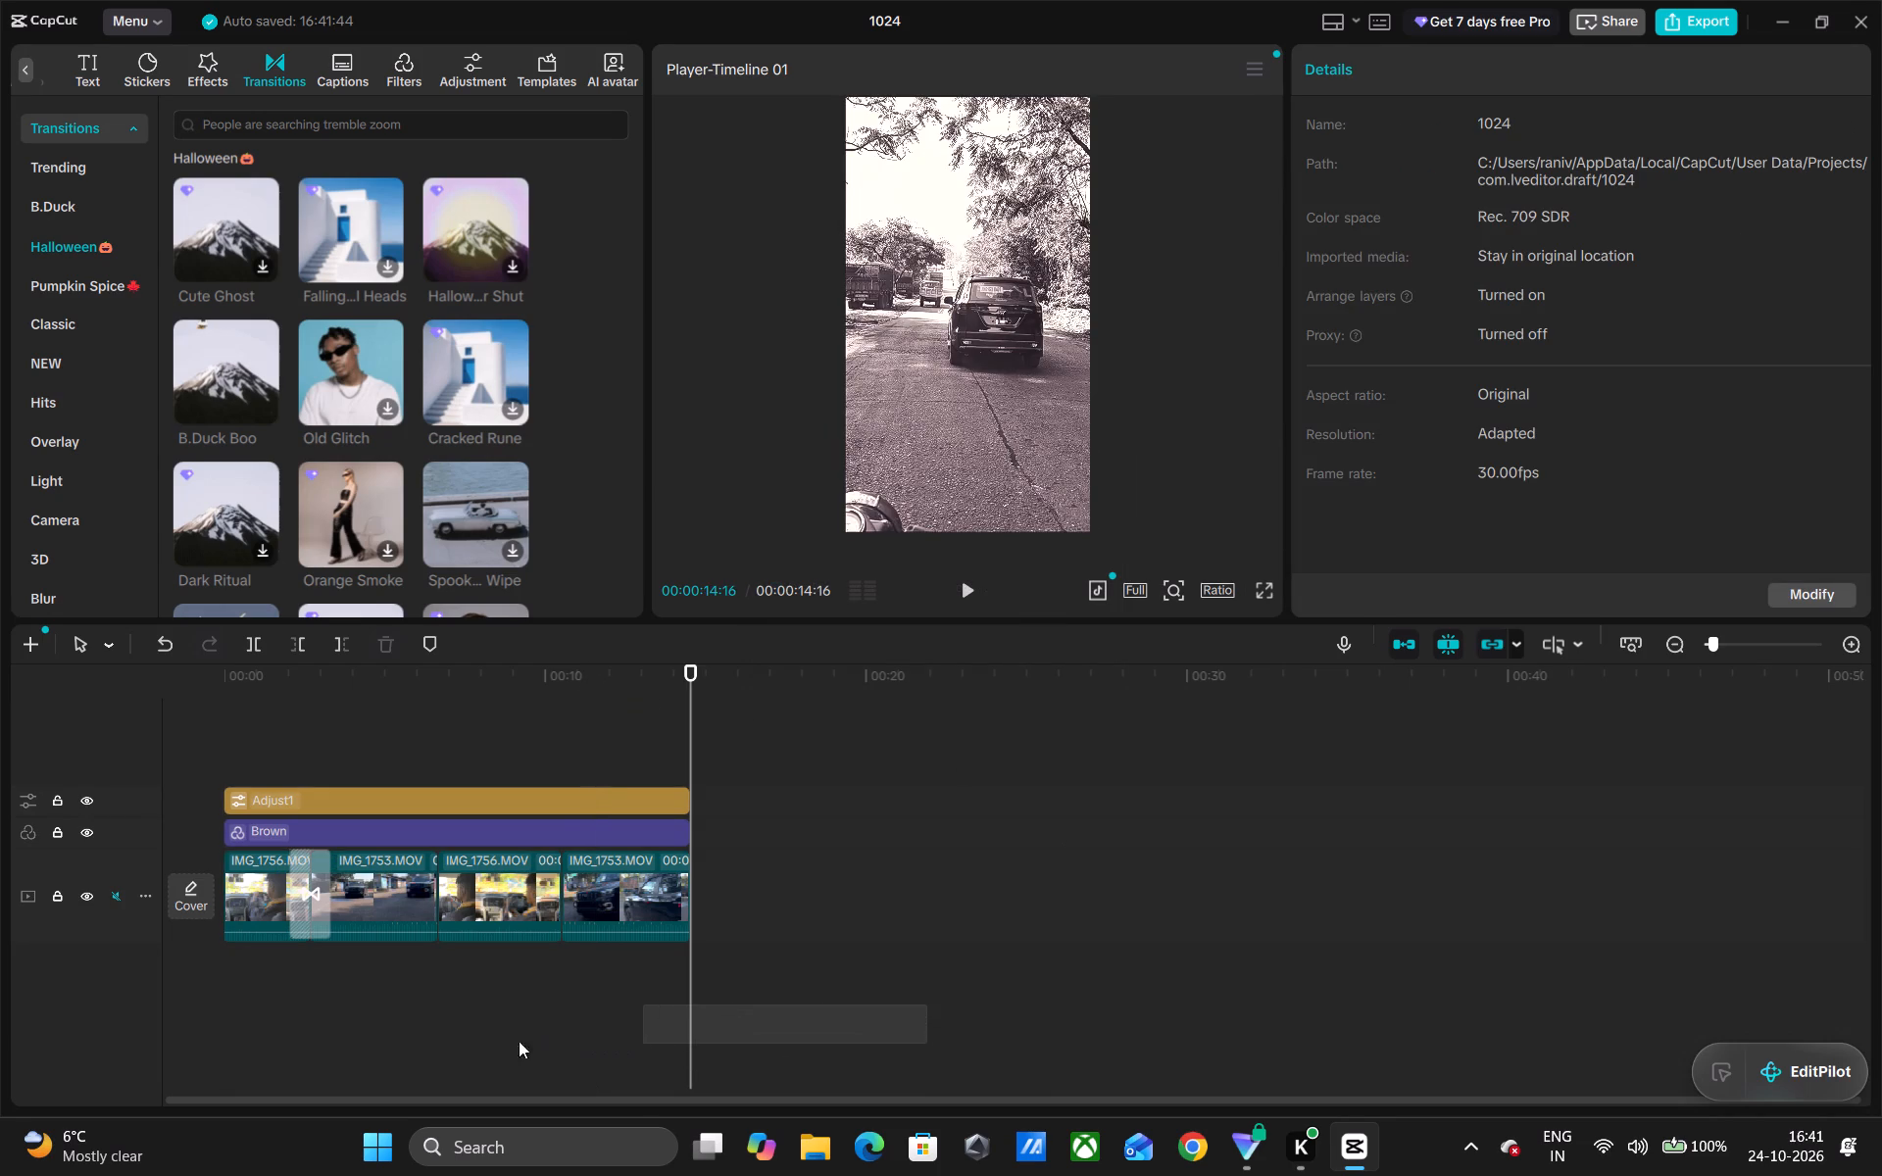
pyautogui.click(964, 594)
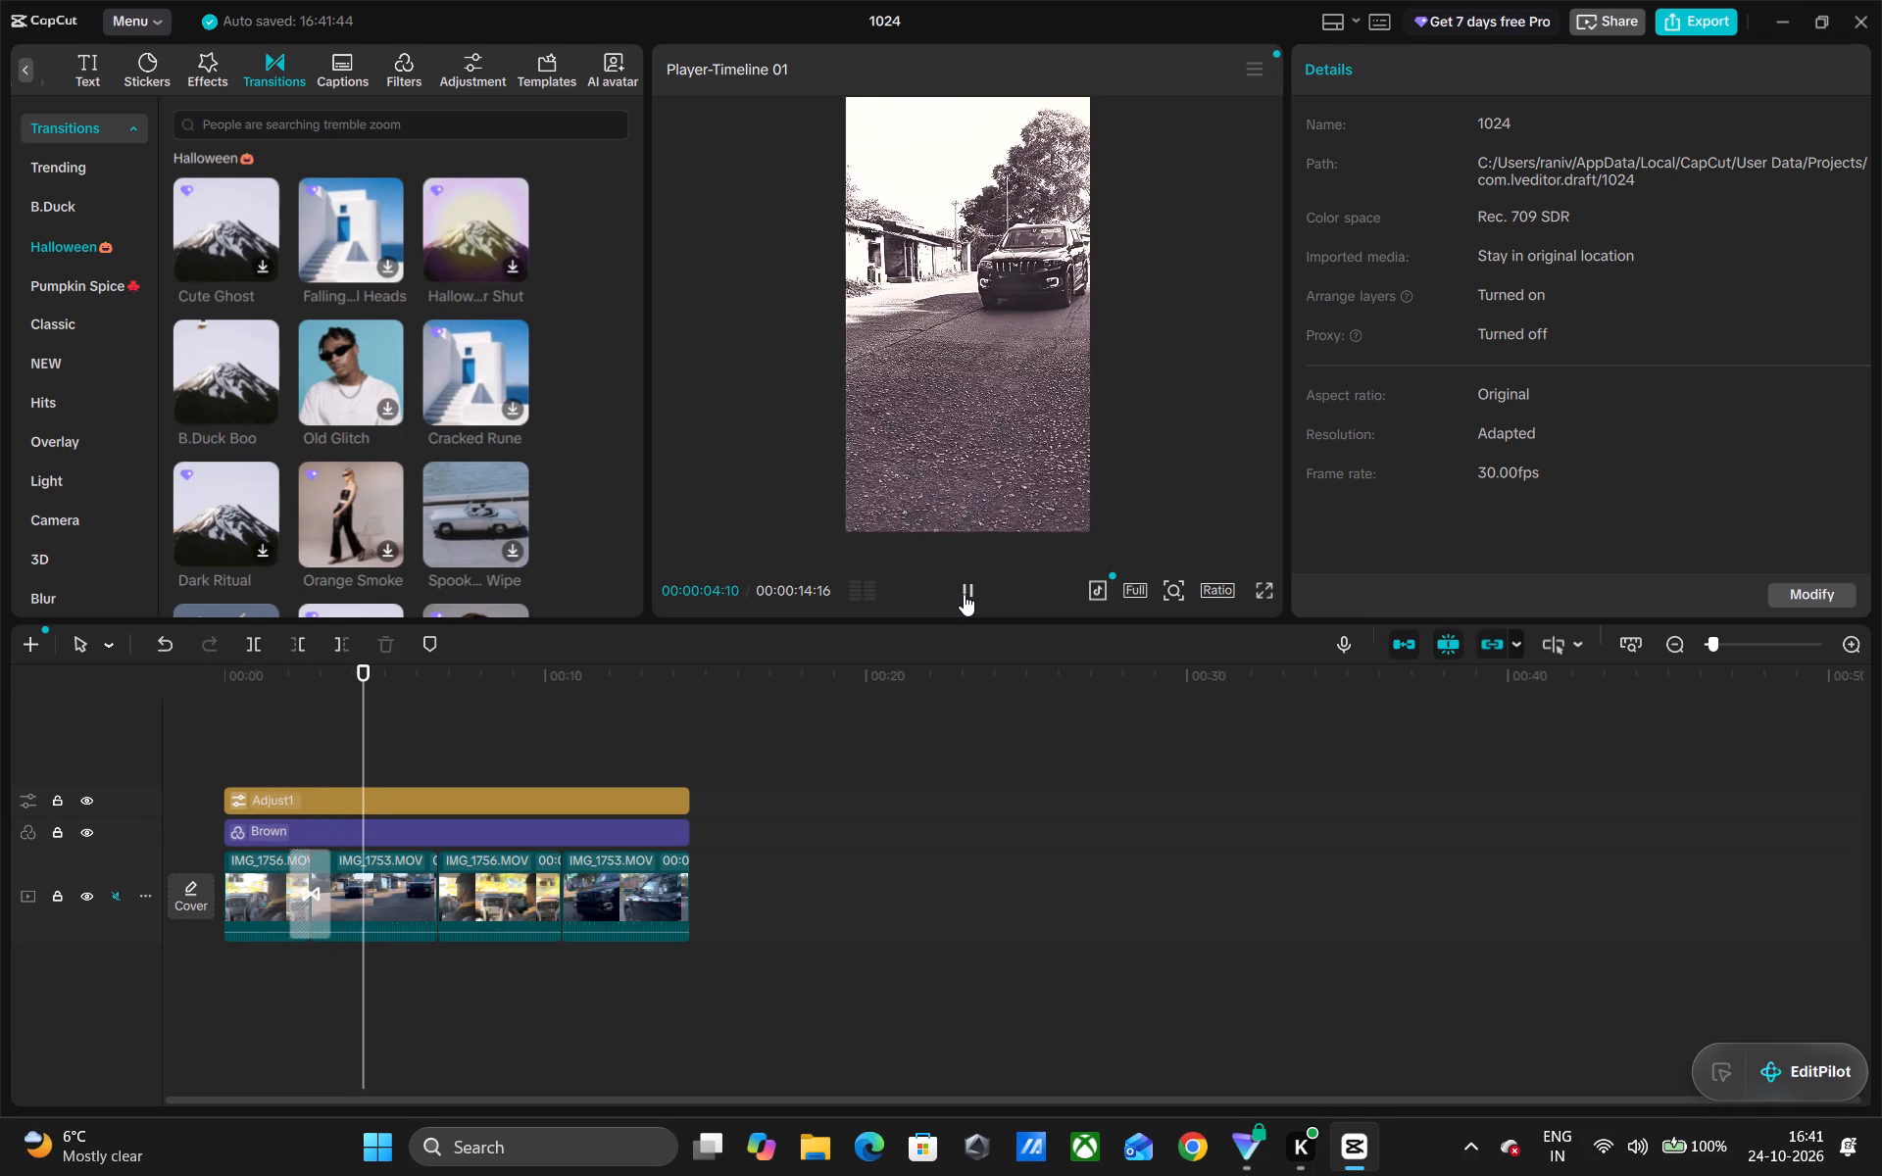
pyautogui.click(964, 594)
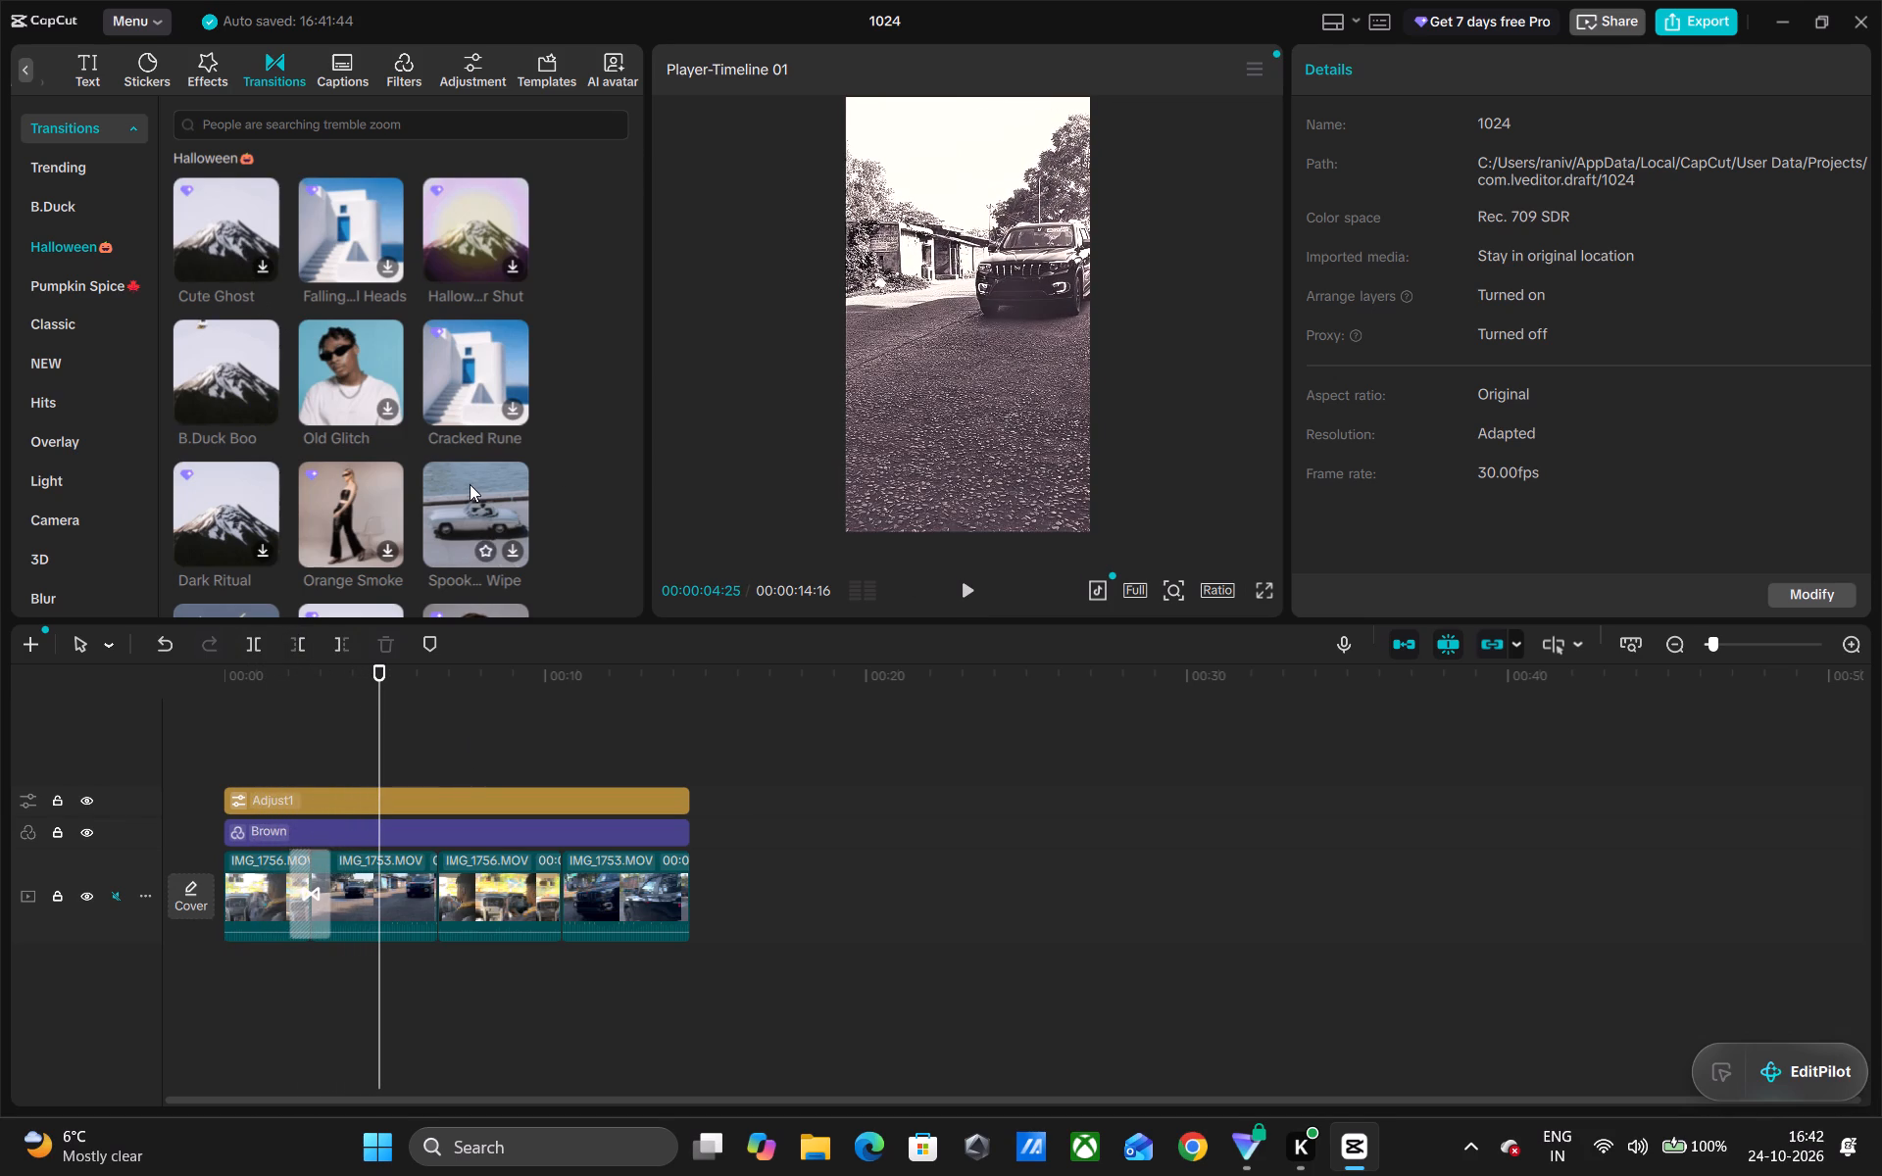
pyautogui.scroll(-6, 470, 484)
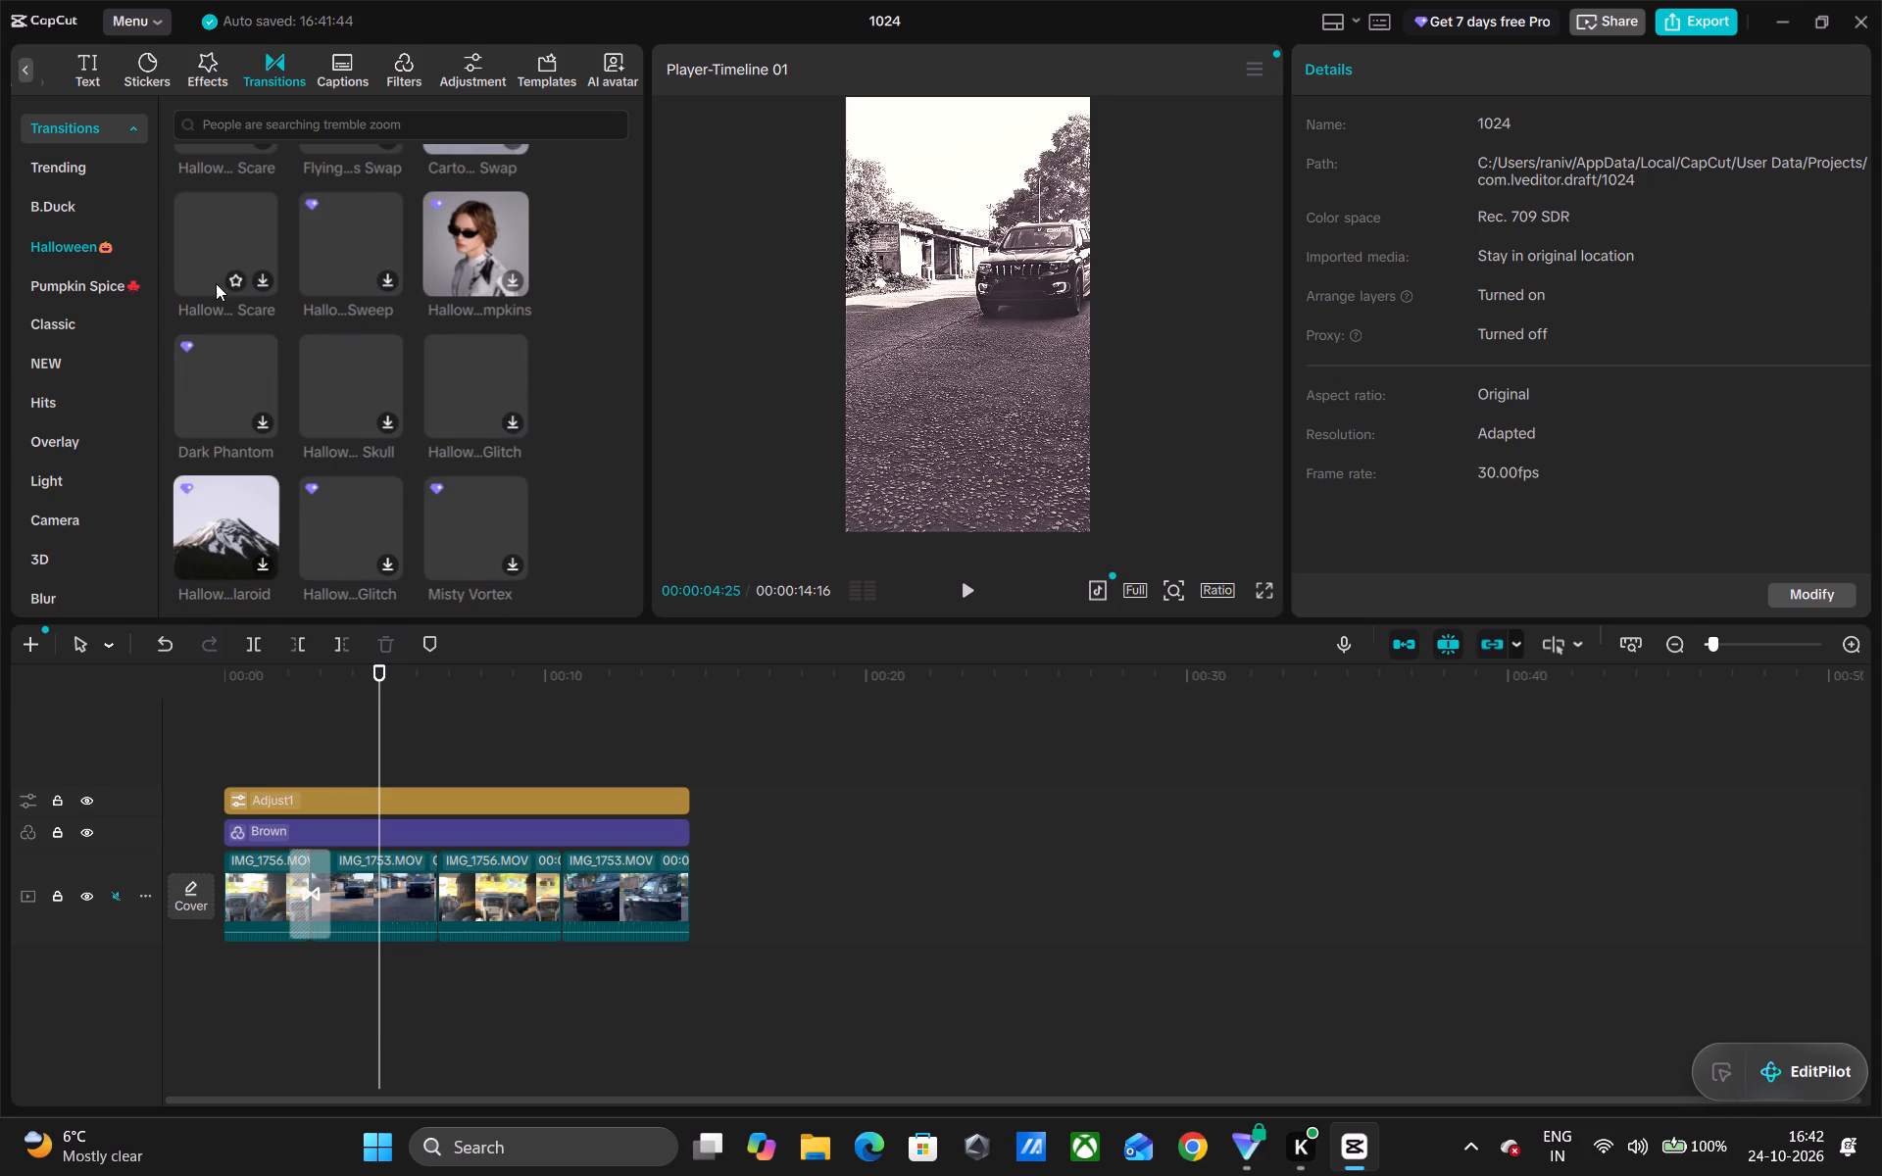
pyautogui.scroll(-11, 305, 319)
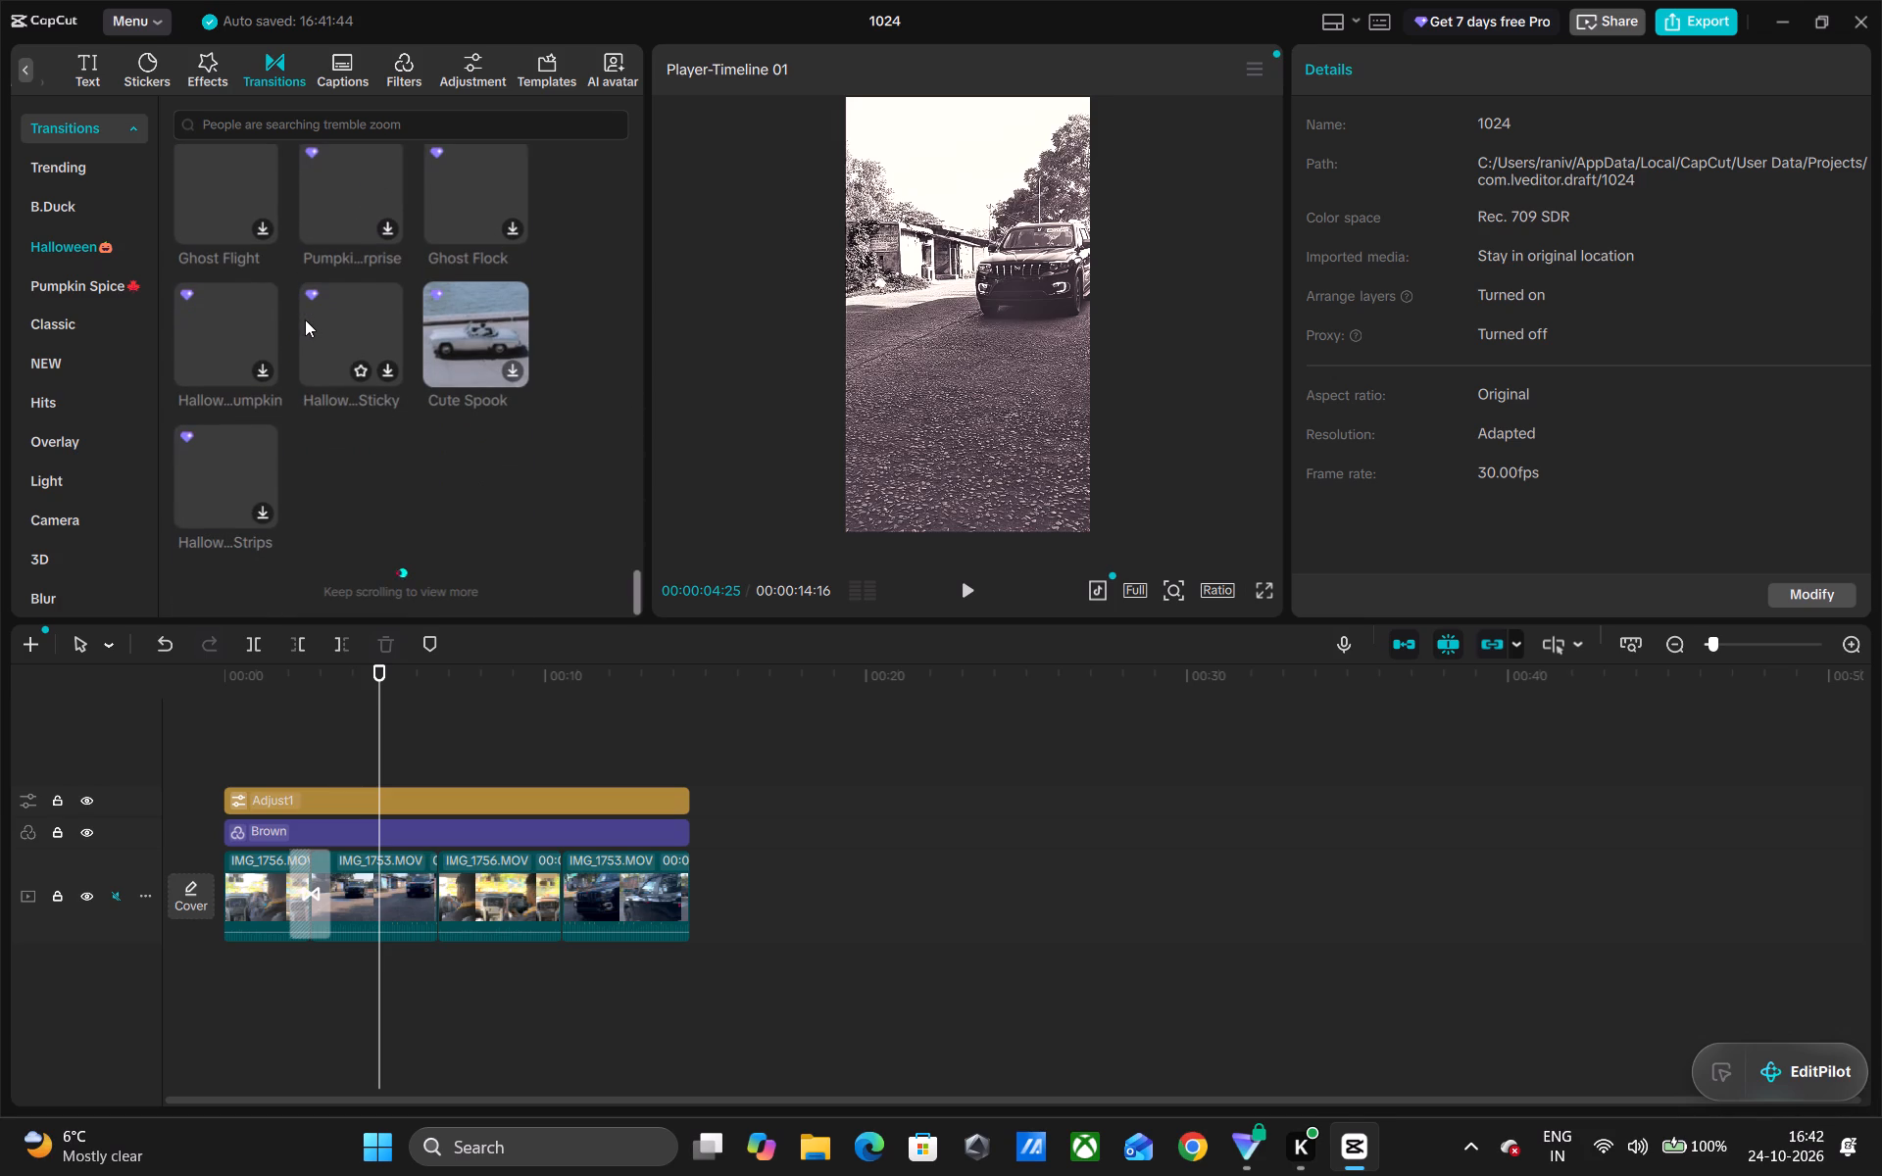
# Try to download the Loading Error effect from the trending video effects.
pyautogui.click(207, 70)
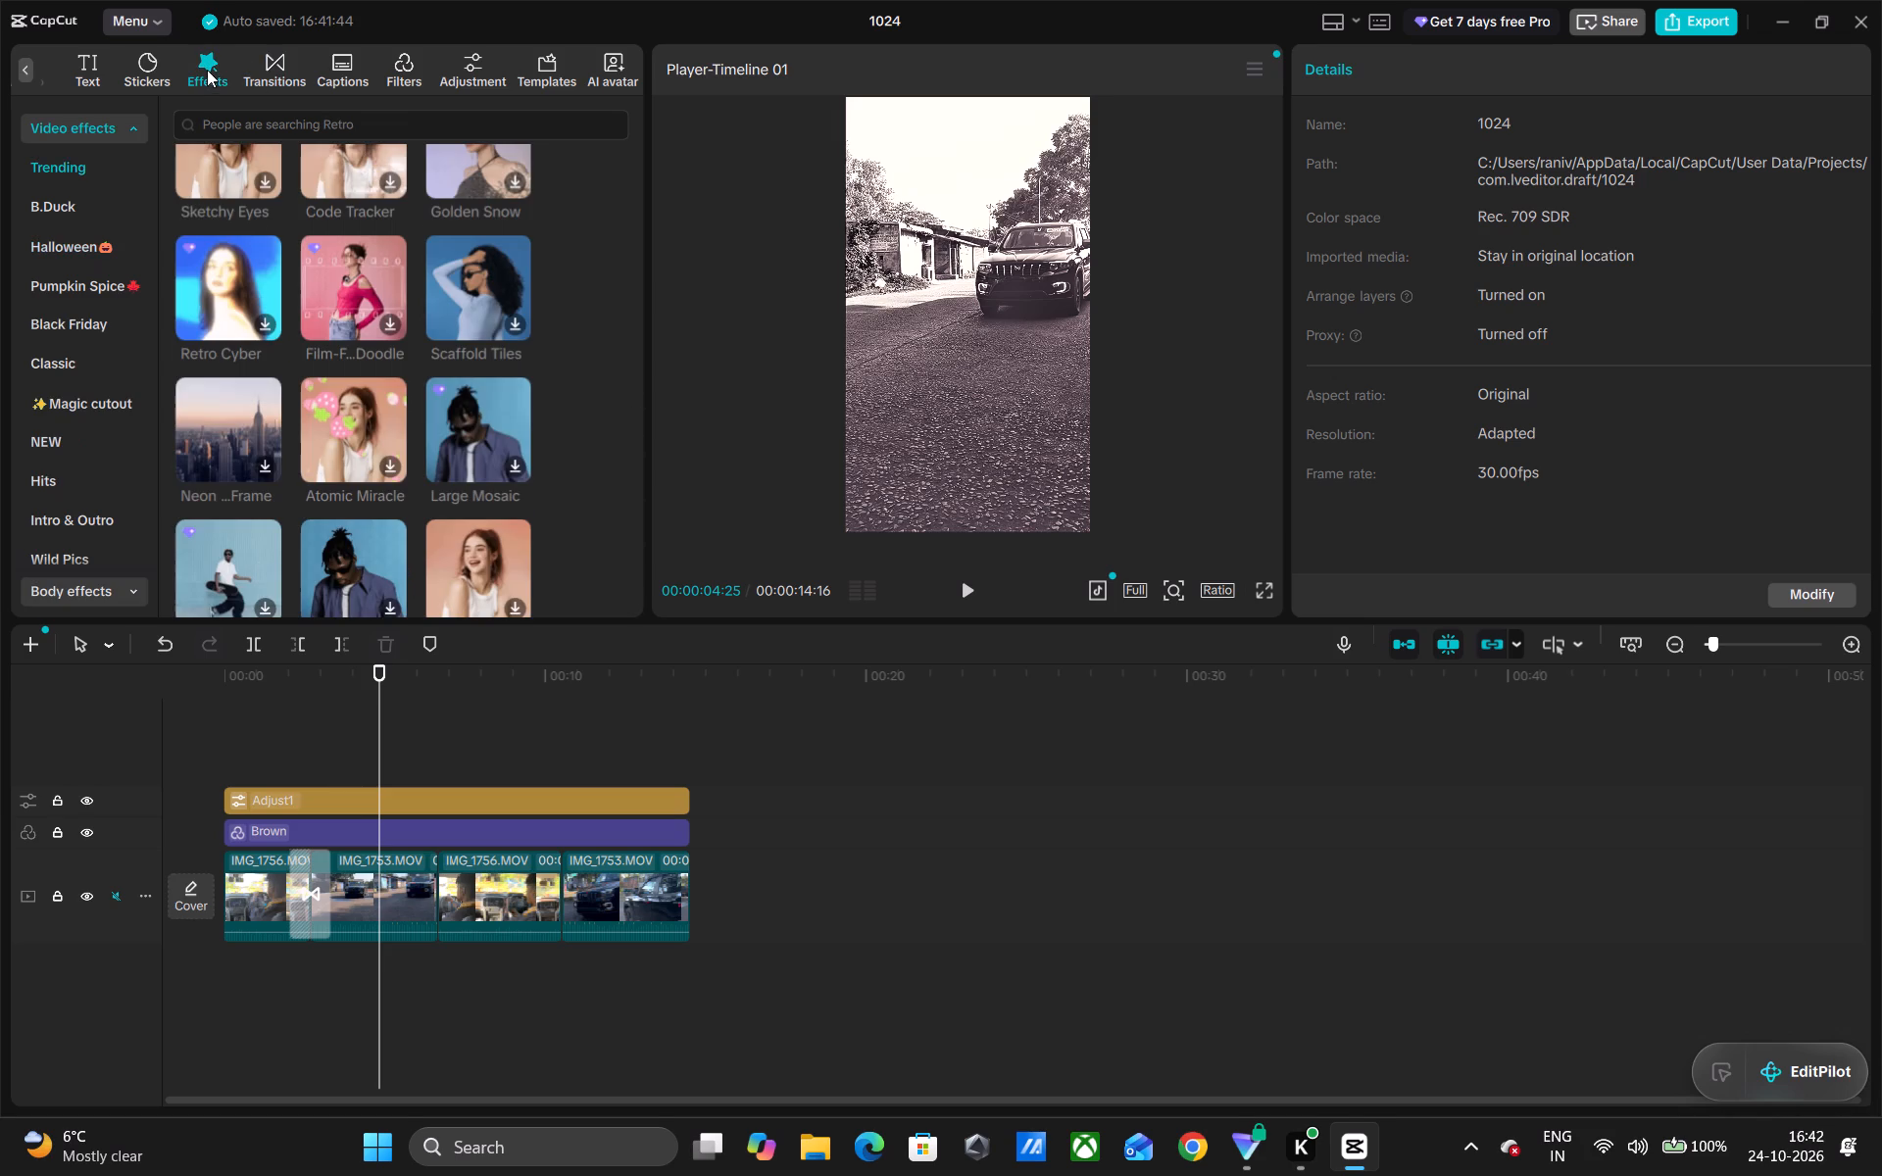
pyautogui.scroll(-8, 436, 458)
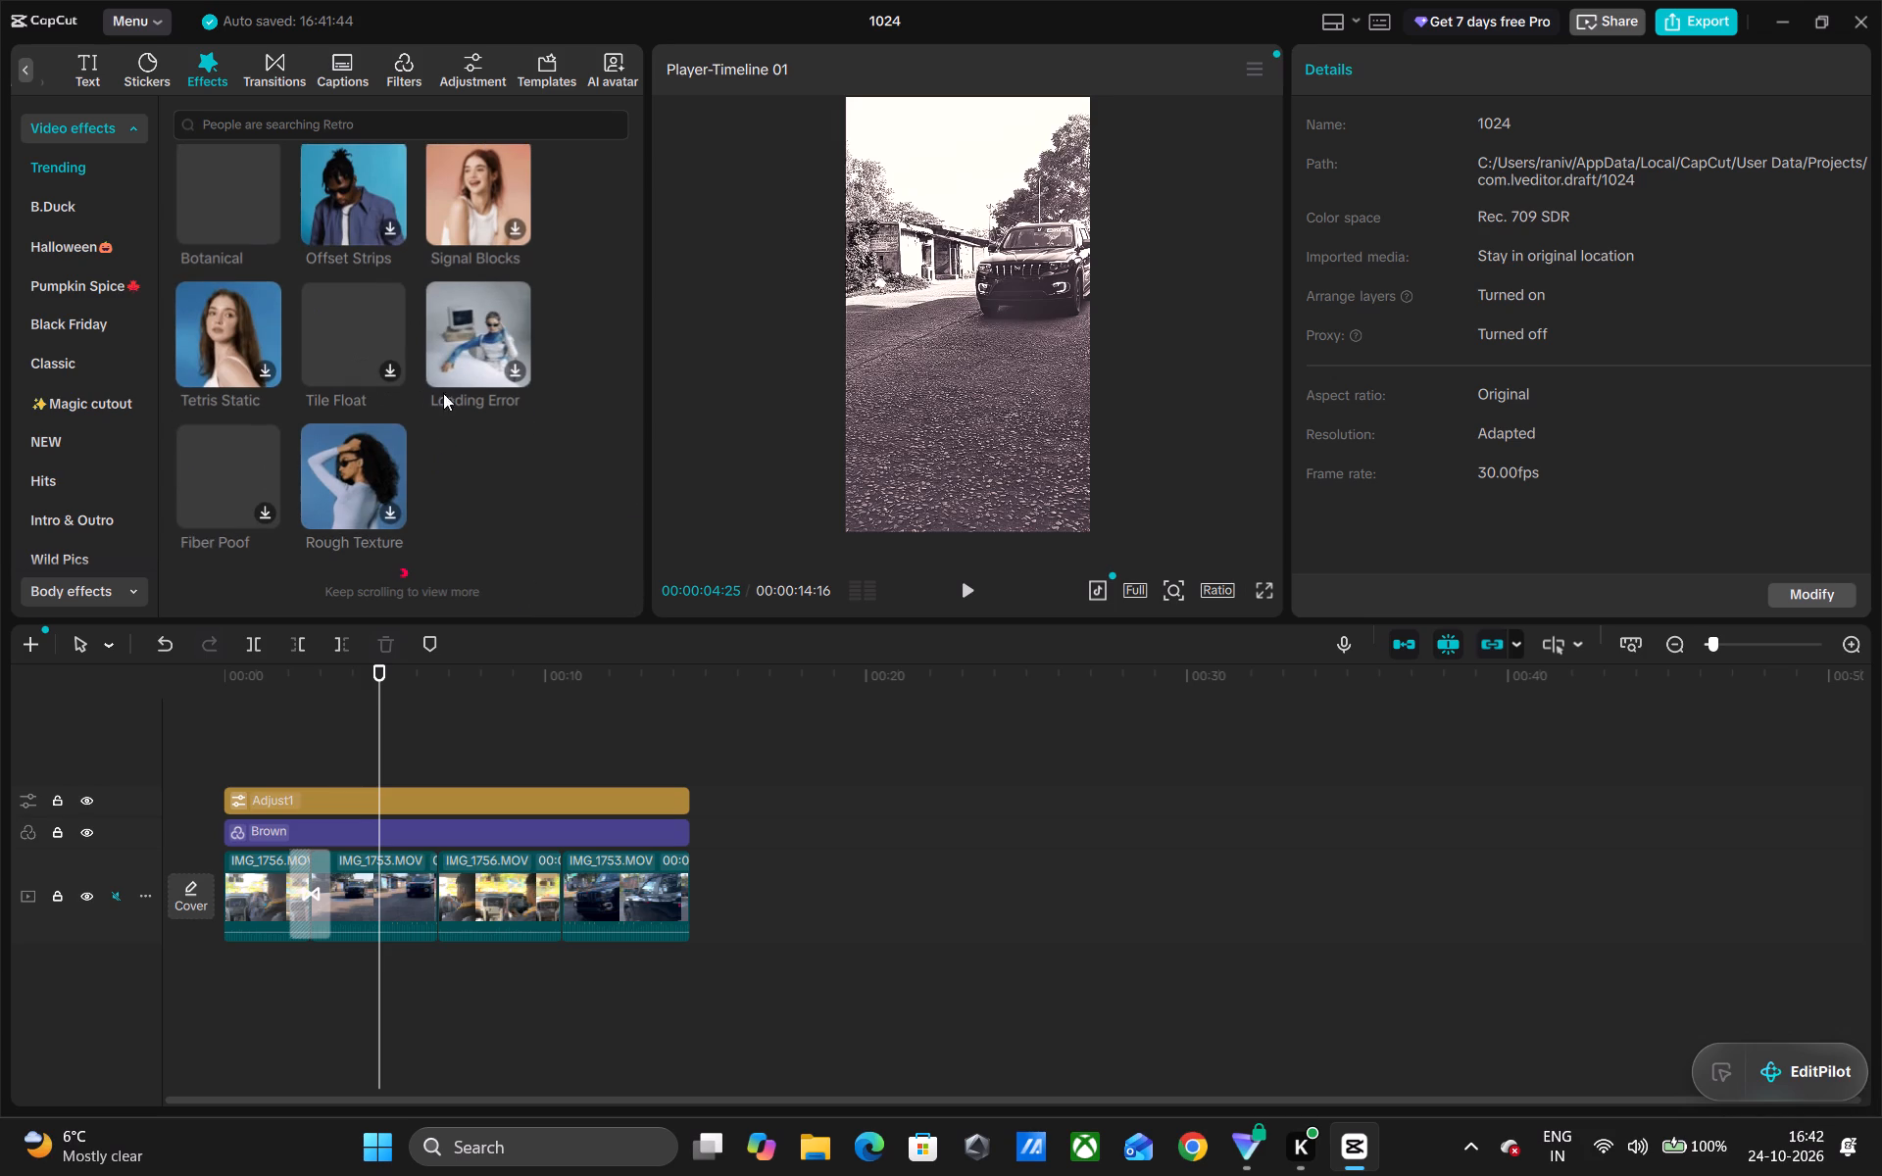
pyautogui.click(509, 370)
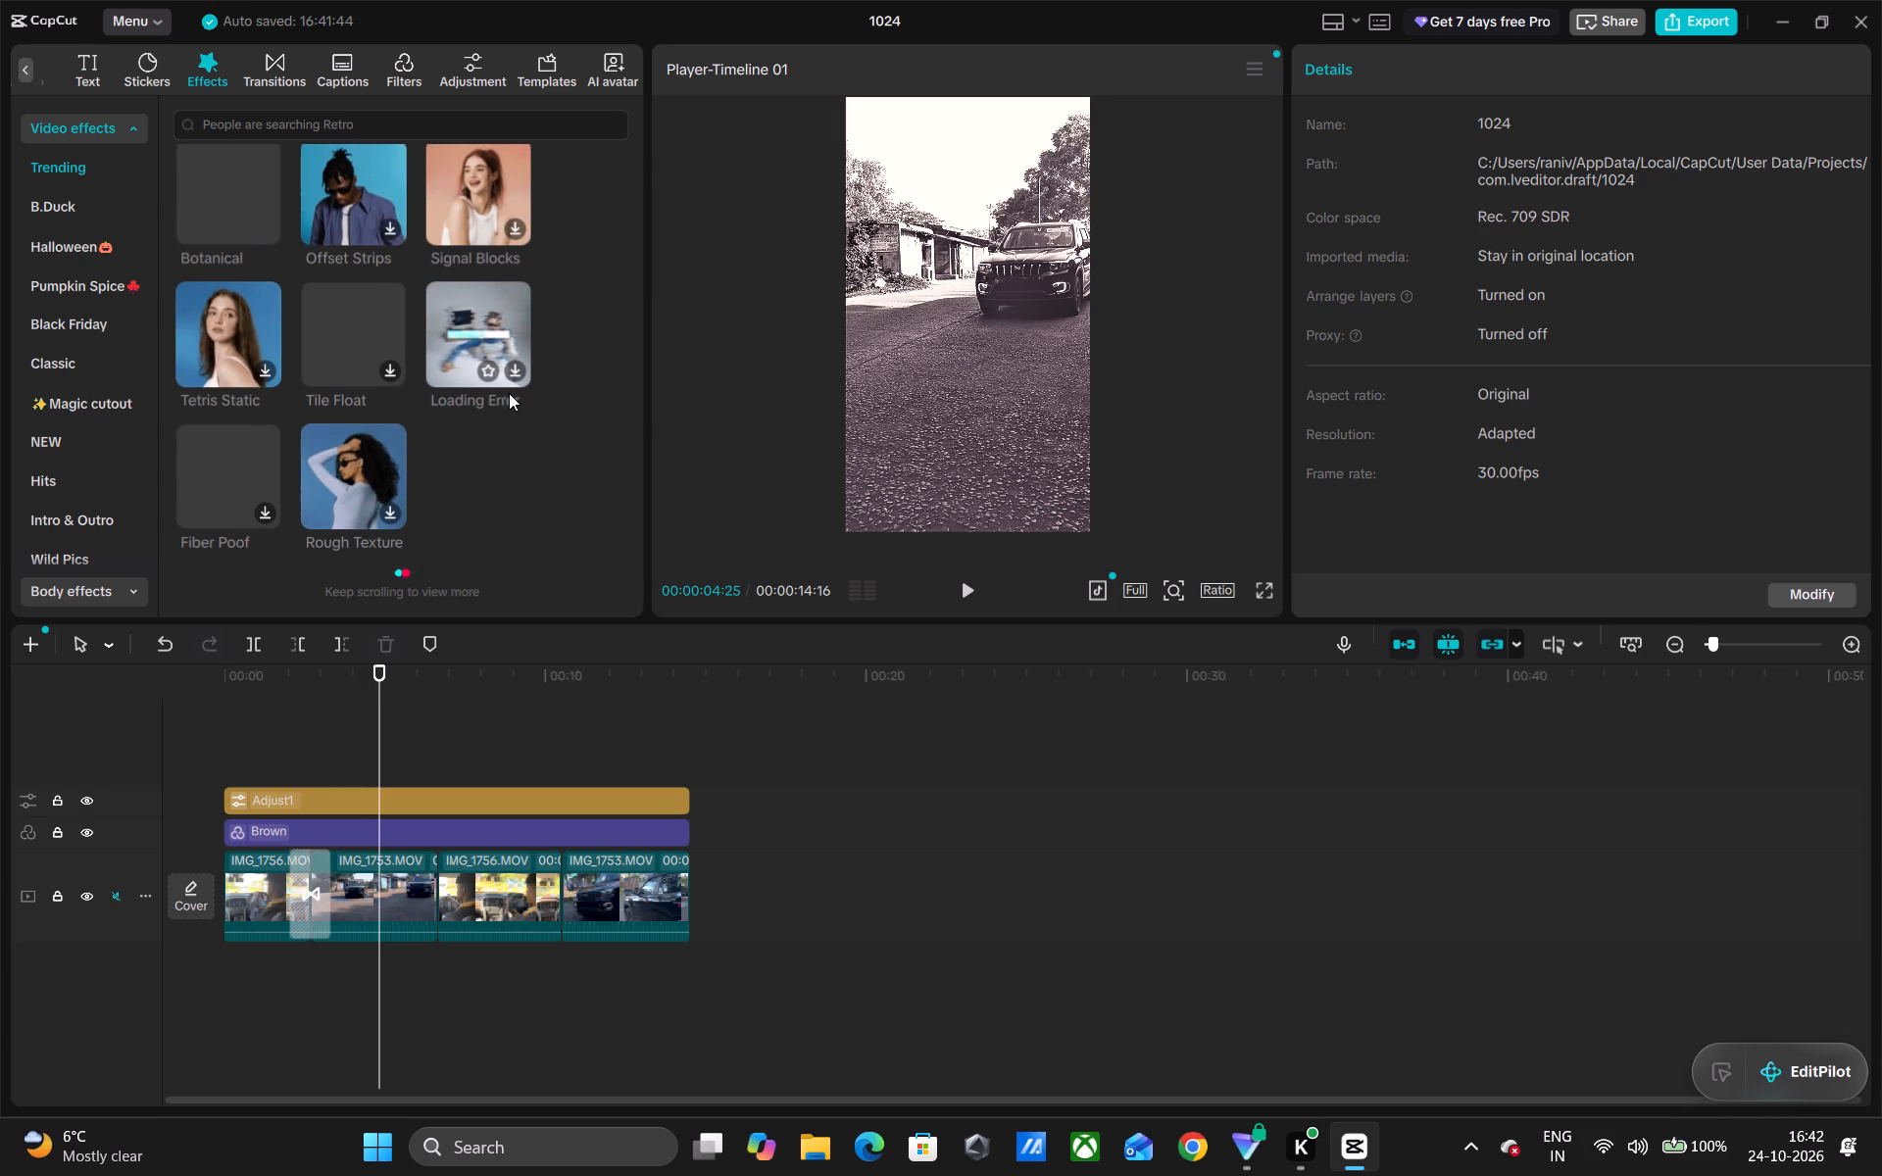
# Delete the B.Duck Boo transition between the first two clips.
pyautogui.click(302, 884)
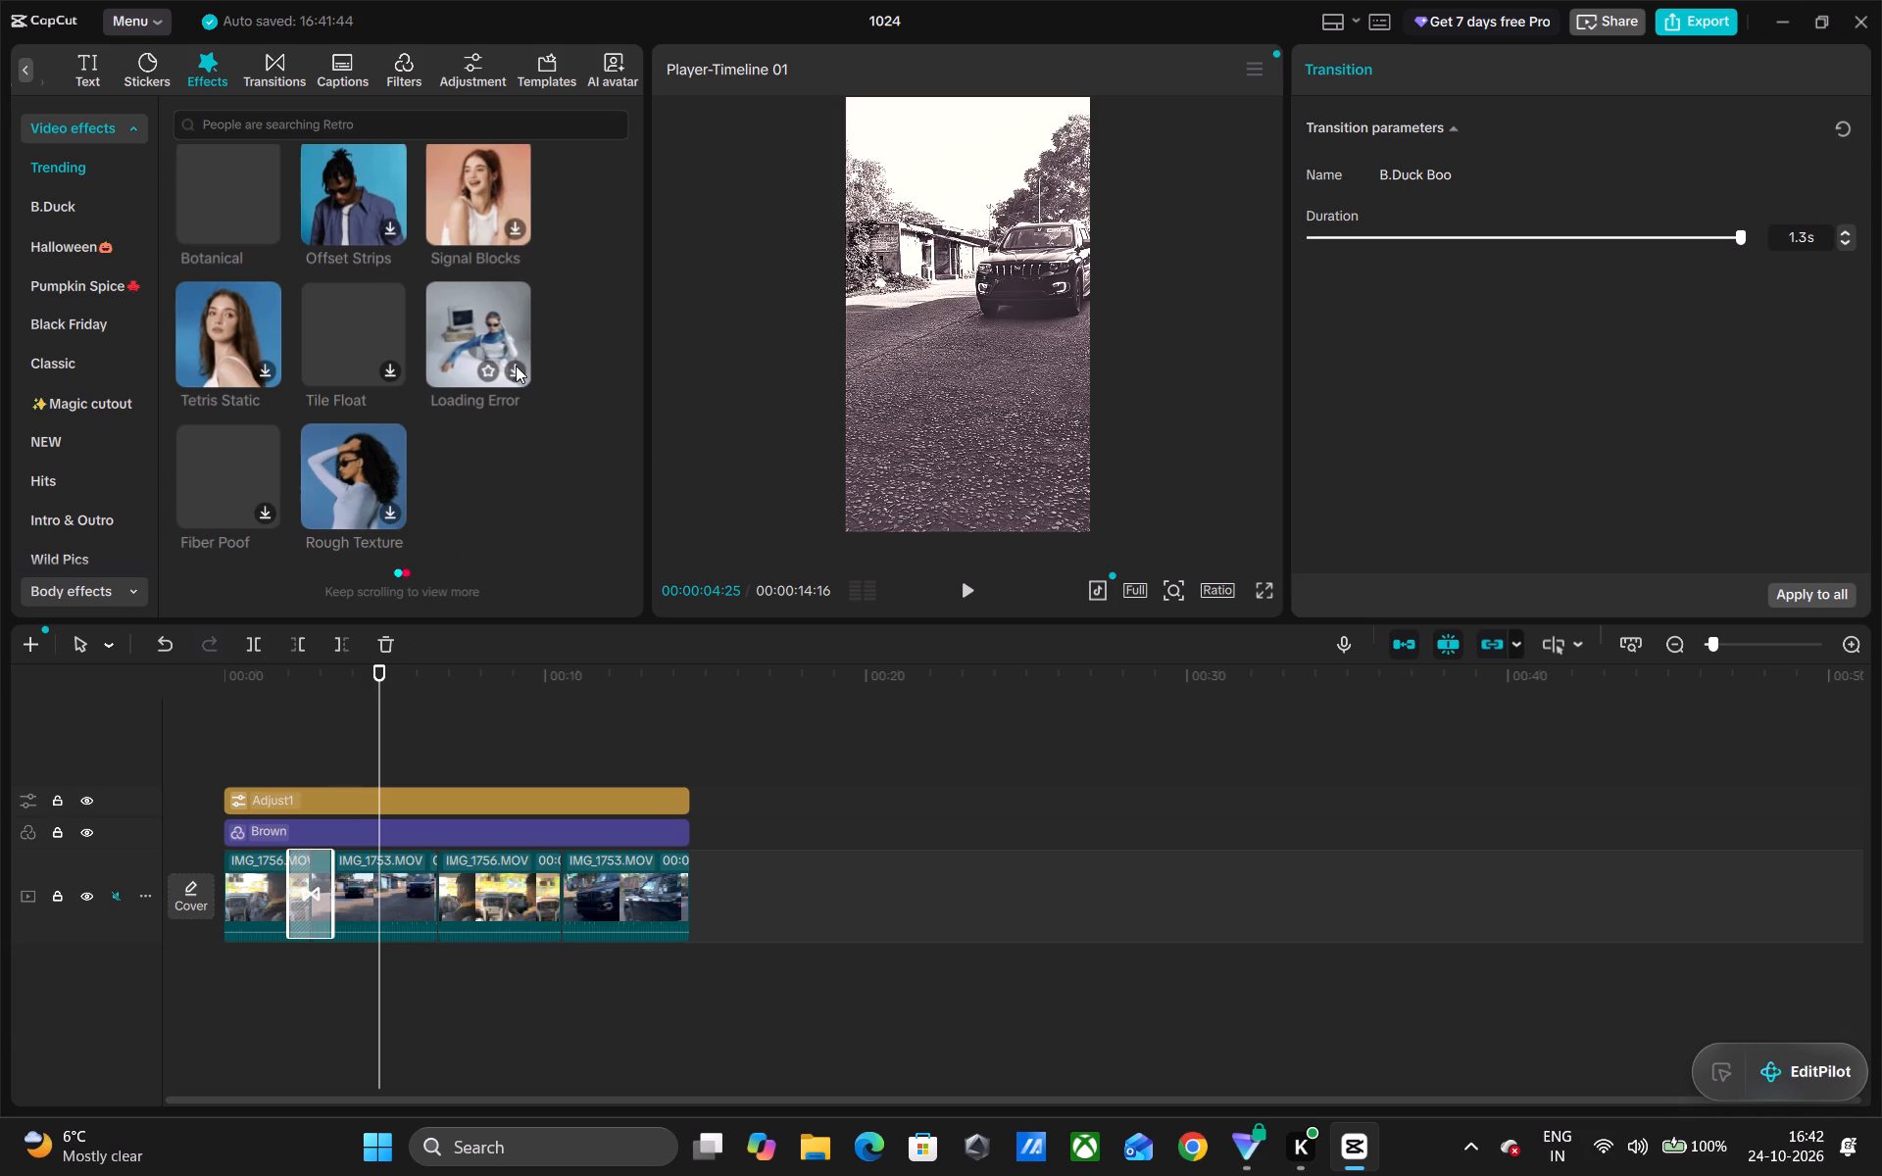
pyautogui.click(380, 646)
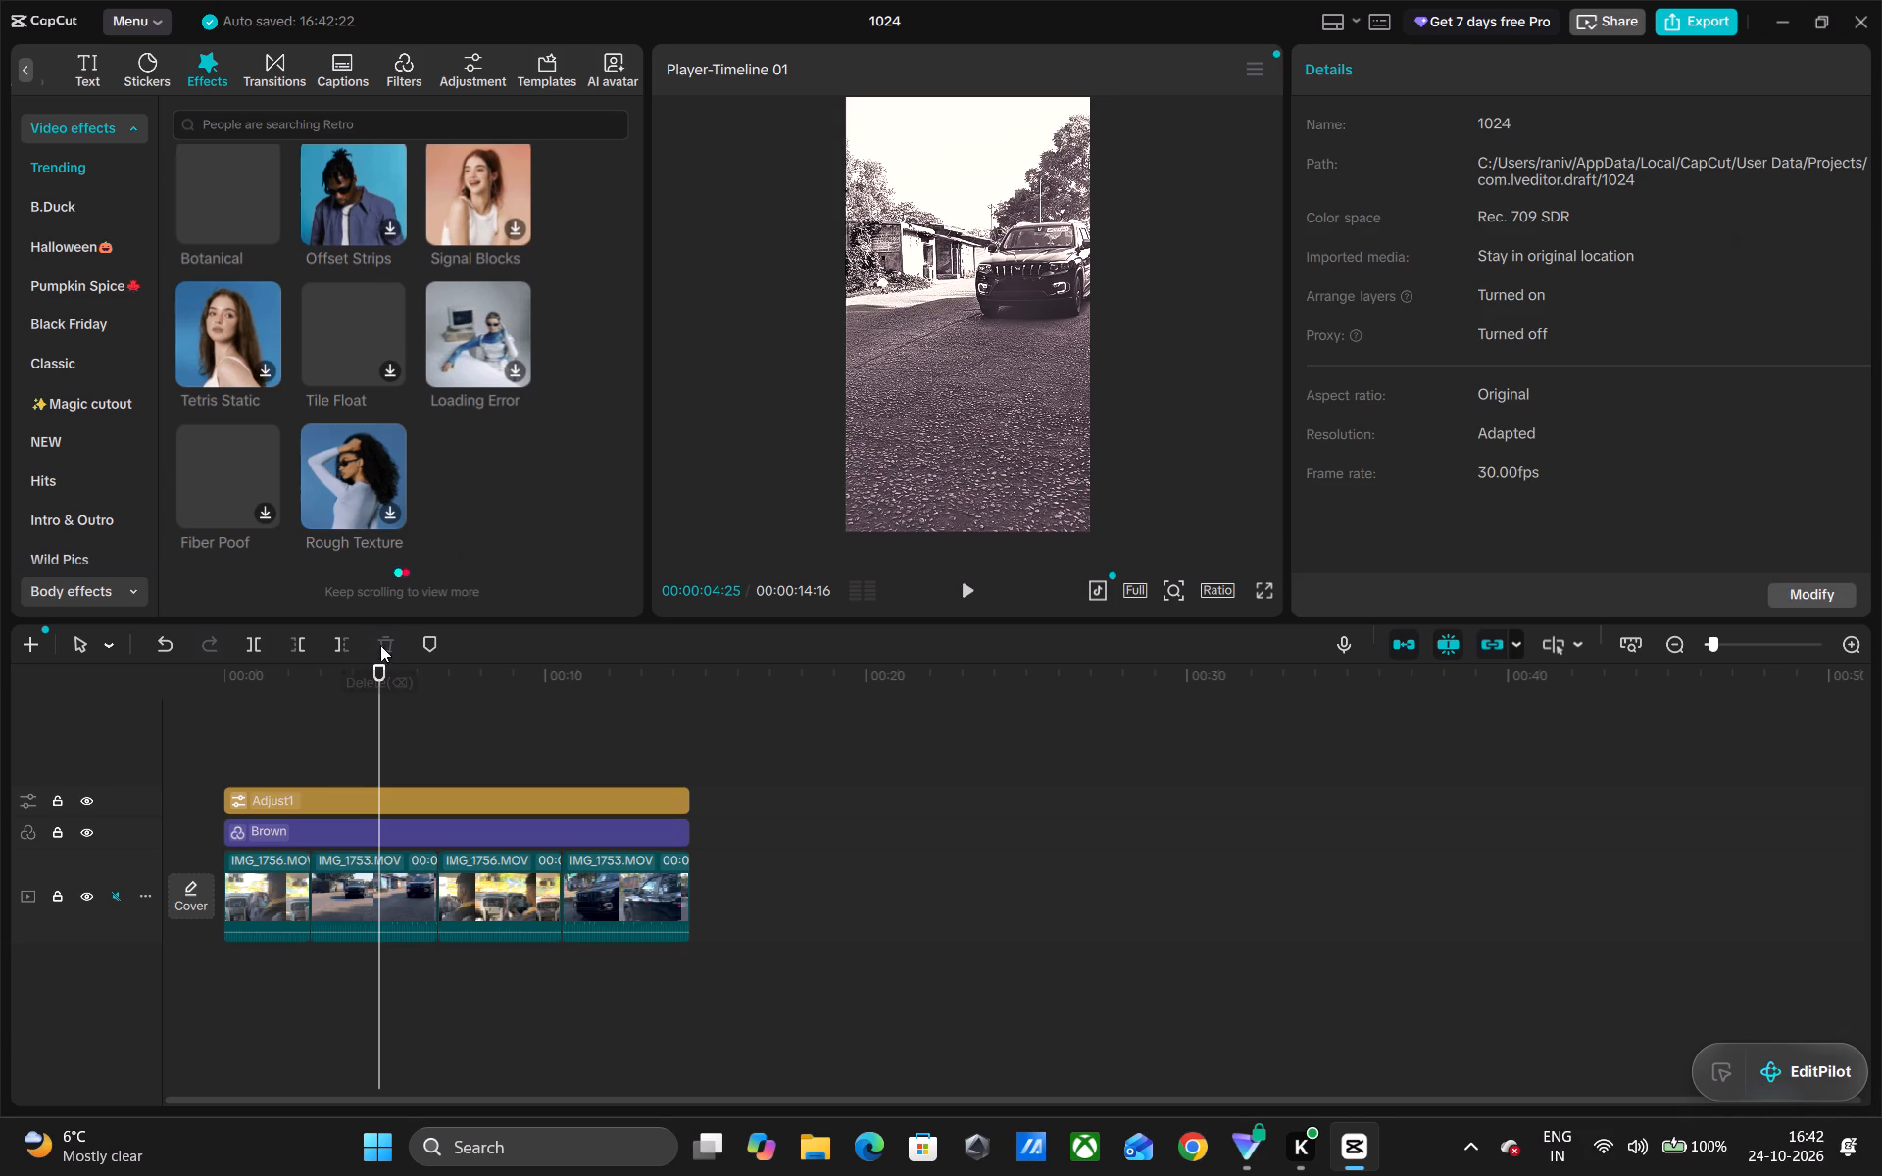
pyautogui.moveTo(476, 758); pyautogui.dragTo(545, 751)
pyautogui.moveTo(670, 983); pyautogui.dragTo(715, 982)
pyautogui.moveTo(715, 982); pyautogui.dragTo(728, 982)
# Place the playhead at the first cut, 00:00:02:21, and retry downloading the Loading Error effect.
pyautogui.moveTo(692, 666); pyautogui.dragTo(309, 655)
pyautogui.click(514, 373)
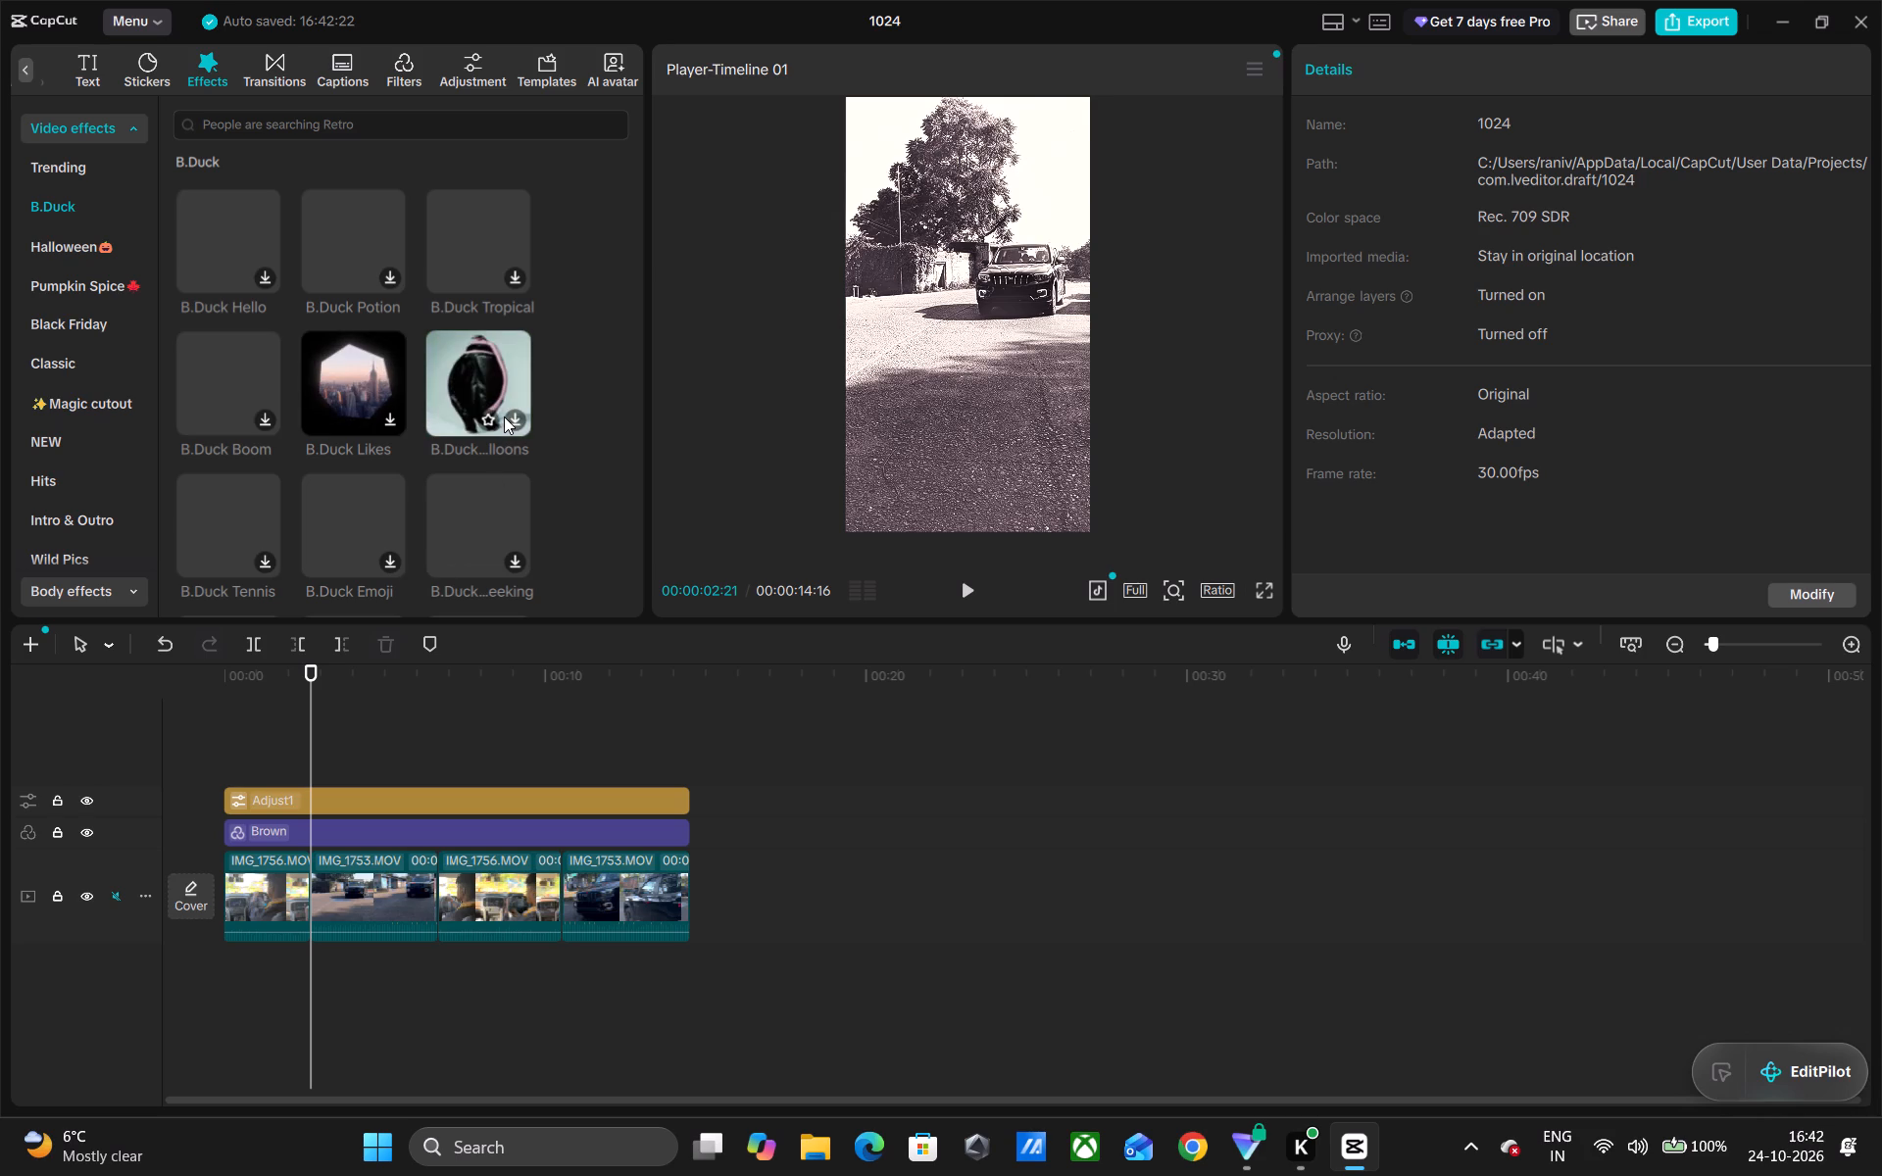
# Download the B&W Film effect from the Halloween video effects and preview it on the footage.
pyautogui.scroll(-4, 504, 416)
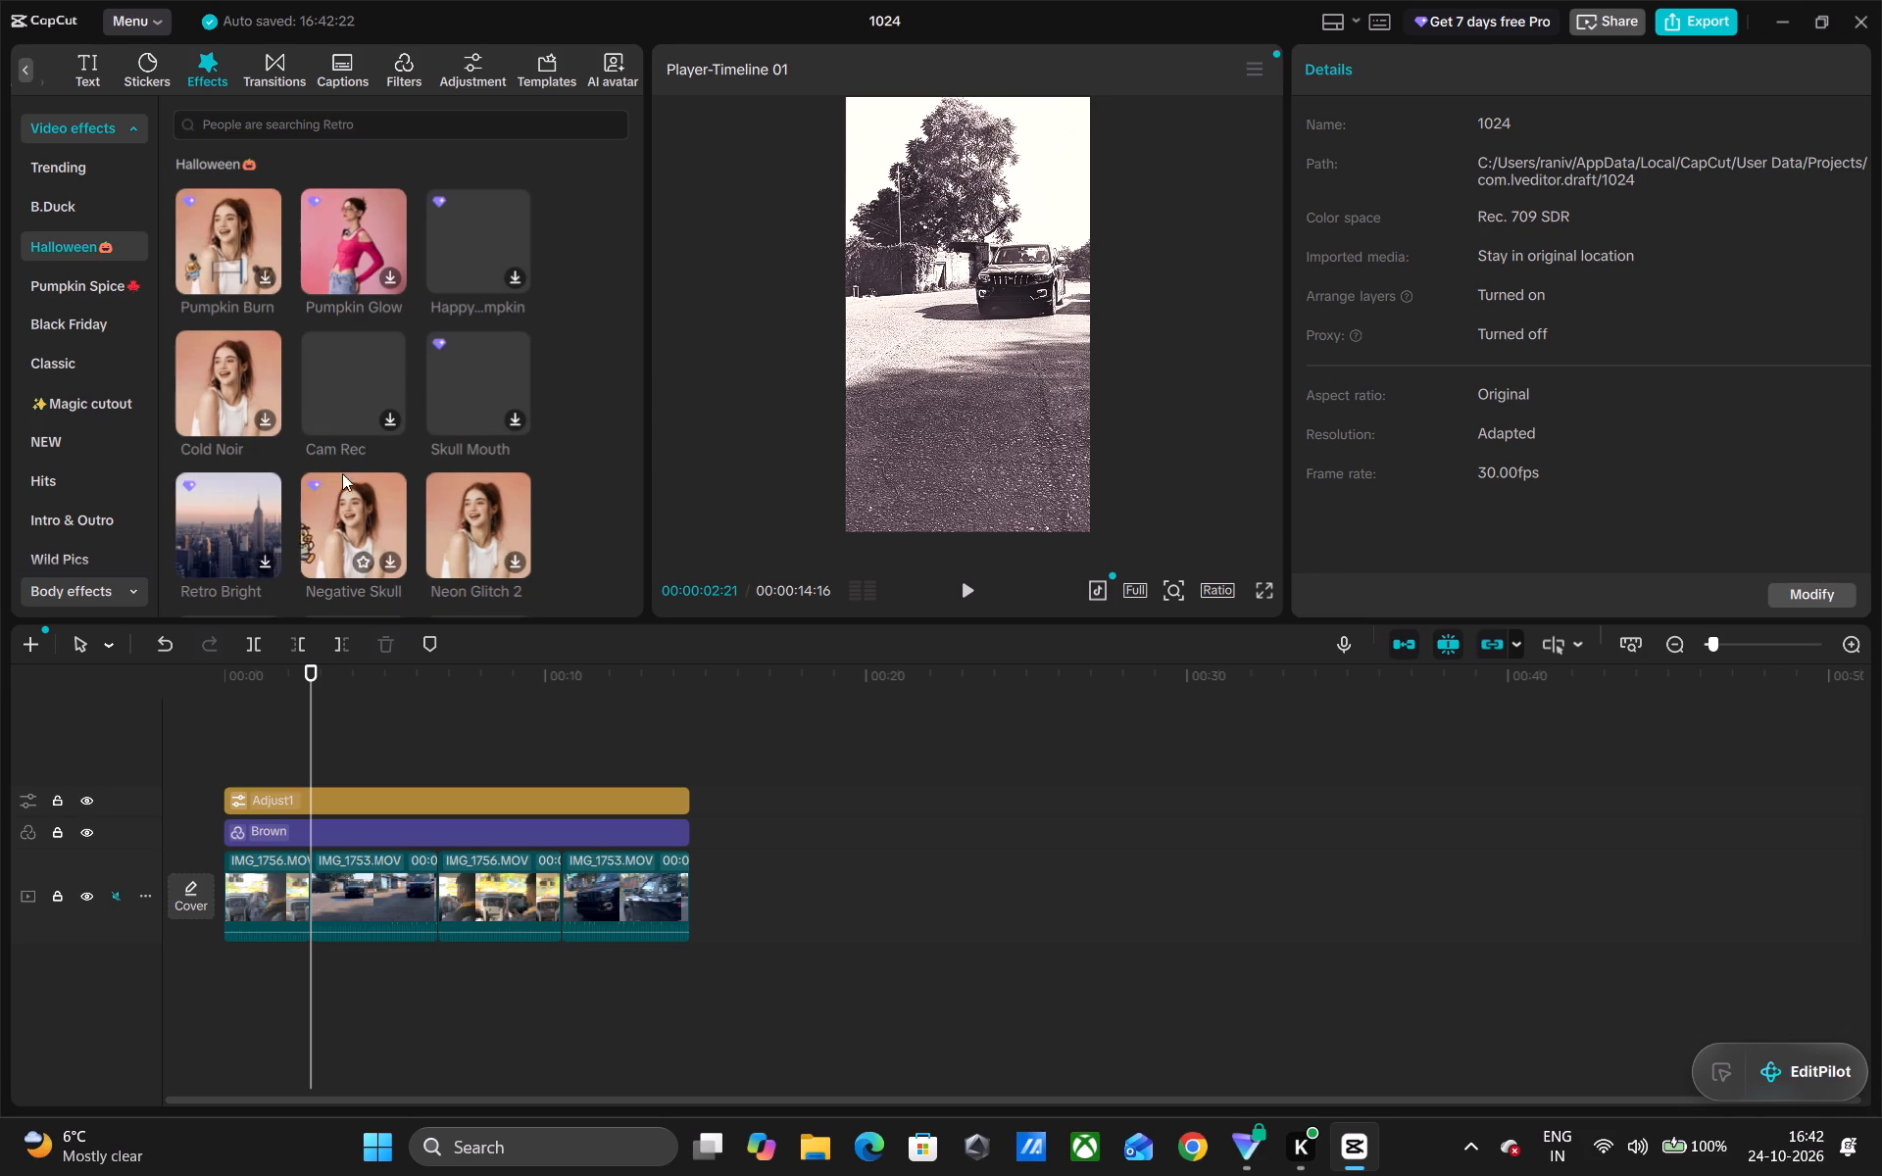
pyautogui.scroll(-3, 436, 376)
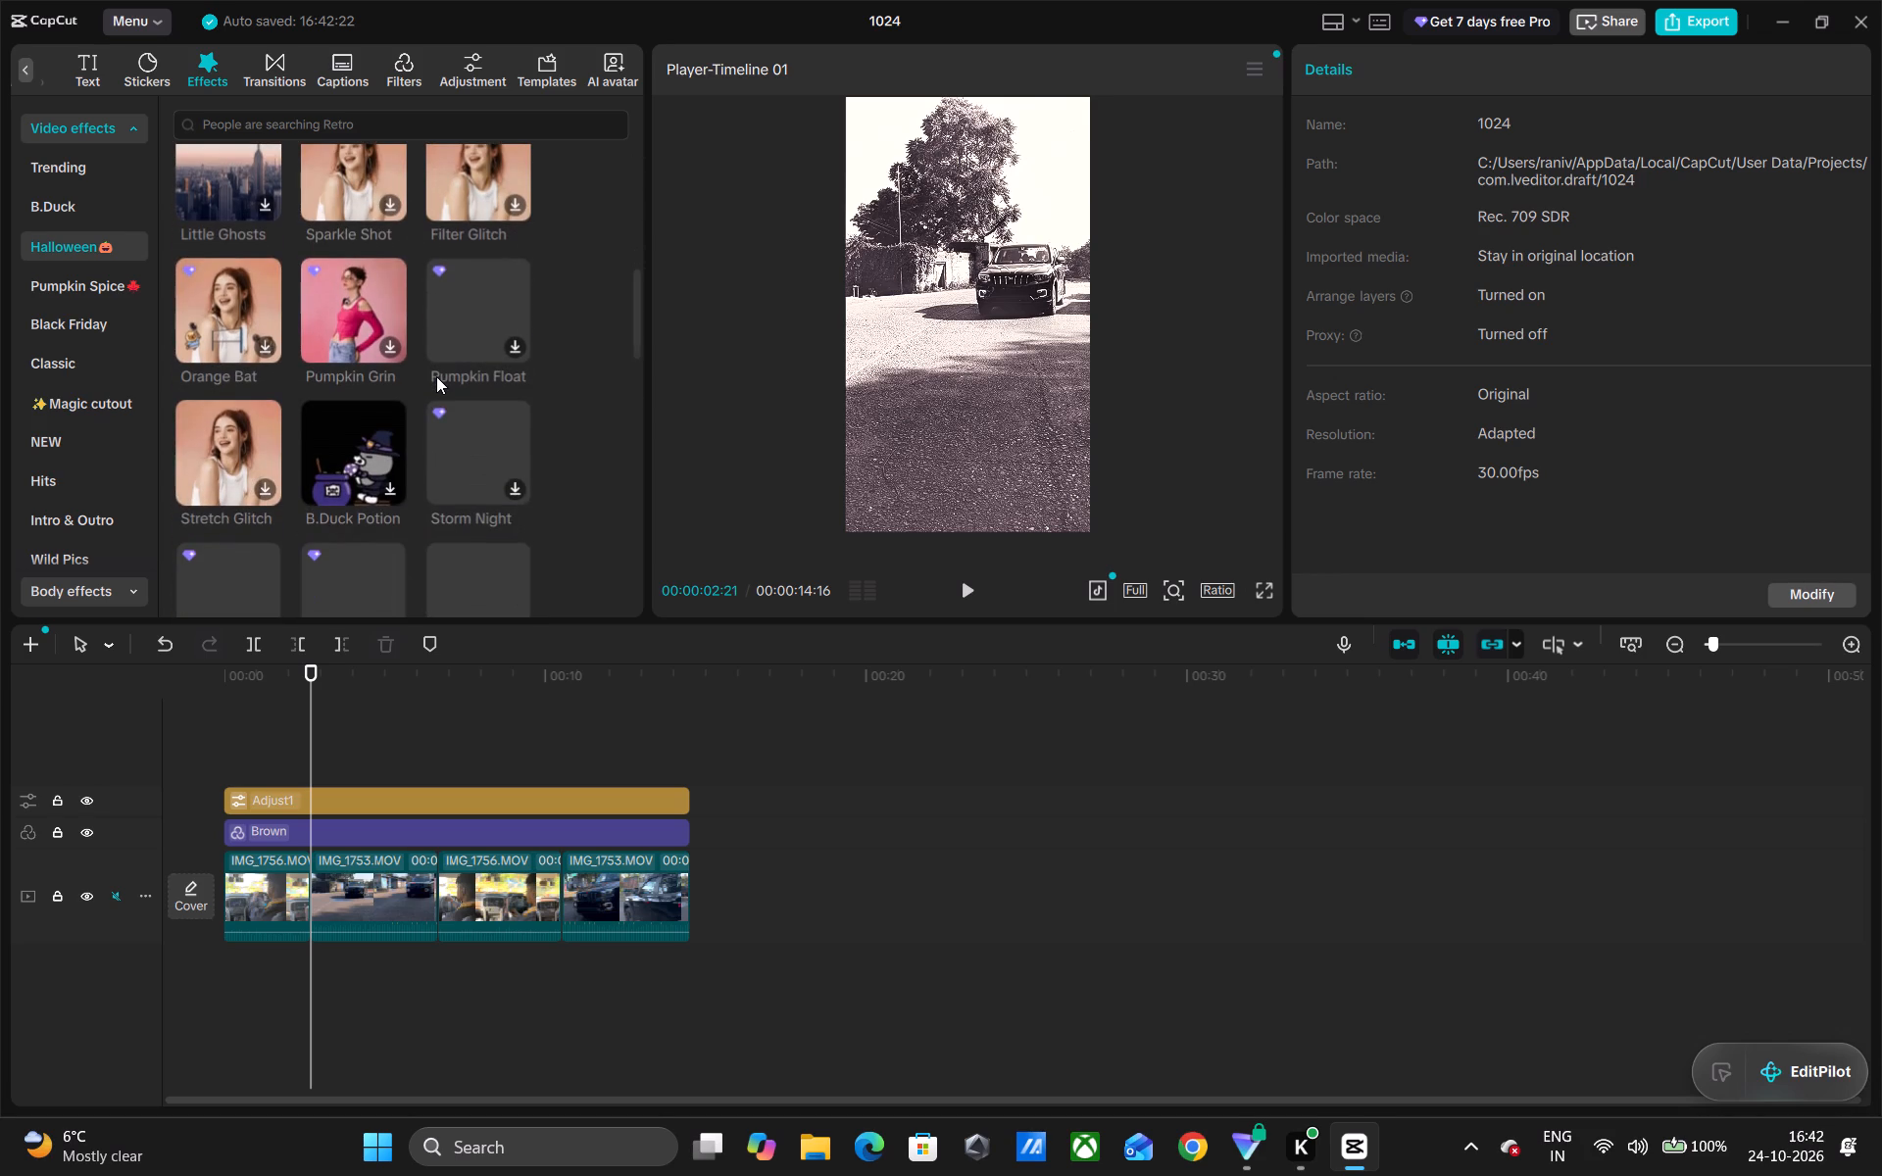
pyautogui.scroll(1, 436, 376)
pyautogui.scroll(-1, 436, 376)
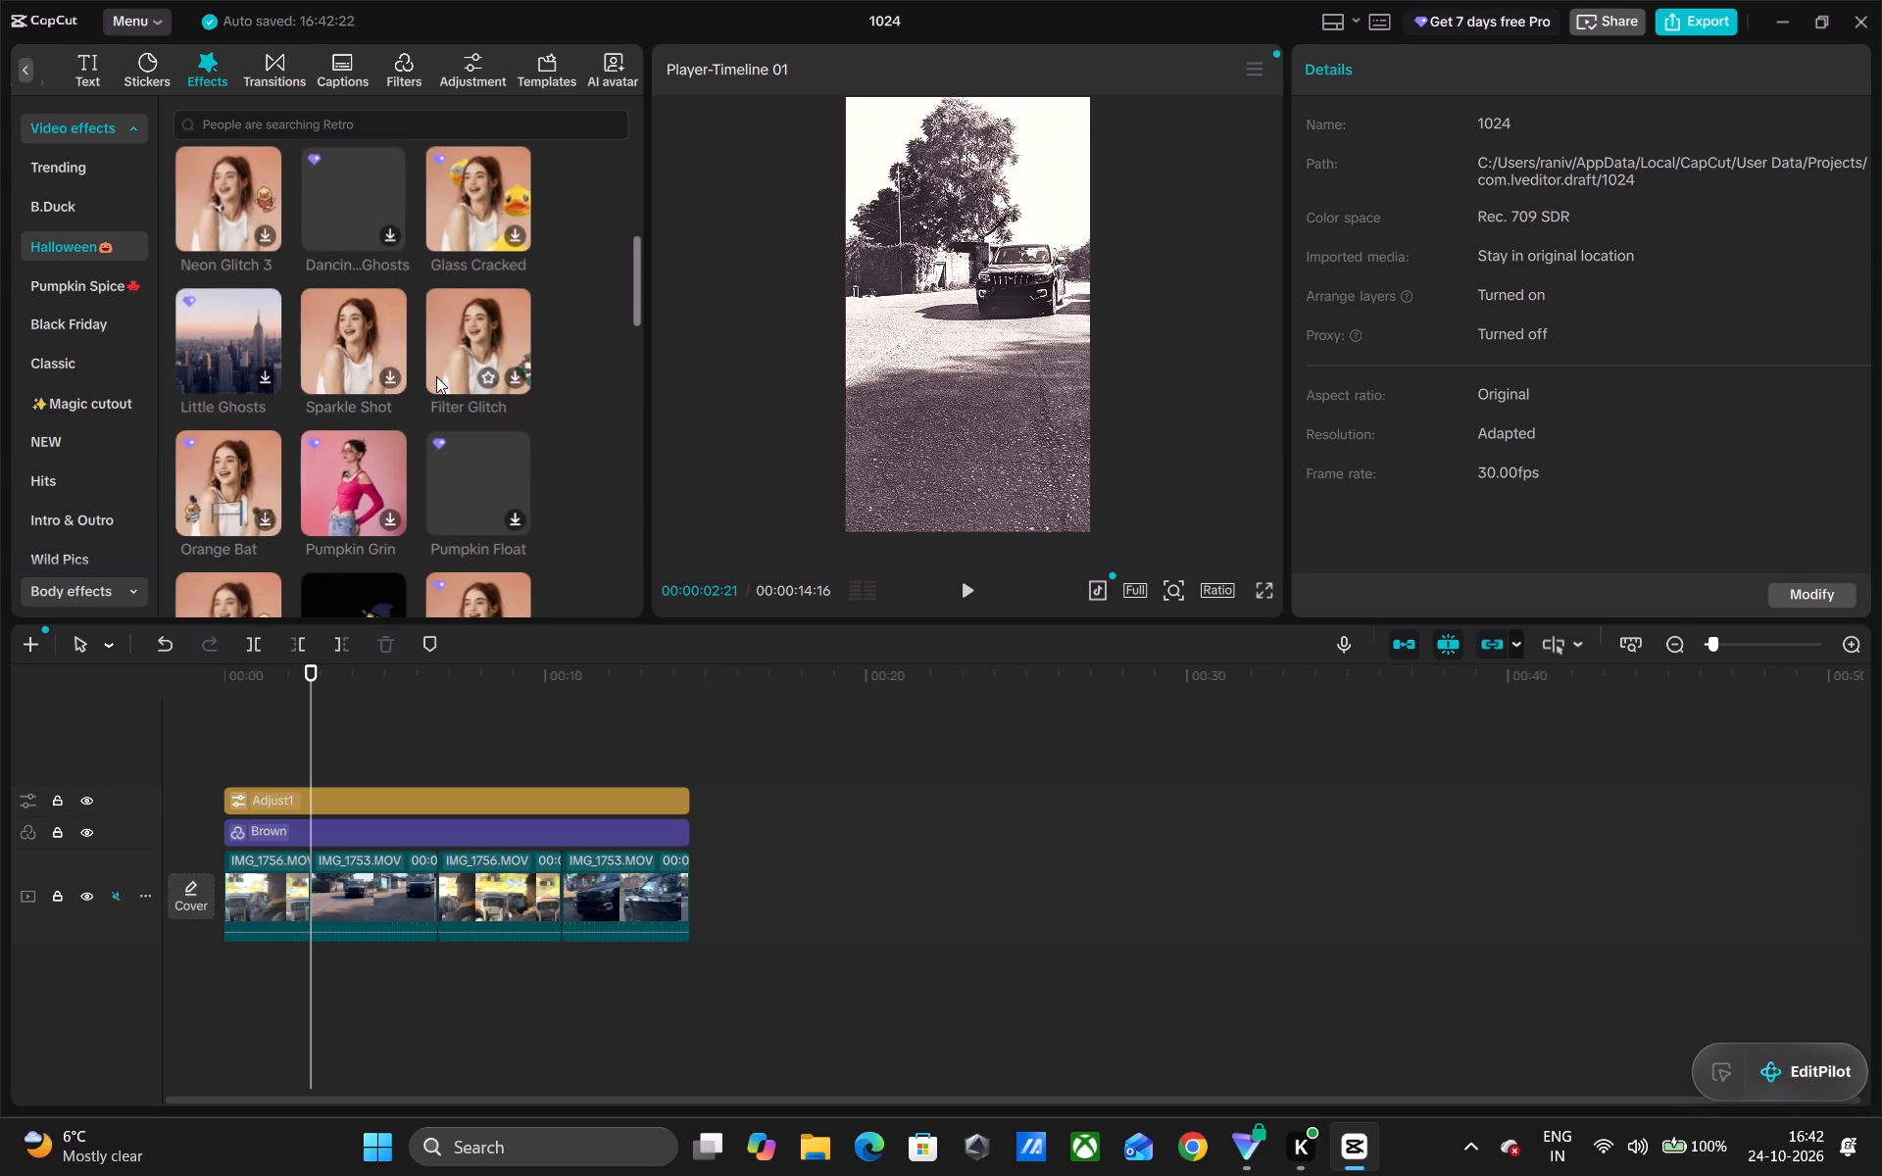
pyautogui.scroll(-1, 436, 376)
pyautogui.scroll(-7, 533, 416)
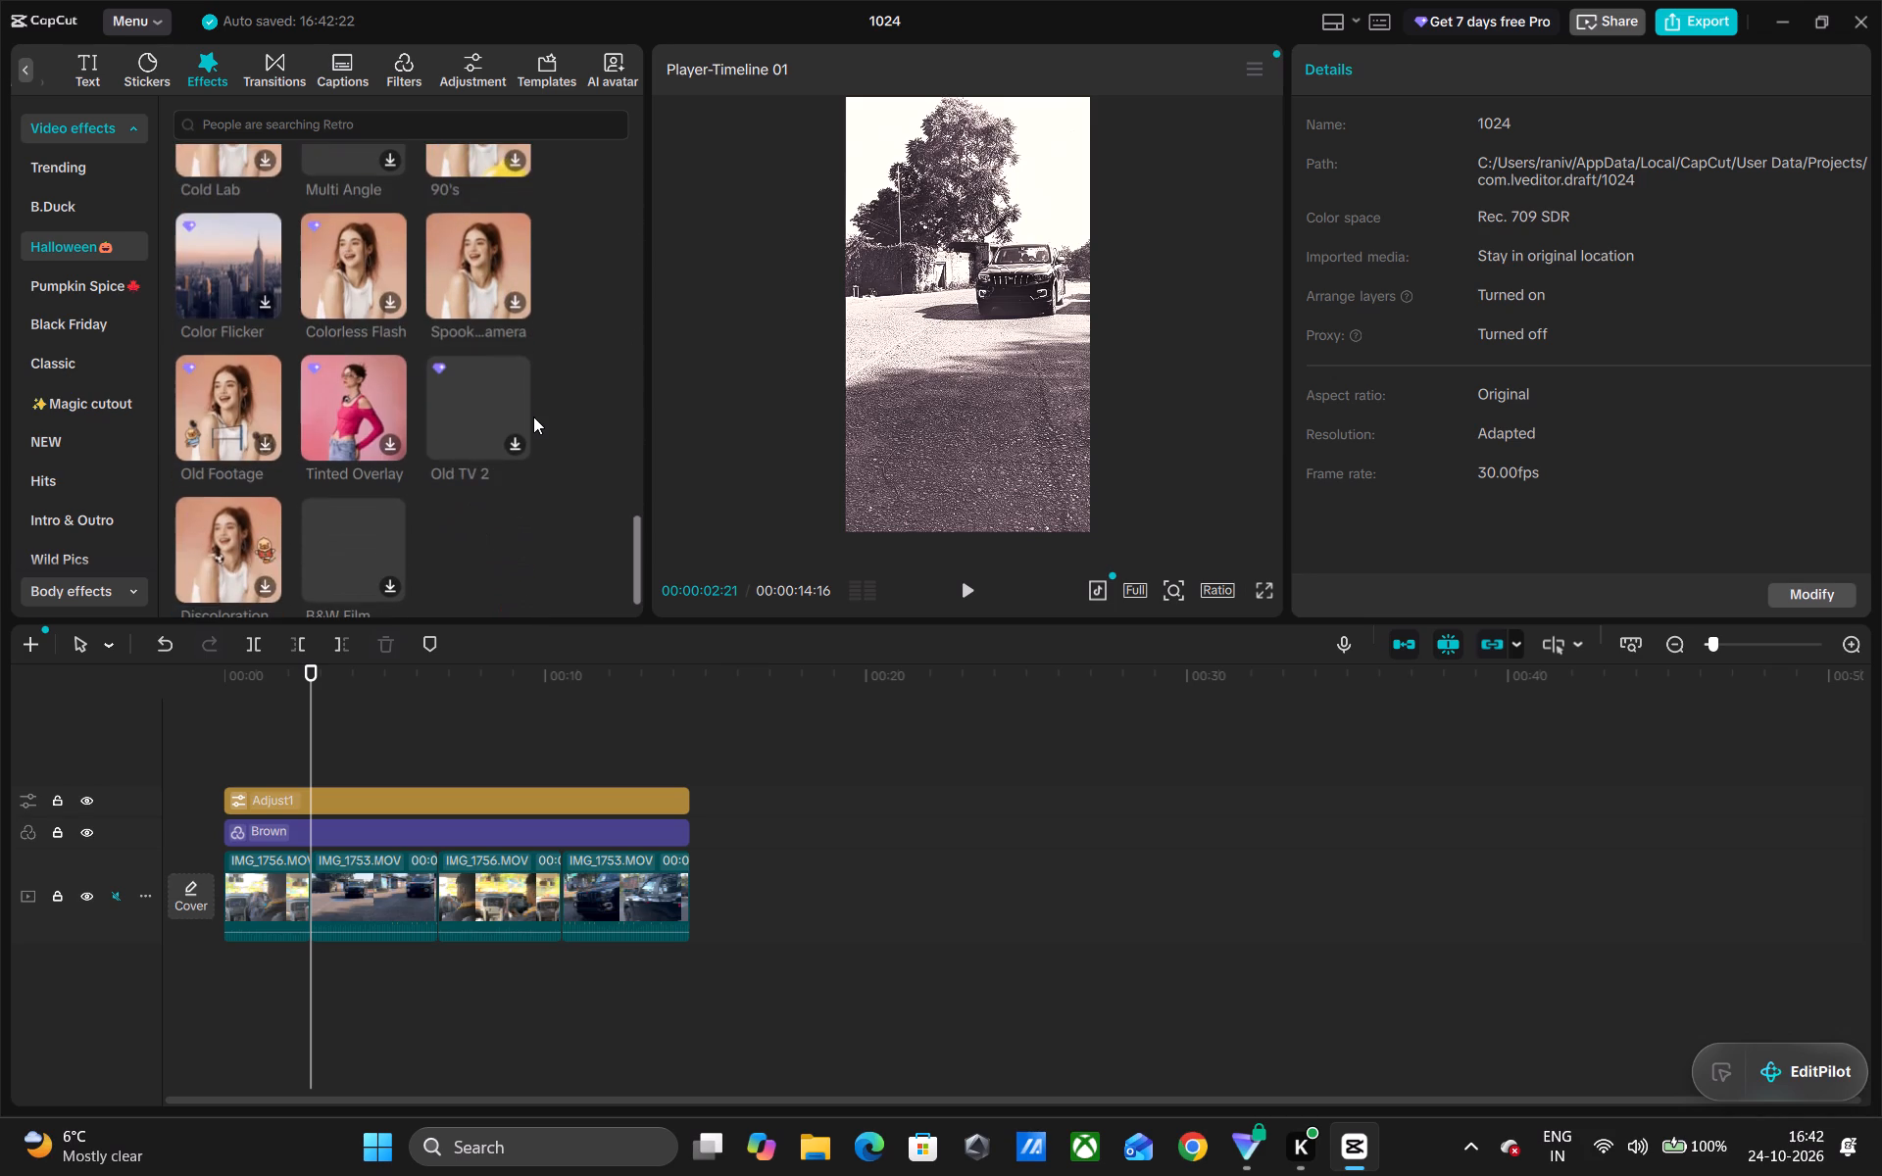
pyautogui.scroll(-3, 533, 416)
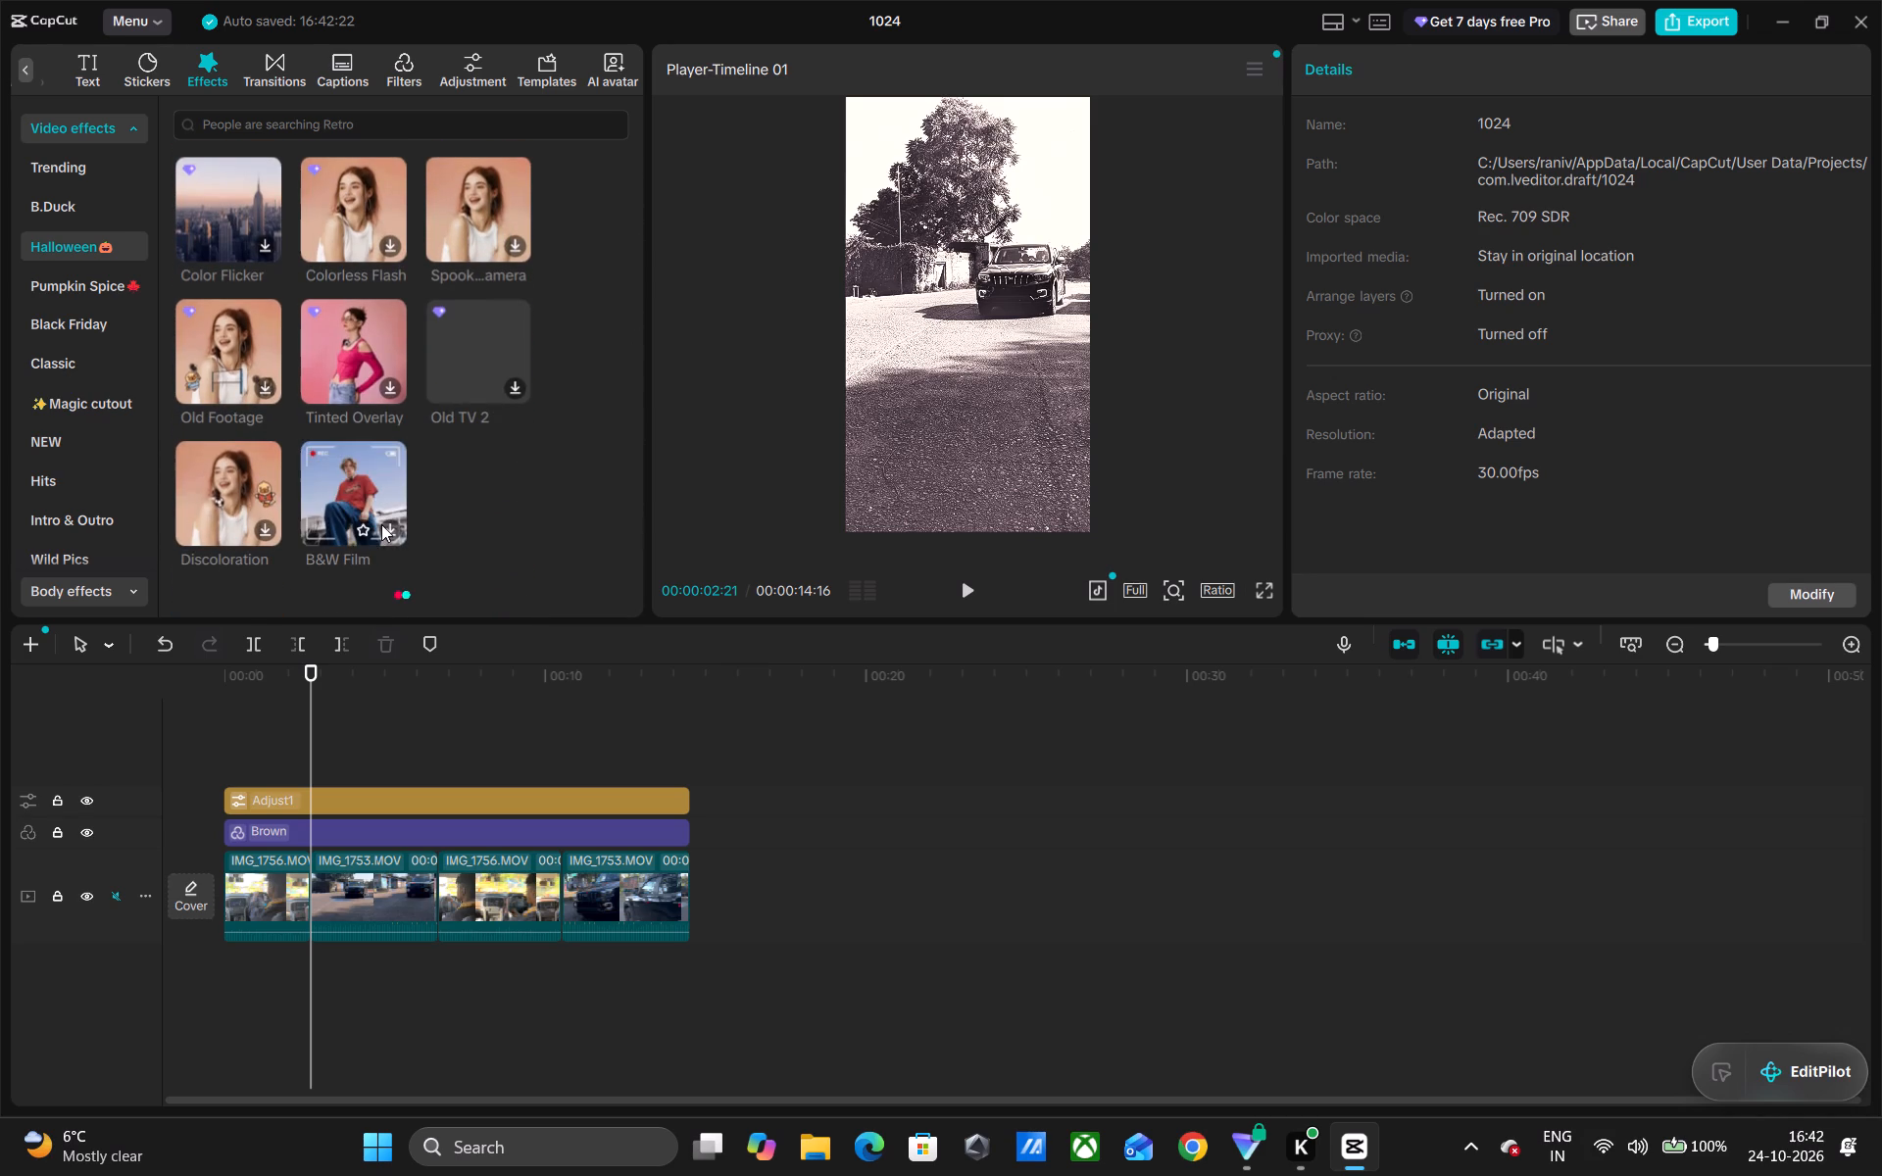
pyautogui.click(384, 535)
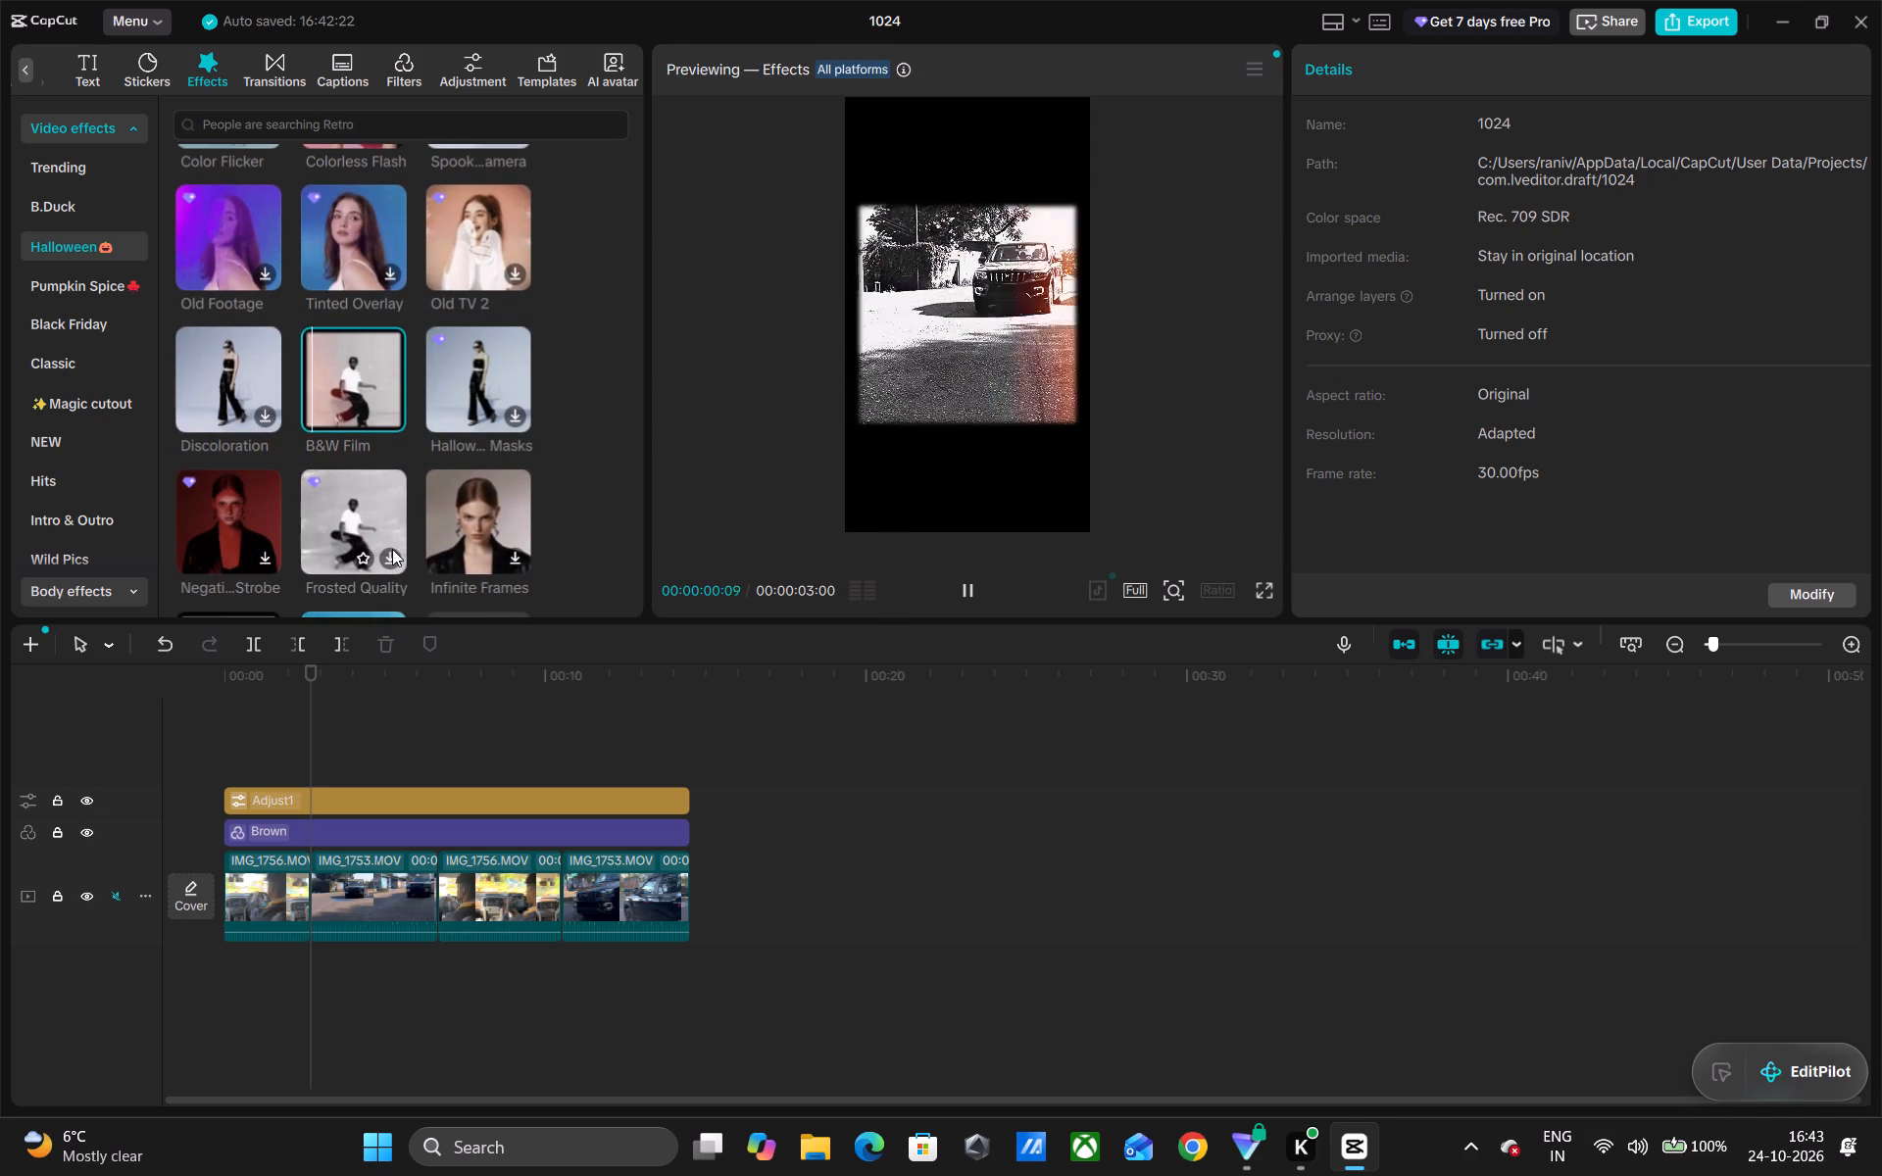
# Try to download the red strobe effect in the row below B&W Film in the Halloween video effects.
pyautogui.click(263, 560)
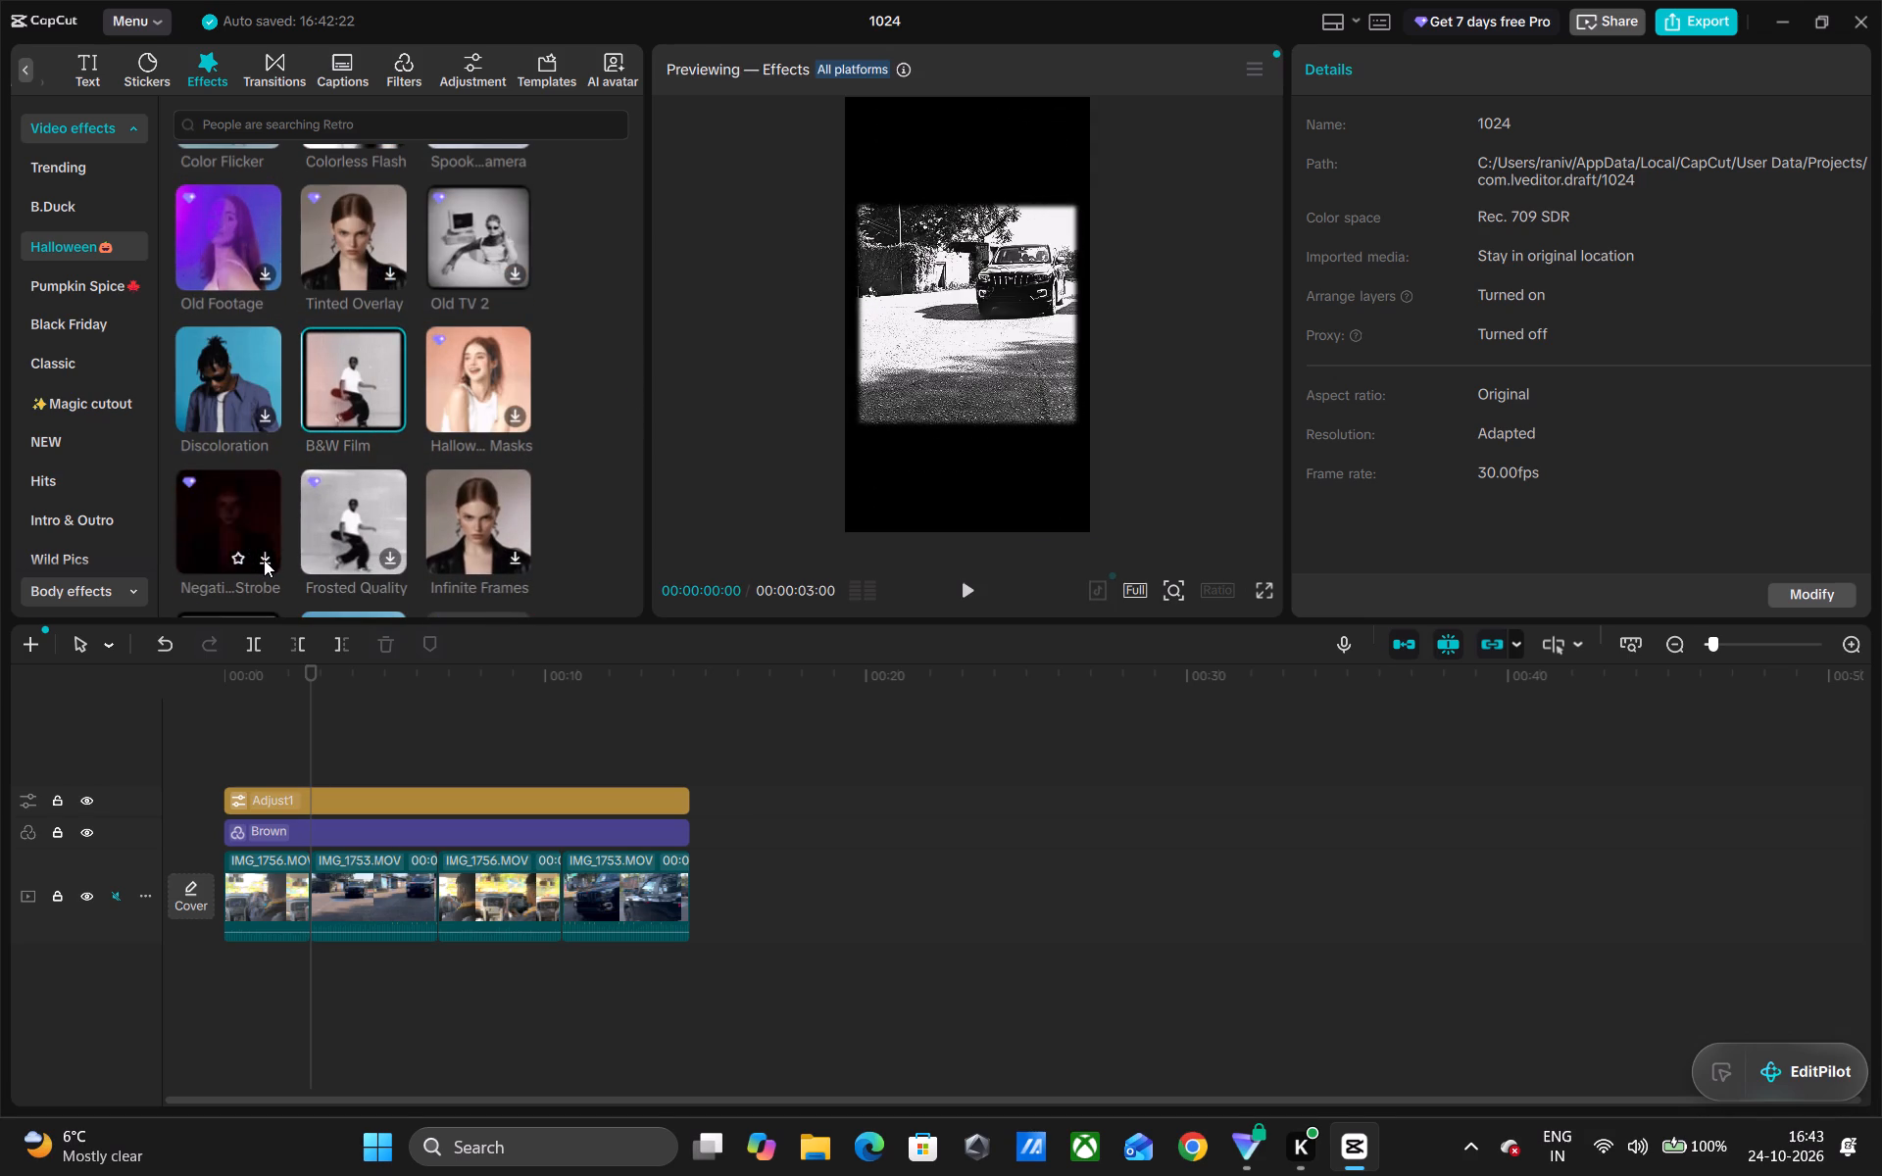
pyautogui.rightClick(264, 560)
pyautogui.doubleClick(264, 560)
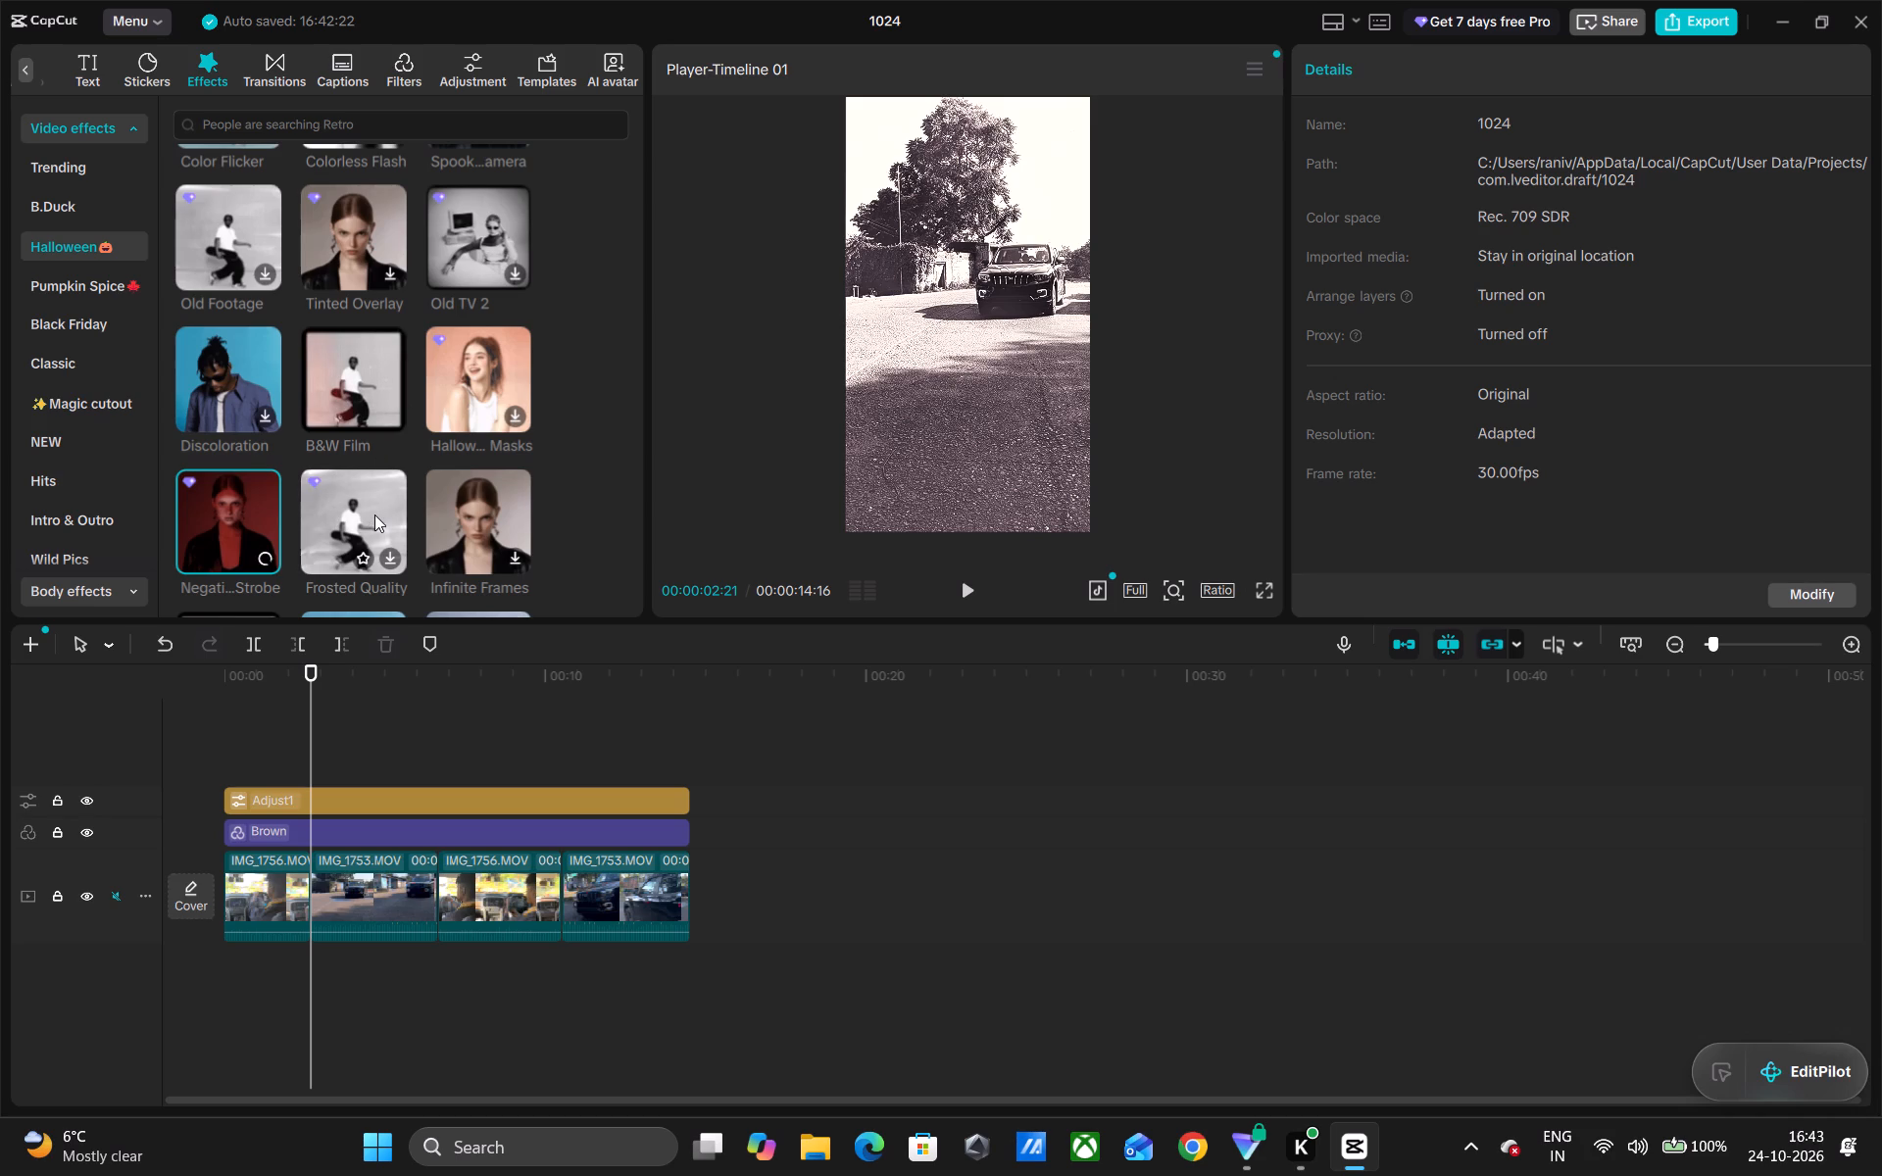
# Look through the rest of the Halloween video effects for one that suits the car footage.
pyautogui.scroll(-1, 374, 514)
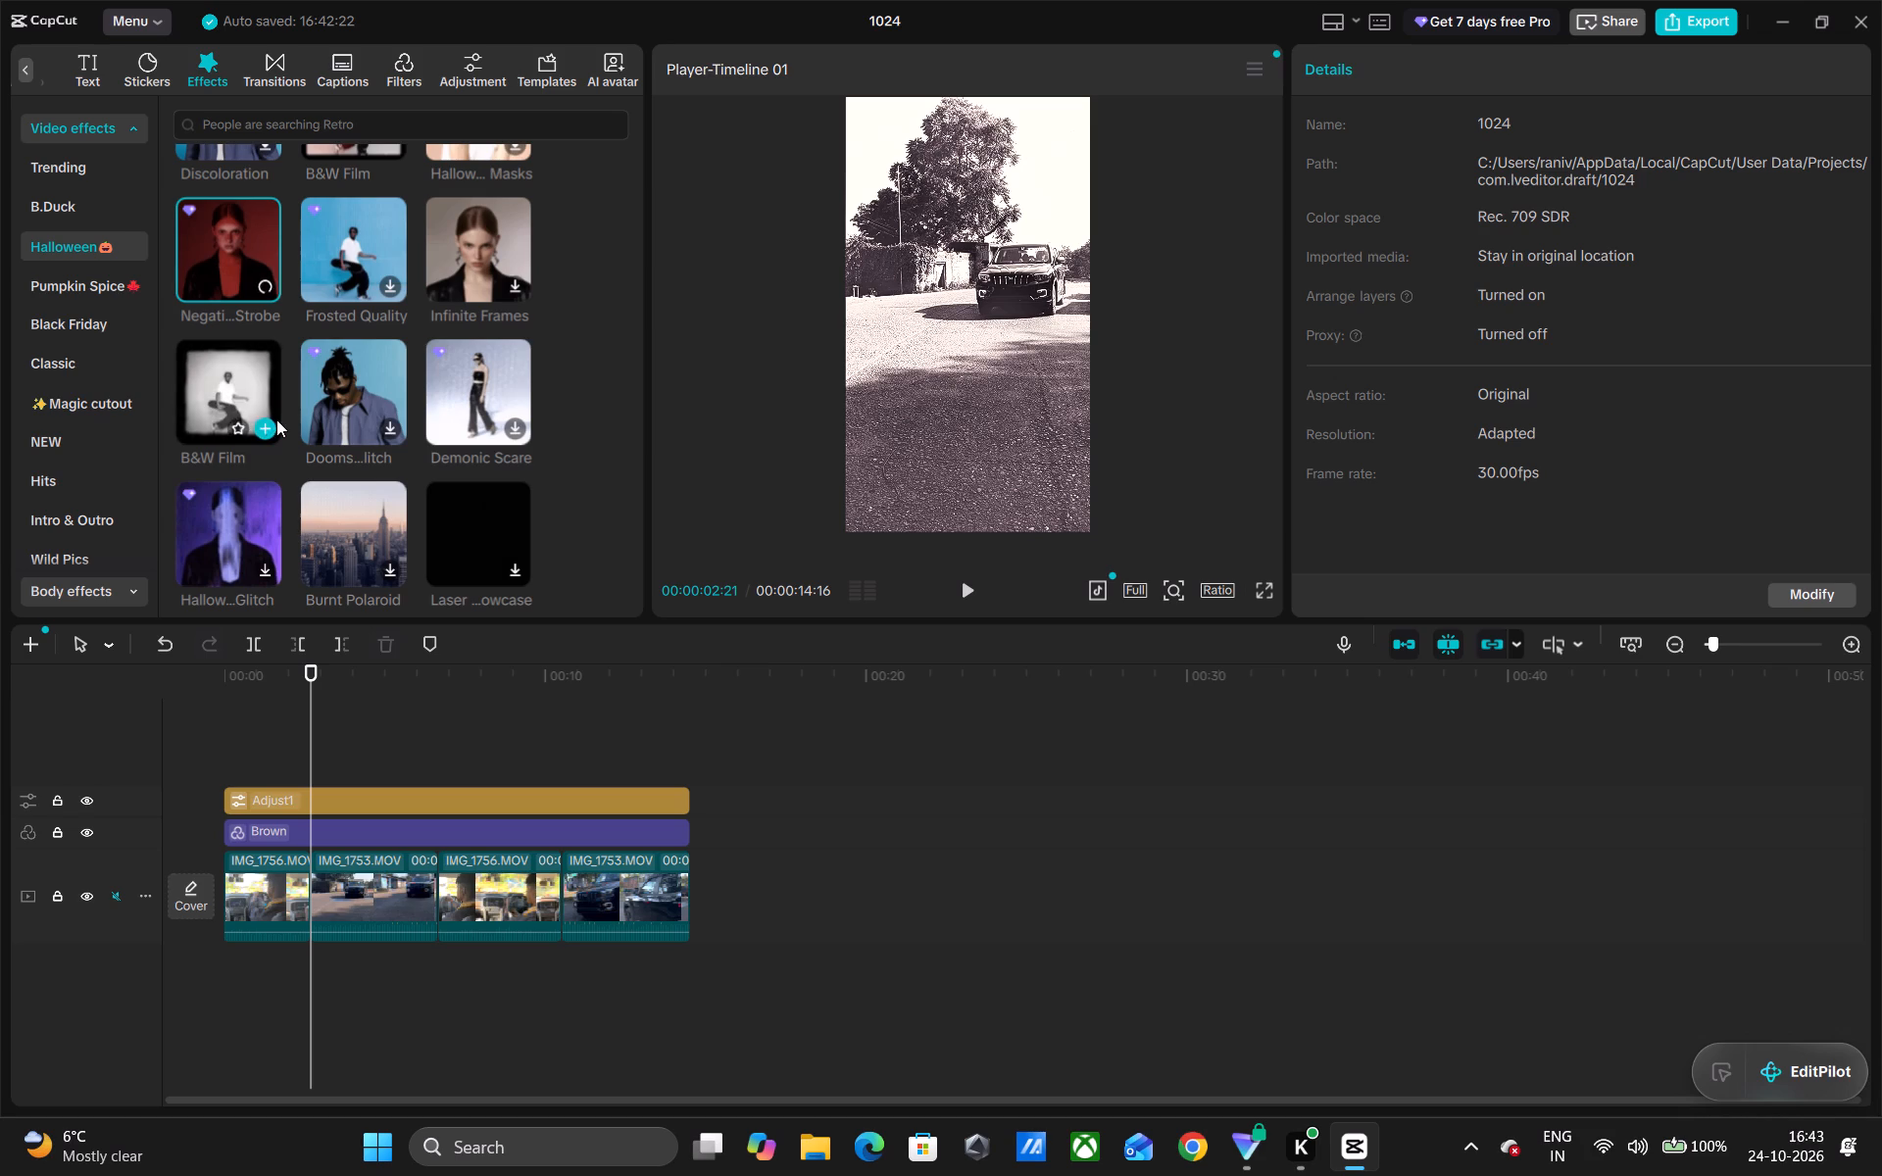
pyautogui.scroll(1, 355, 272)
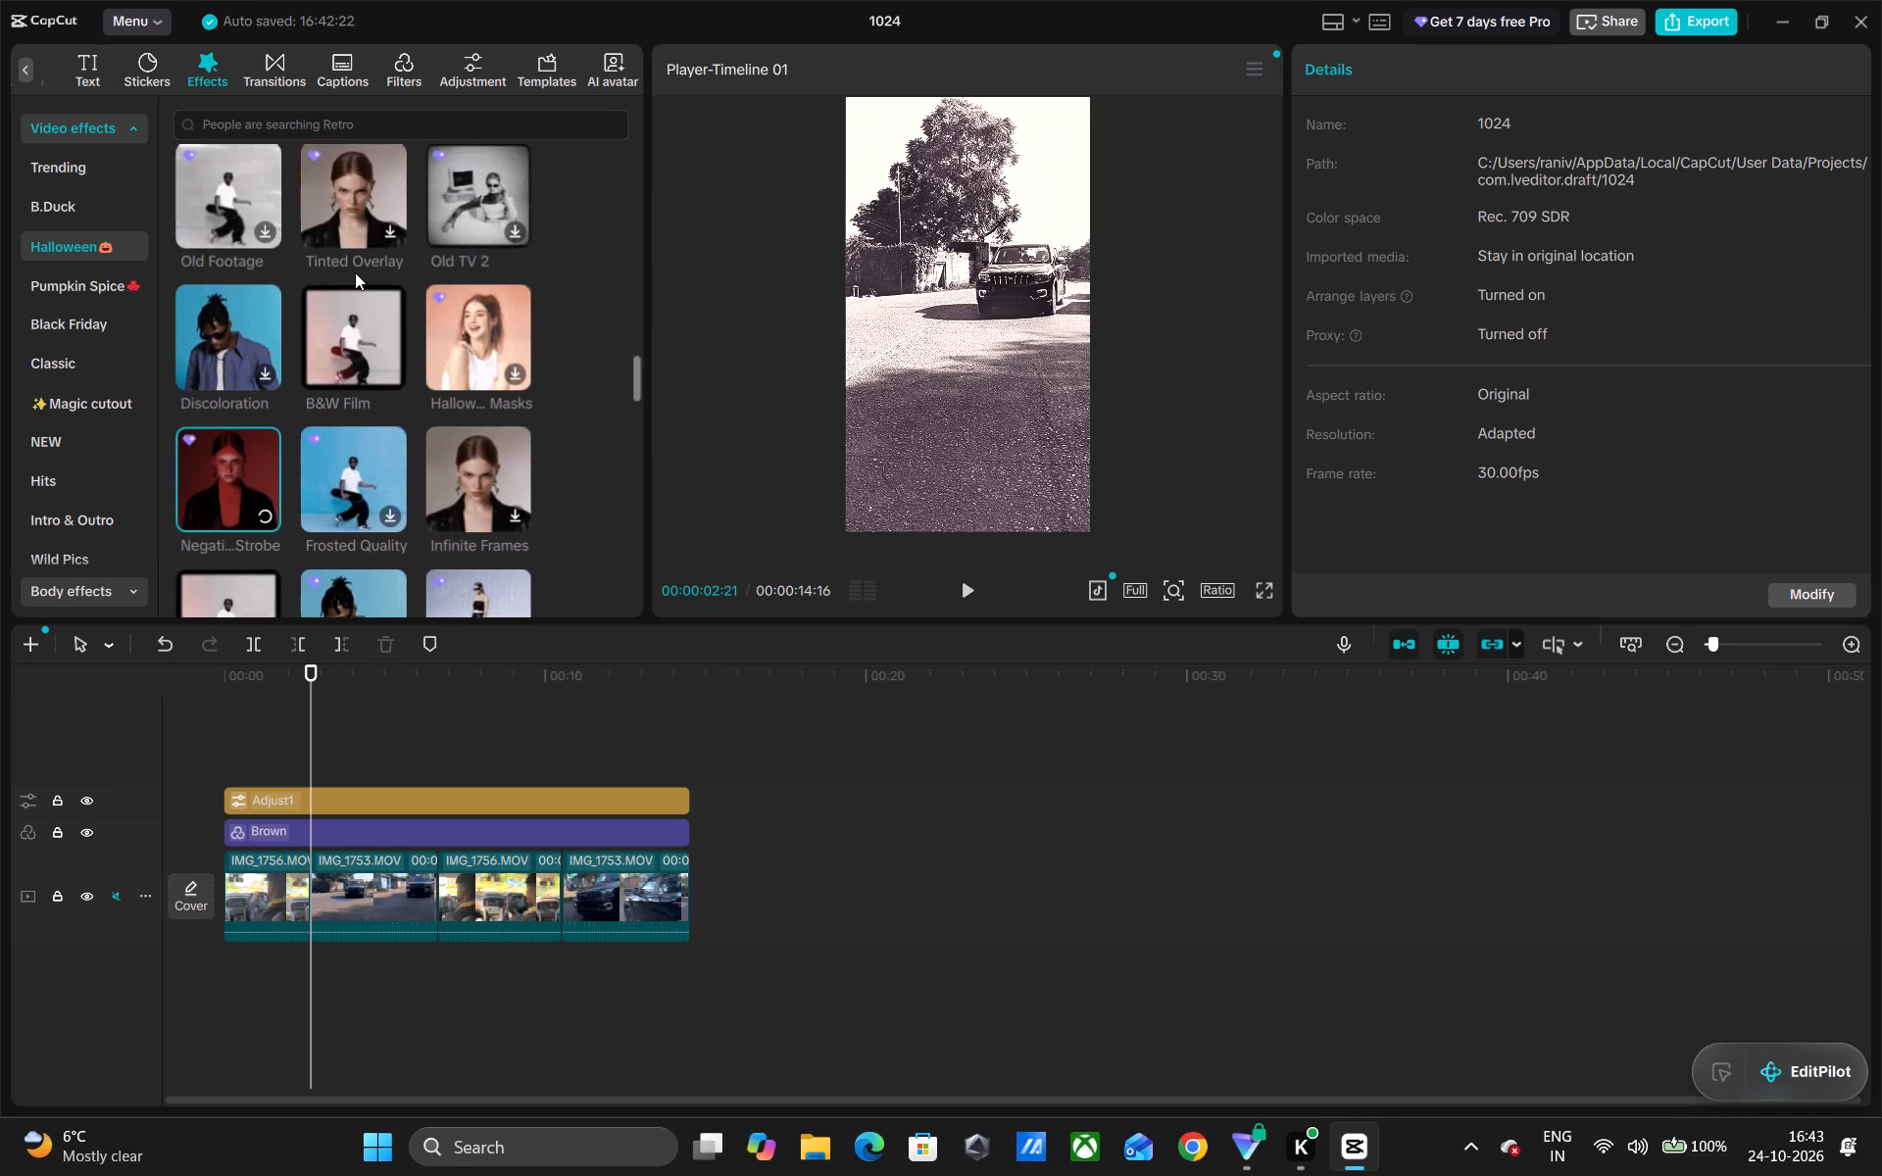
pyautogui.scroll(1, 355, 272)
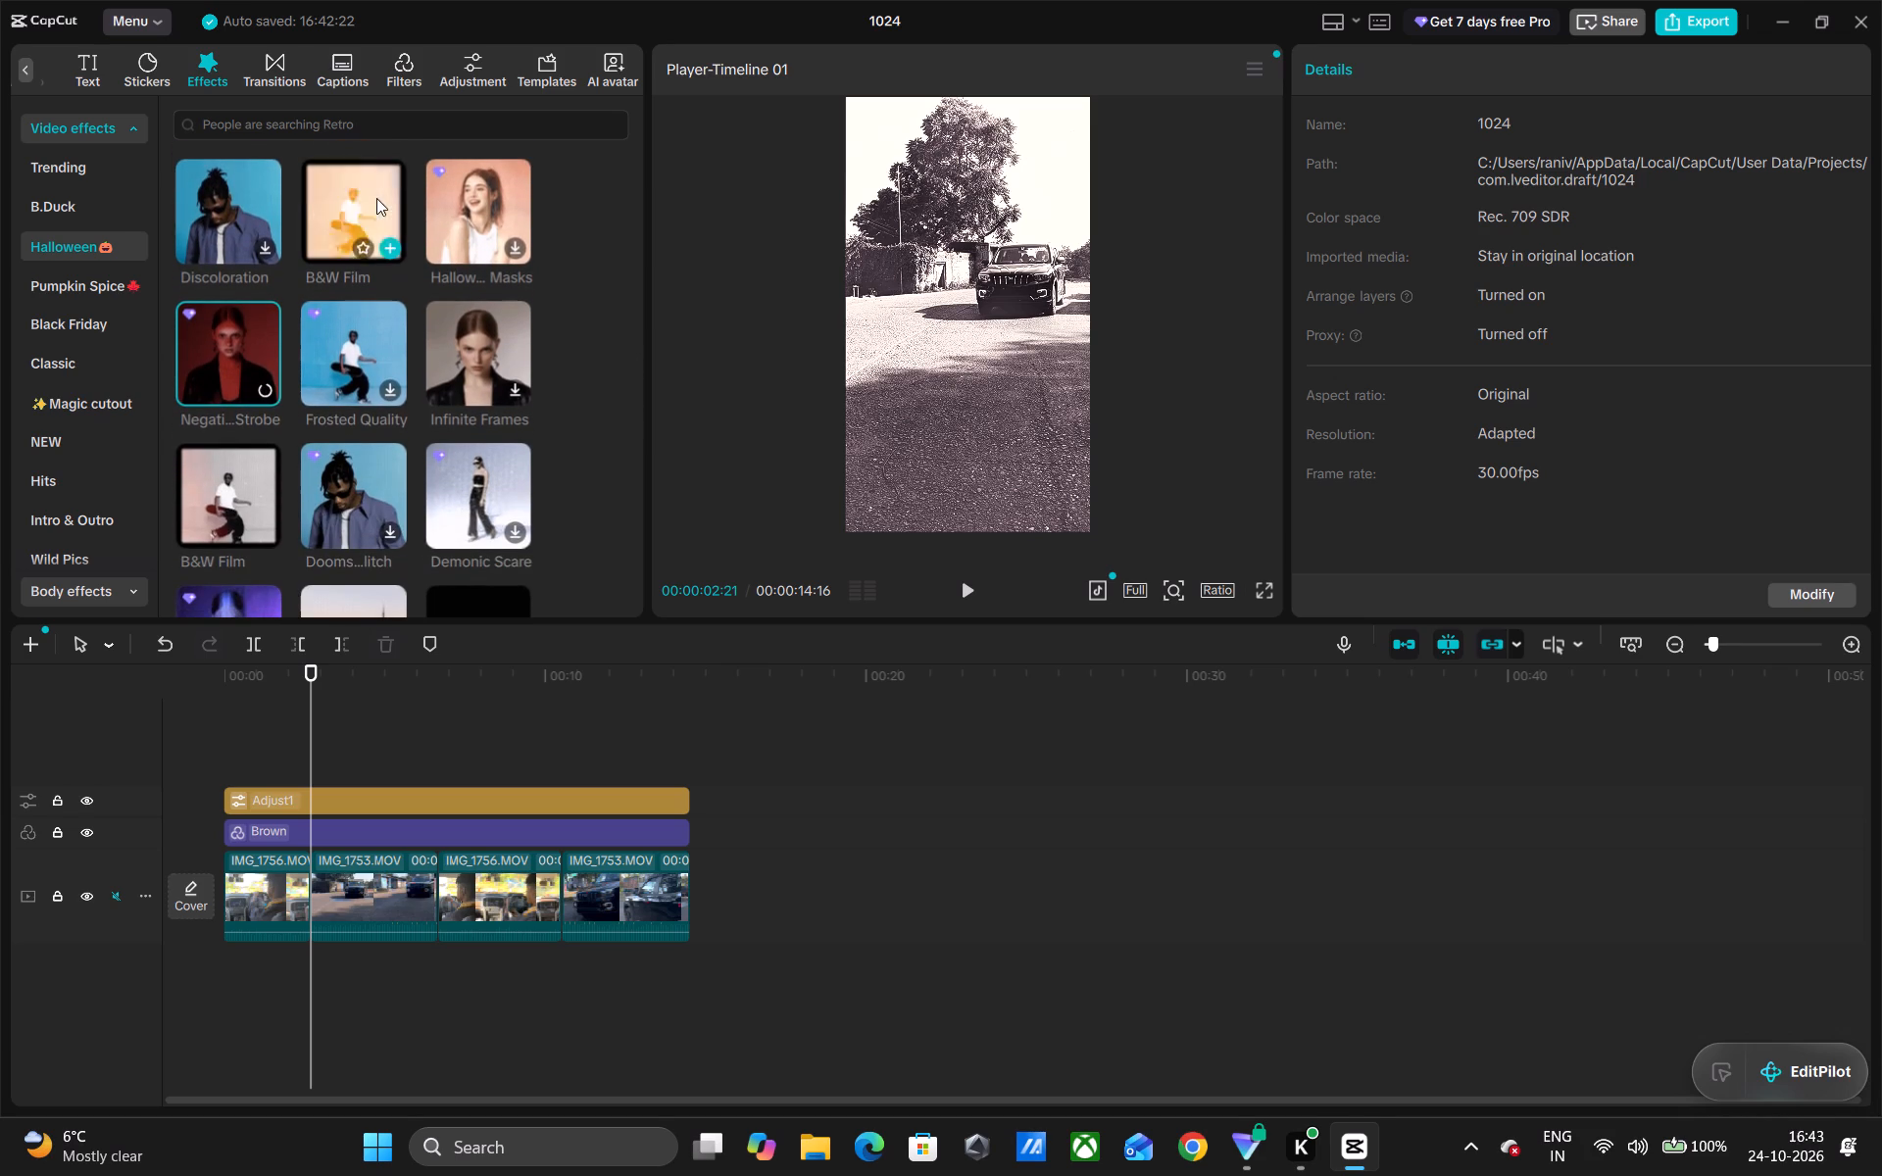
pyautogui.scroll(-1, 233, 509)
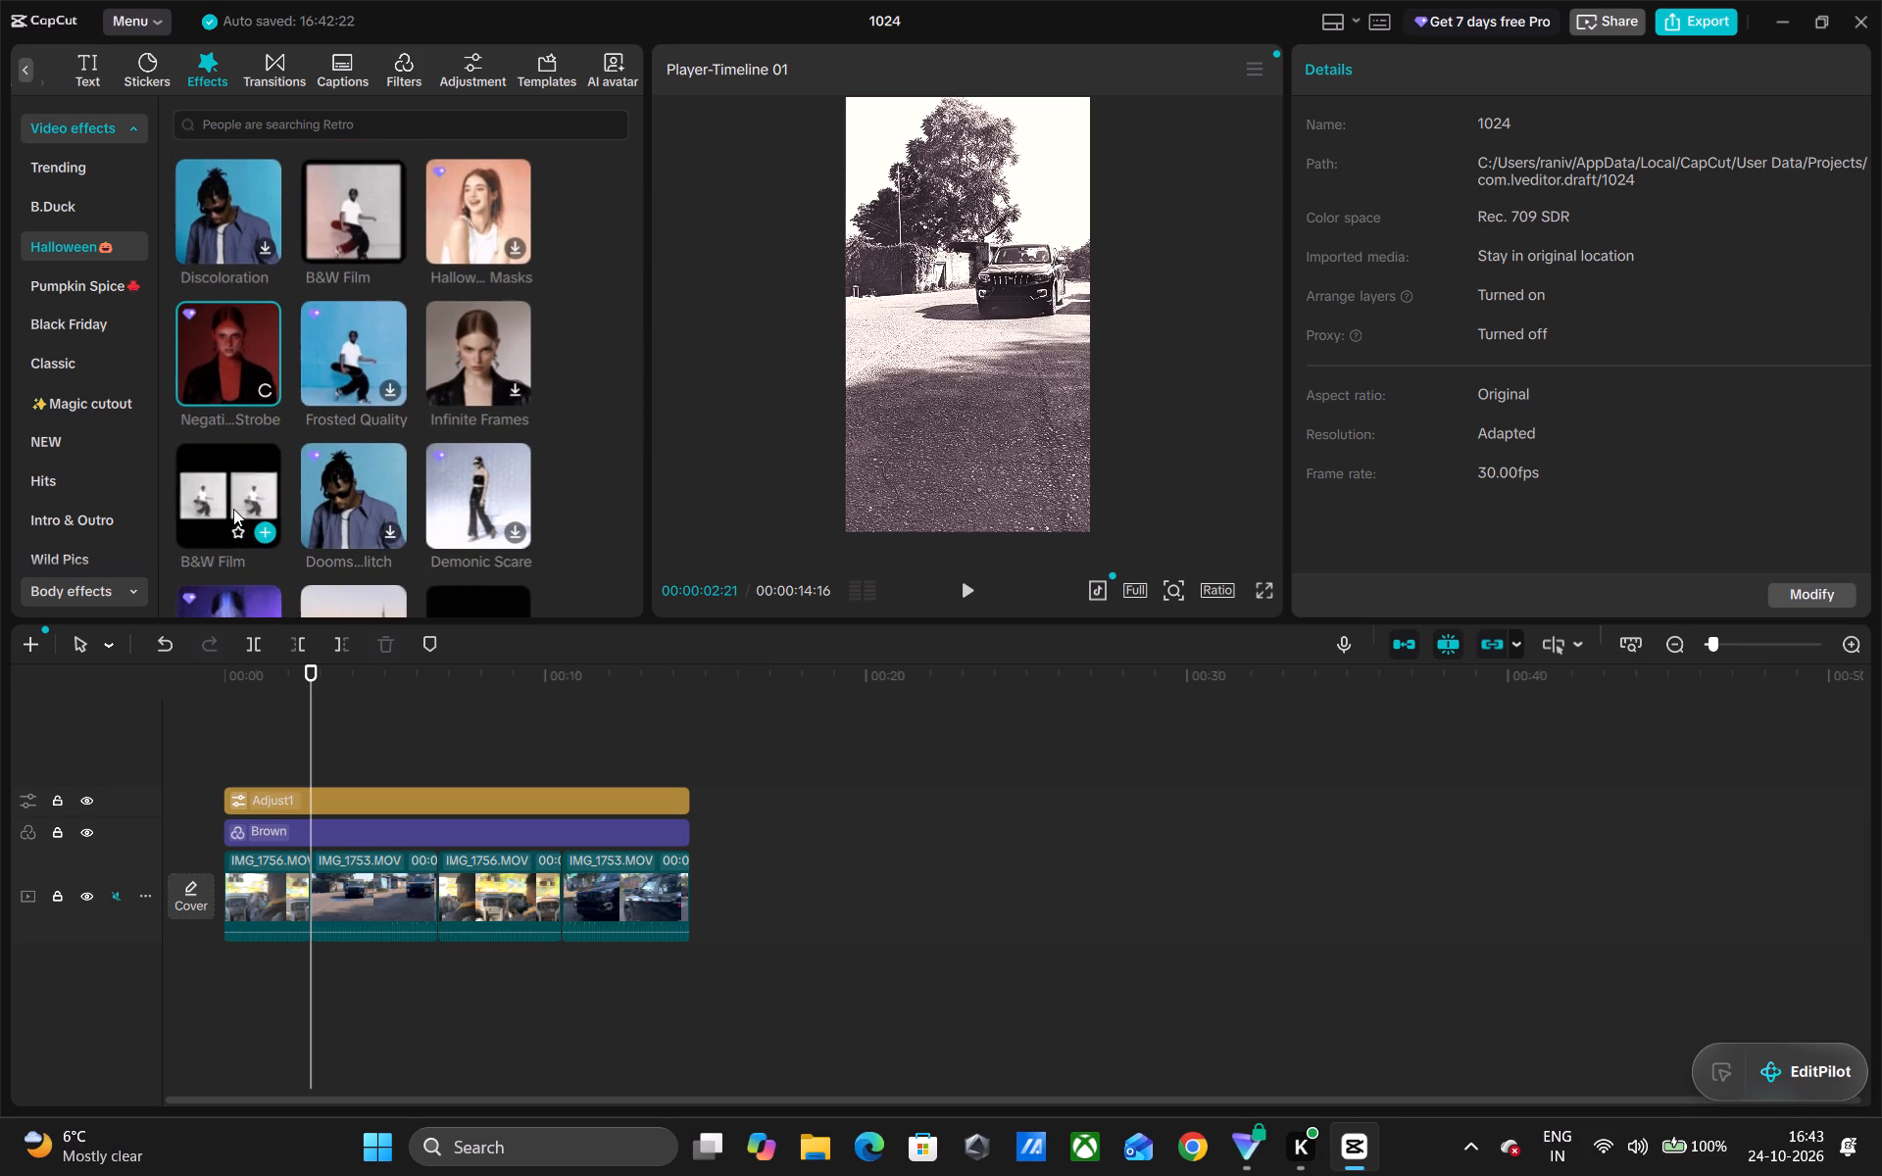
pyautogui.scroll(-1, 233, 509)
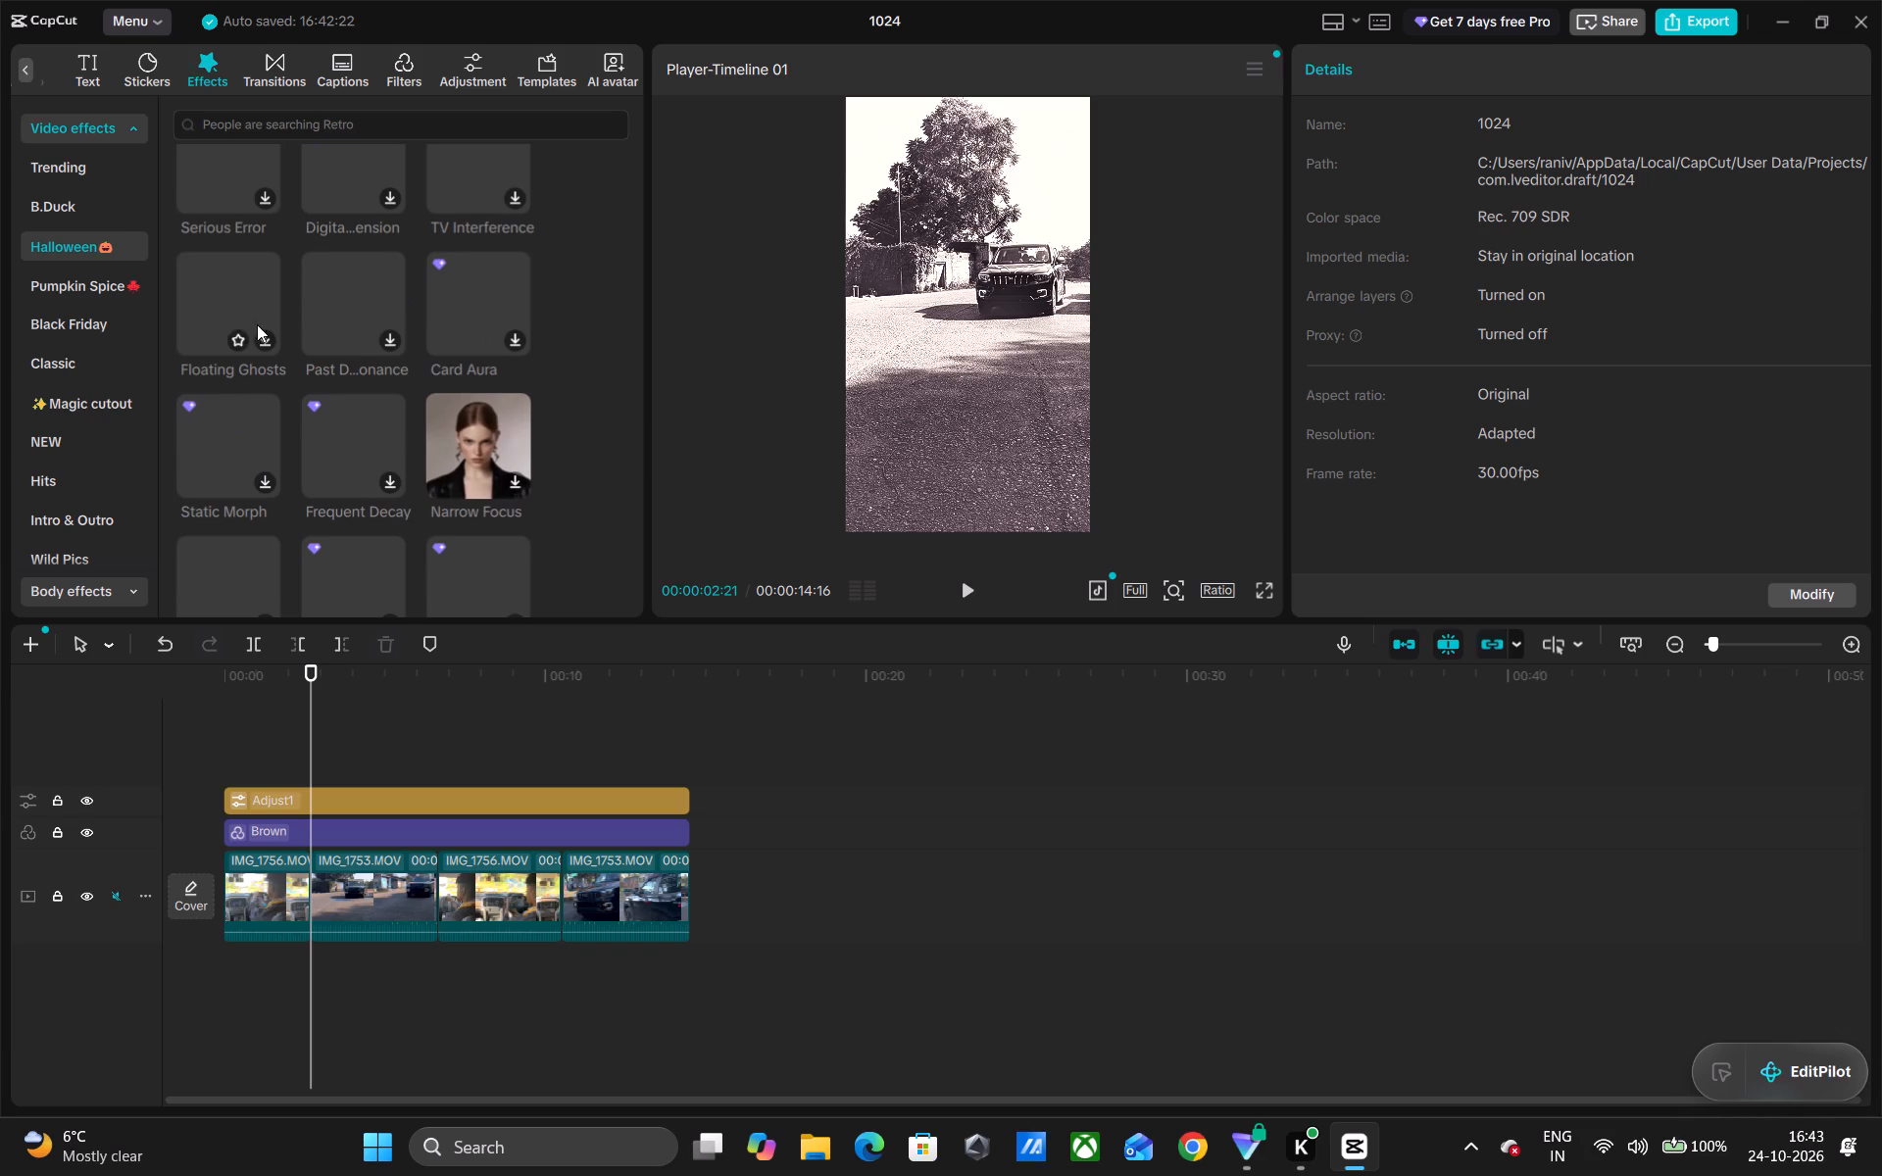
pyautogui.scroll(-8, 511, 444)
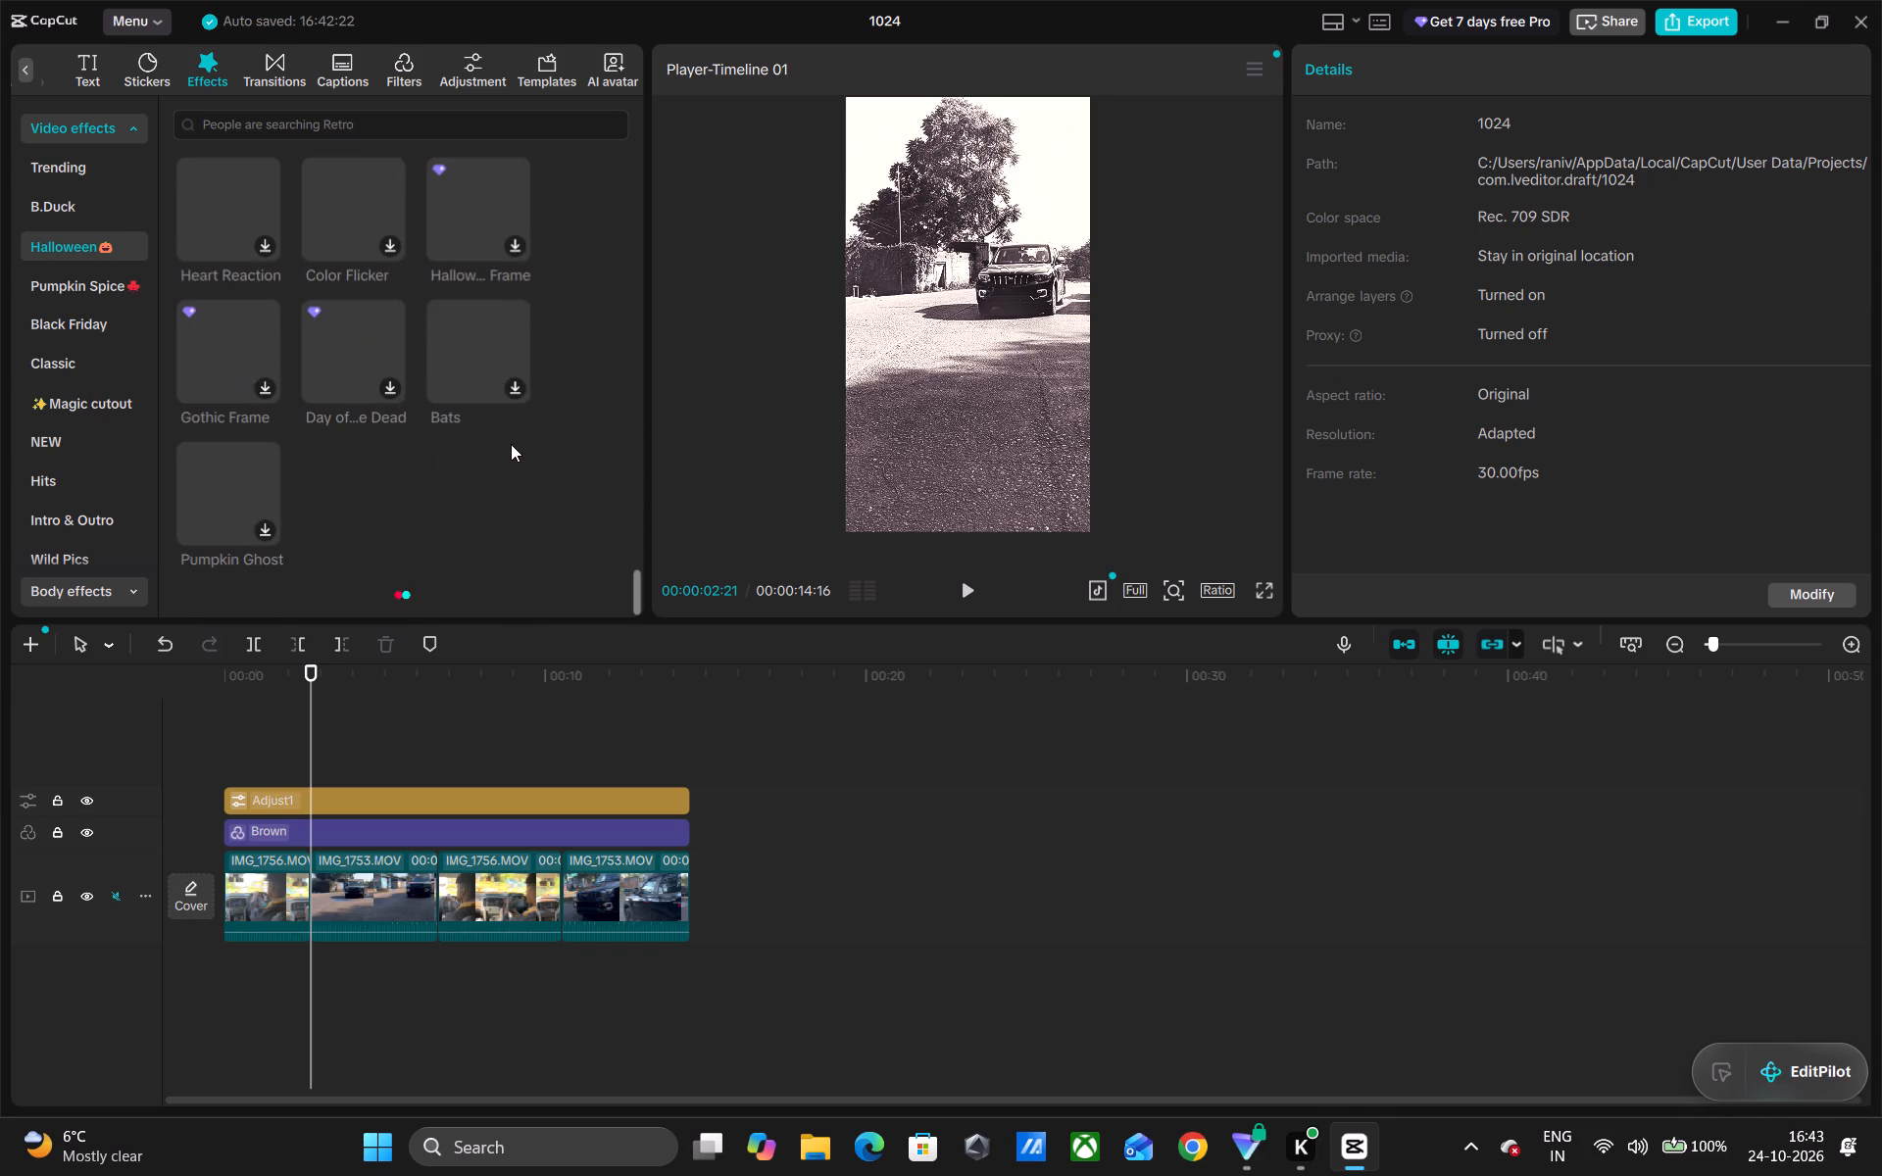
pyautogui.scroll(-3, 511, 444)
pyautogui.scroll(3, 374, 441)
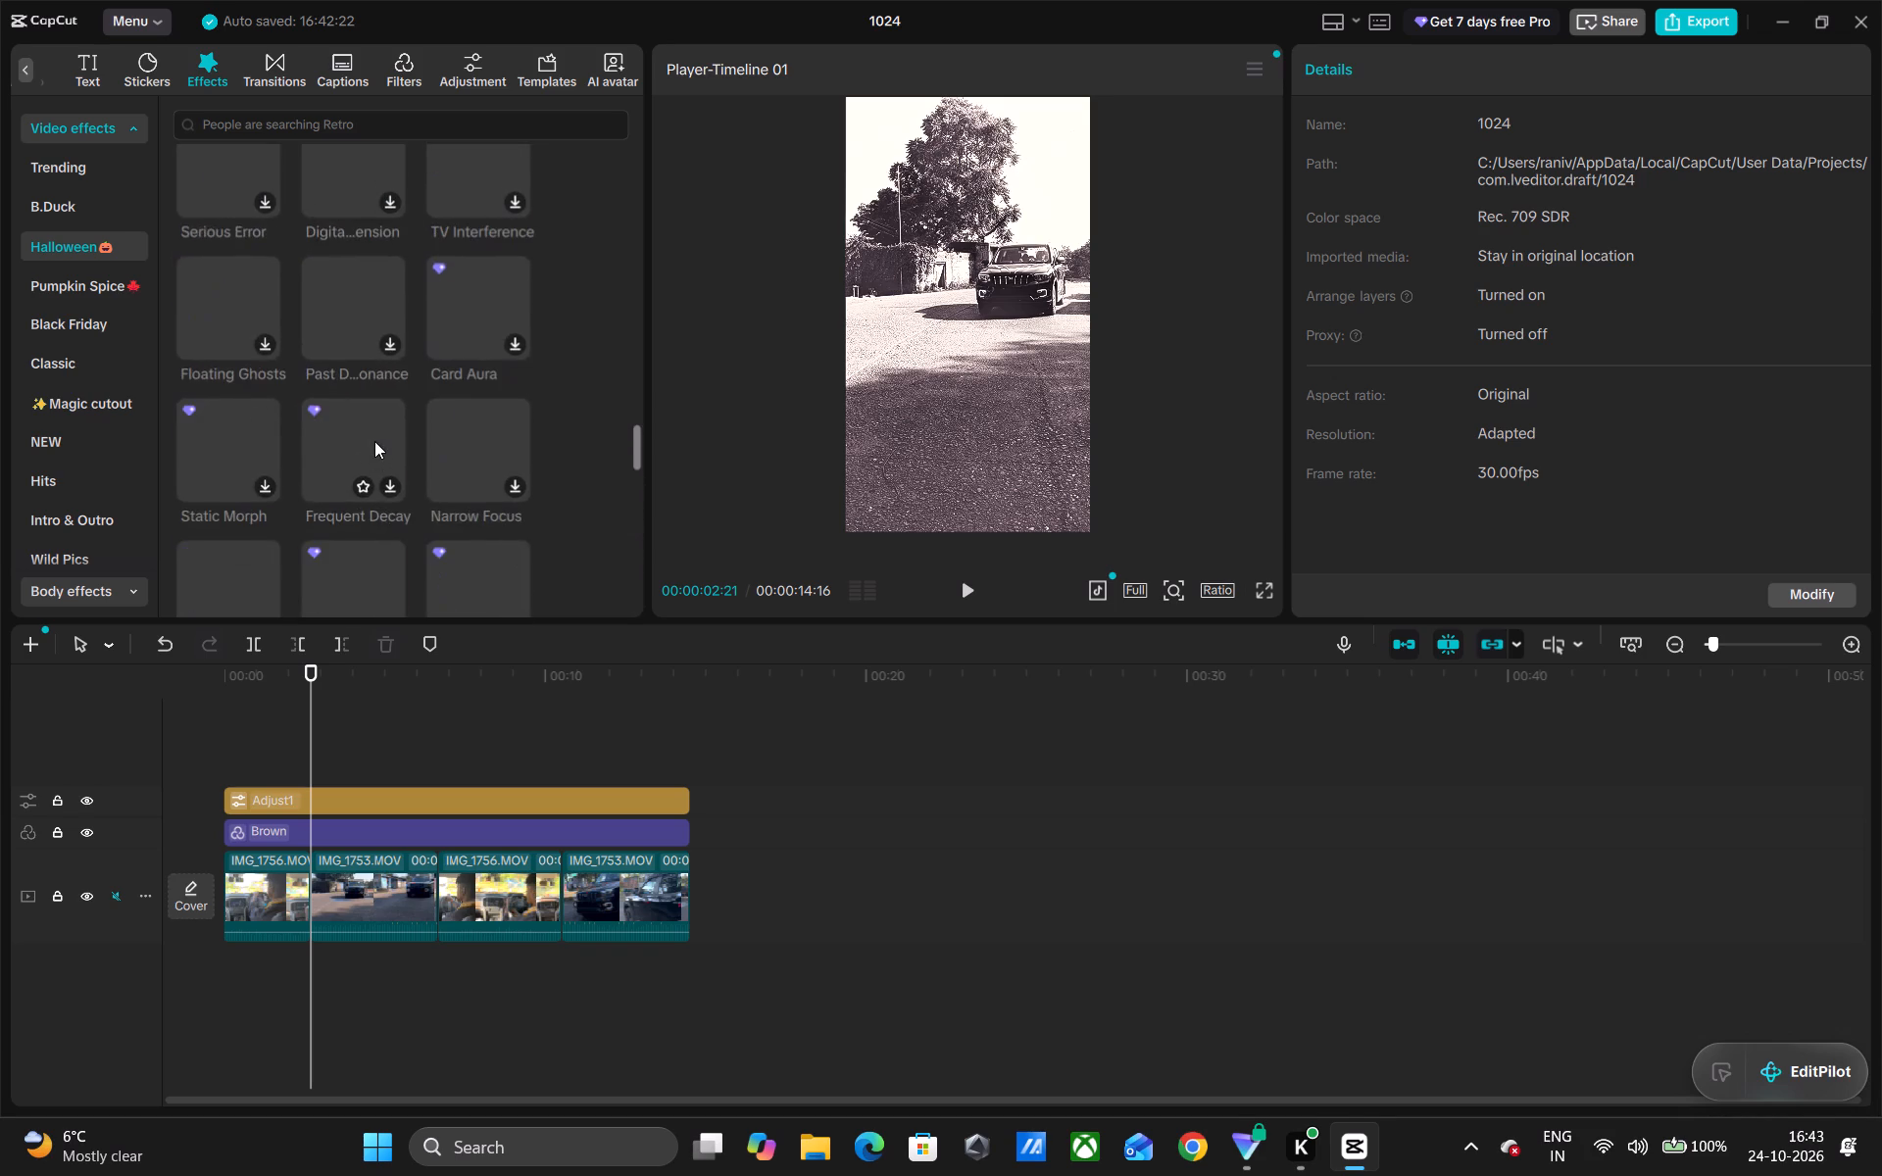
pyautogui.scroll(3, 374, 441)
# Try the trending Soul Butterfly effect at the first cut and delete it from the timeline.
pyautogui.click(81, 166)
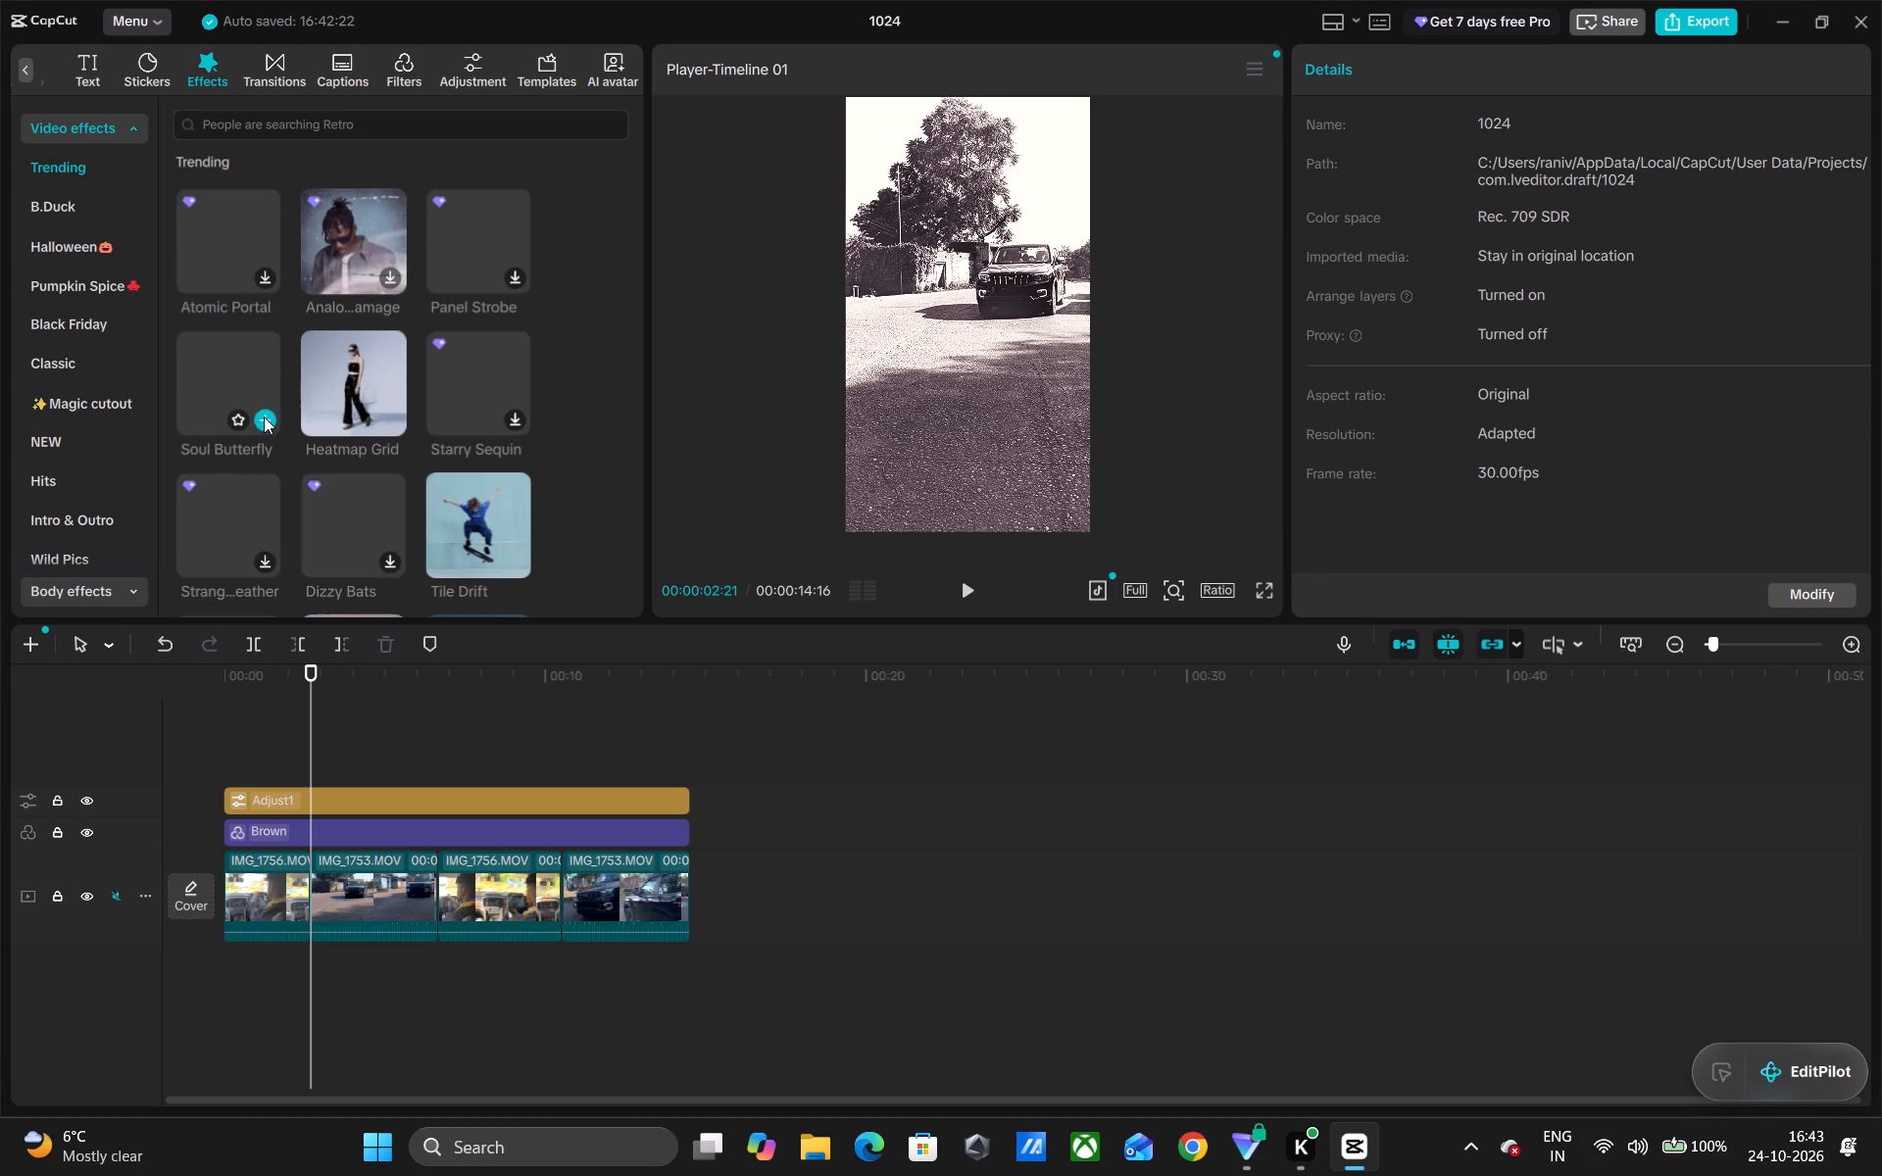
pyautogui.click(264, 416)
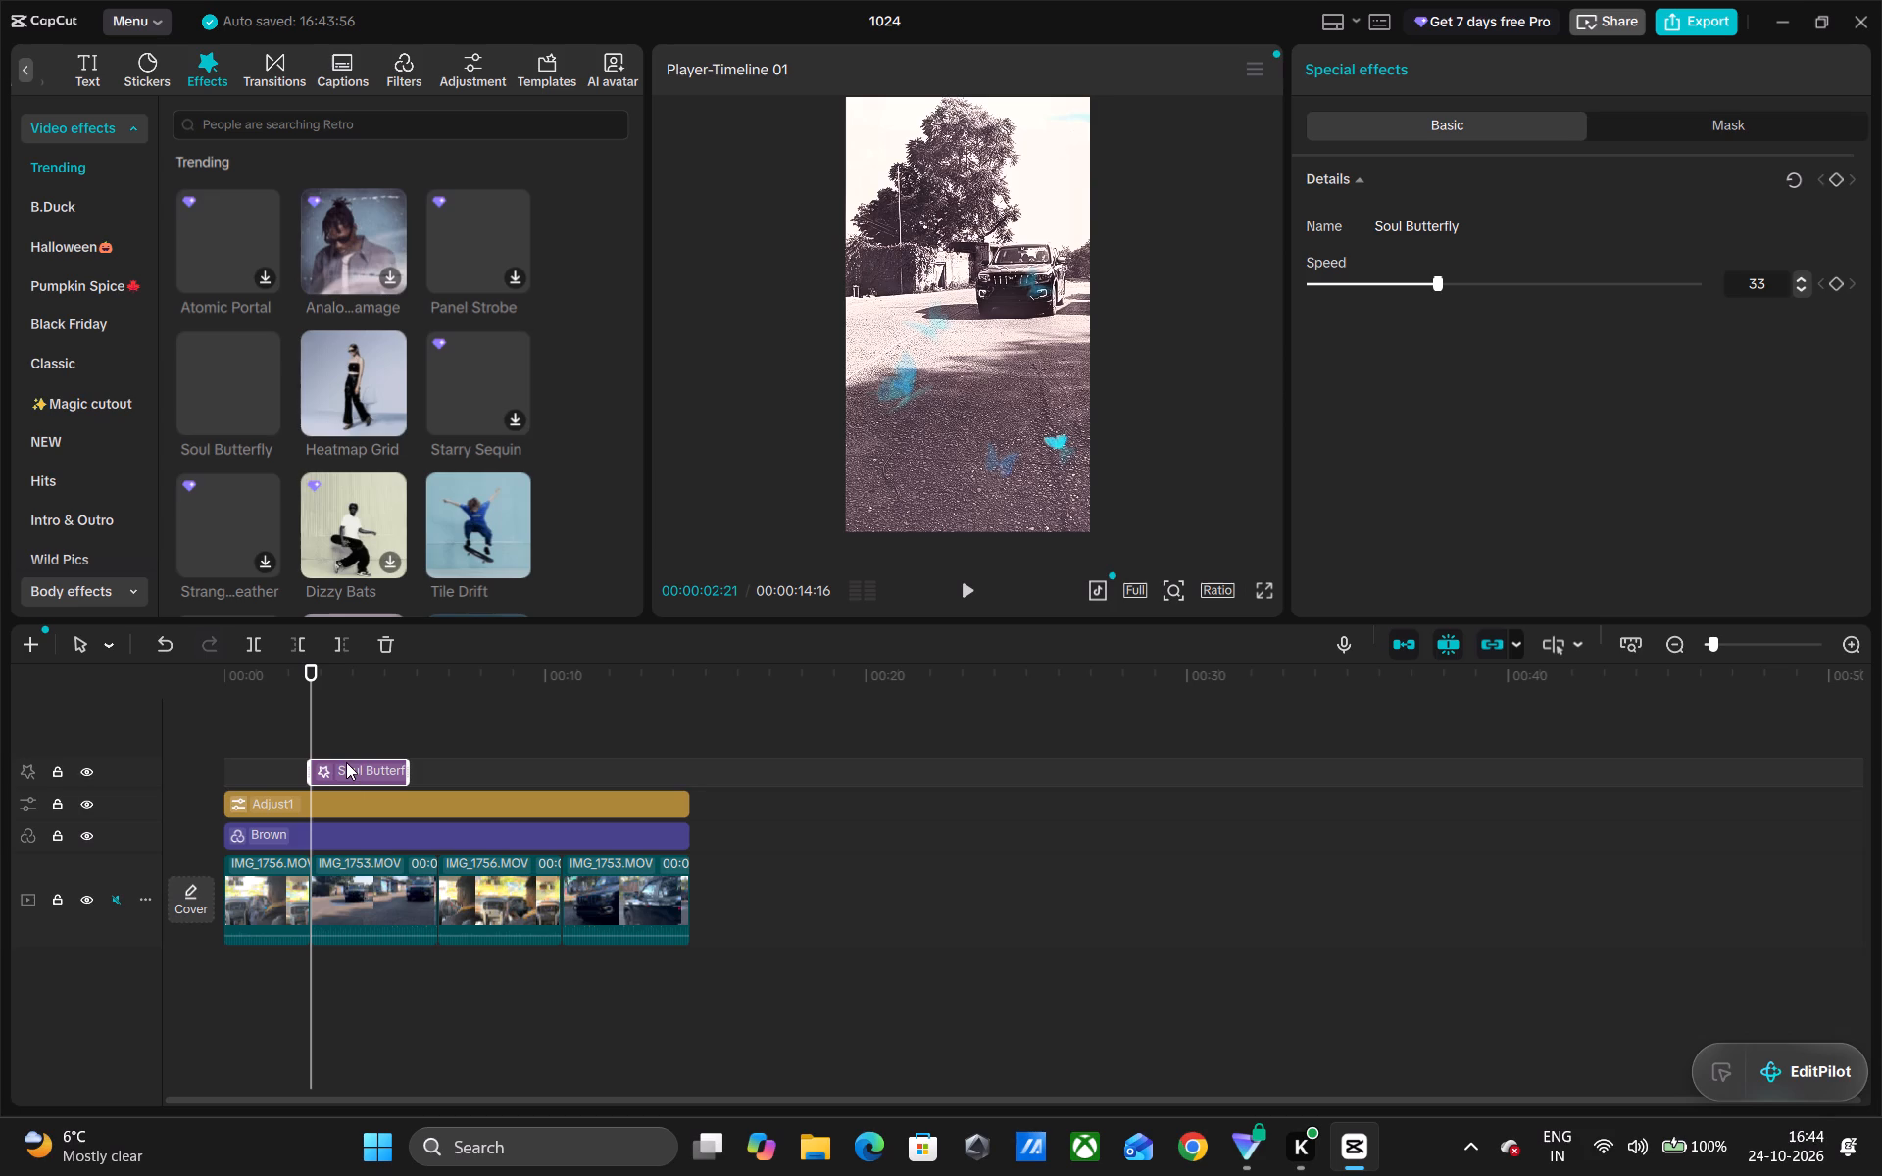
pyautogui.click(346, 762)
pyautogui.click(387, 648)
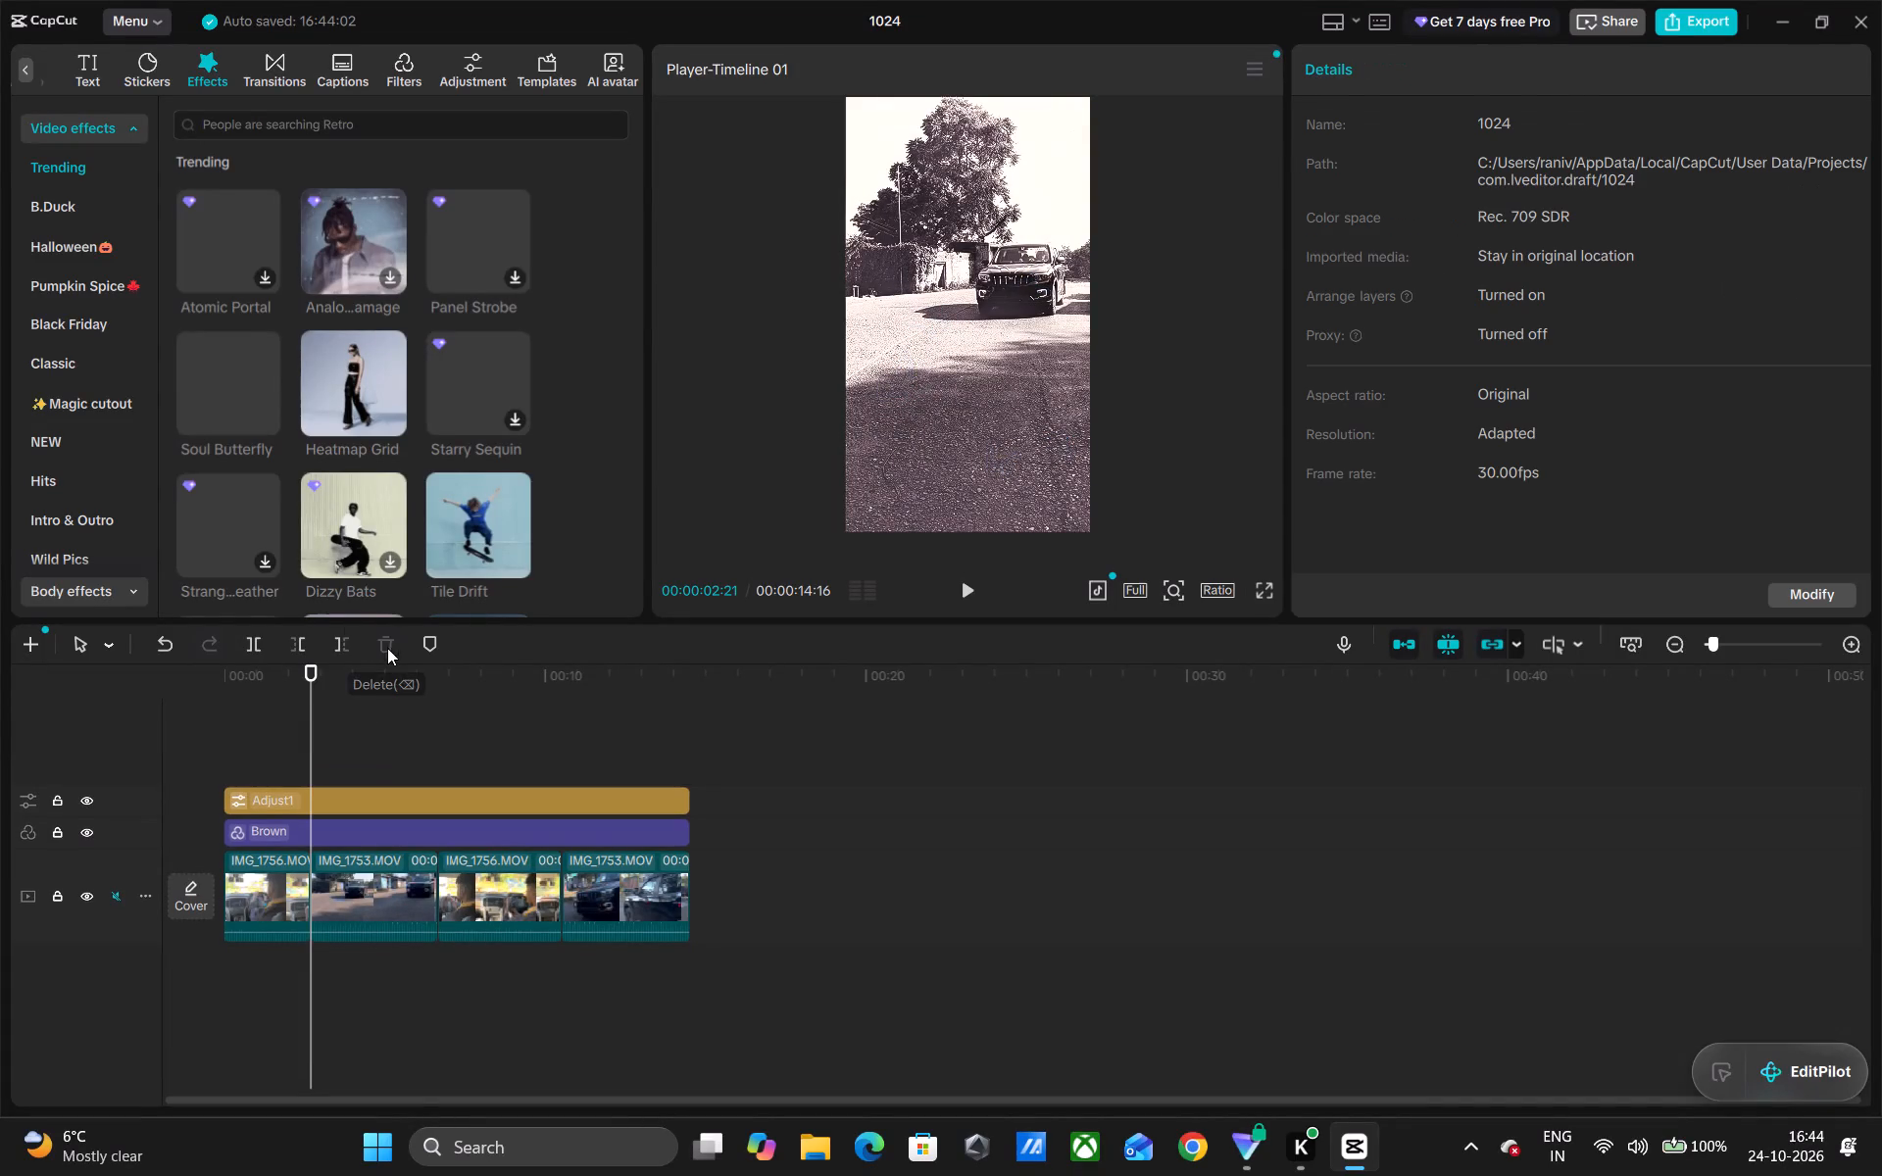
# Check the Celebrate, Split, Graffiti, Comics and Texture video effect categories for an effect that suits the car footage.
pyautogui.scroll(-1, 62, 543)
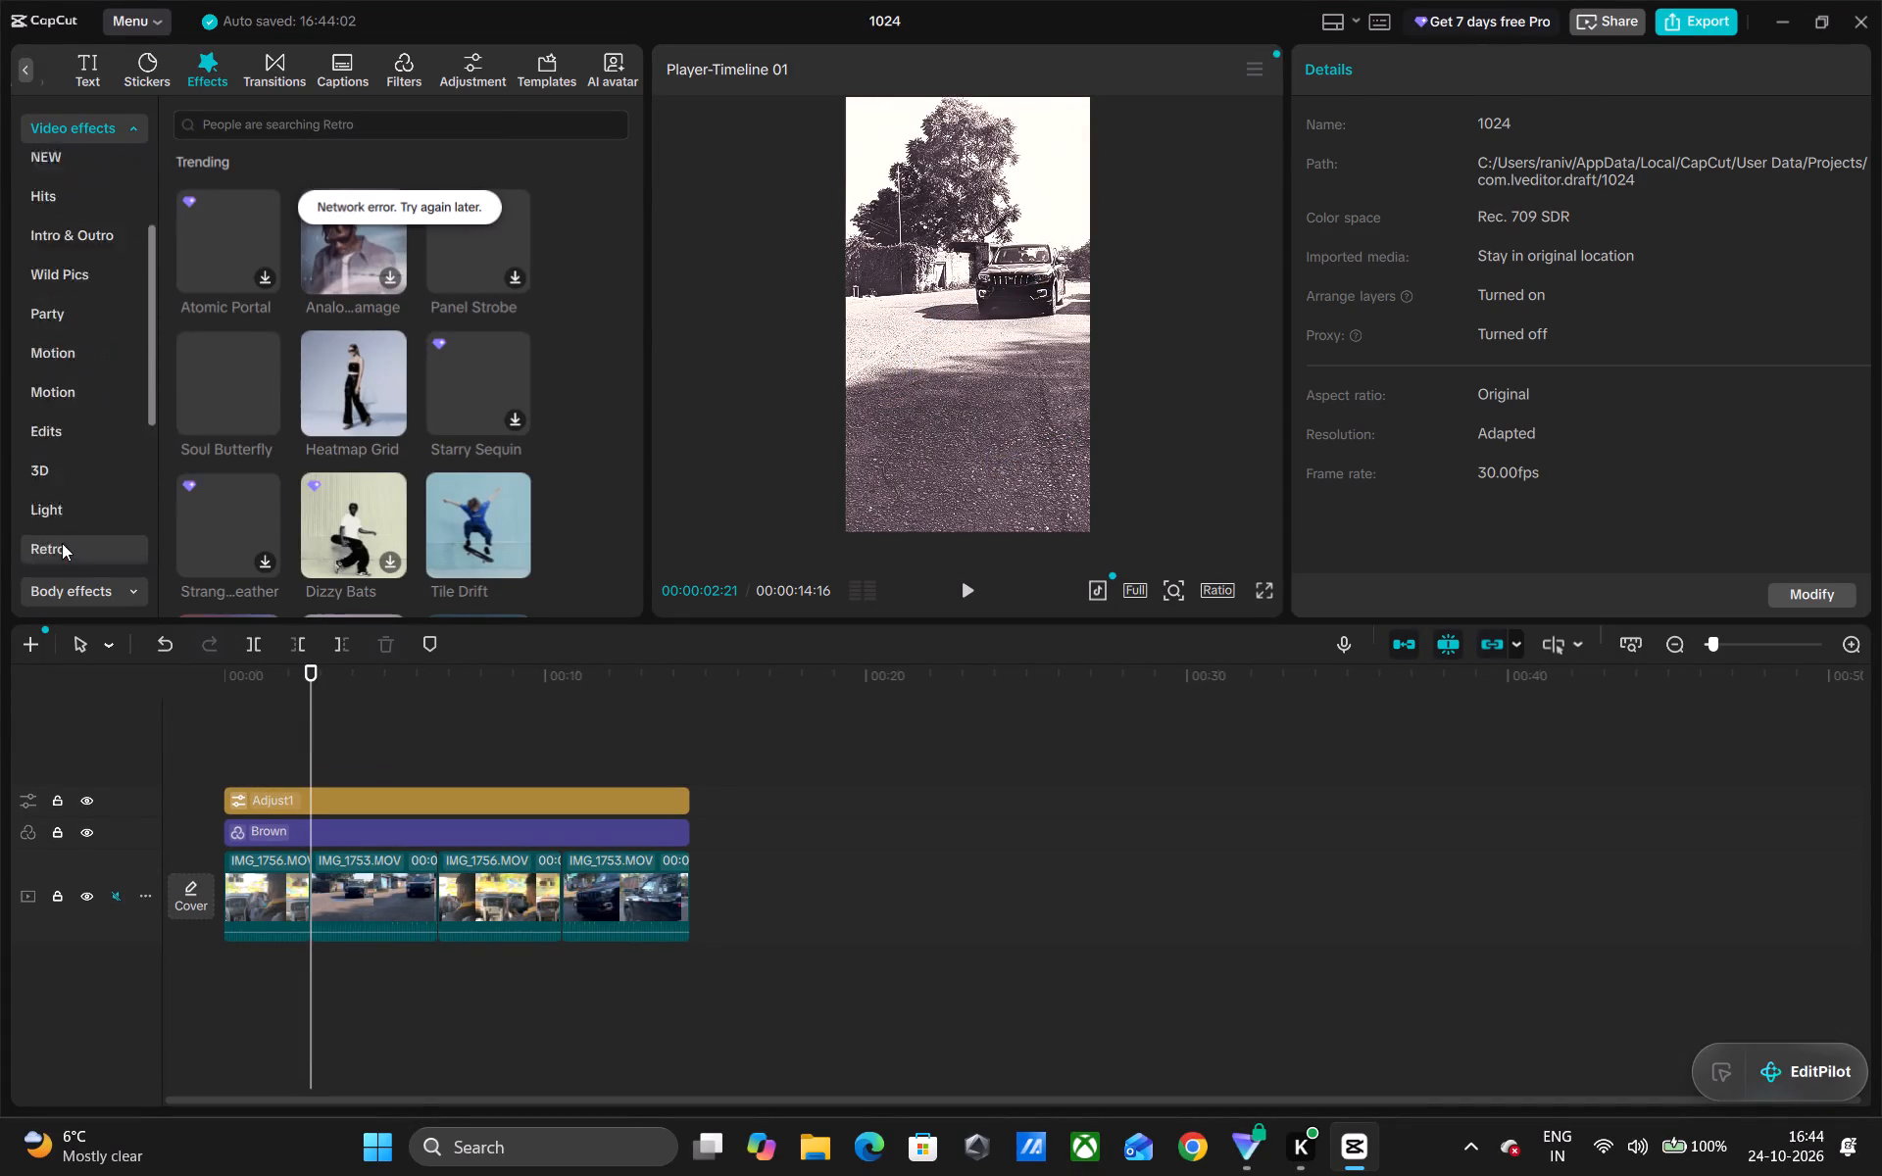
pyautogui.scroll(-3, 62, 543)
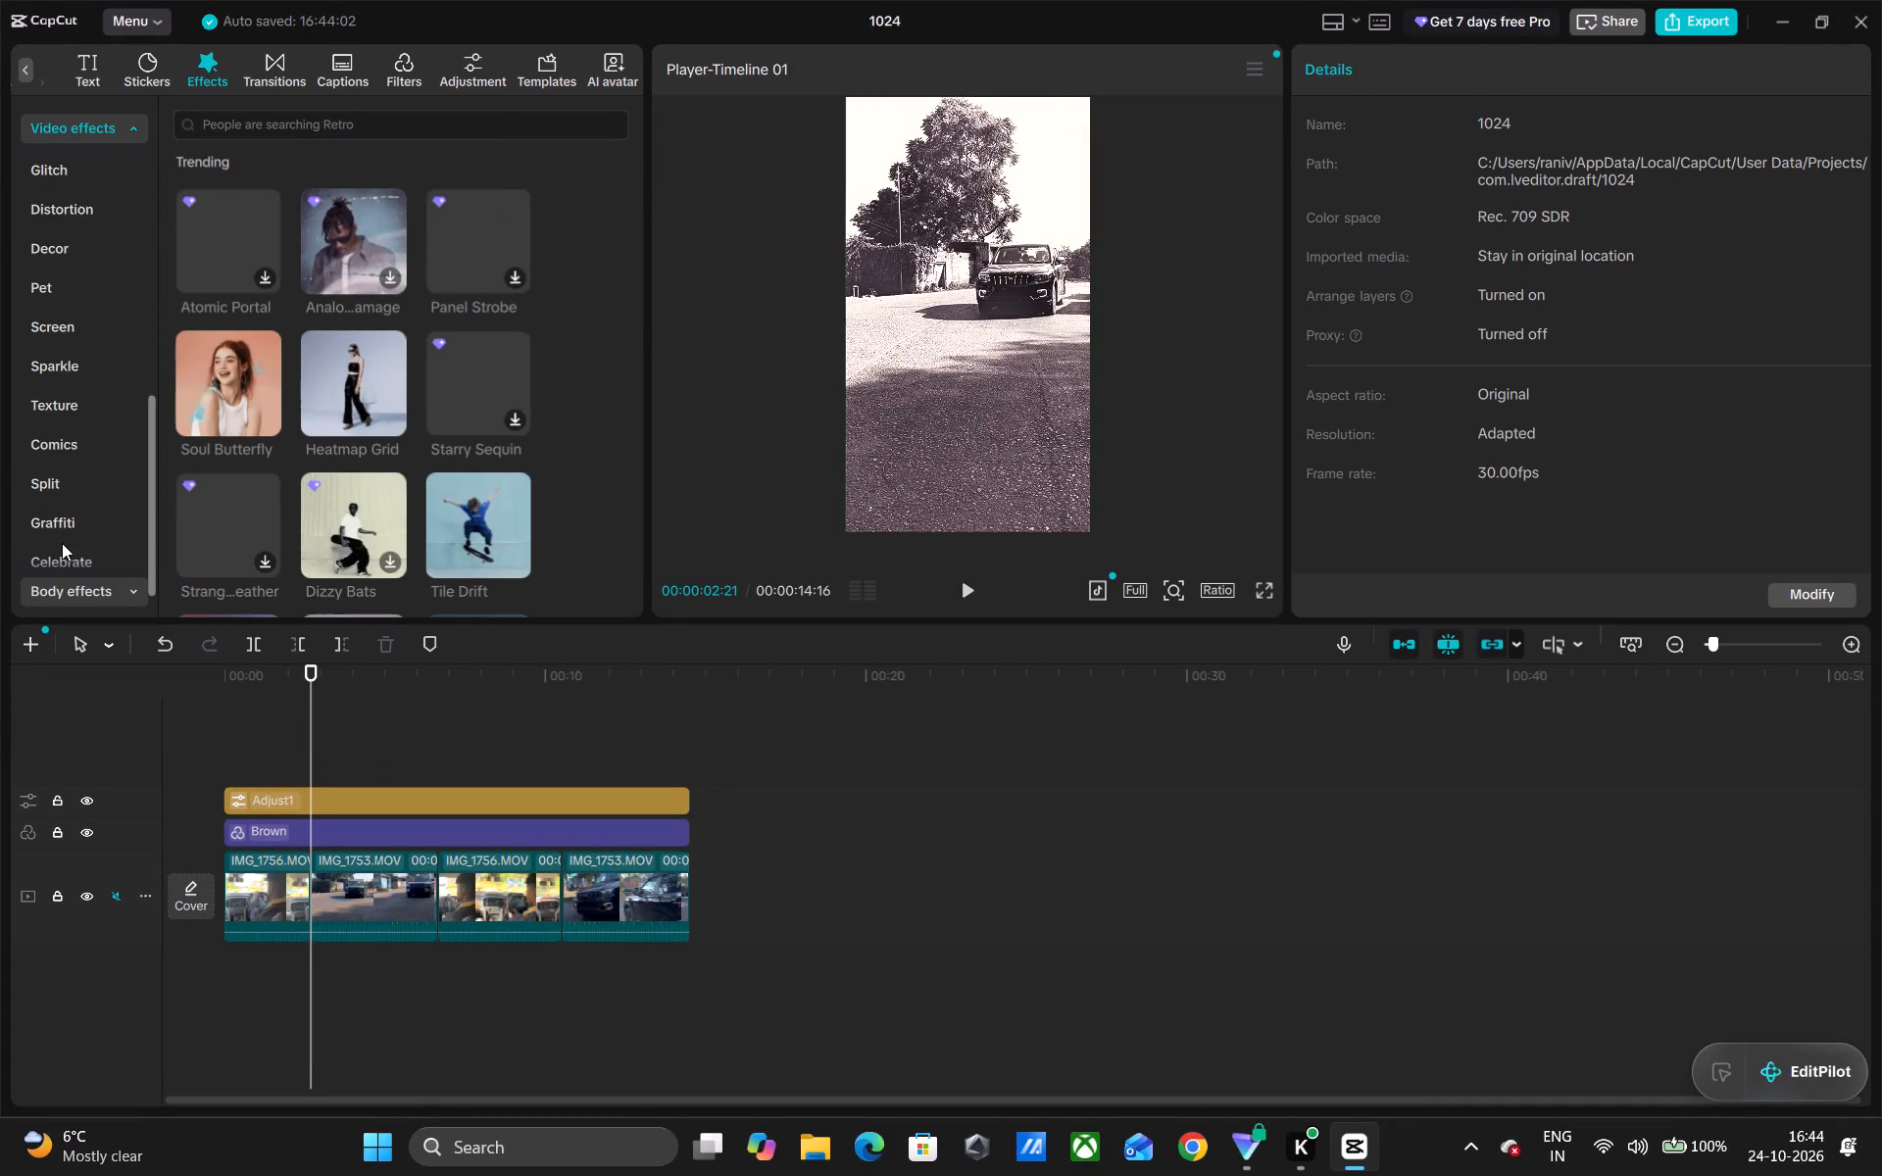
pyautogui.scroll(-1, 62, 543)
pyautogui.click(62, 543)
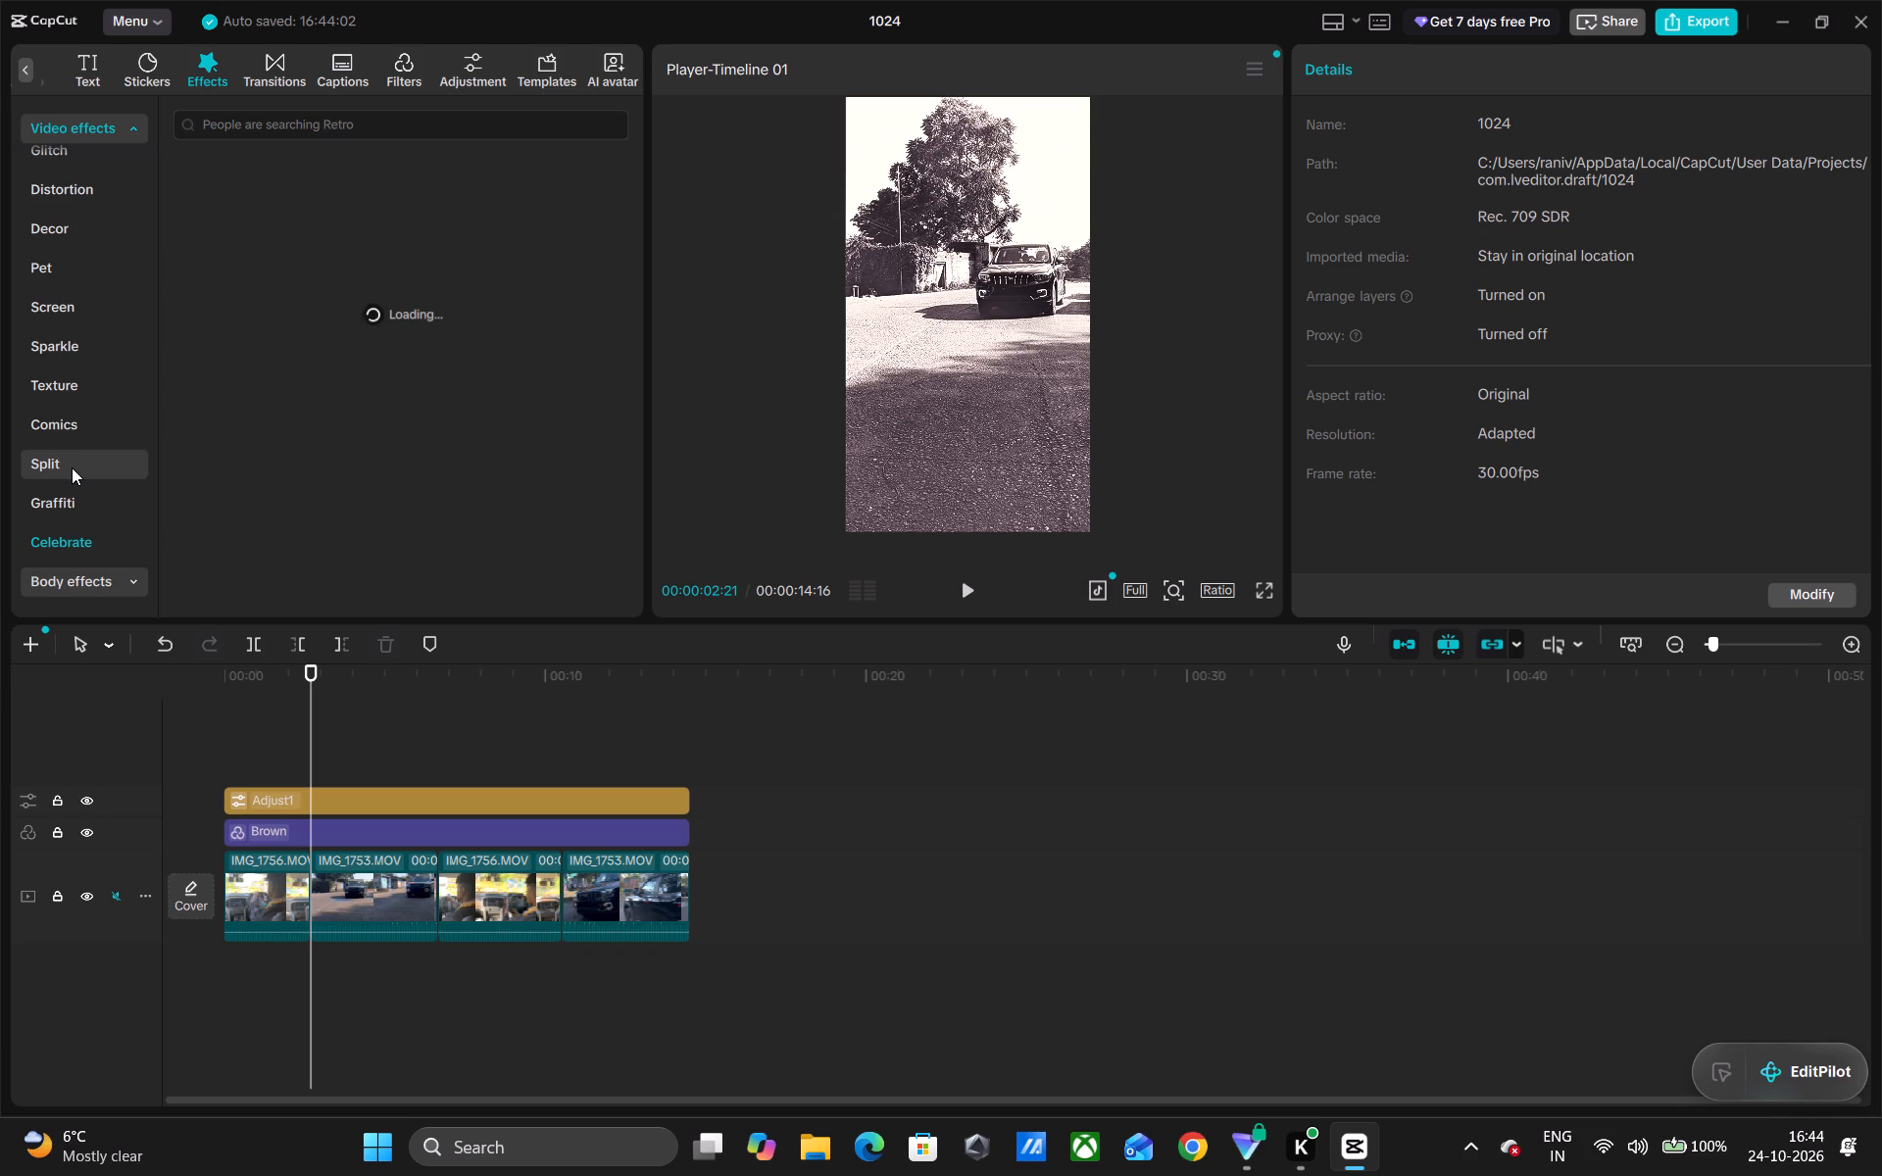
pyautogui.click(72, 467)
pyautogui.click(55, 511)
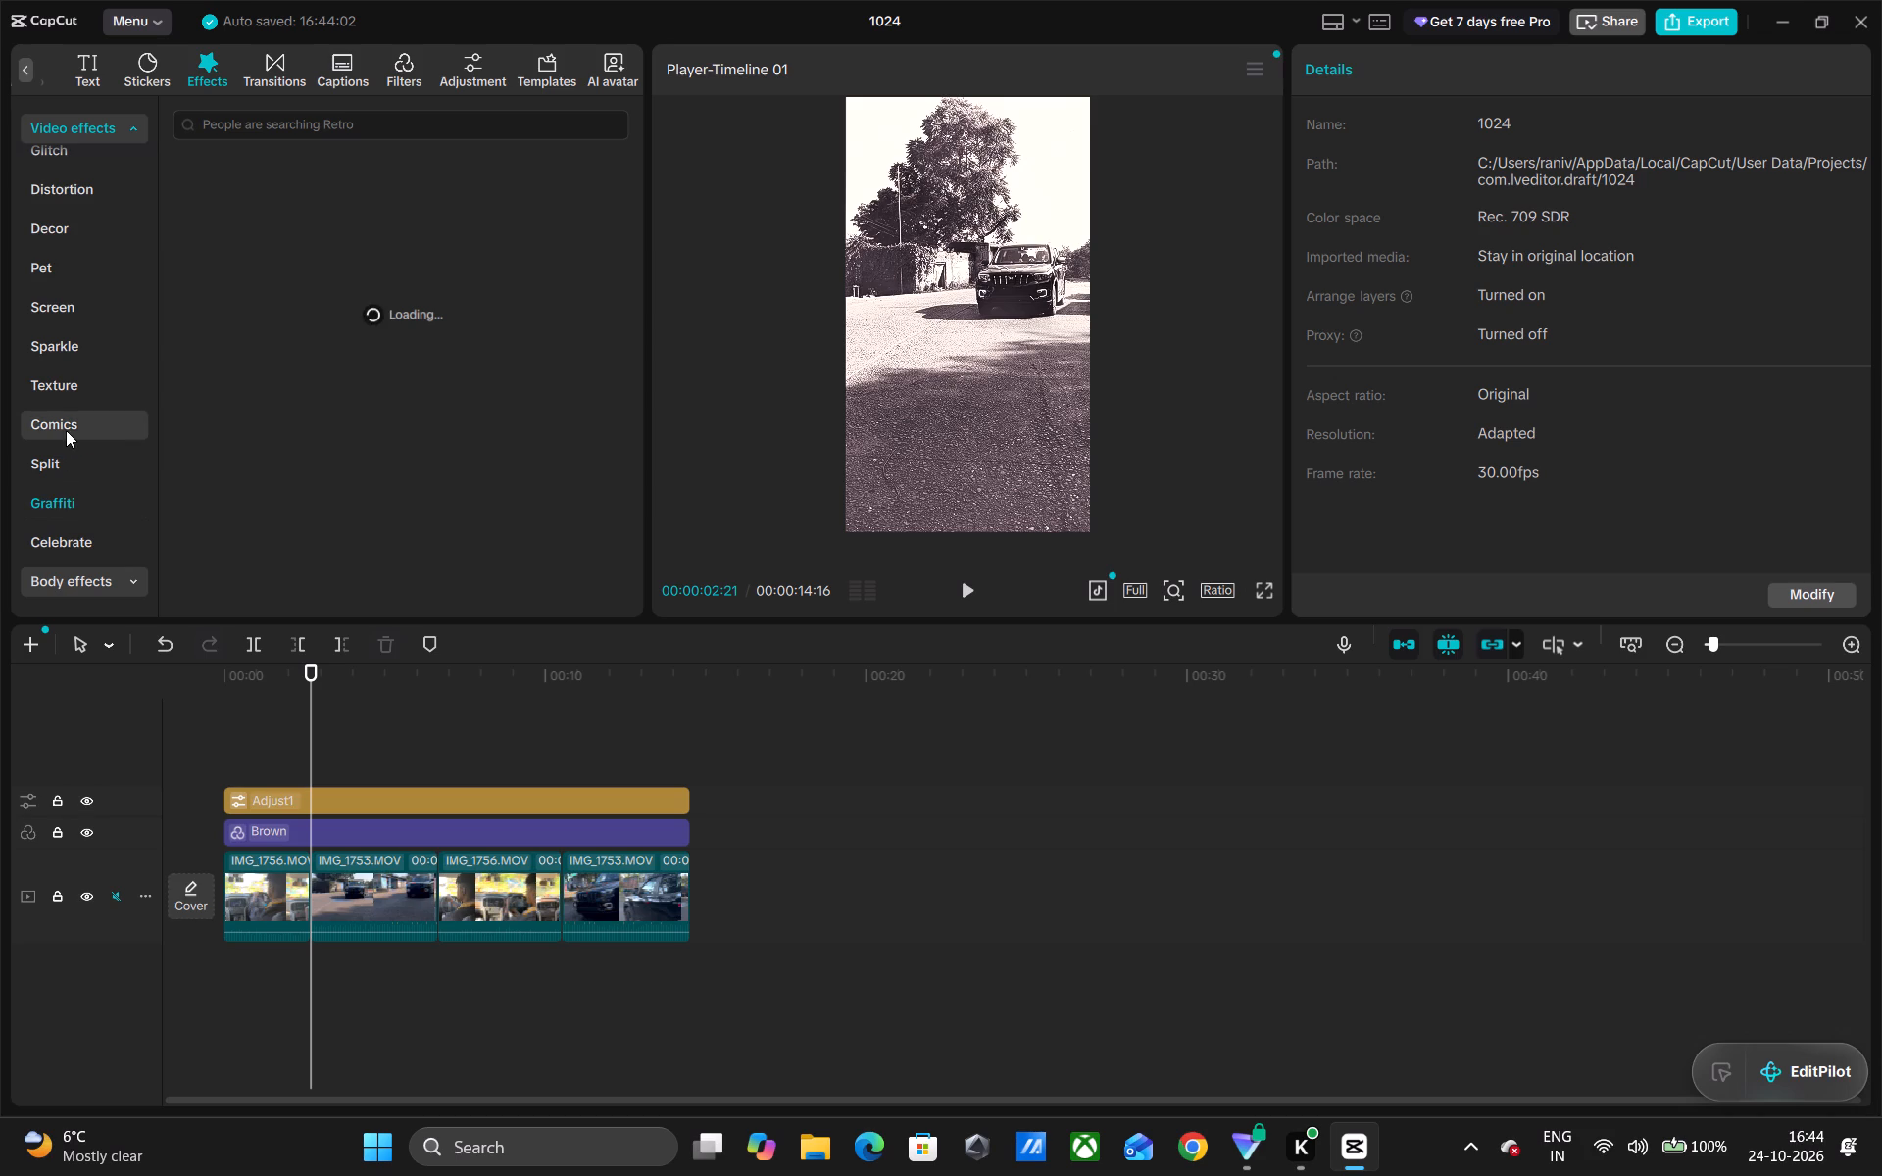
pyautogui.click(68, 432)
pyautogui.click(72, 392)
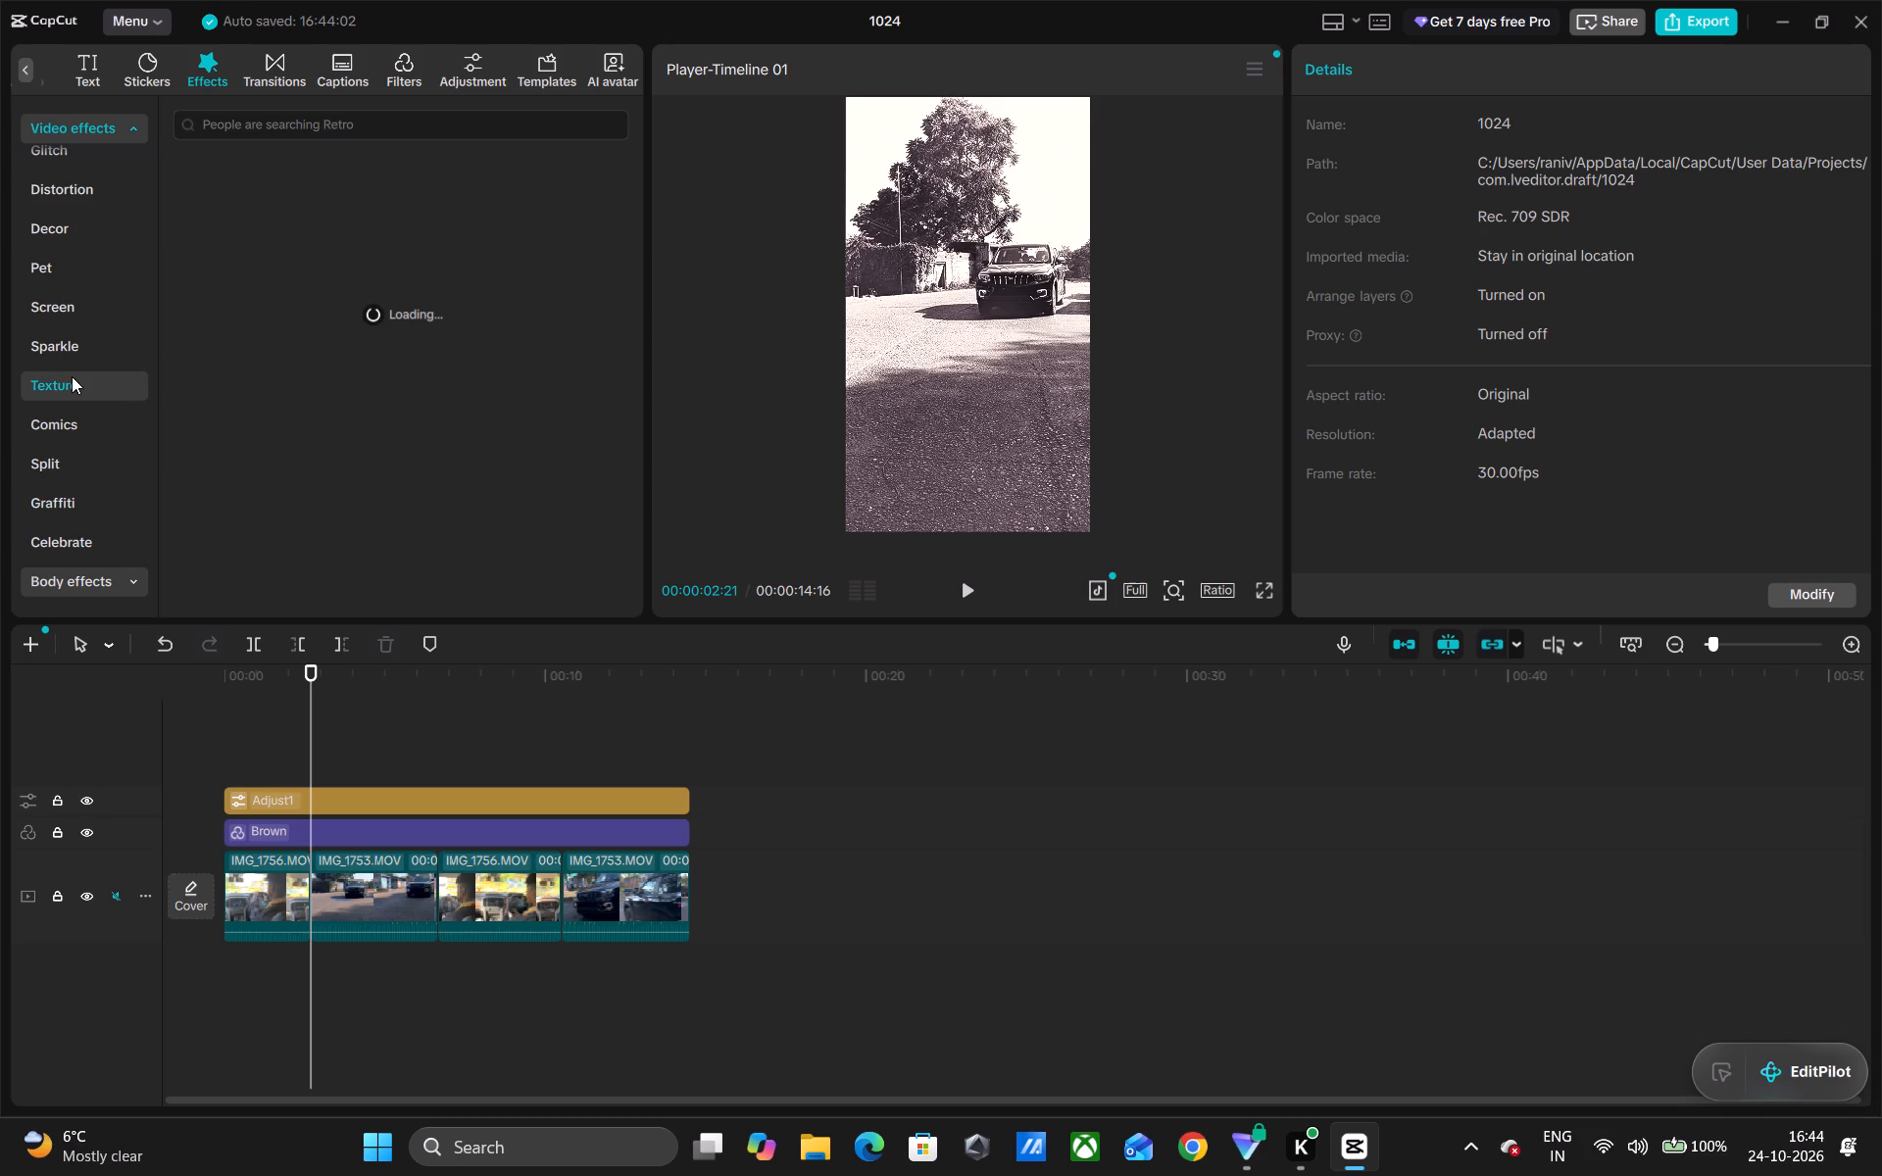
pyautogui.click(72, 376)
# Look through the Screen and Pet video effects for one that suits the car footage.
pyautogui.click(78, 305)
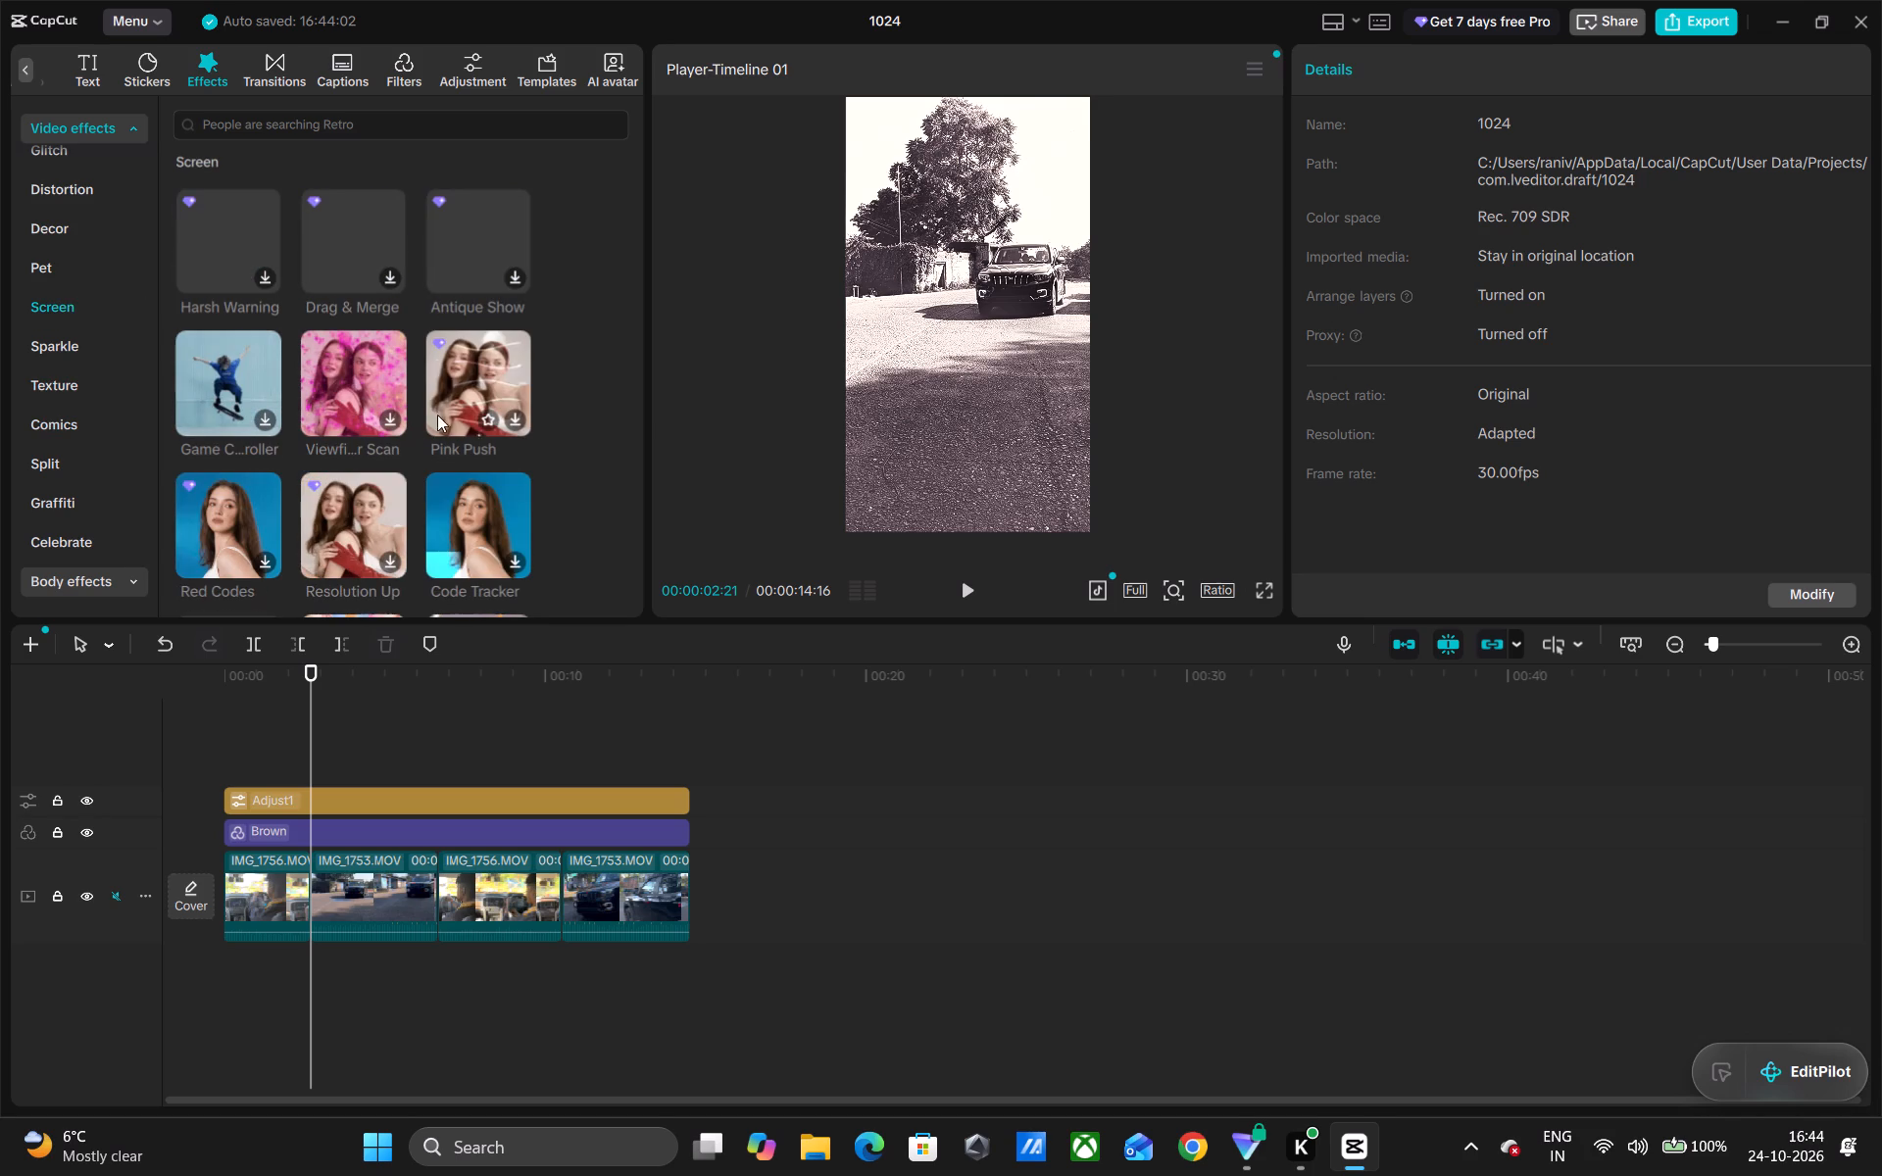
pyautogui.scroll(1, 443, 413)
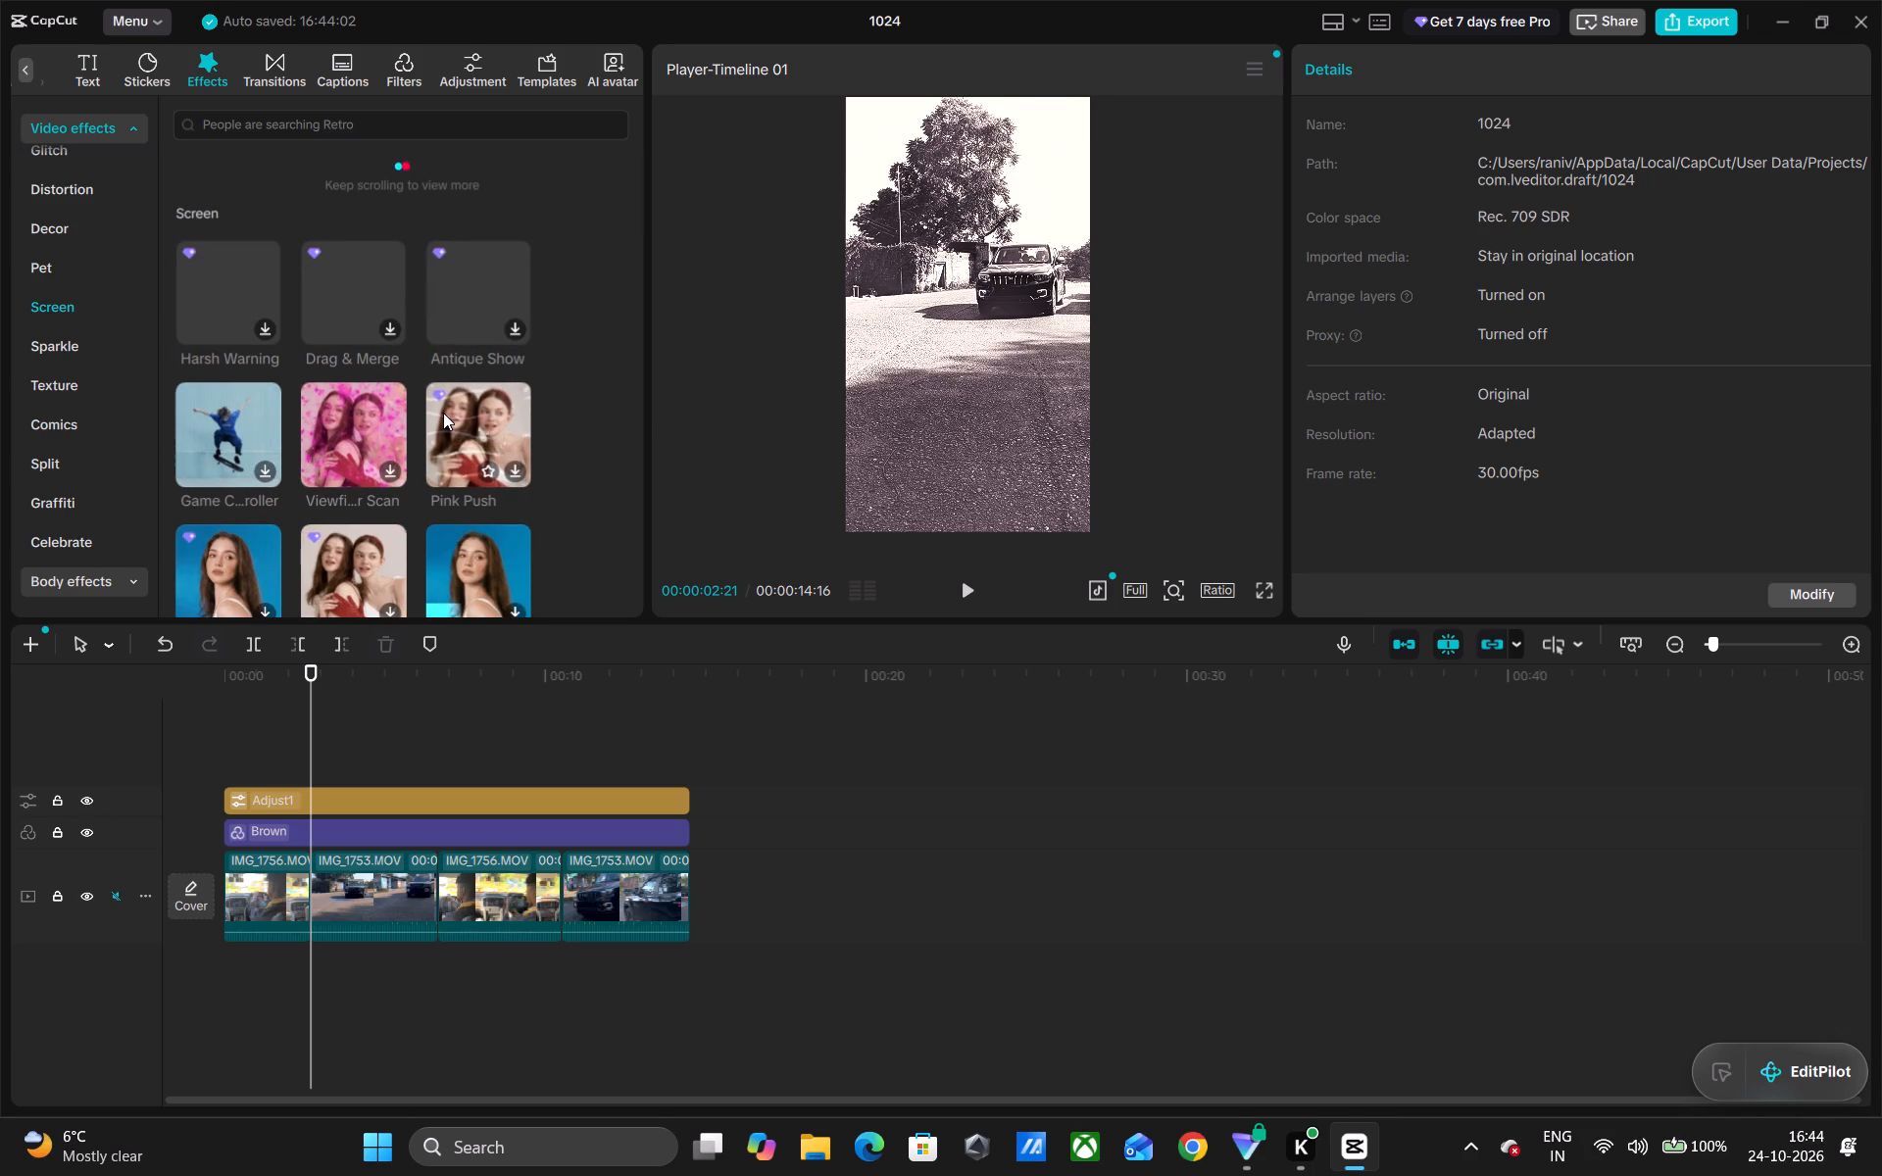
pyautogui.scroll(-5, 443, 413)
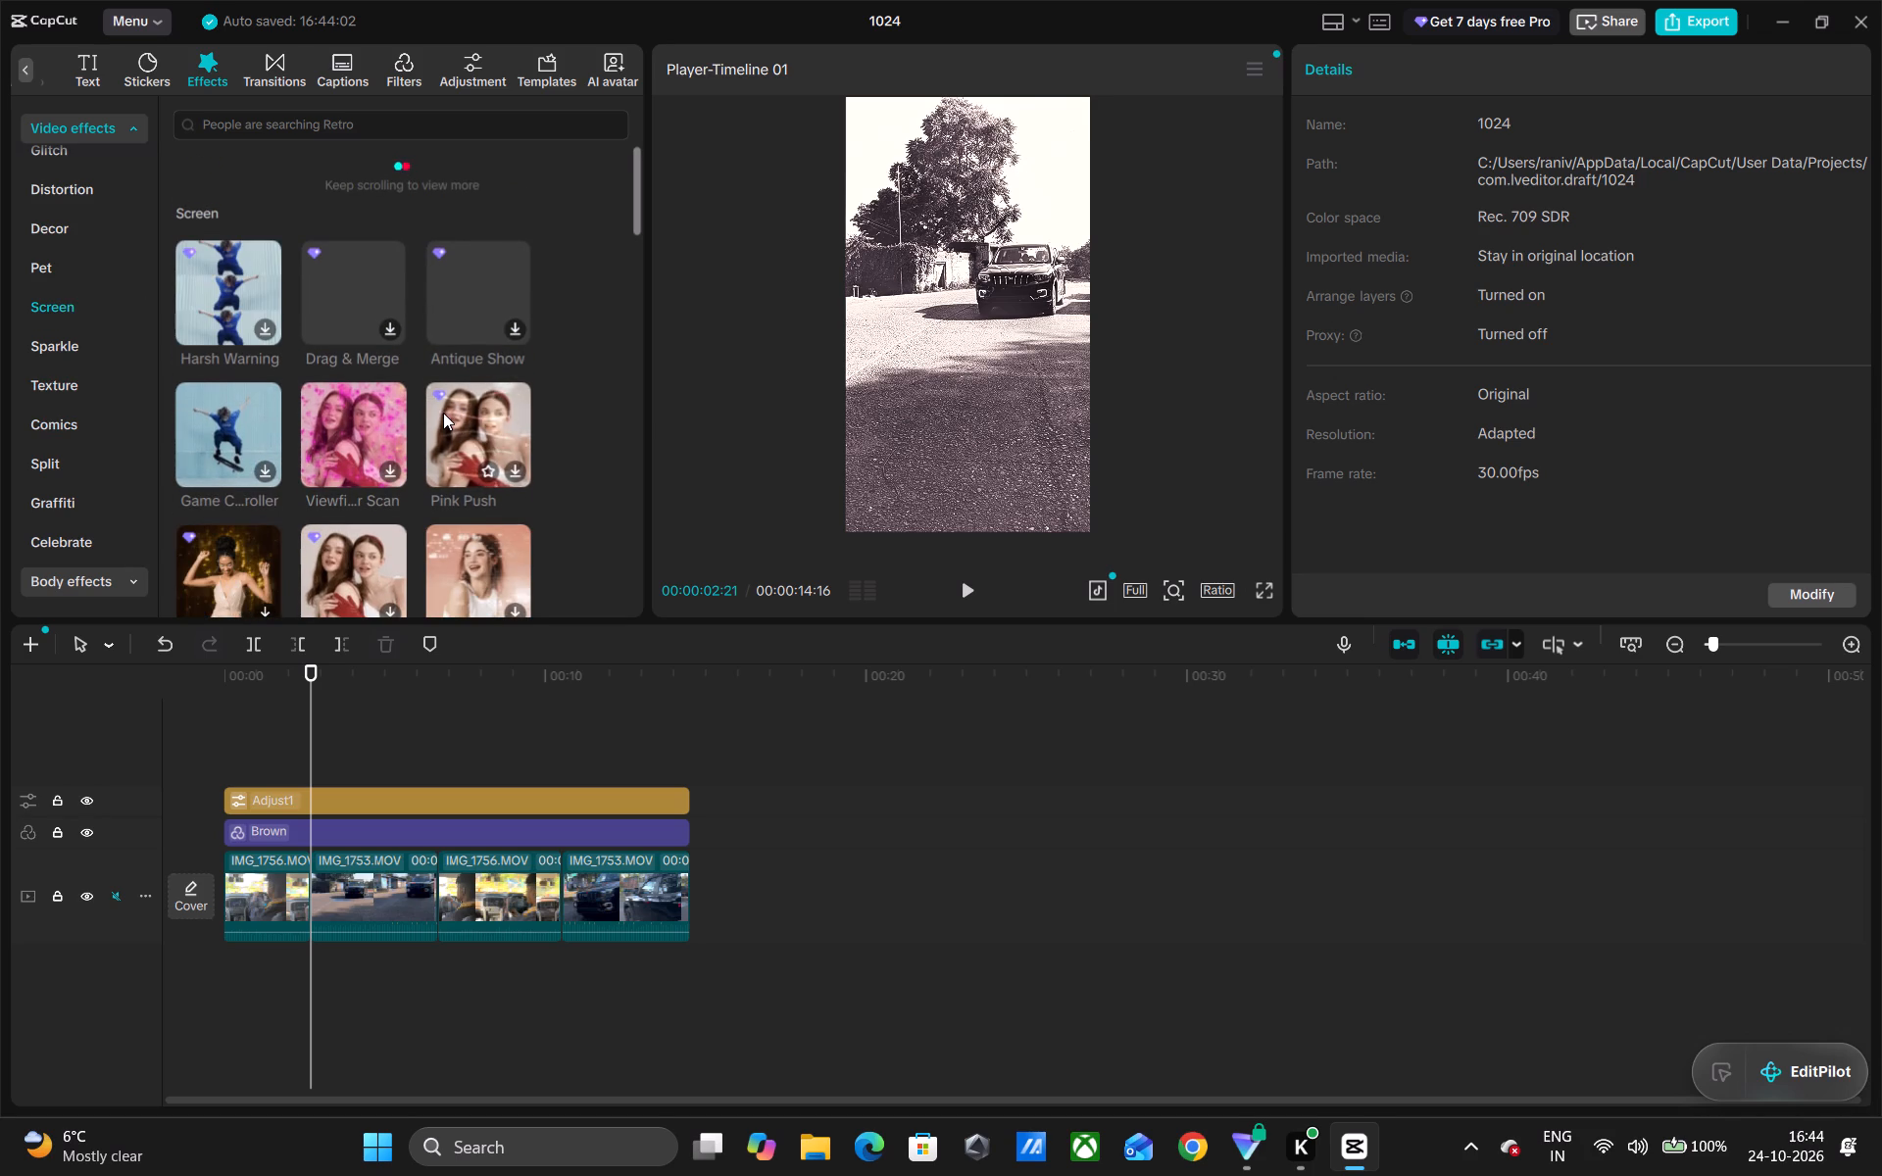
pyautogui.scroll(-3, 508, 281)
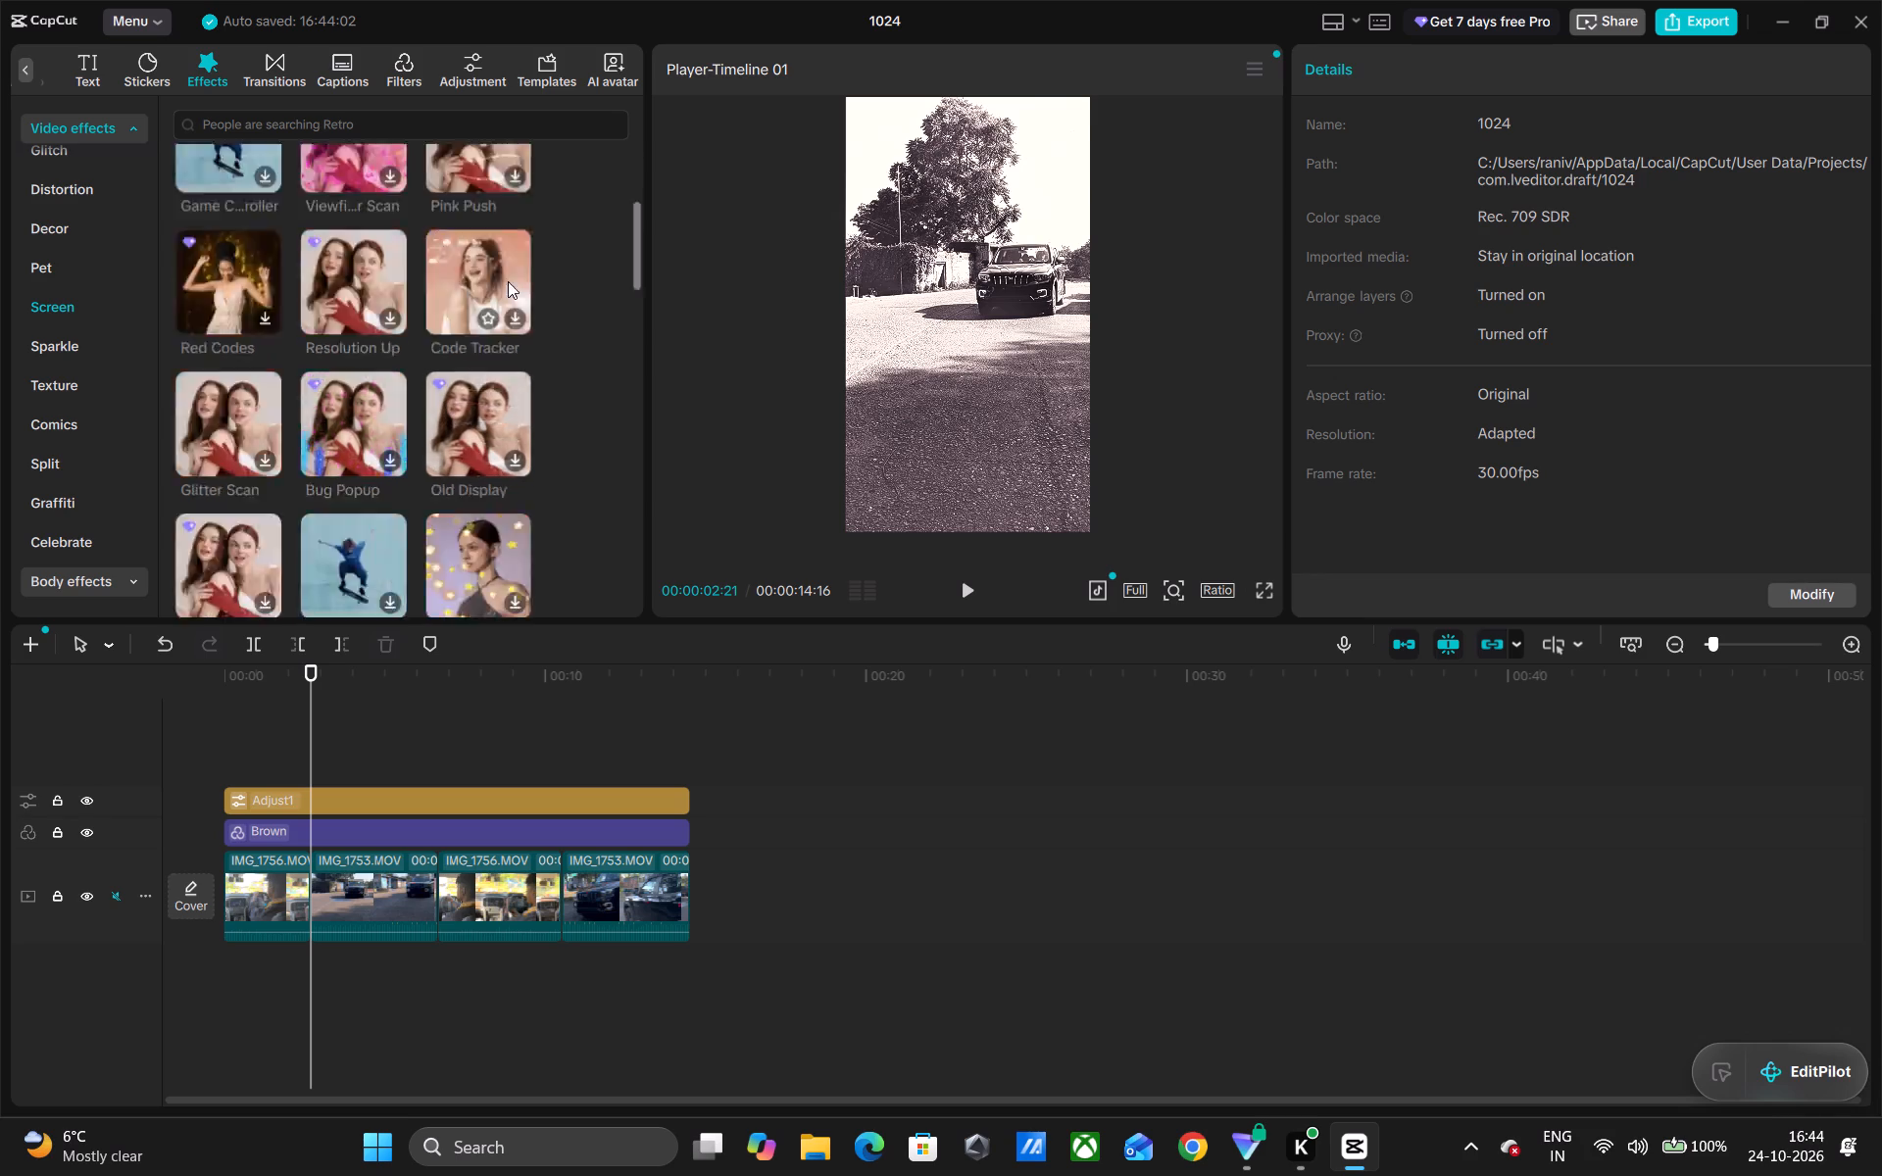
pyautogui.scroll(-5, 508, 281)
pyautogui.scroll(3, 508, 281)
pyautogui.scroll(-4, 508, 281)
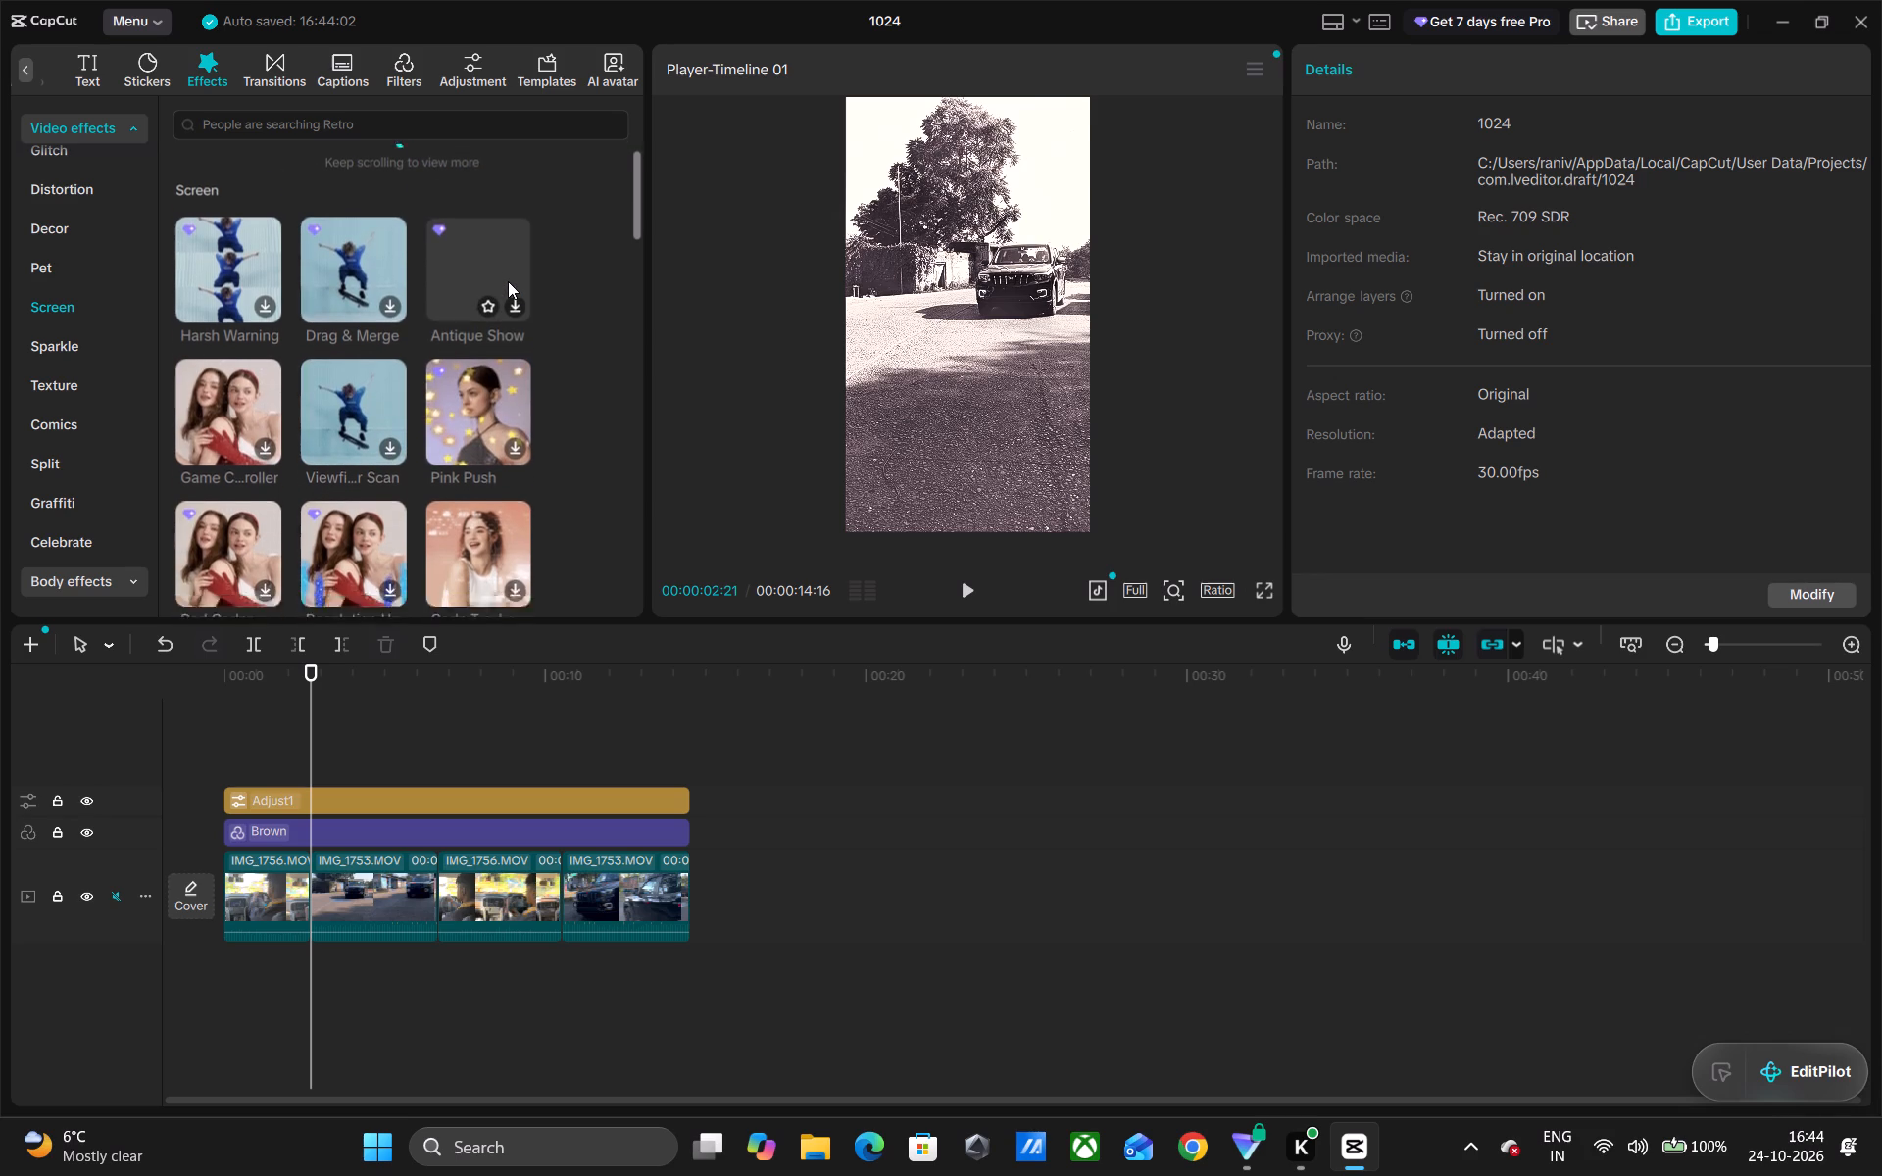
pyautogui.scroll(-2, 508, 281)
pyautogui.moveTo(634, 203); pyautogui.dragTo(644, 378)
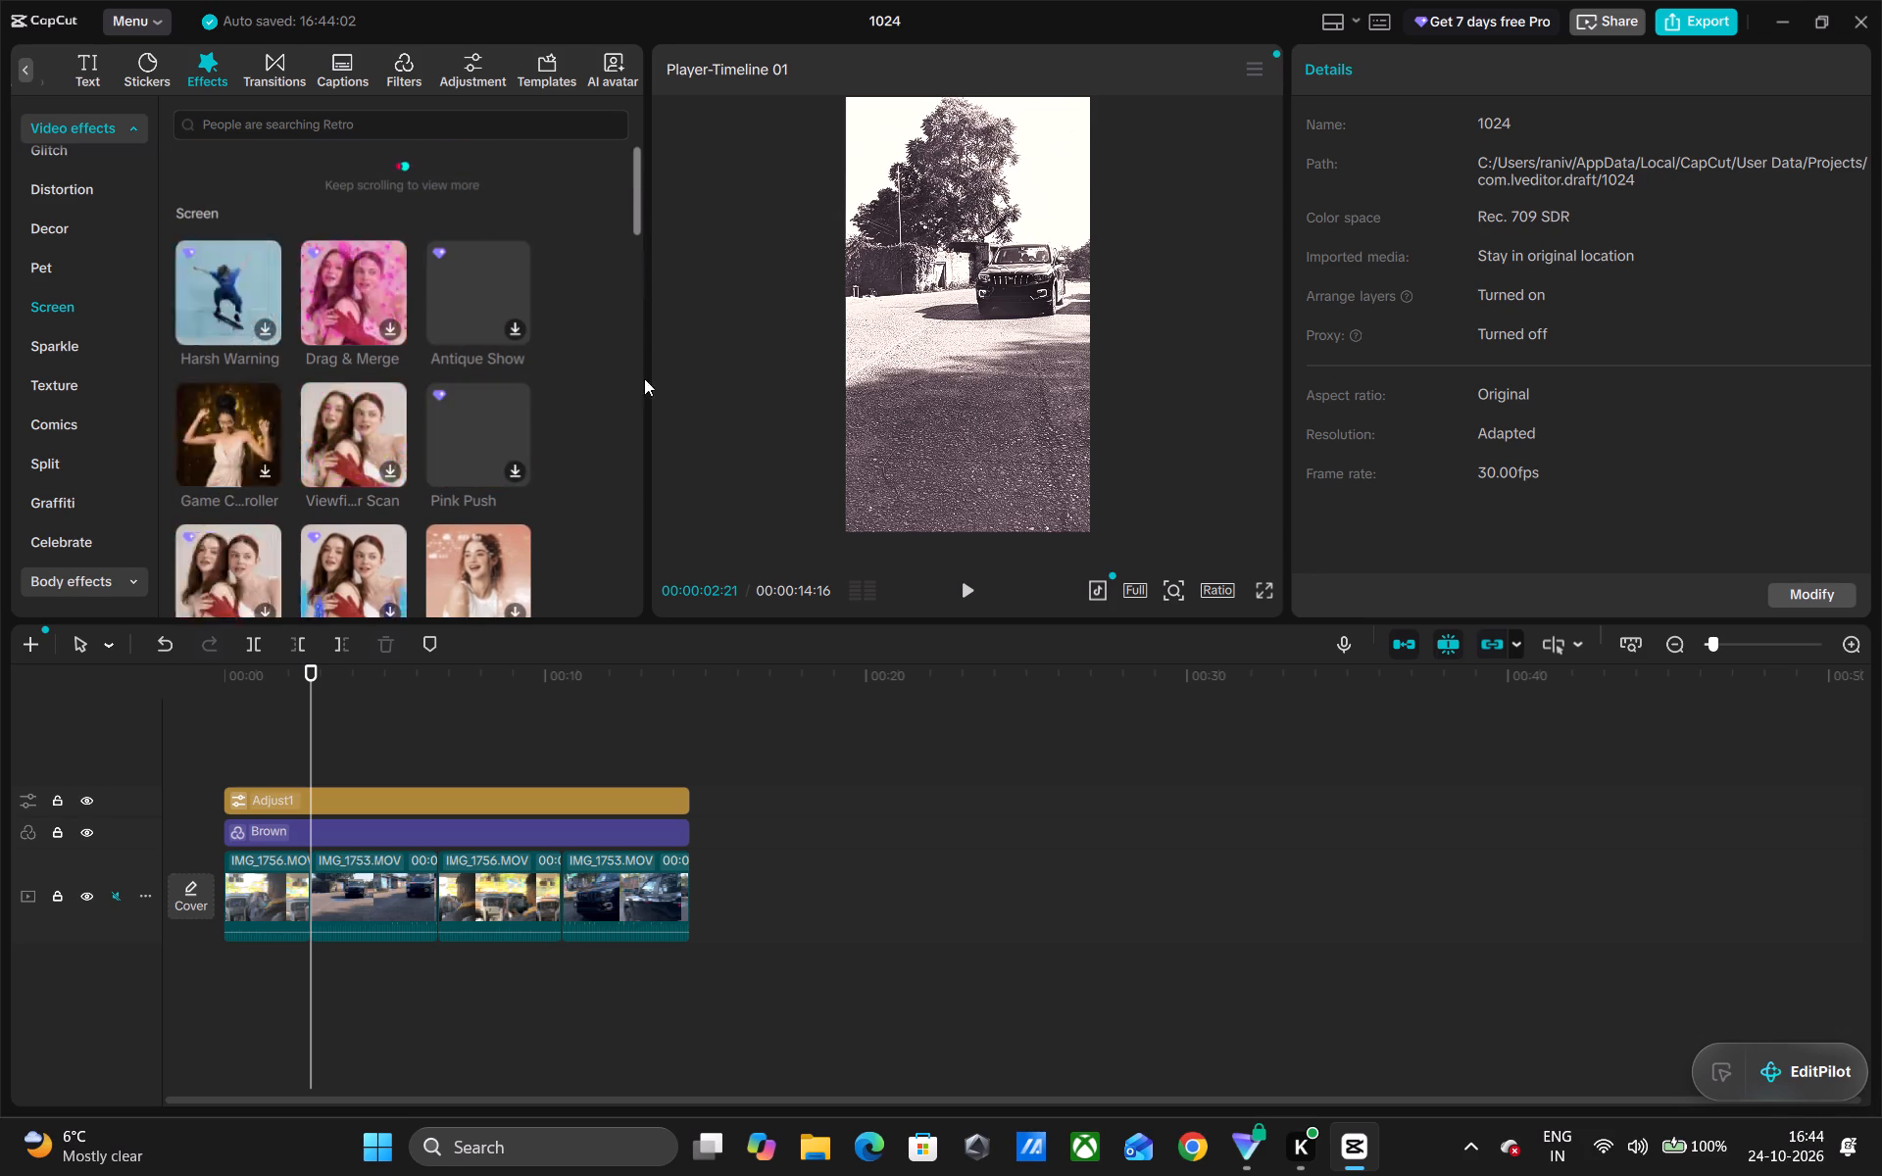
pyautogui.moveTo(644, 378); pyautogui.dragTo(642, 566)
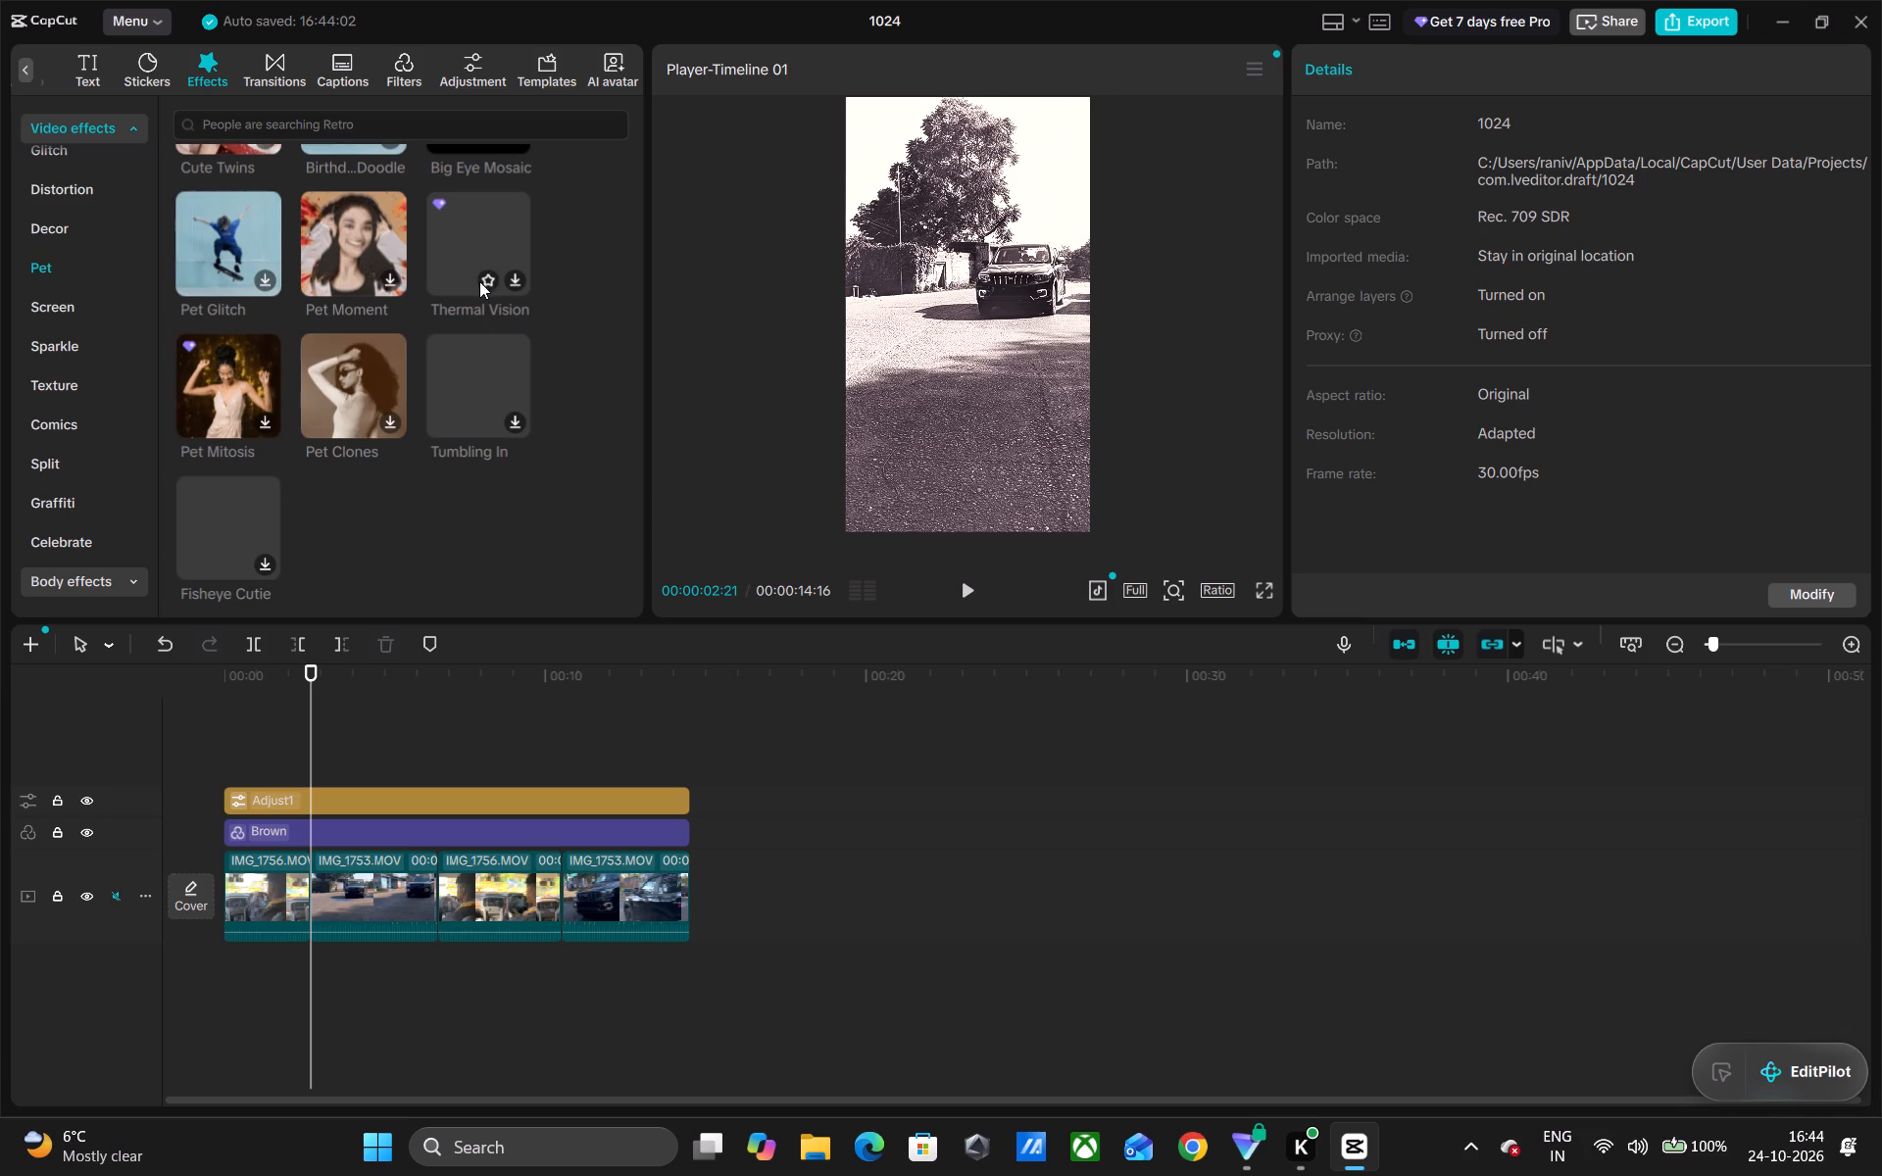
pyautogui.scroll(3, 476, 279)
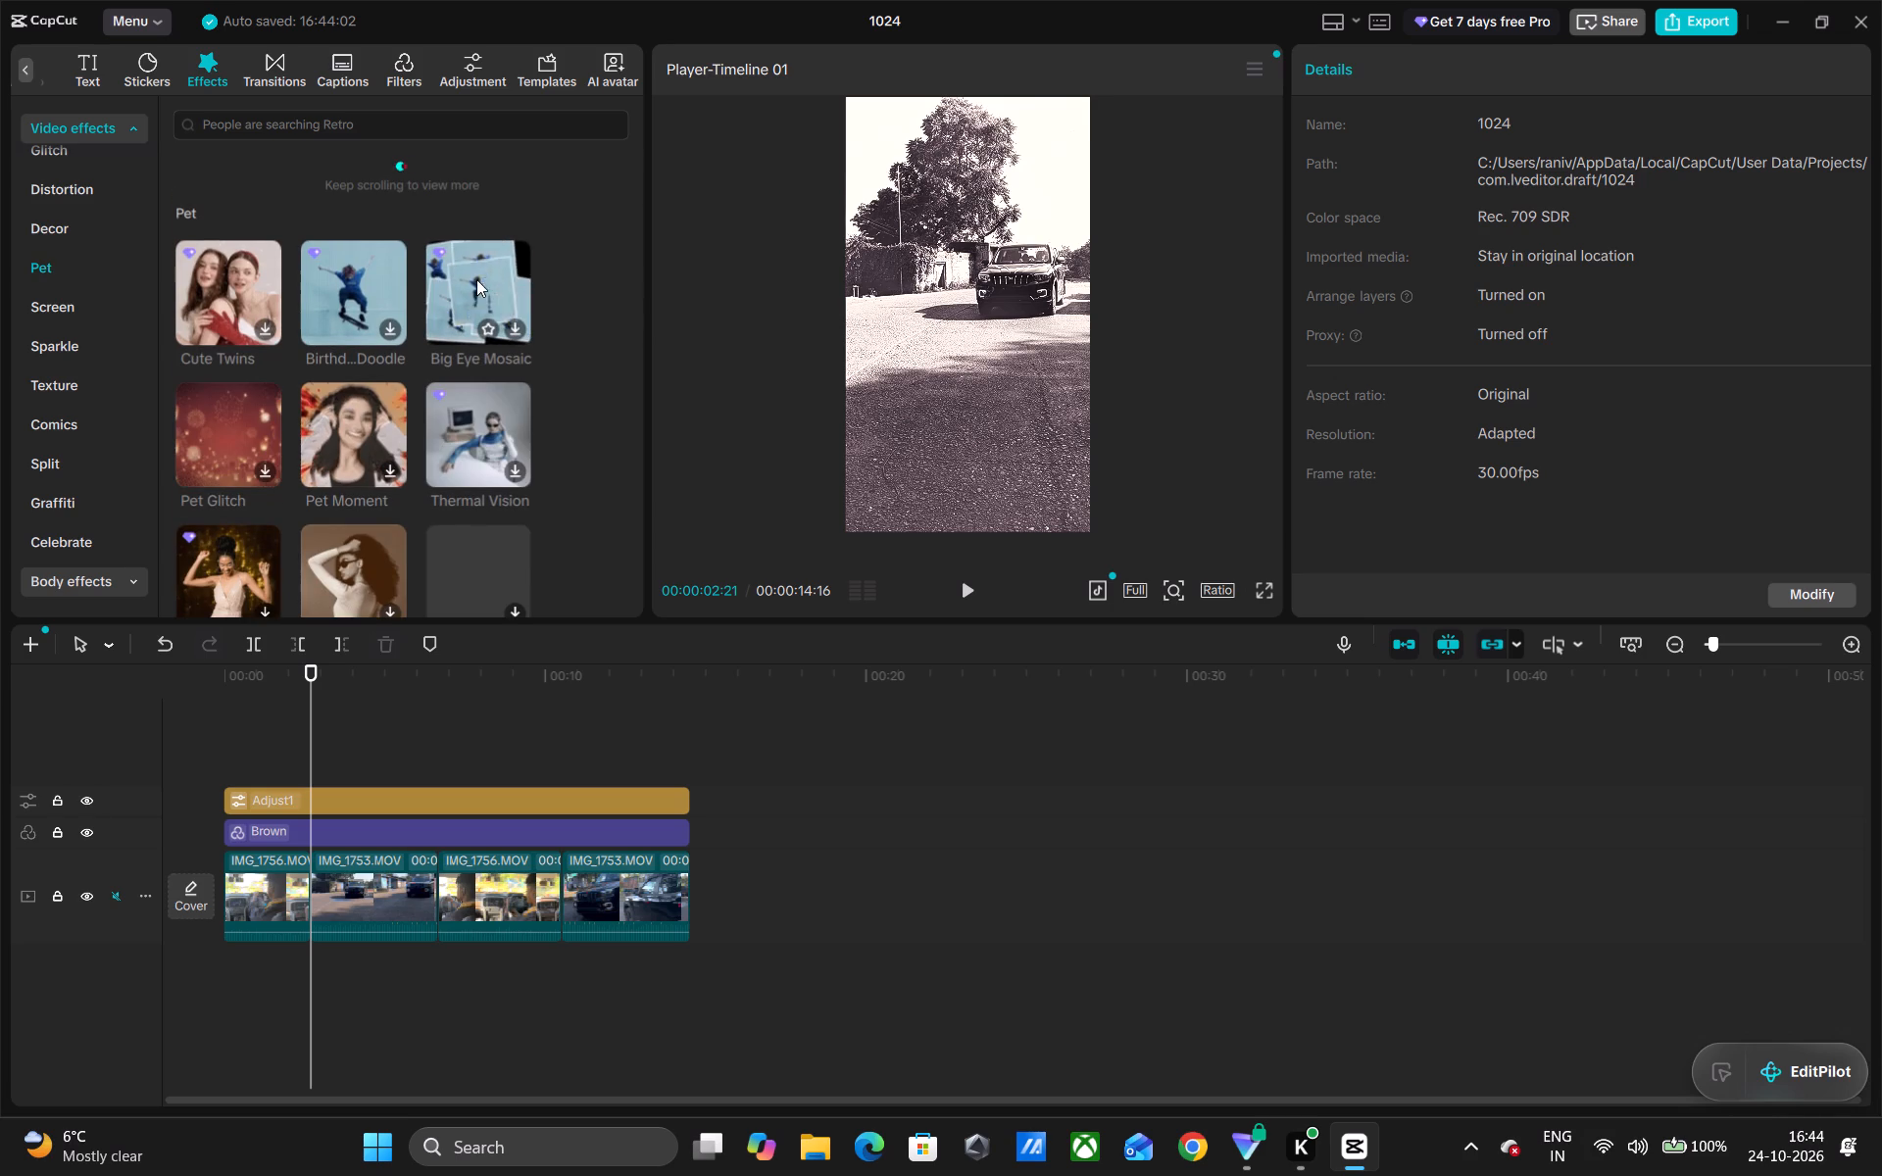
pyautogui.scroll(7, 476, 279)
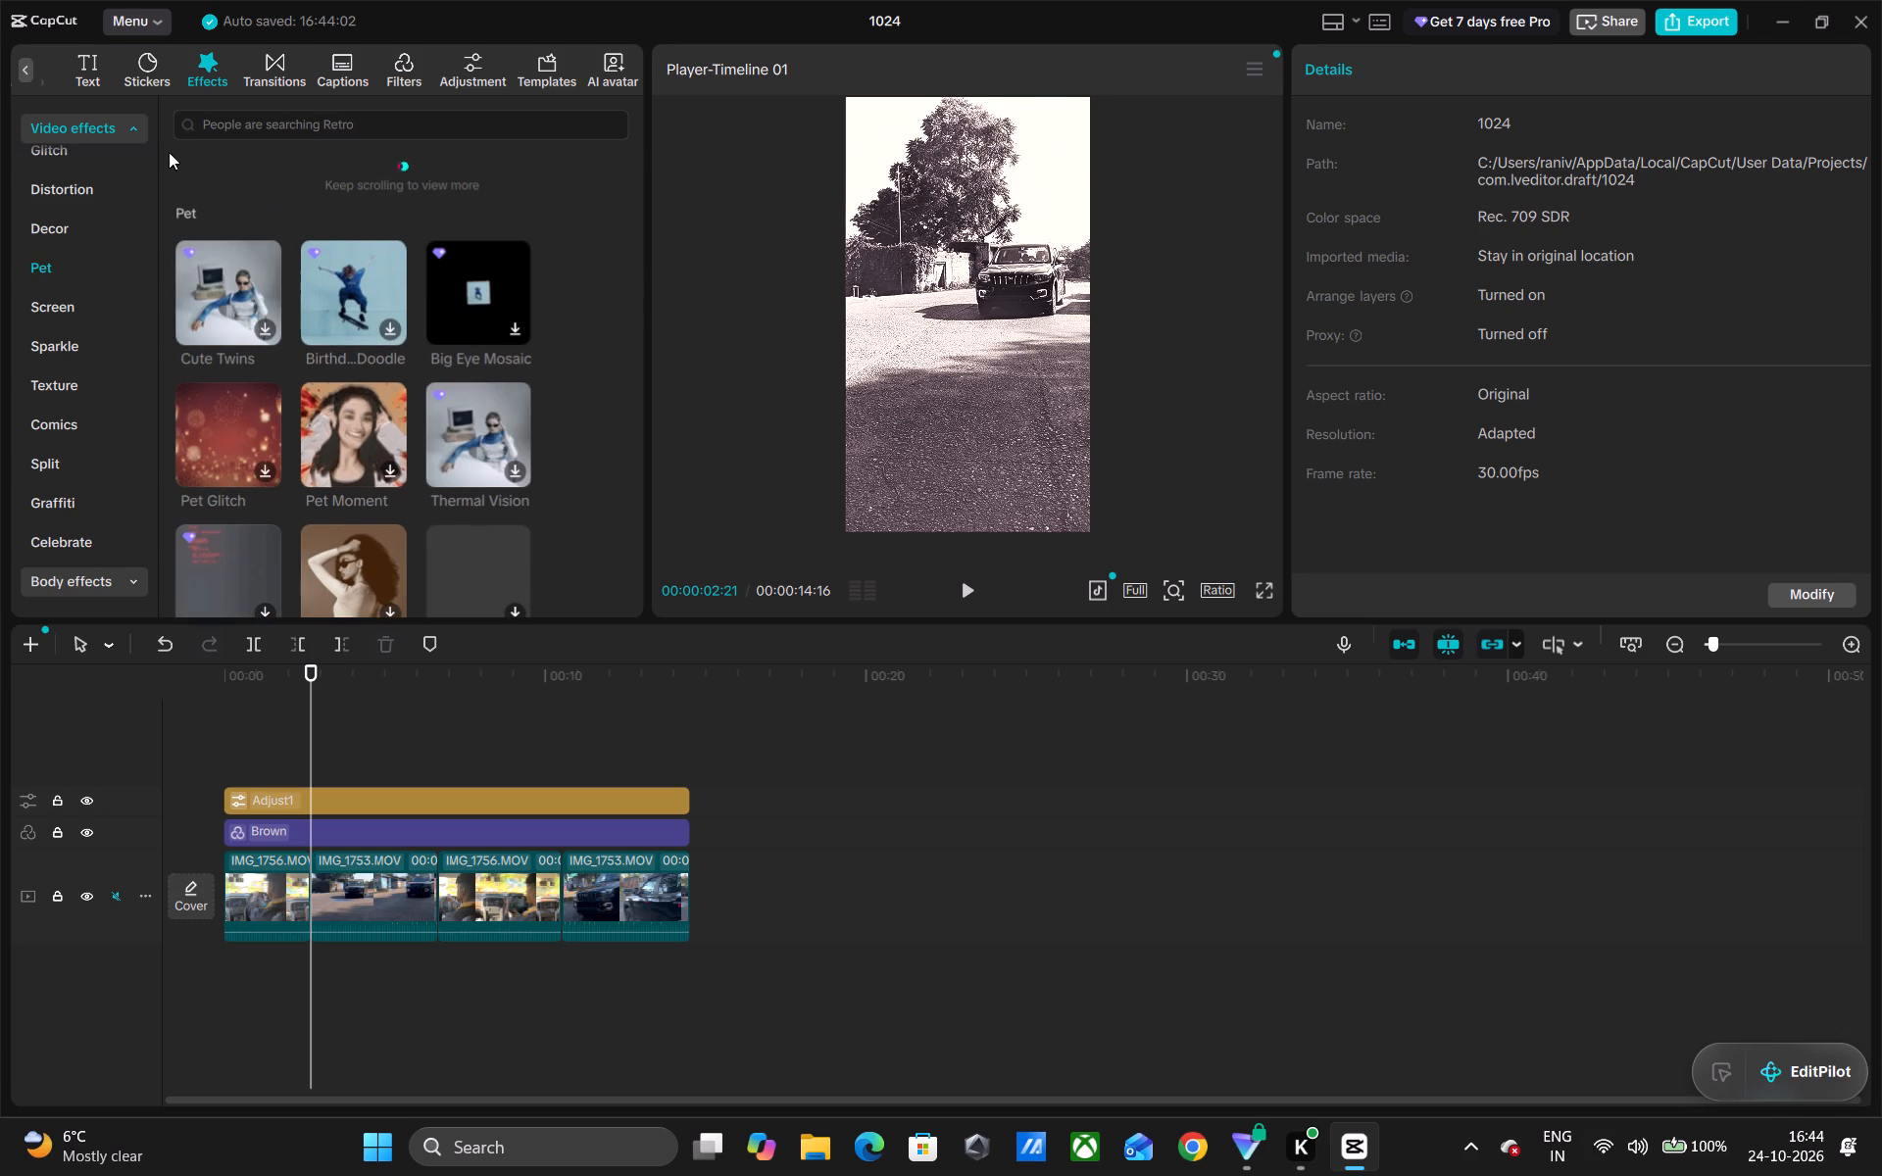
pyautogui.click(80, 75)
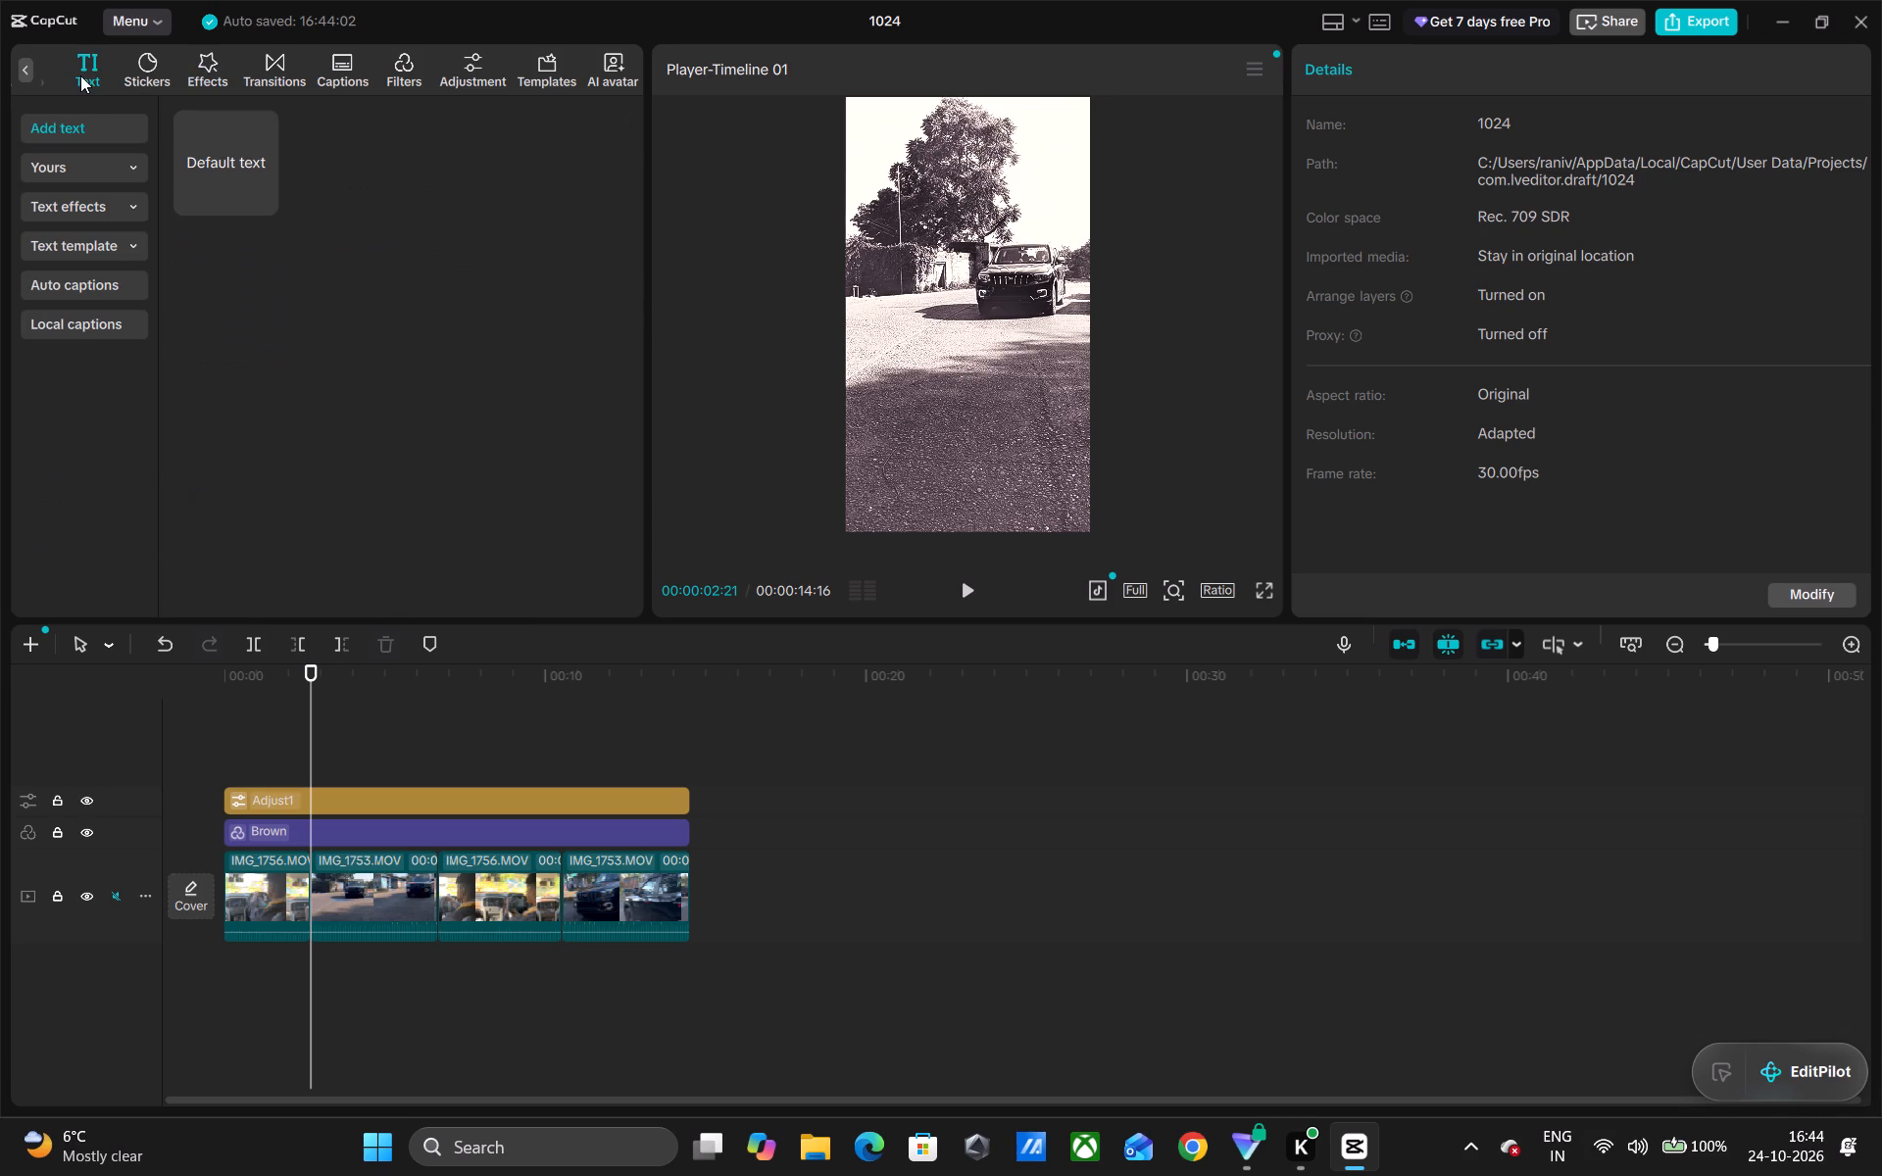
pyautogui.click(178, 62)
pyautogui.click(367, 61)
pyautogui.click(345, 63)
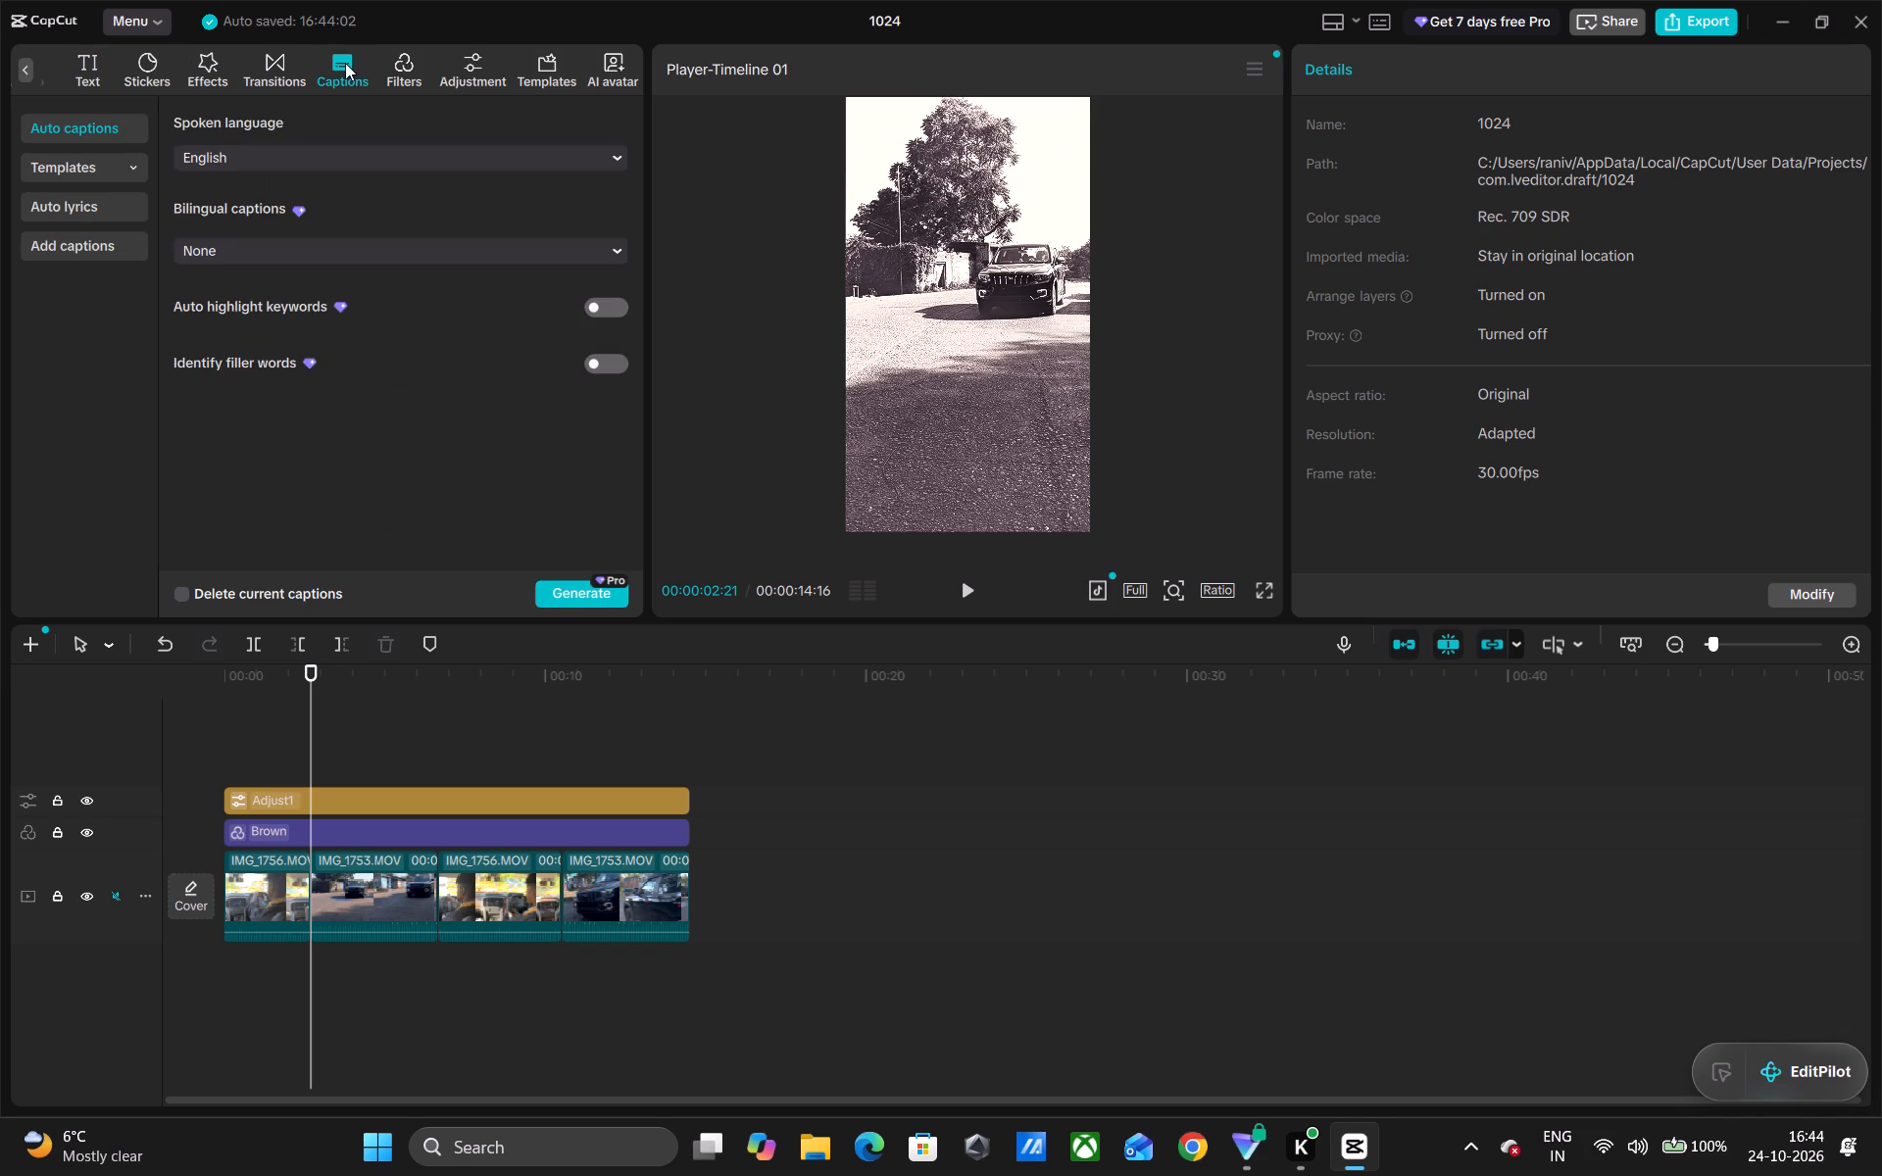
# Download the Noir Flash filter from the Mono filters and add it to the timeline at the first cut.
pyautogui.click(417, 61)
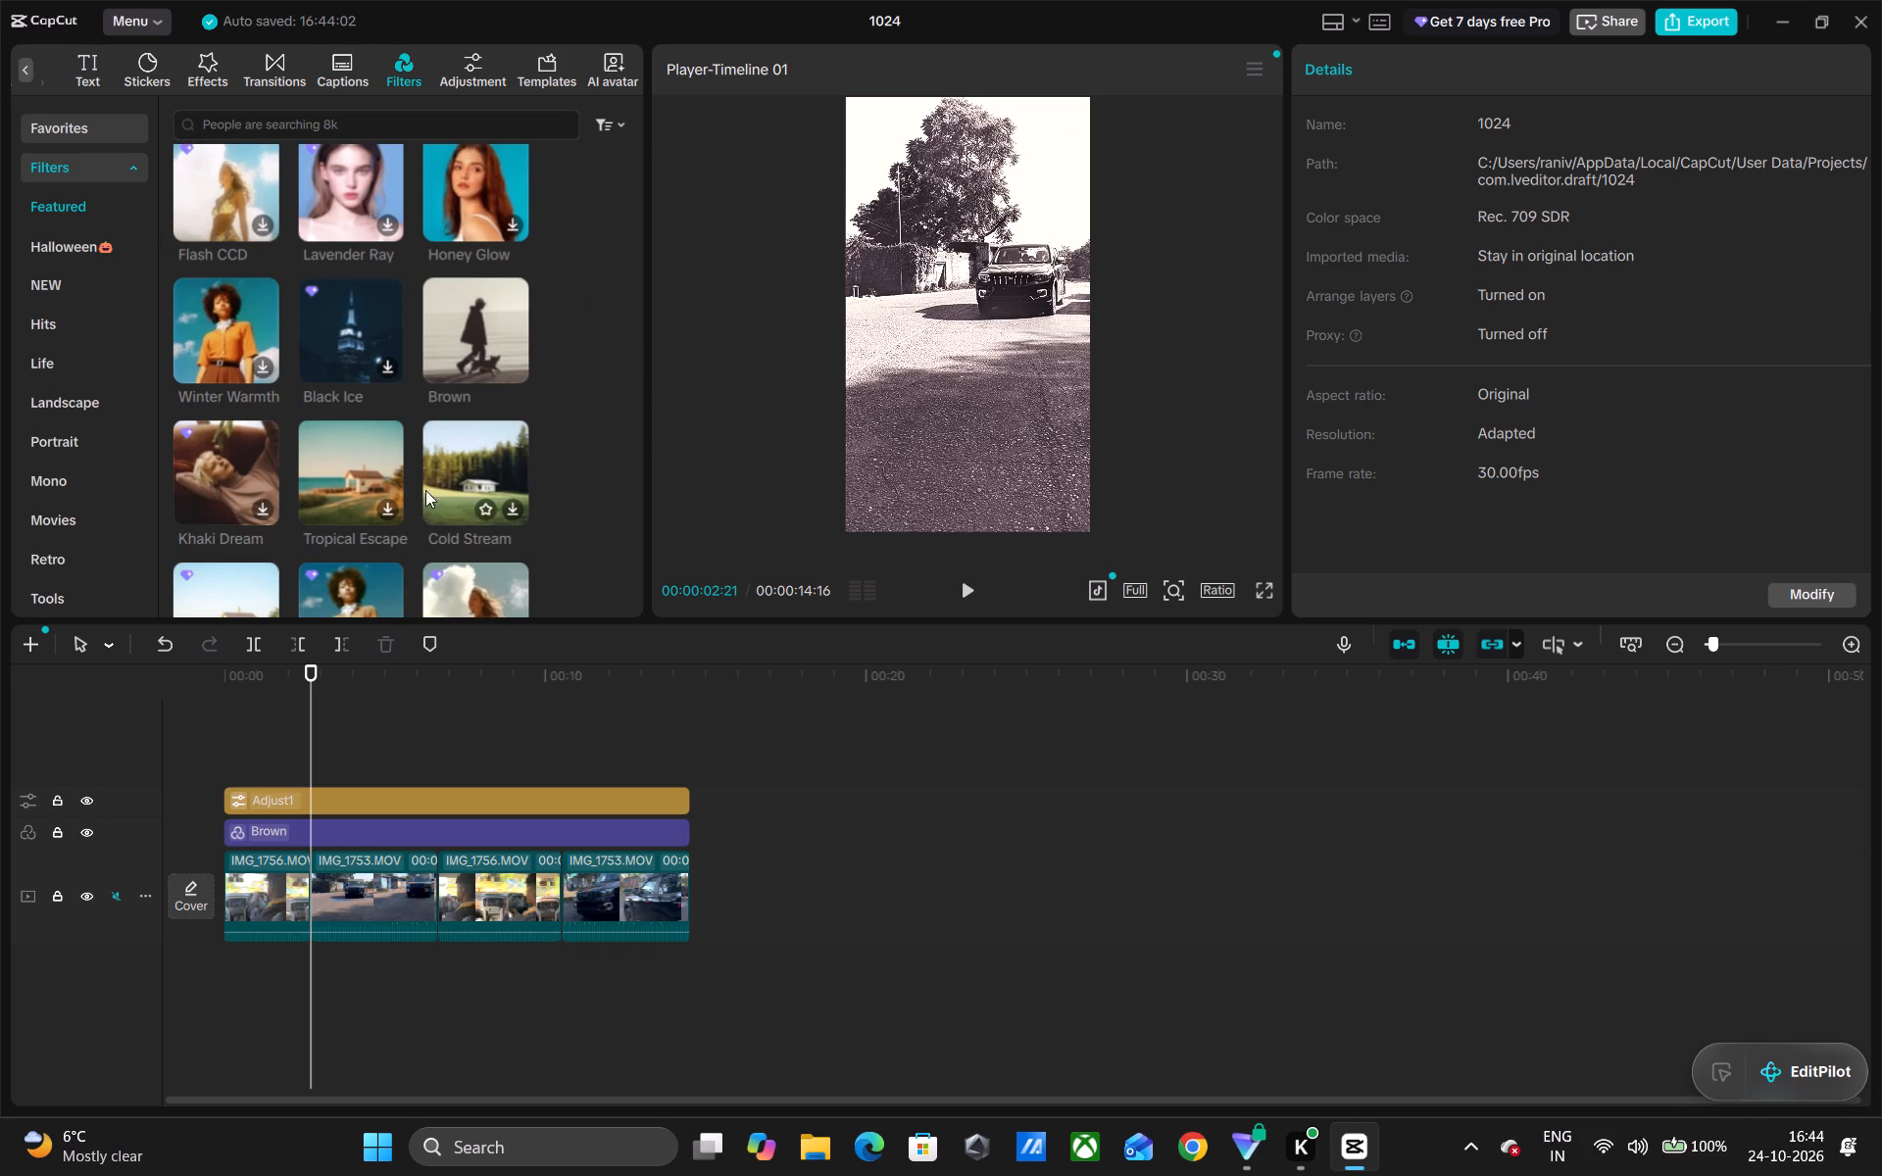
pyautogui.scroll(-10, 420, 464)
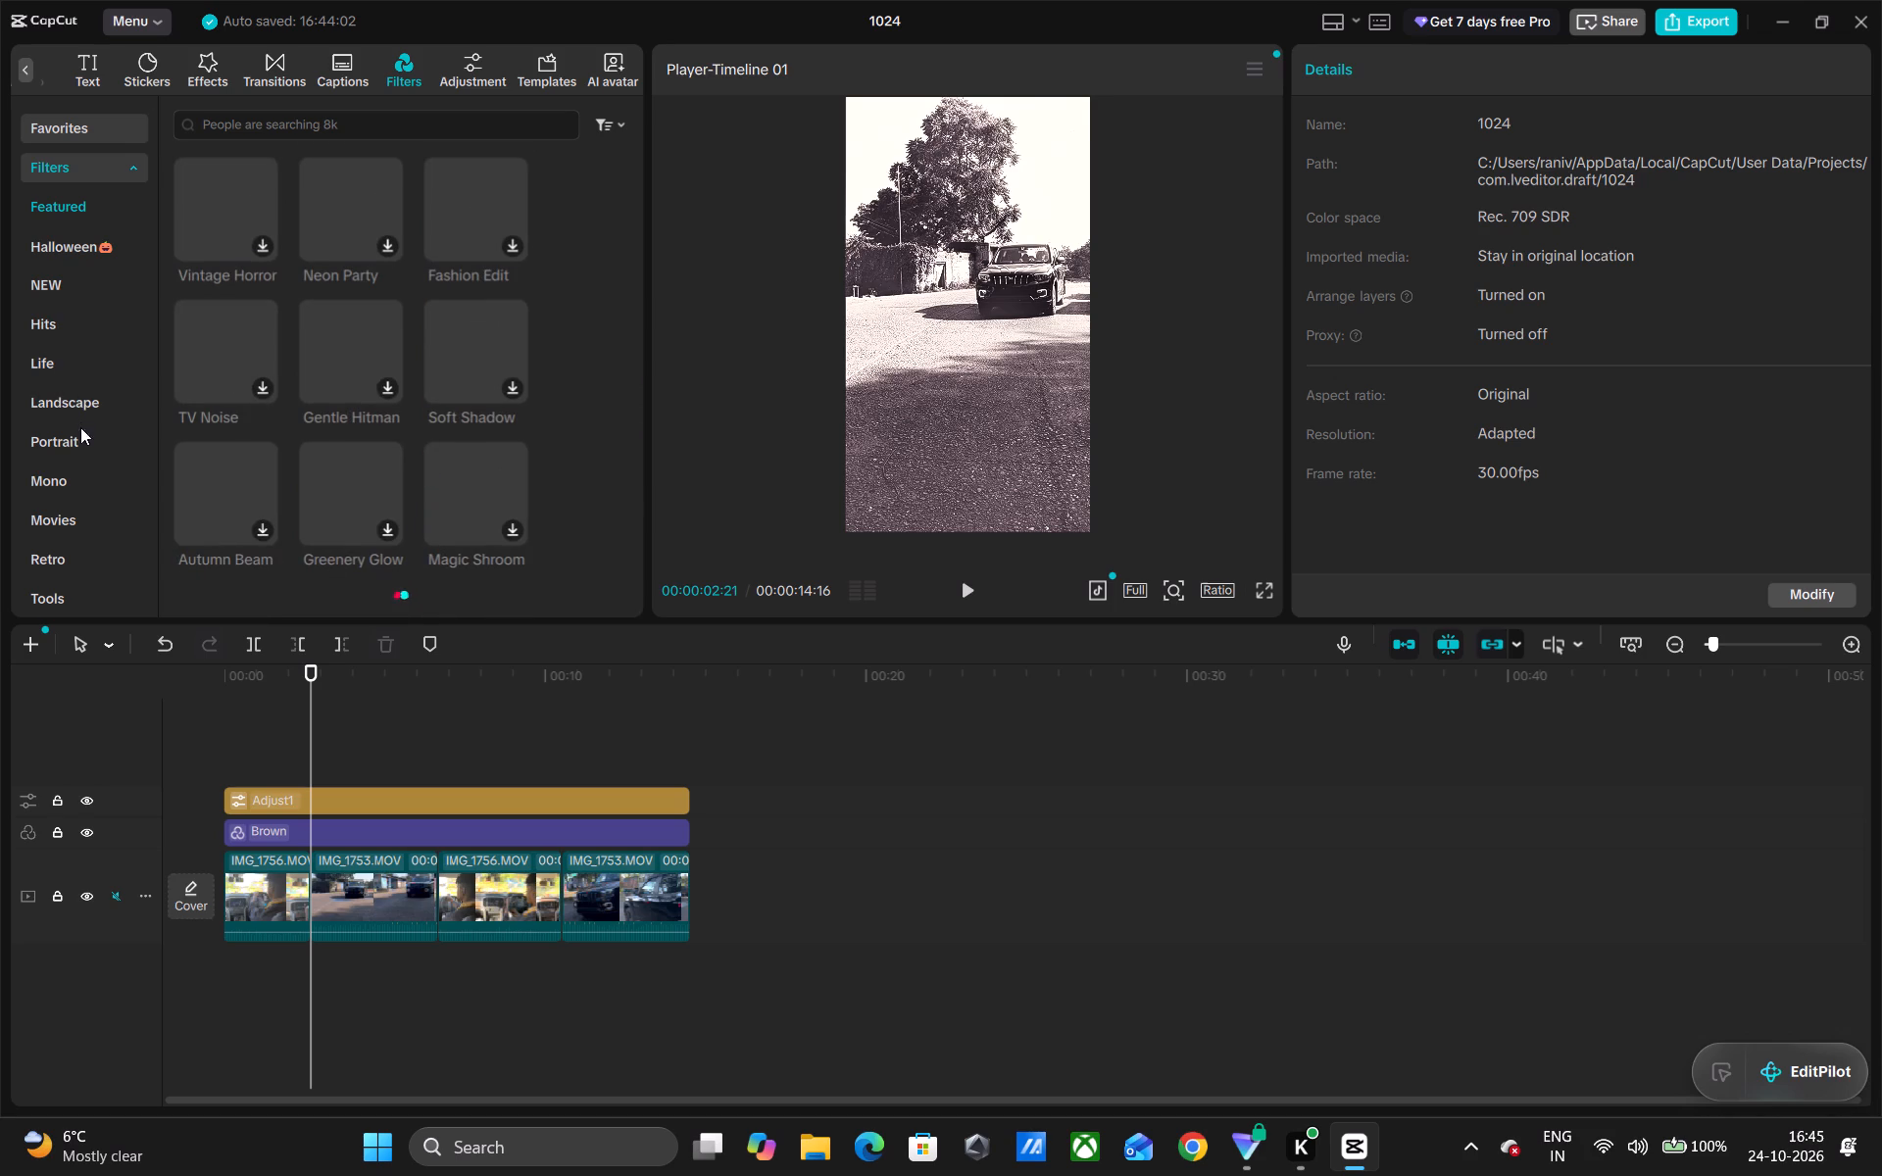
pyautogui.click(97, 479)
pyautogui.click(79, 524)
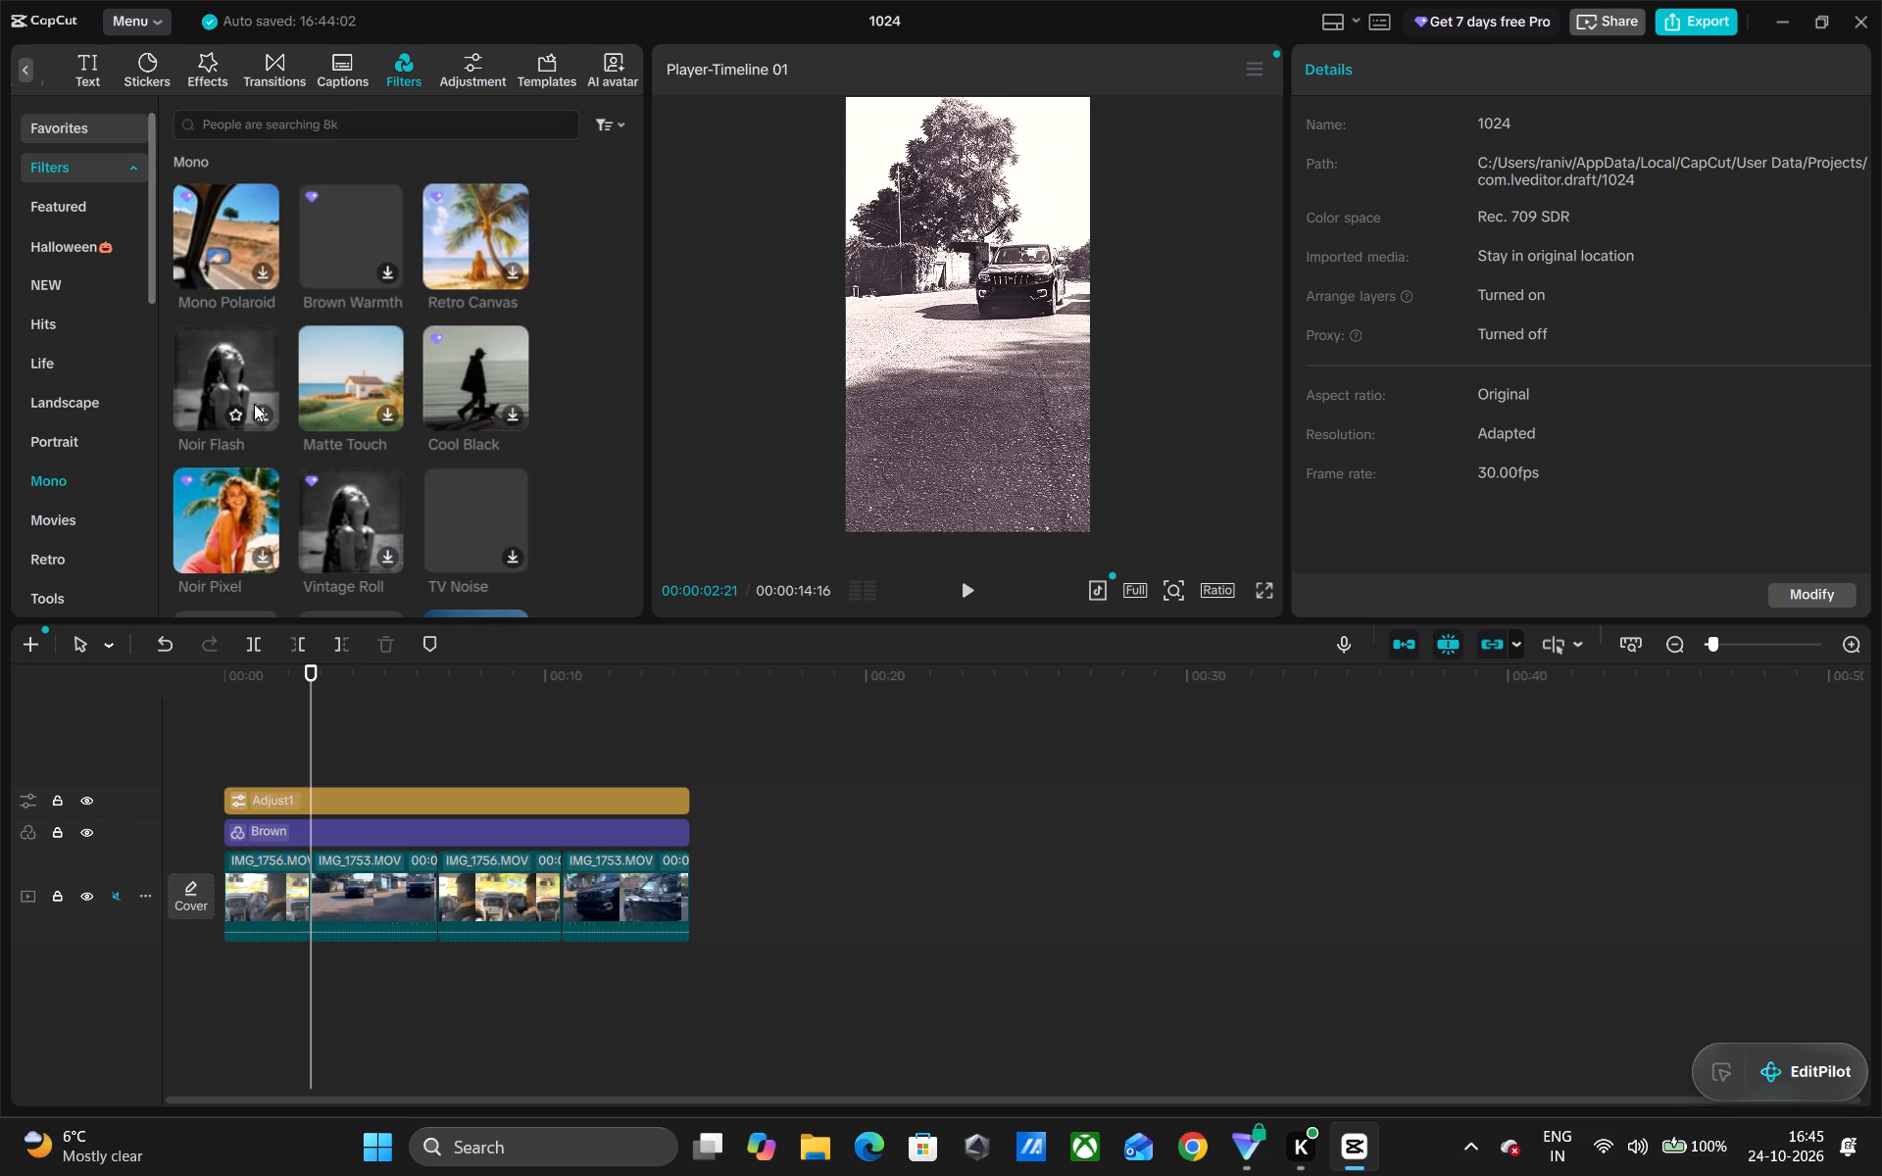
pyautogui.click(264, 416)
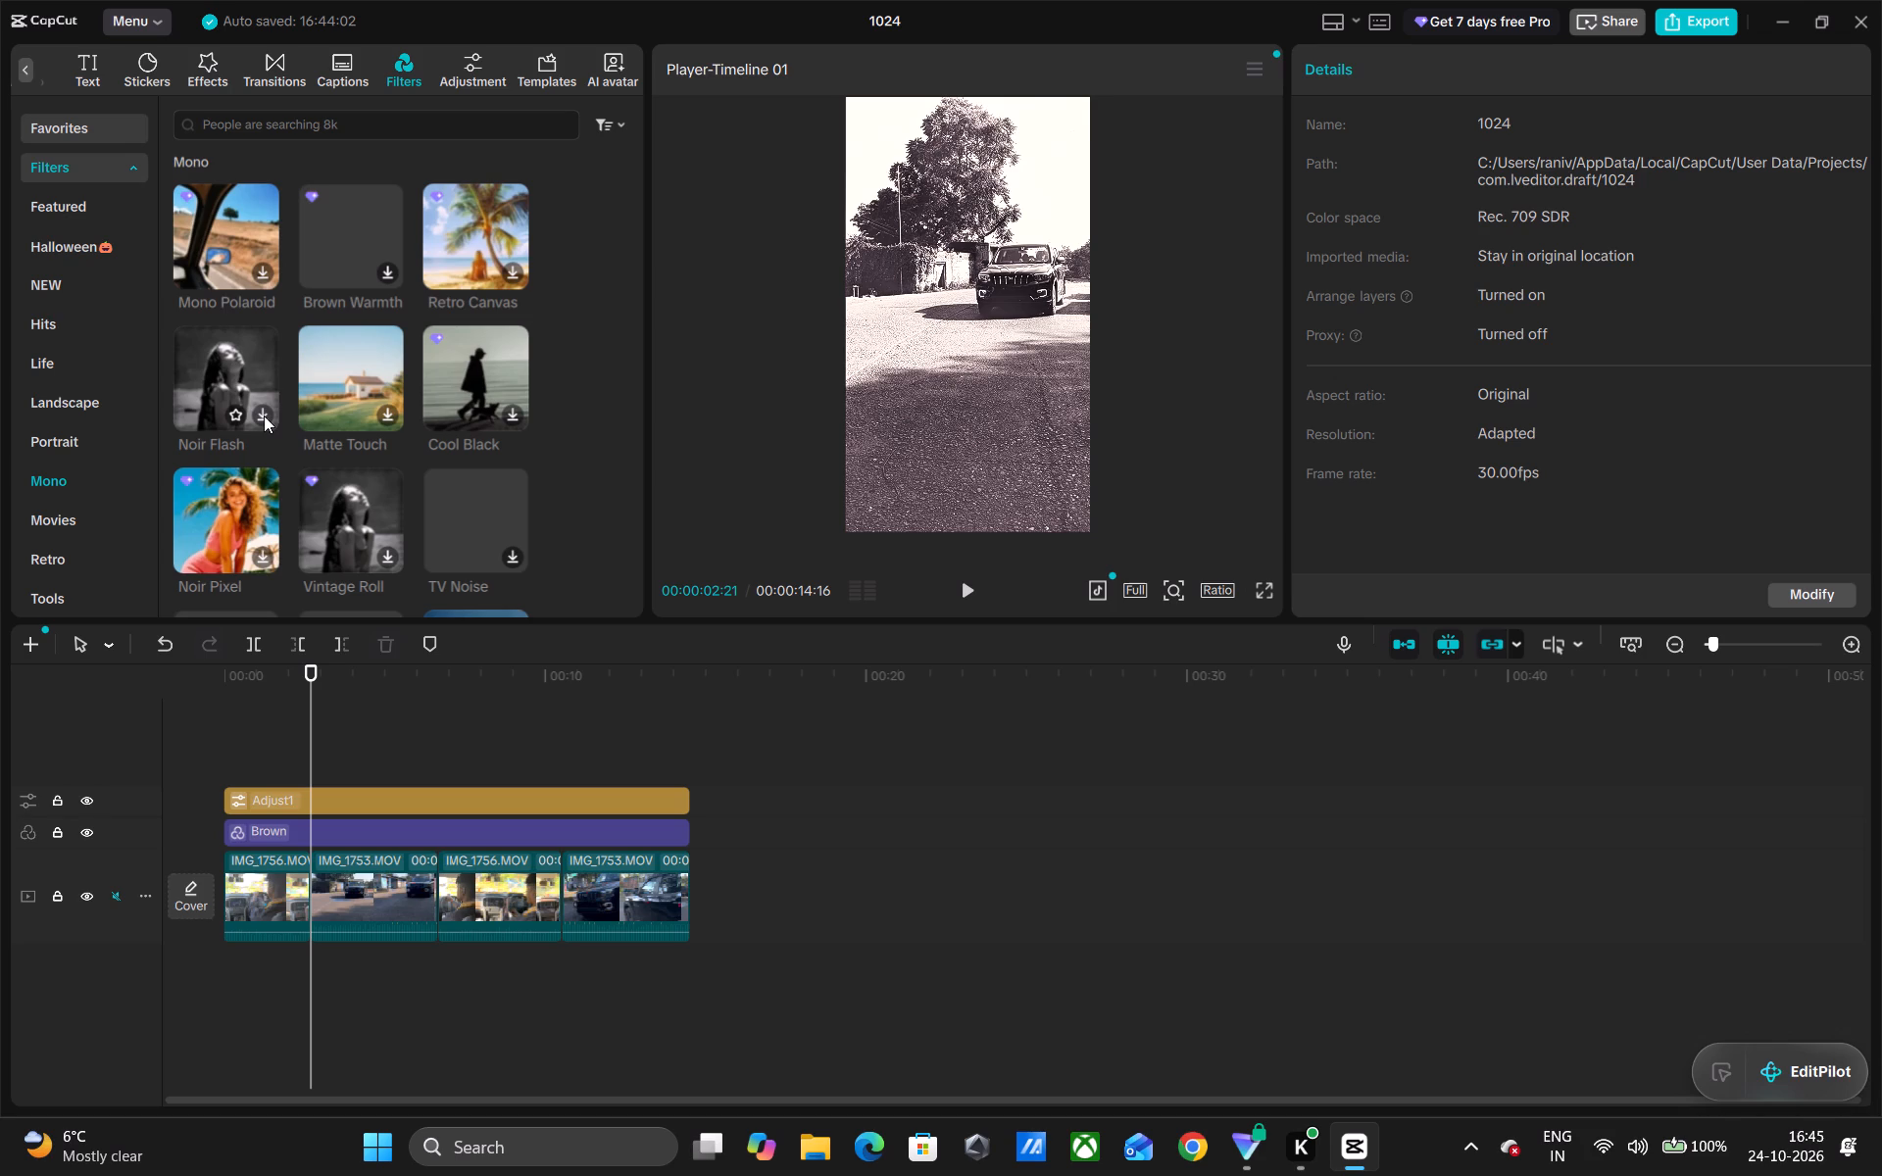
pyautogui.rightClick(264, 416)
pyautogui.rightClick(264, 416)
pyautogui.rightClick(264, 416)
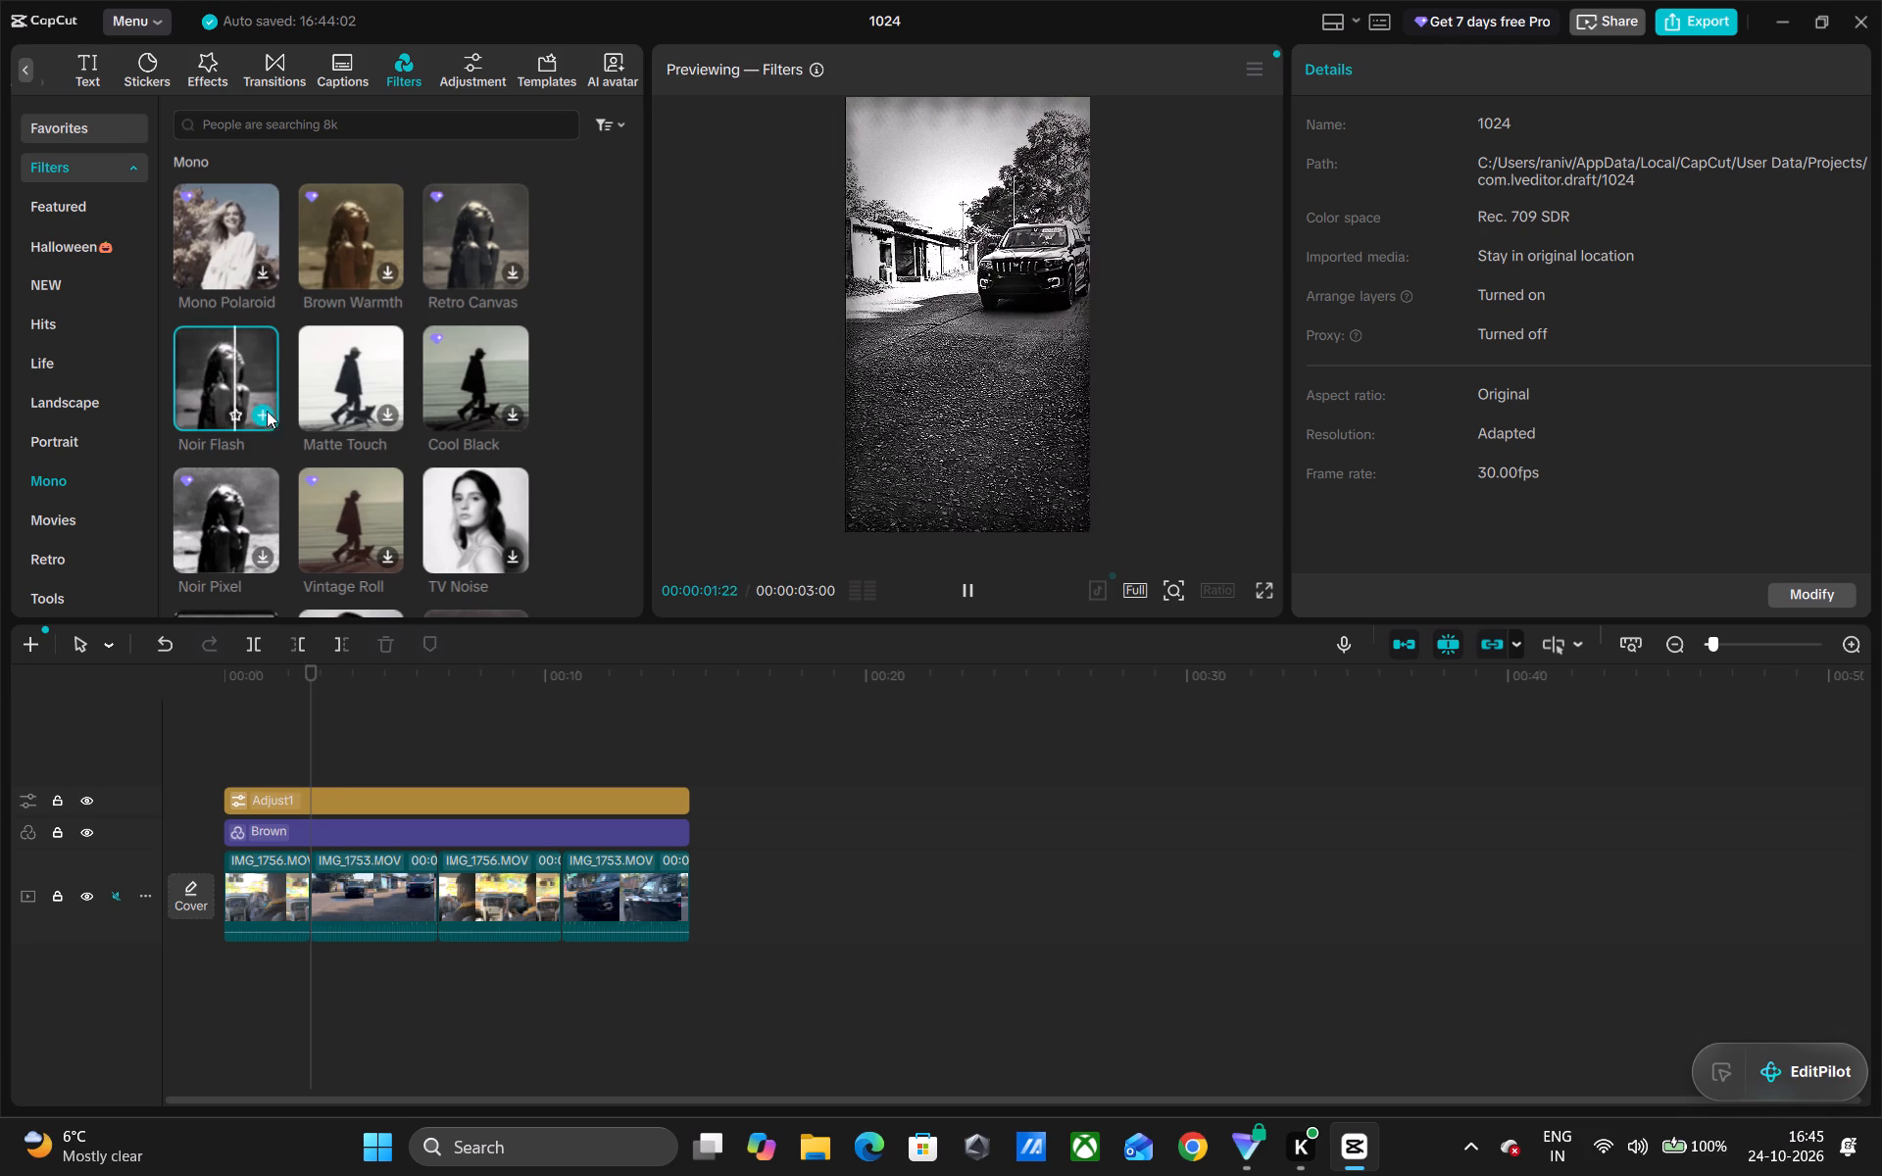
pyautogui.click(262, 413)
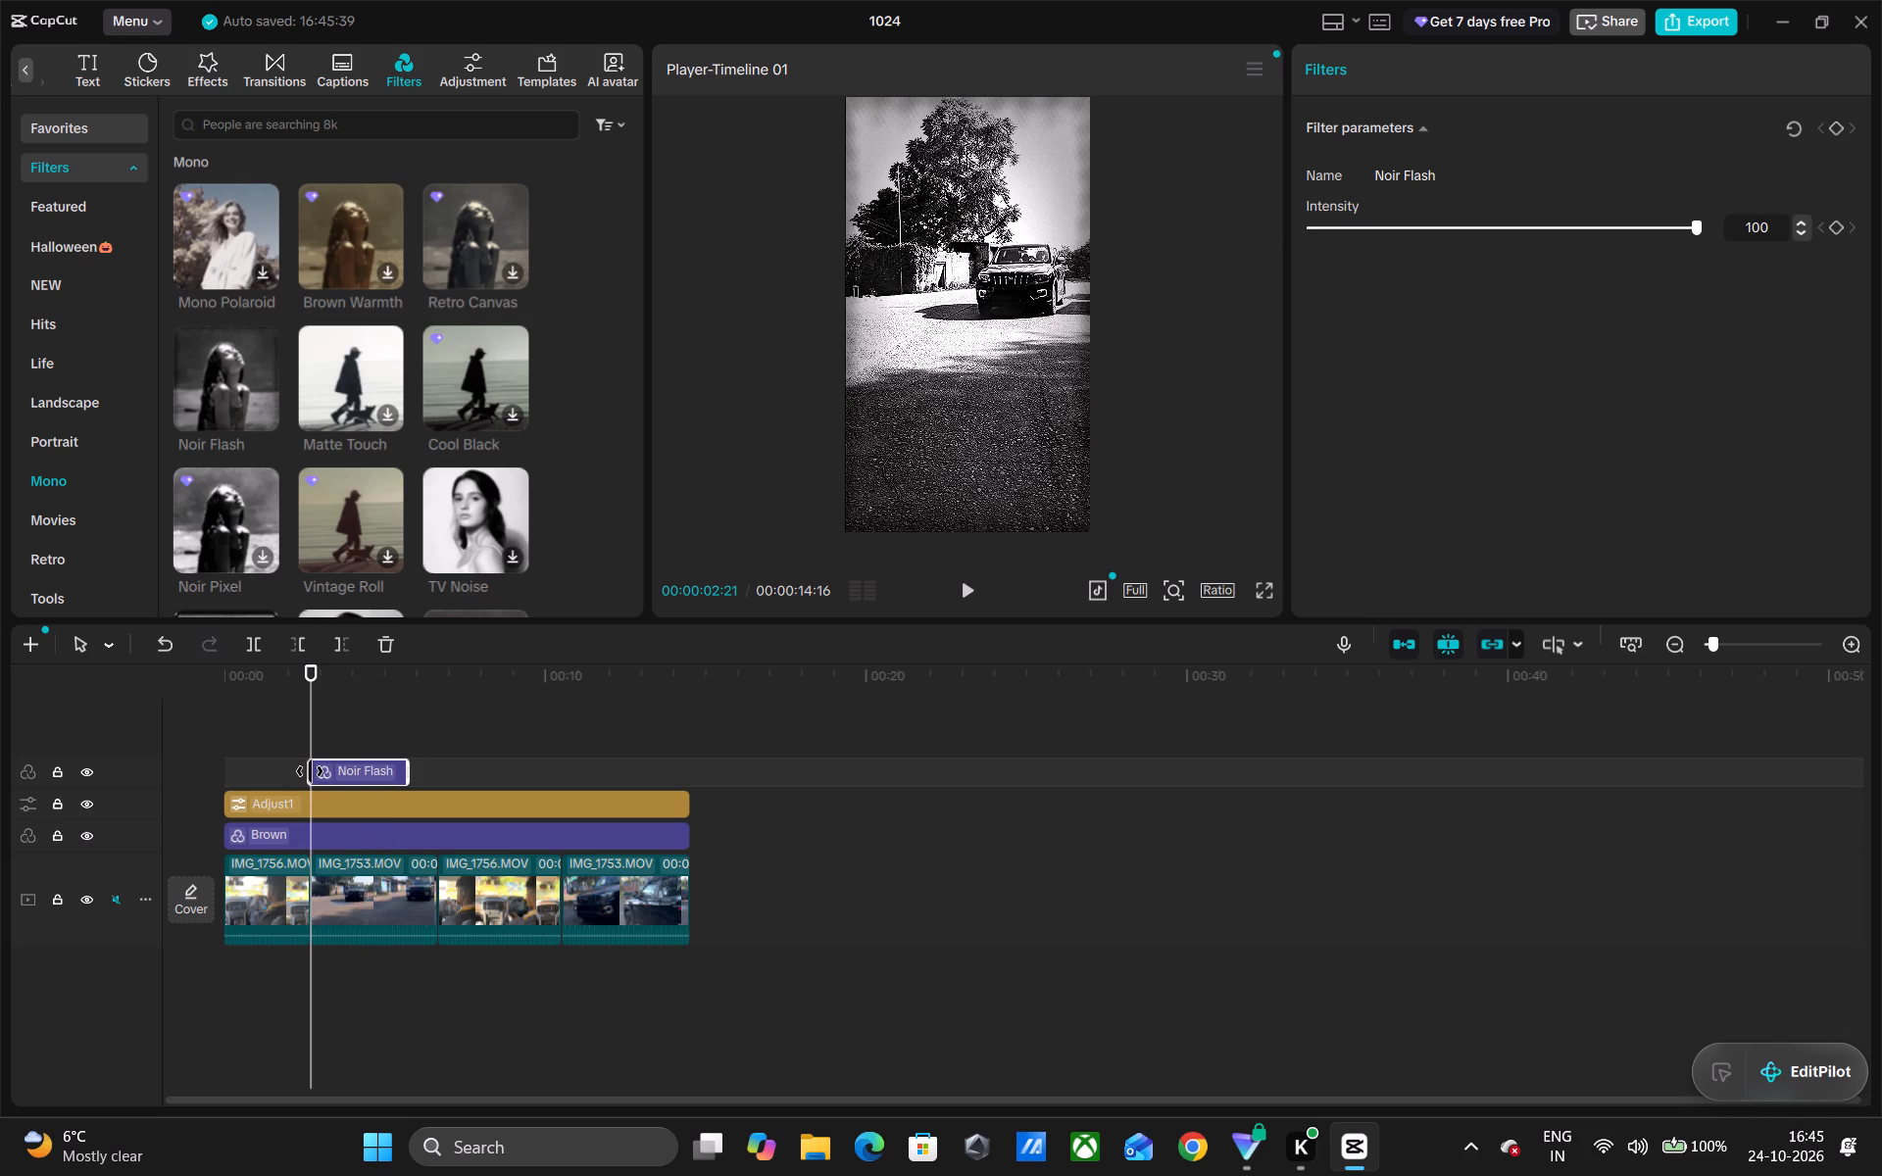
# Extend the Noir Flash filter in both directions so it spans the whole video, from its start to its end.
pyautogui.moveTo(310, 771); pyautogui.dragTo(221, 780)
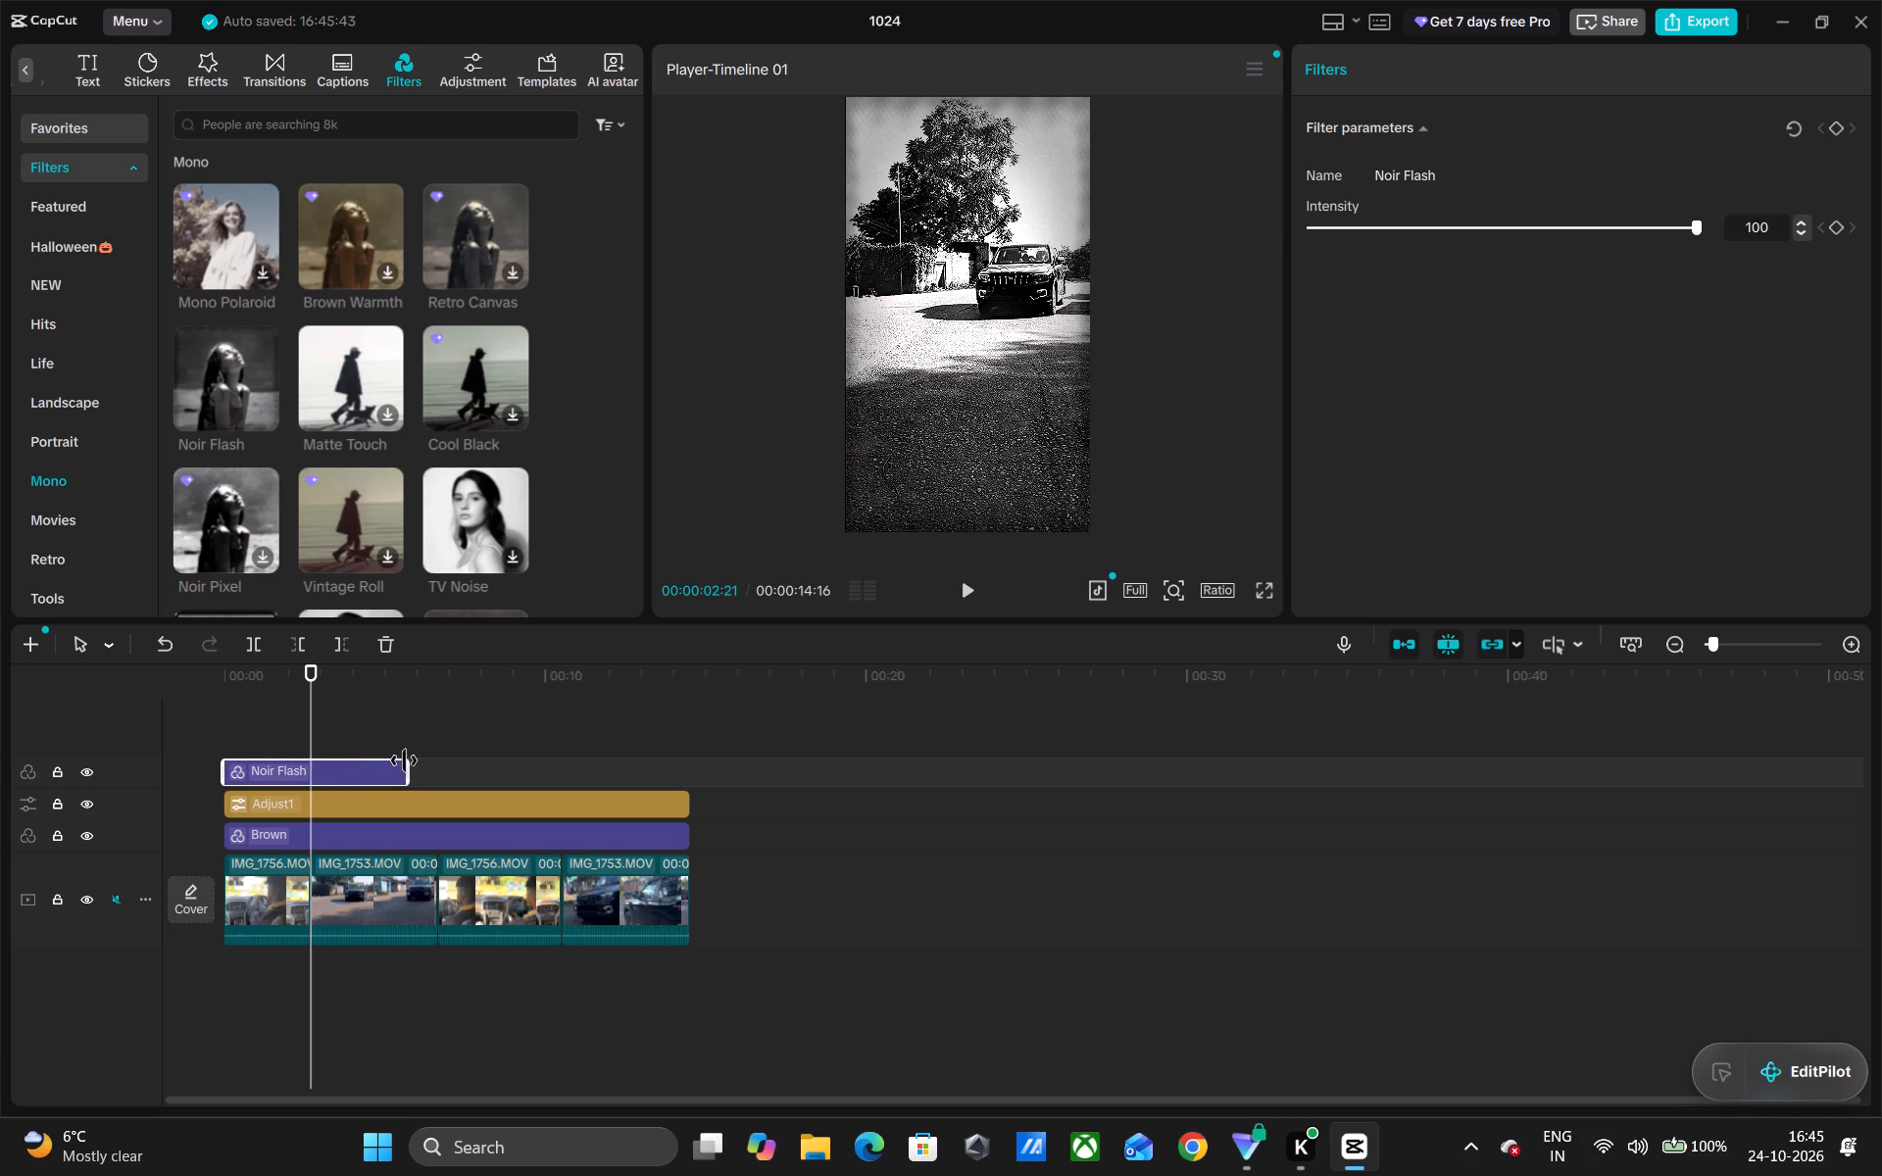
pyautogui.moveTo(410, 768); pyautogui.dragTo(700, 763)
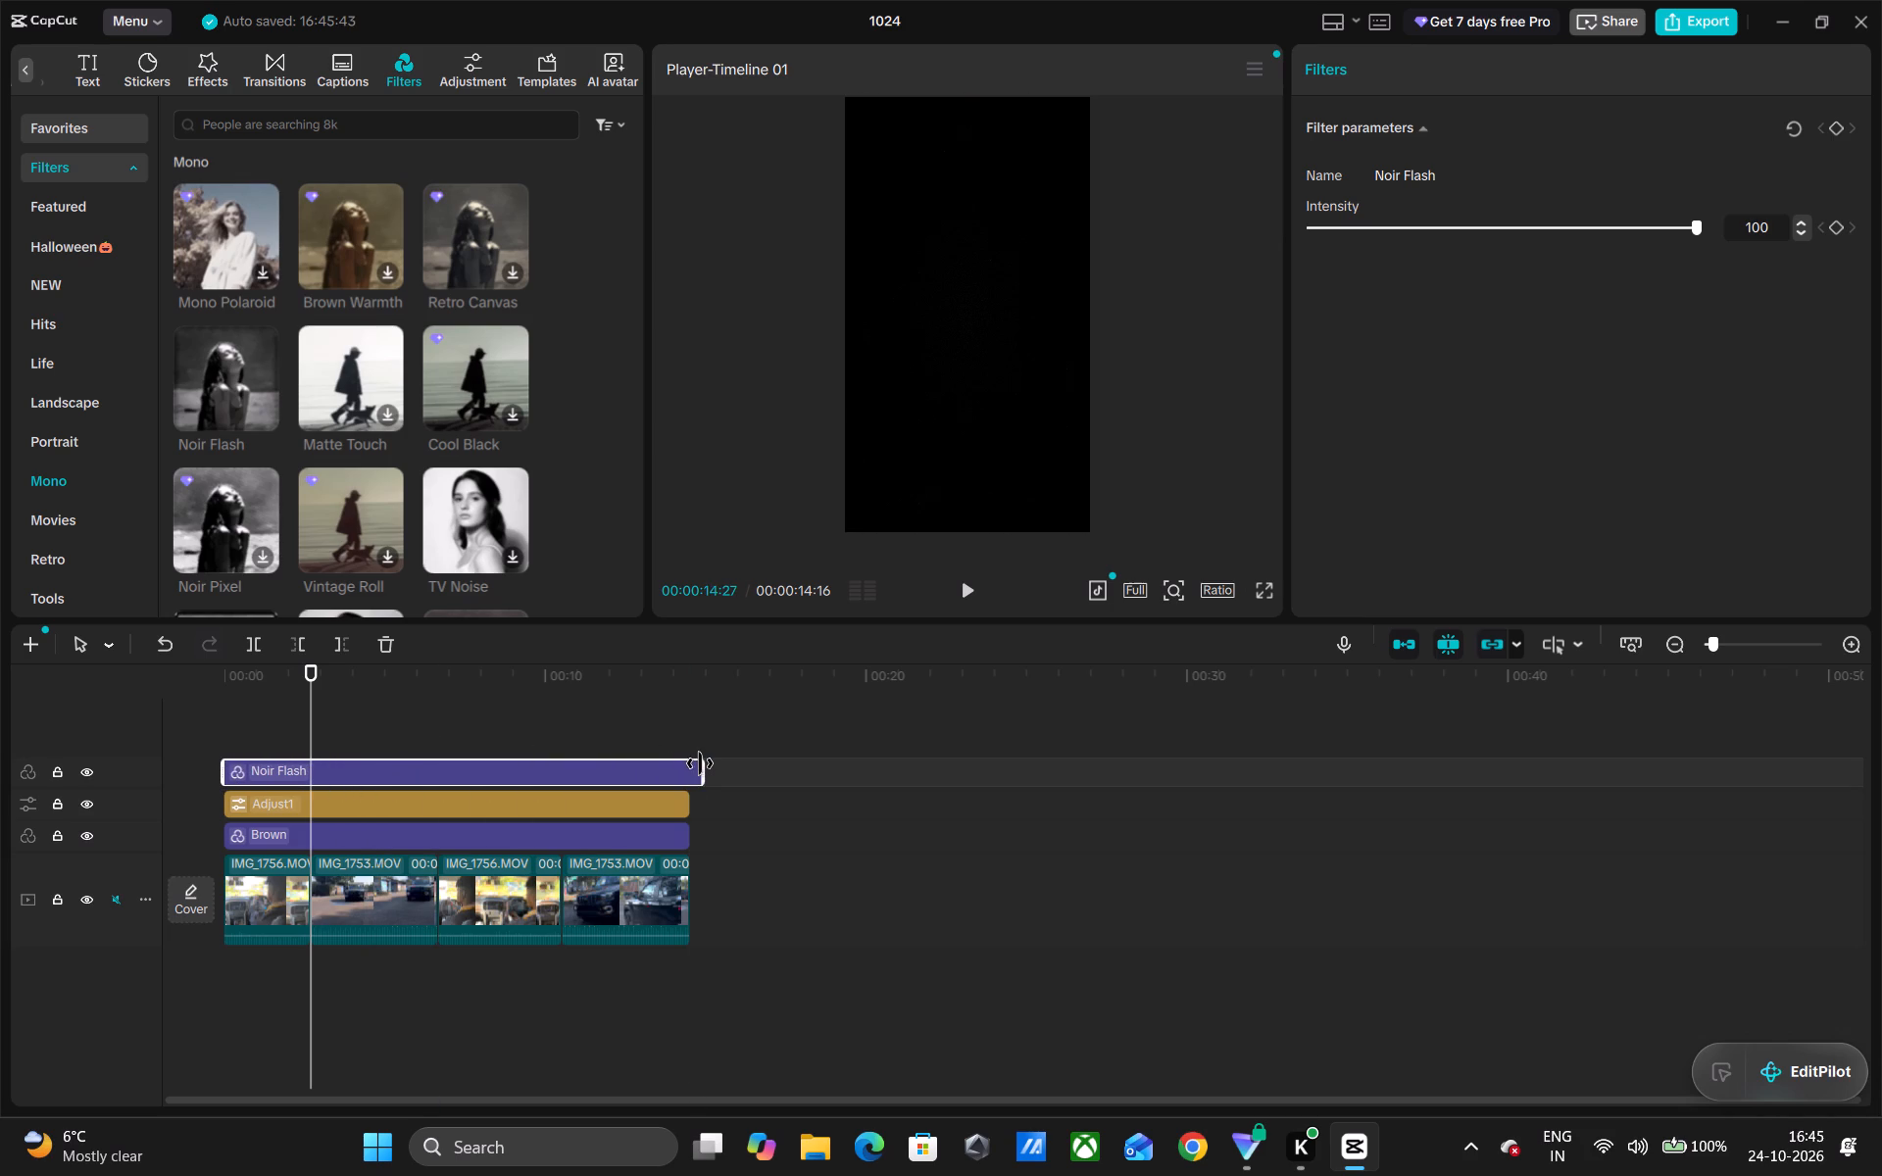
pyautogui.moveTo(700, 763); pyautogui.dragTo(691, 766)
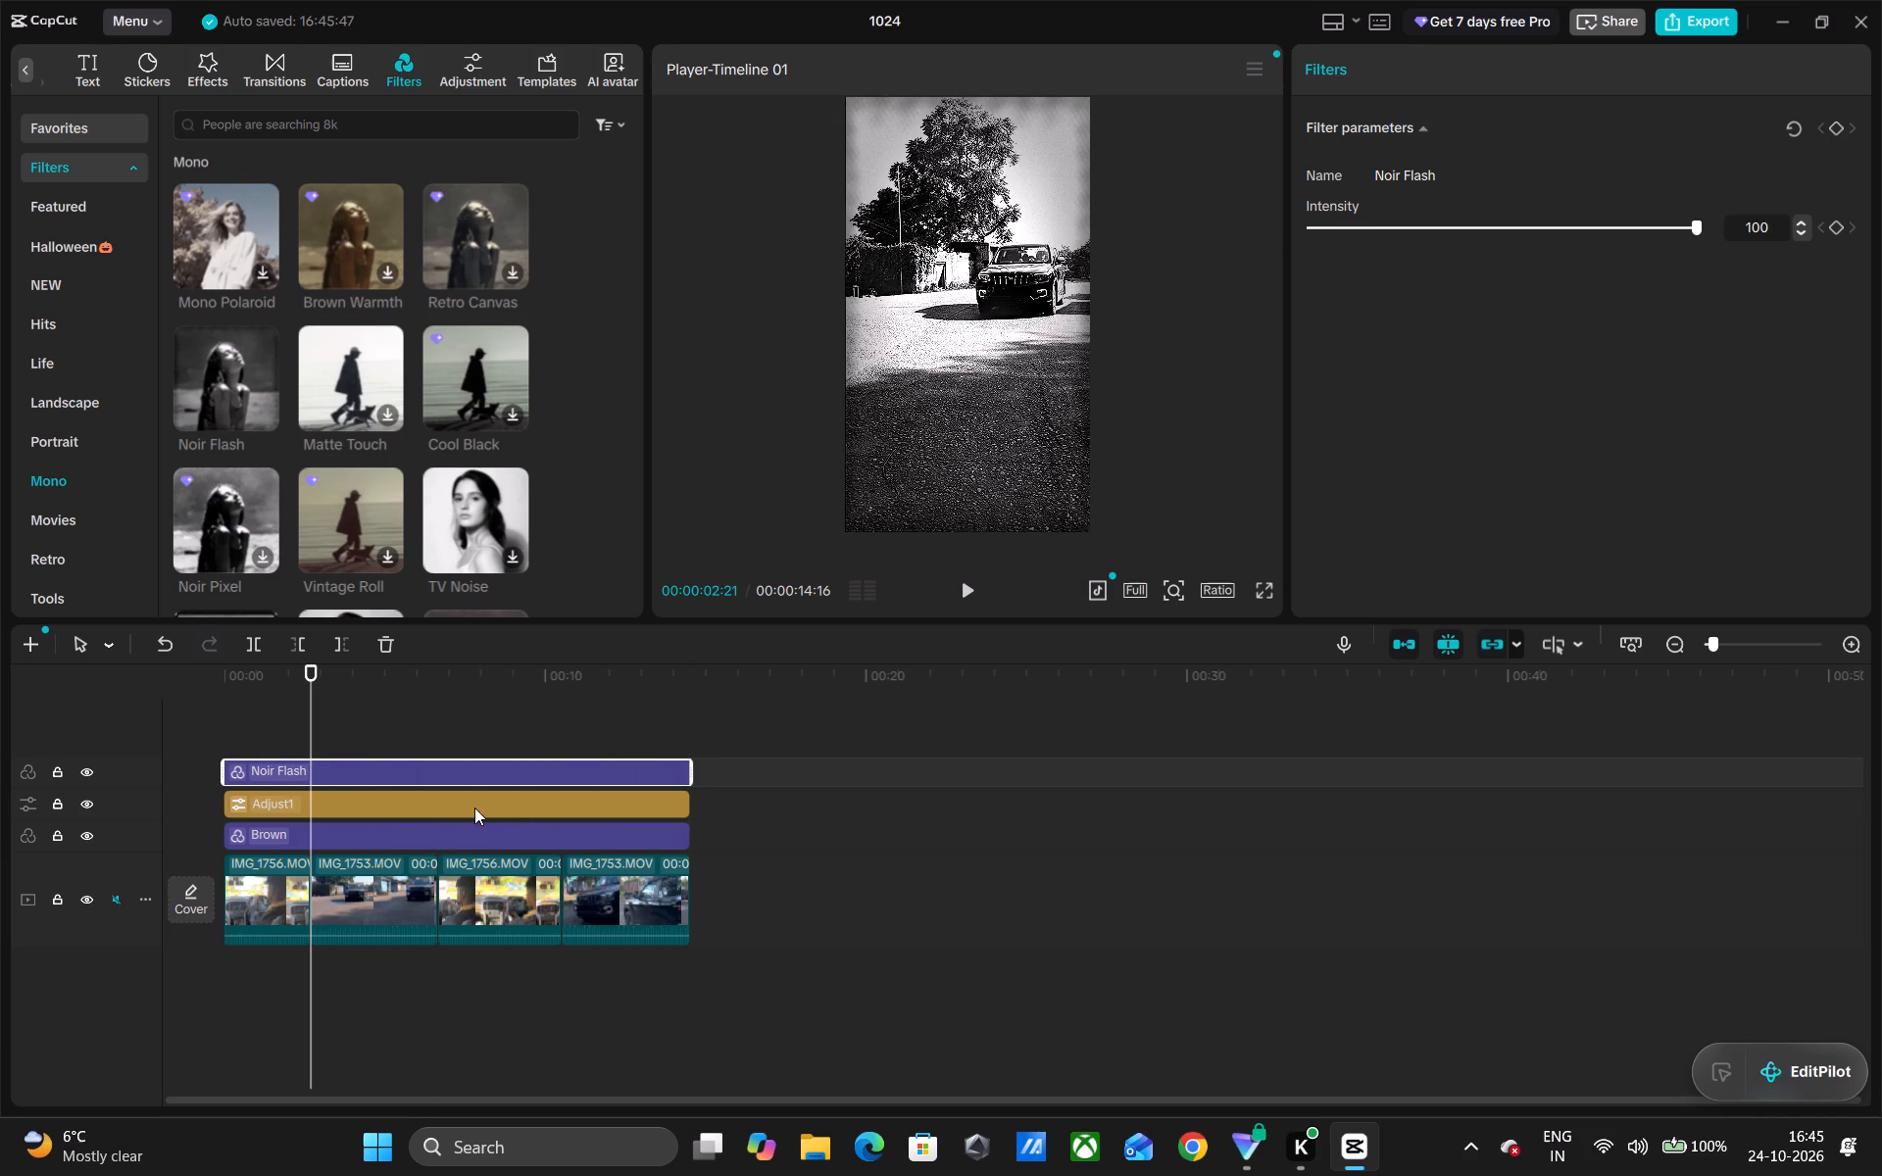
# Delete the Brown filter from the timeline.
pyautogui.click(457, 808)
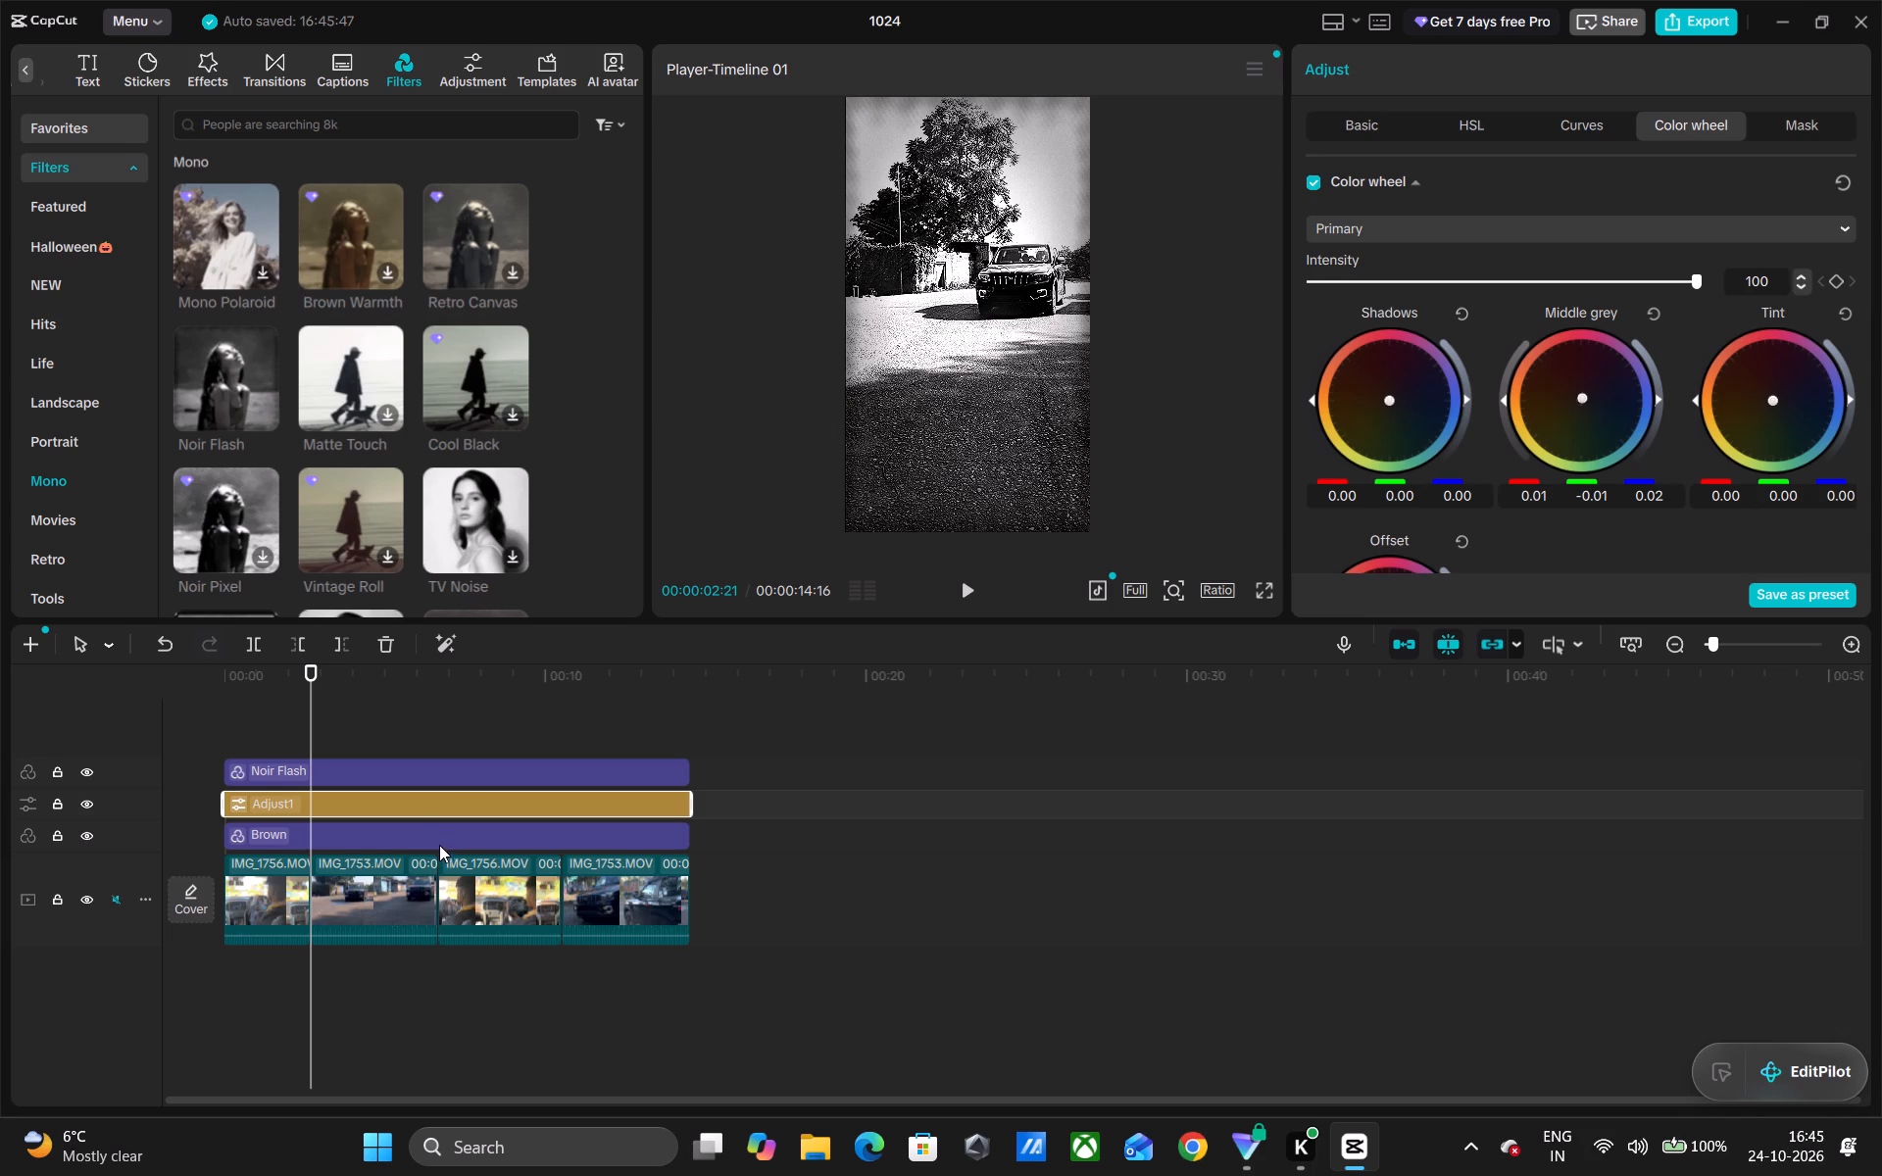
pyautogui.click(436, 834)
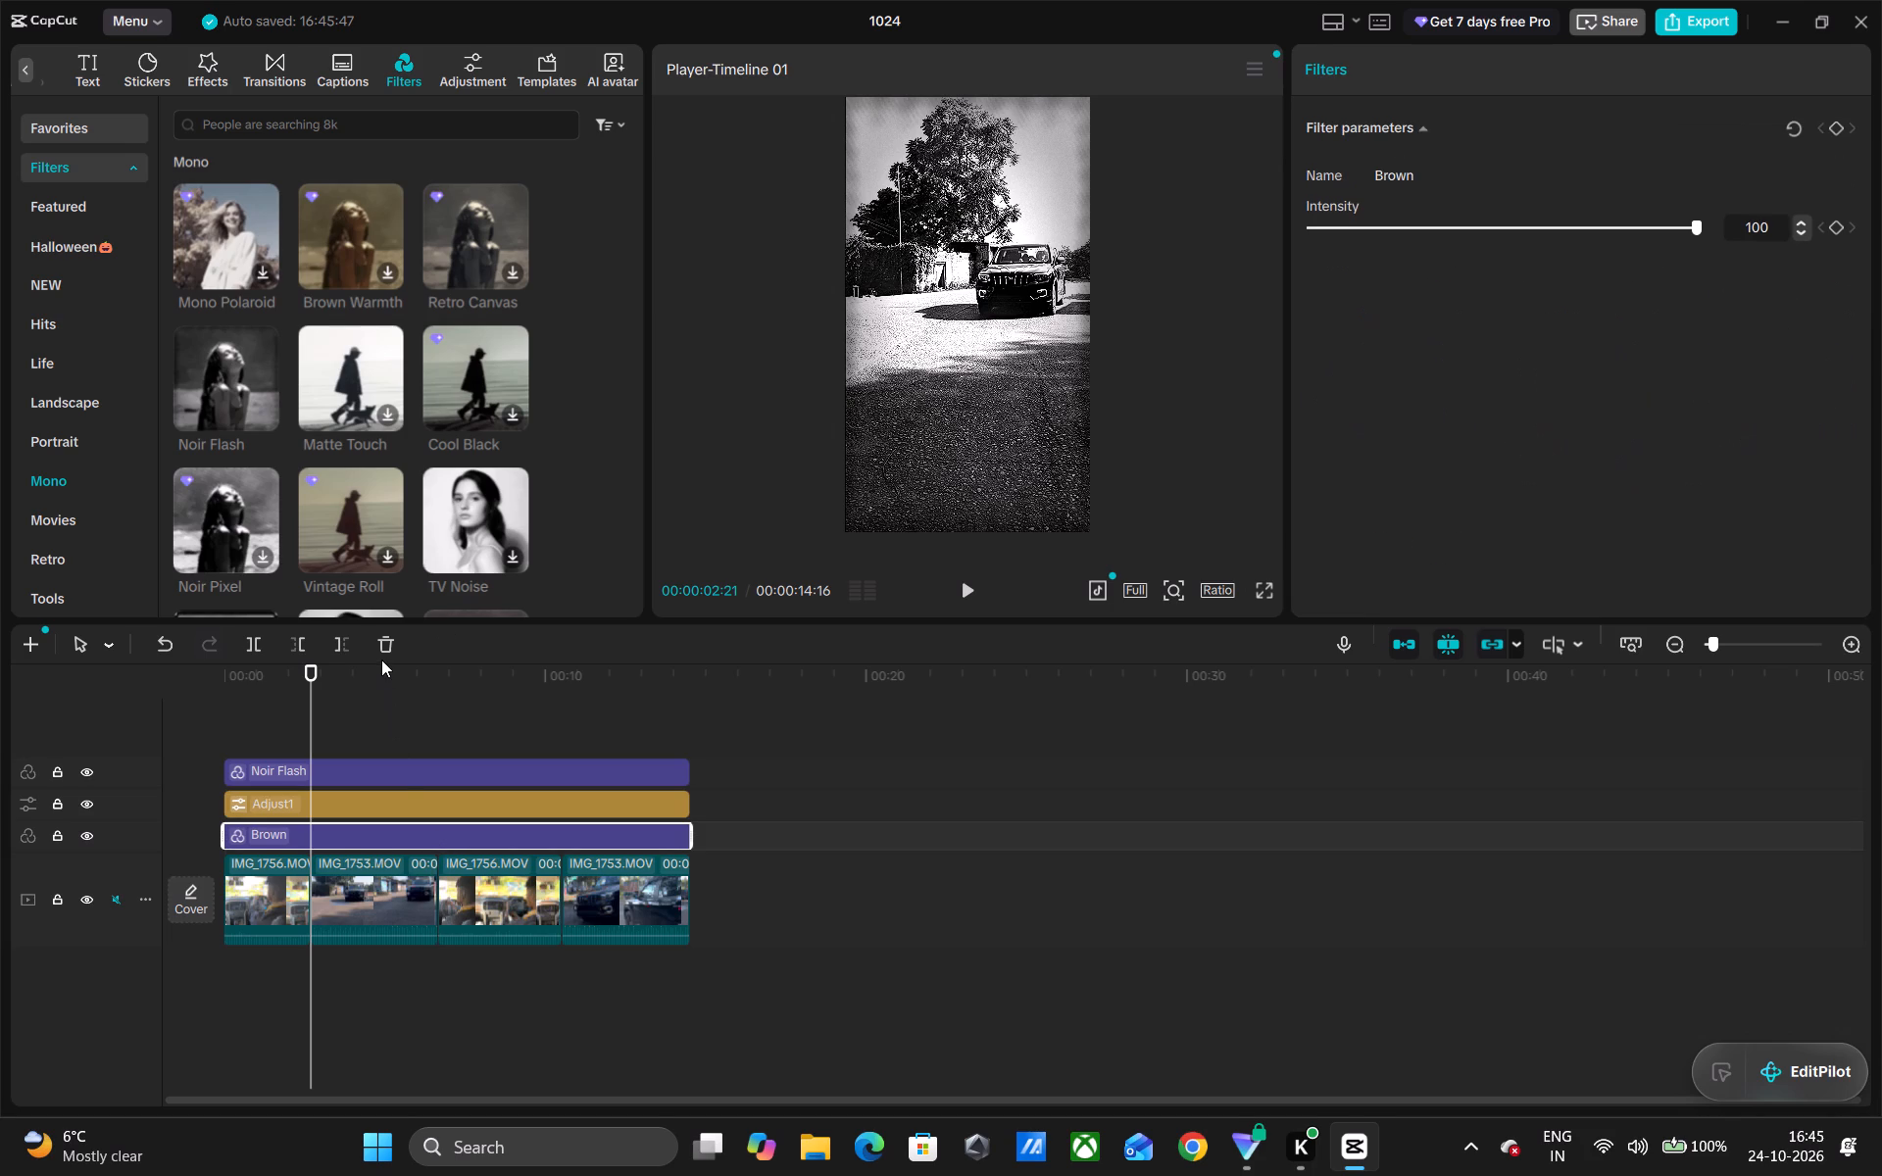
pyautogui.click(382, 650)
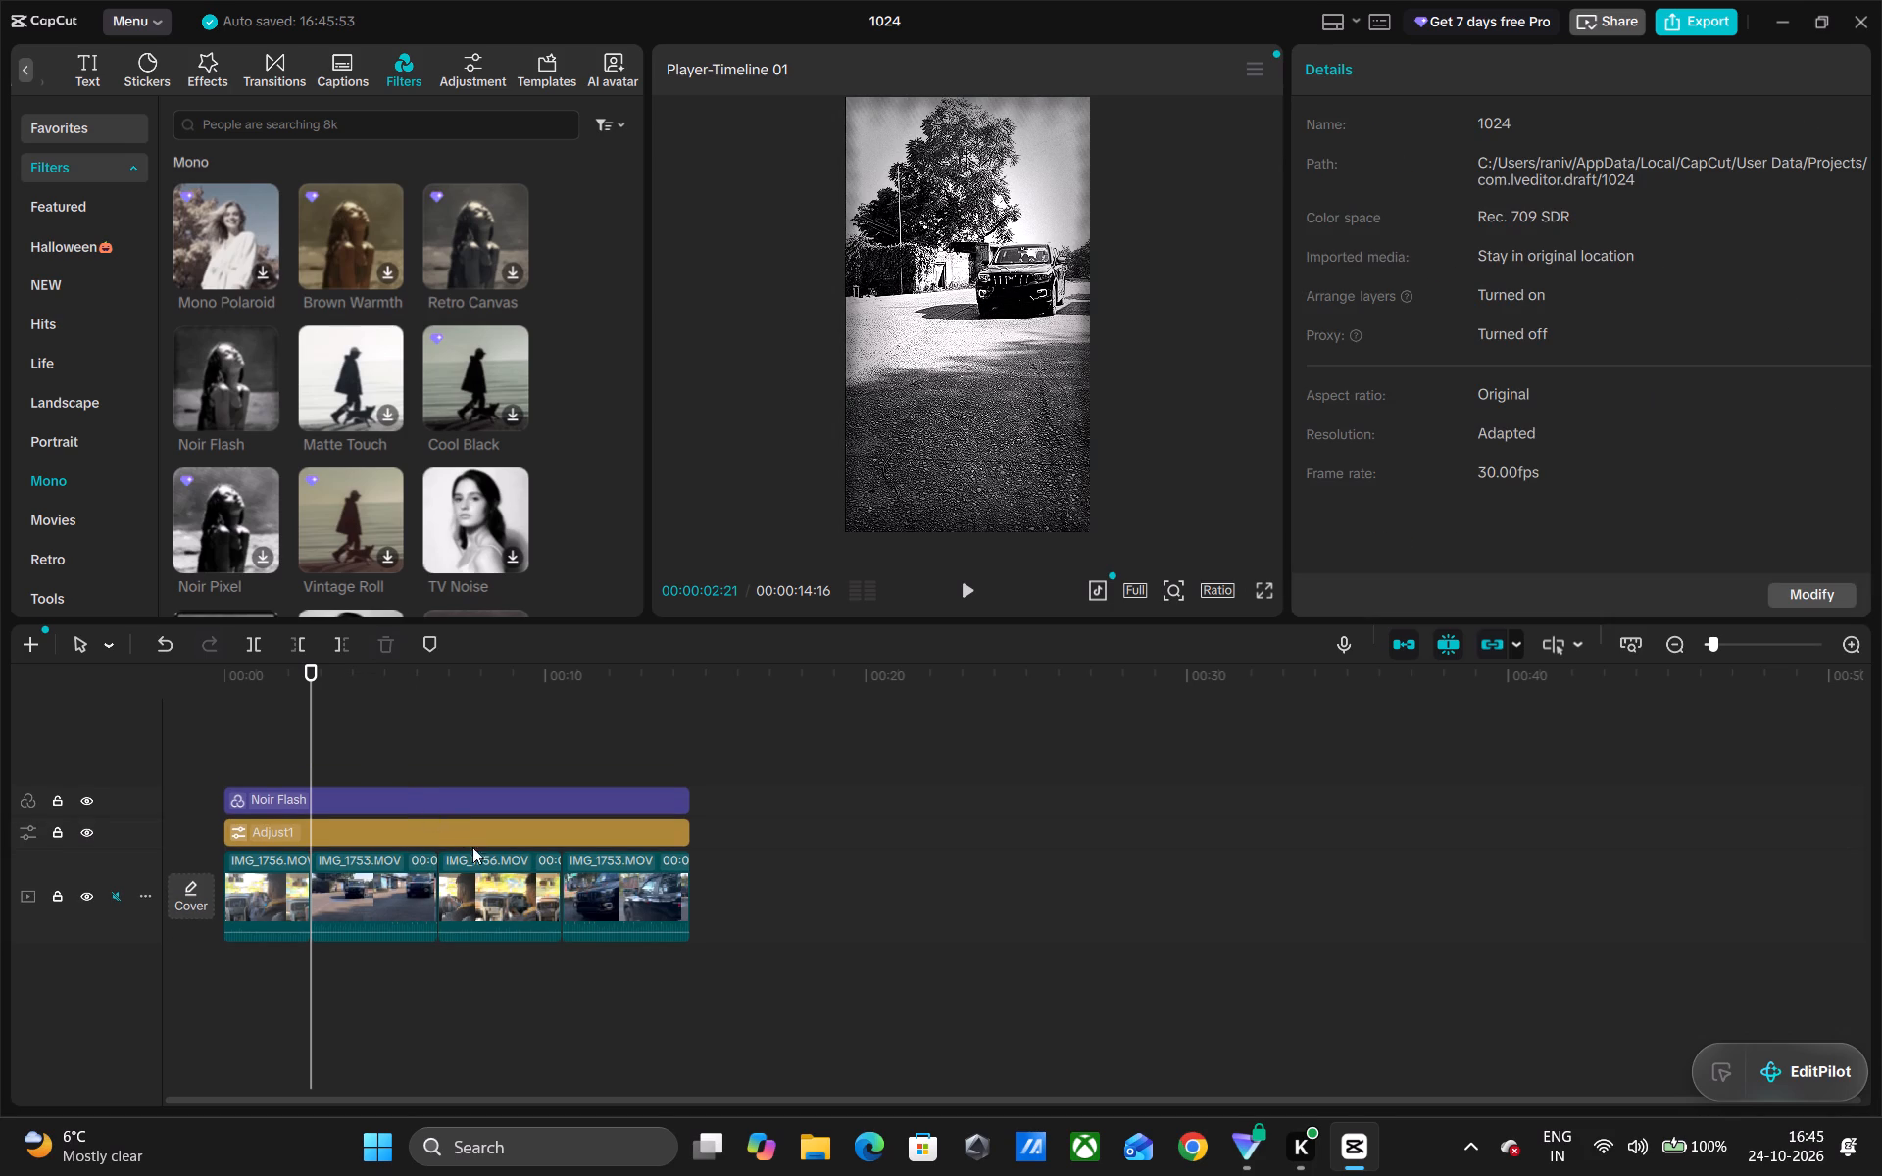
# Trim the end of the first IMG_1756.MOV clip to a duration of about 00:00:01:26.
pyautogui.hscroll(-1, 497, 757)
pyautogui.keyDown('ctrl'); pyautogui.scroll(7, 489, 836); pyautogui.keyUp('ctrl')
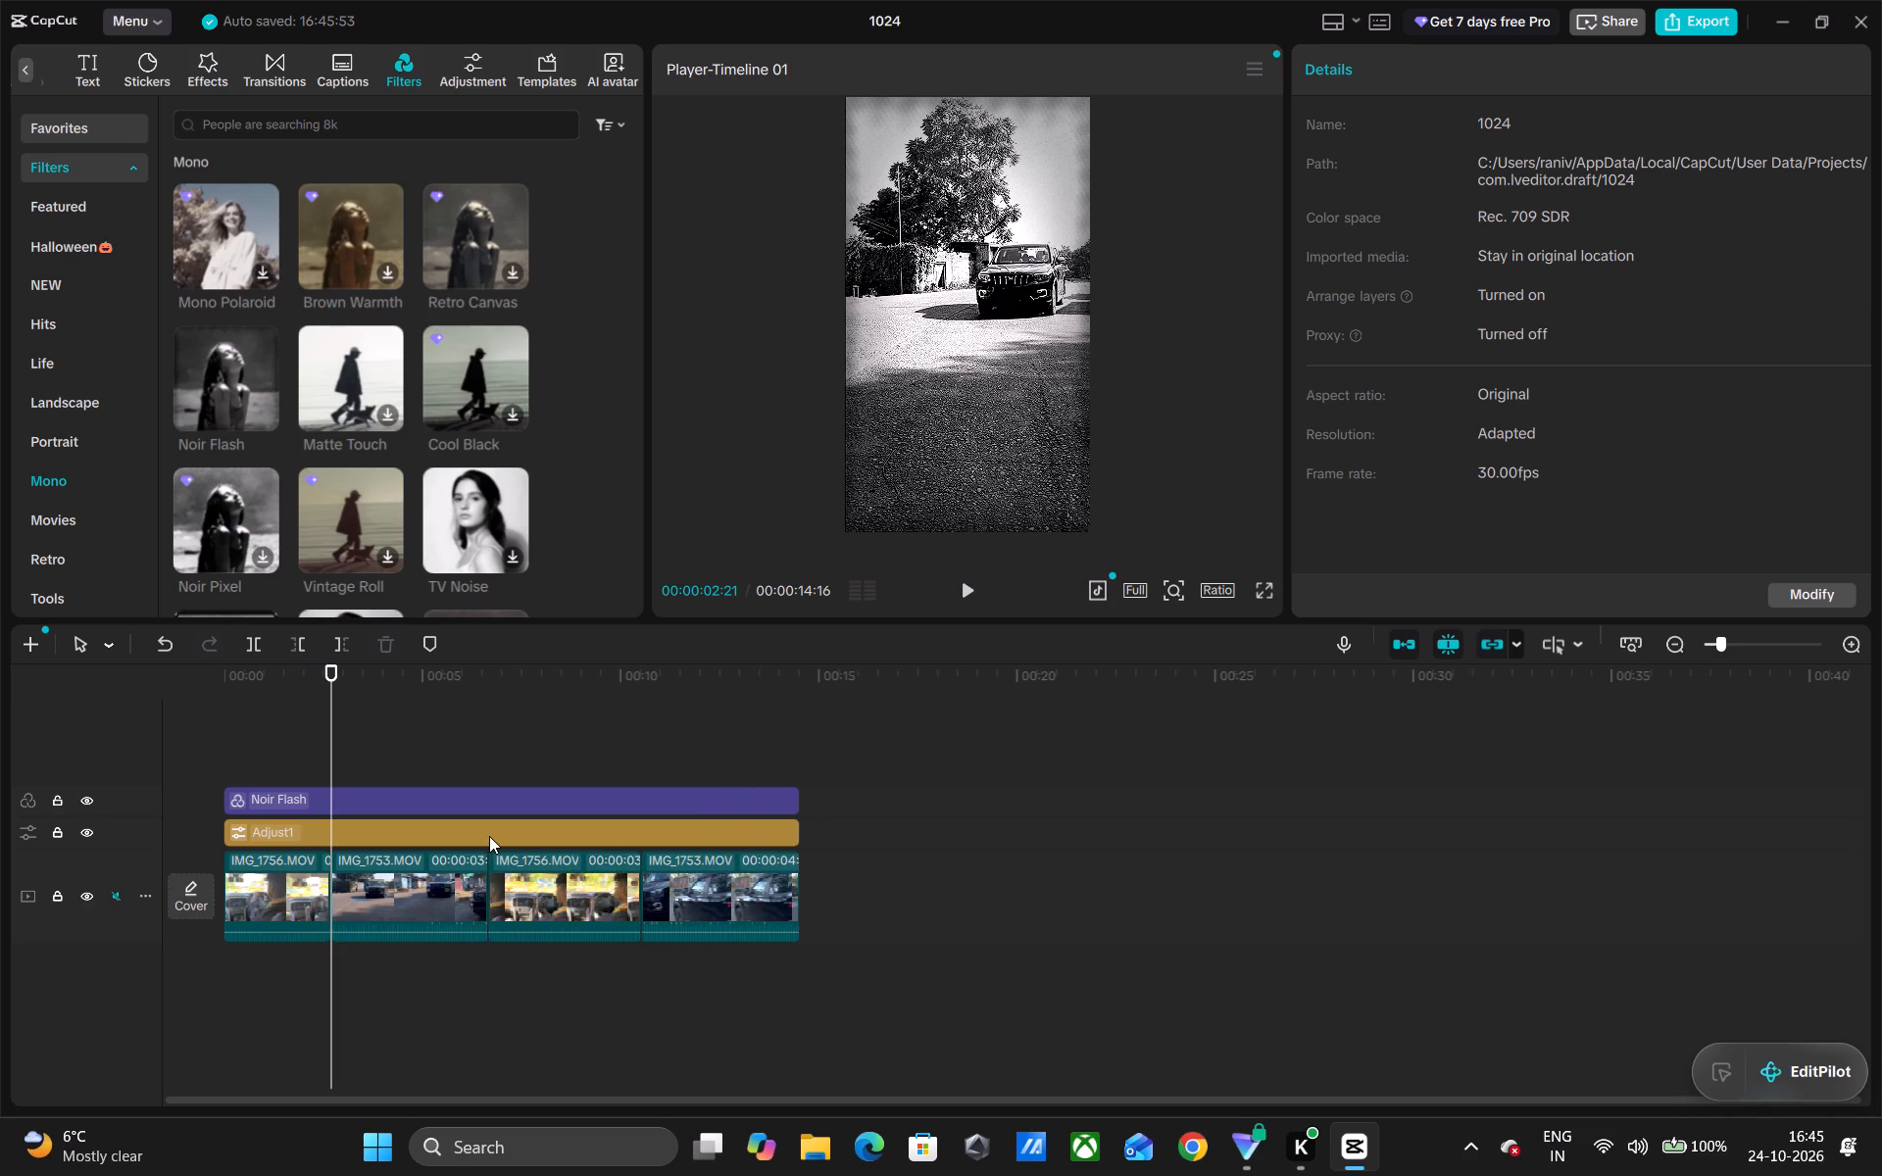
pyautogui.keyDown('ctrl'); pyautogui.scroll(13, 489, 836); pyautogui.keyUp('ctrl')
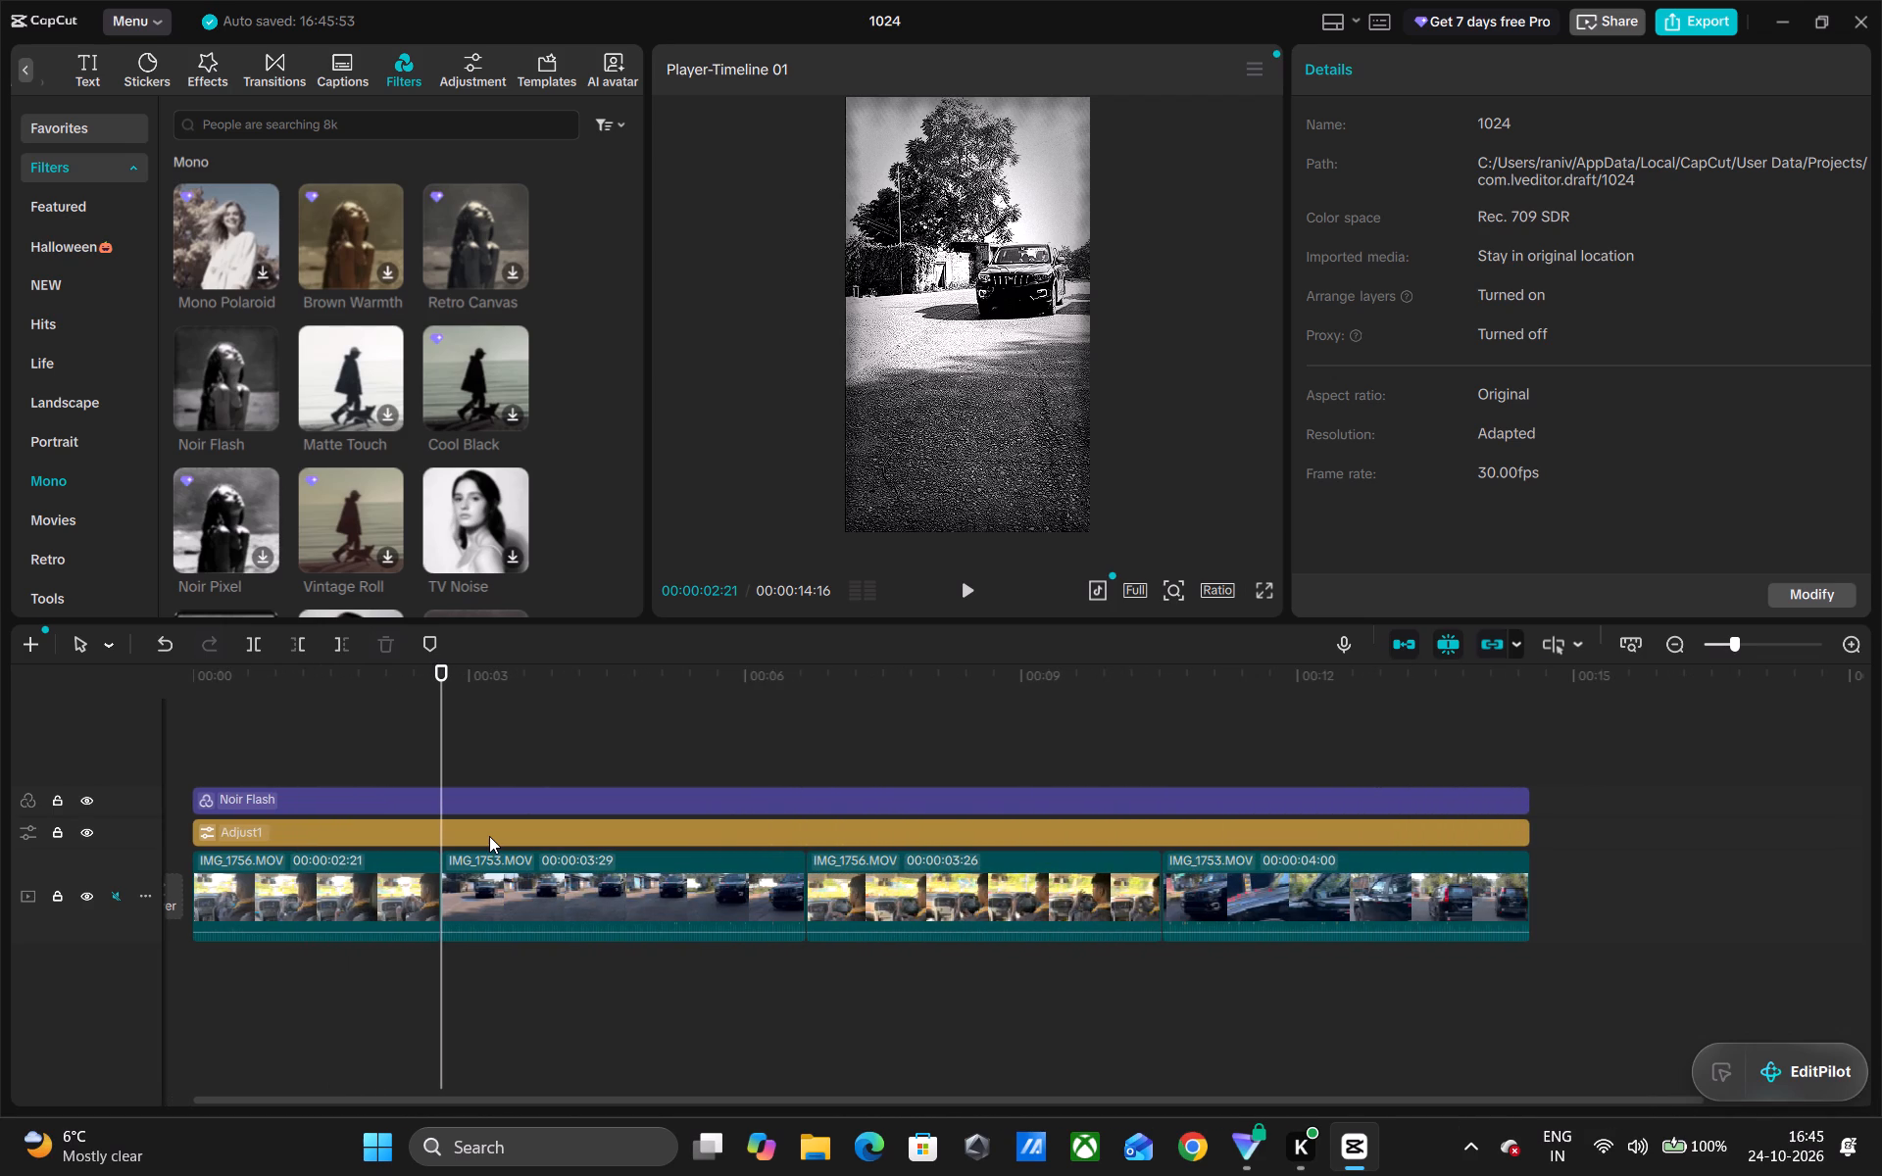
pyautogui.click(316, 906)
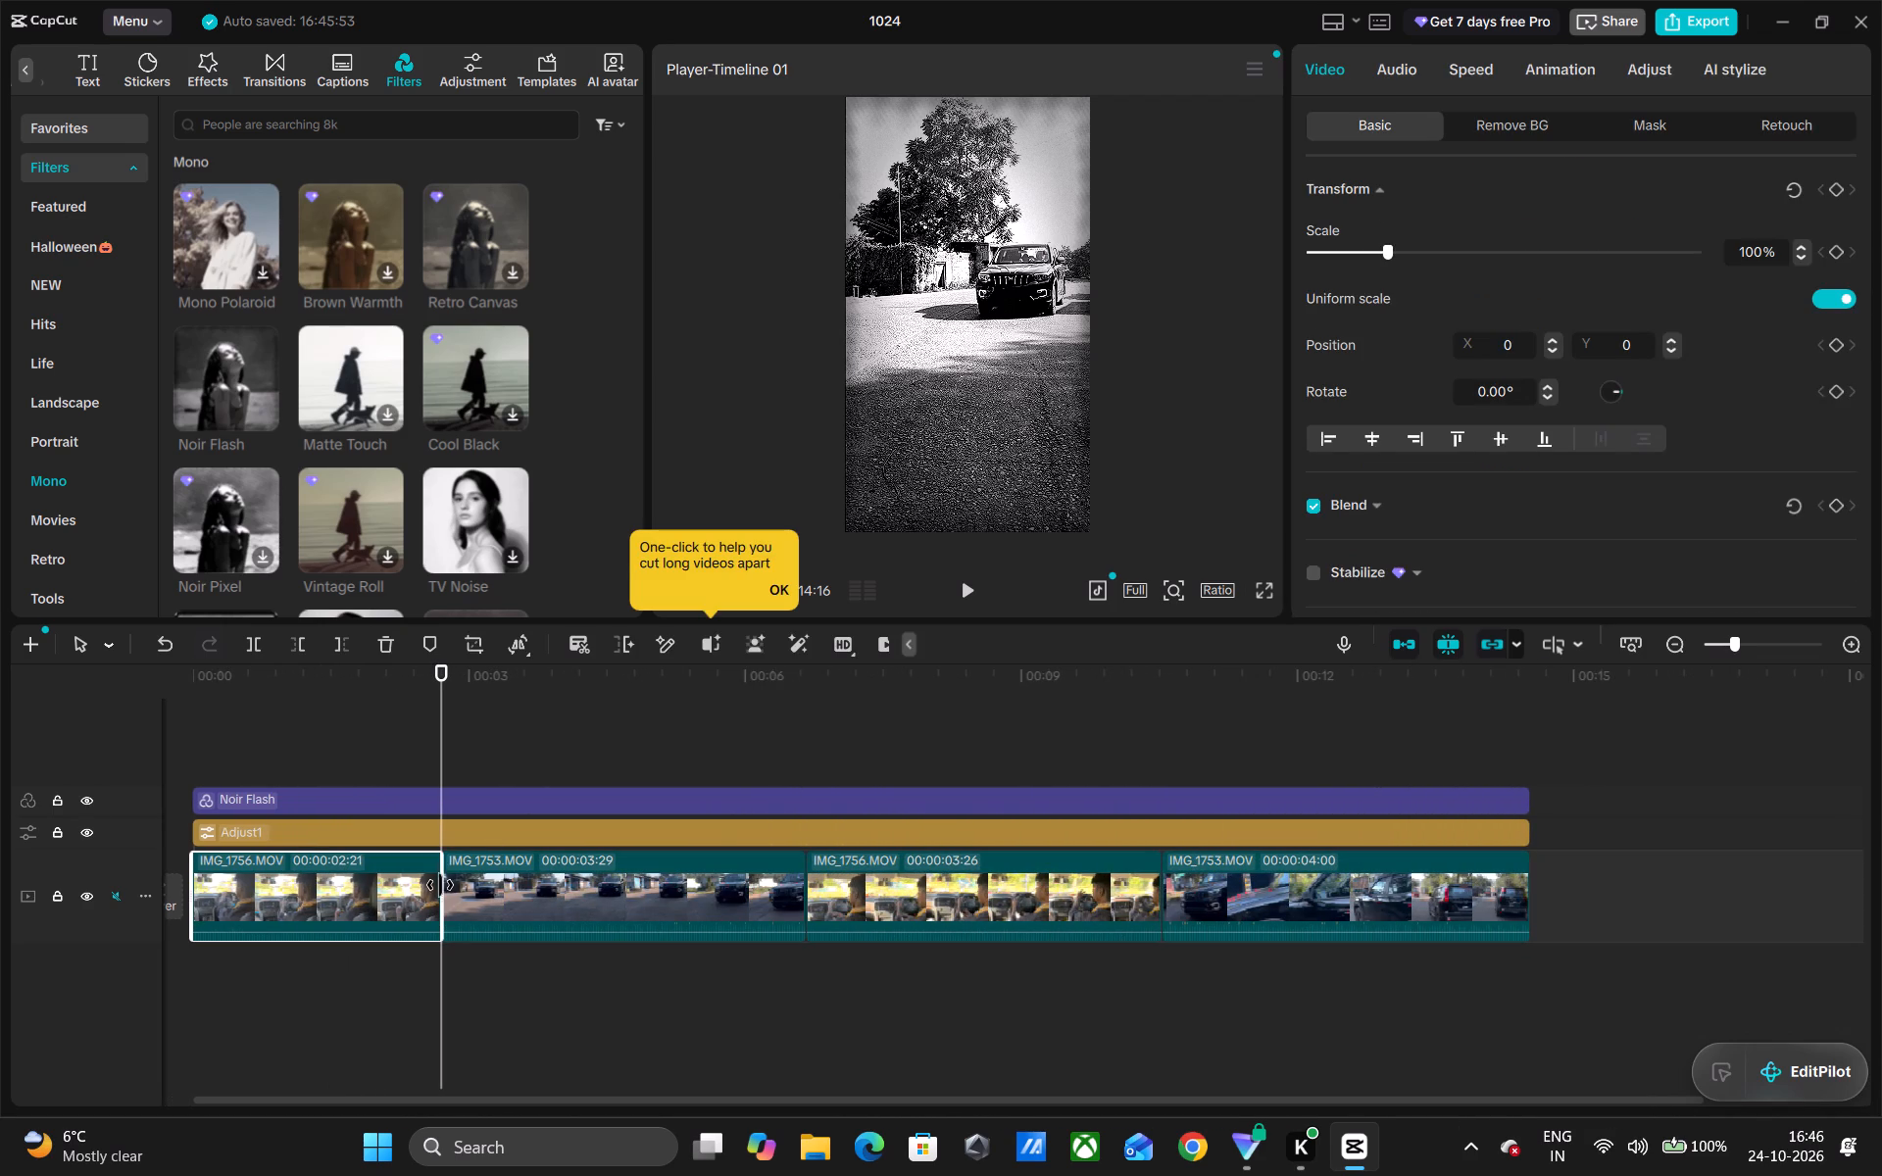
pyautogui.moveTo(444, 884); pyautogui.dragTo(359, 896)
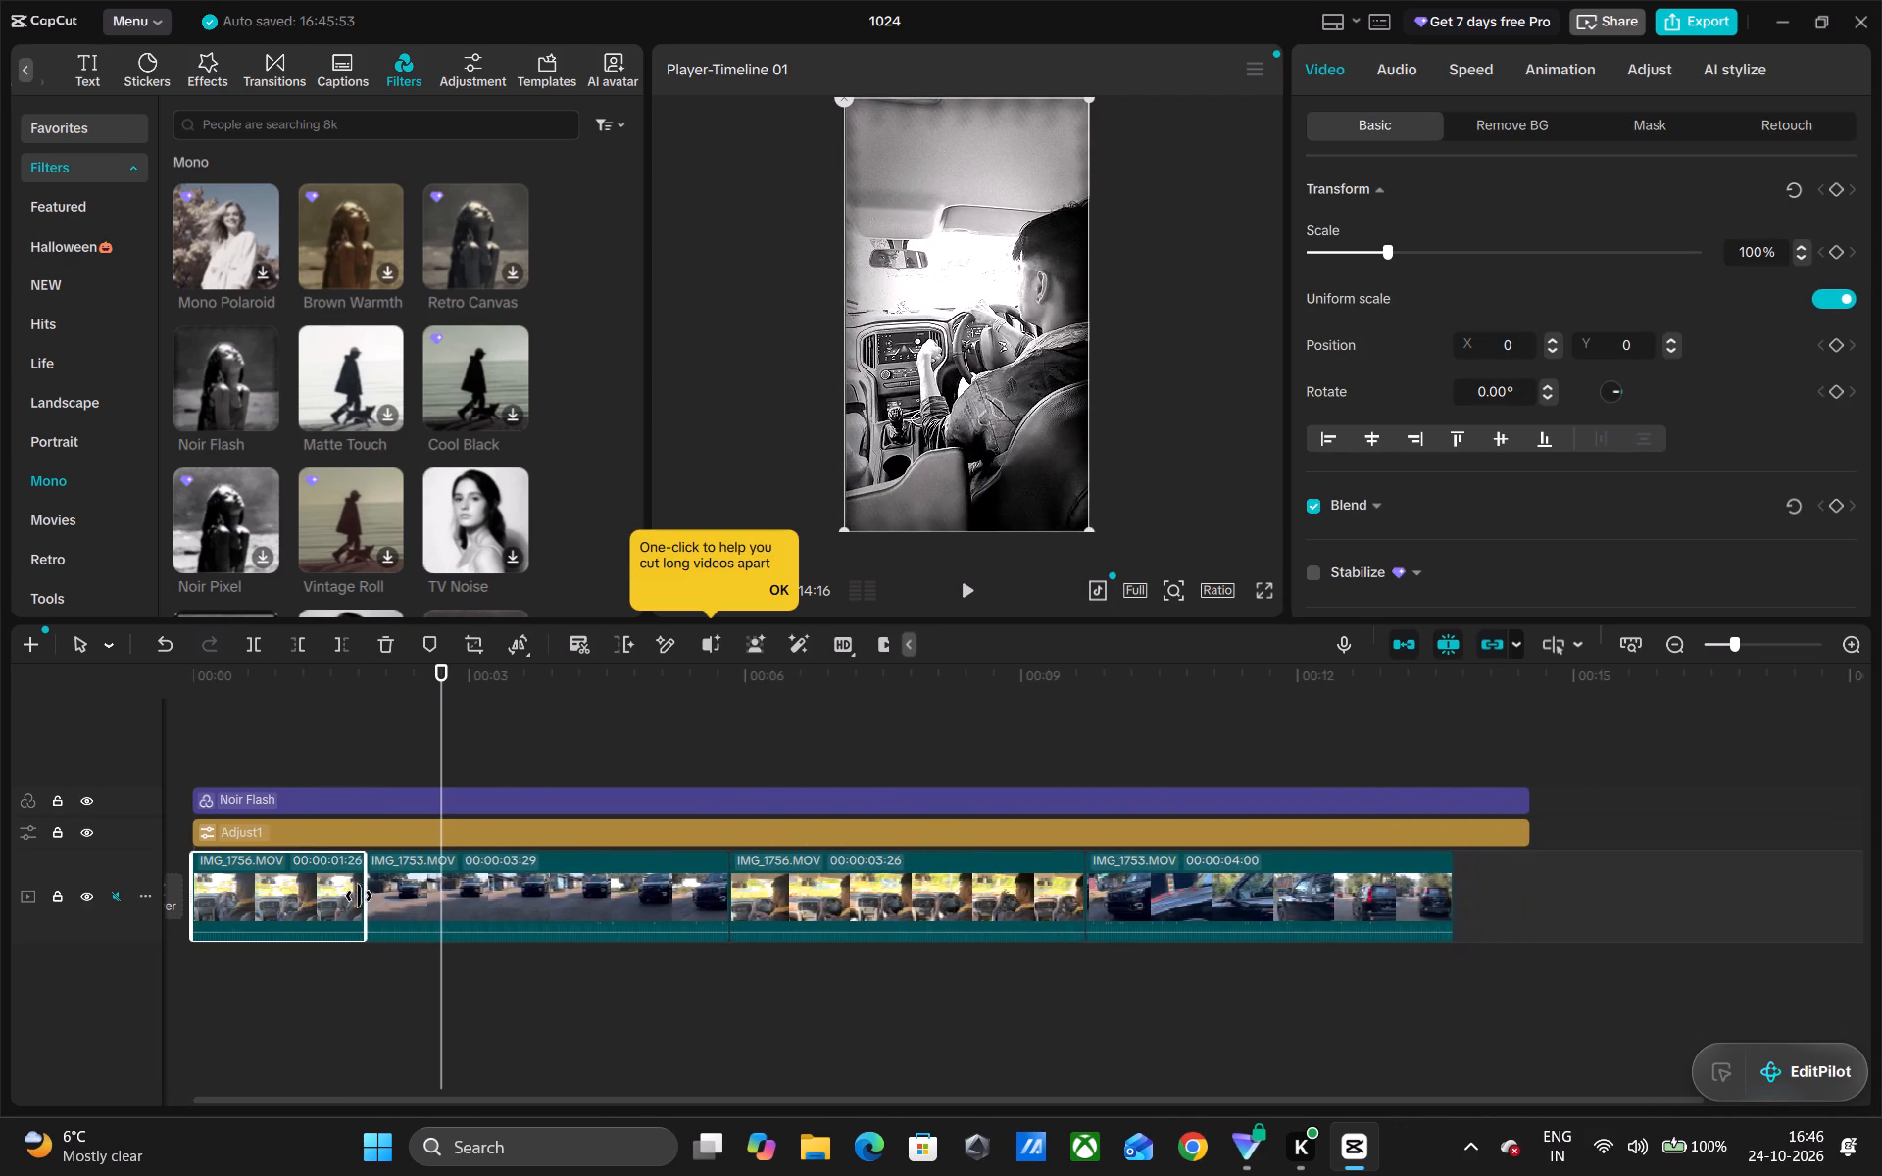
# Adjust the end of the first IMG_1756.MOV clip to give it a duration of 00:00:02:00.
pyautogui.moveTo(359, 896); pyautogui.dragTo(321, 906)
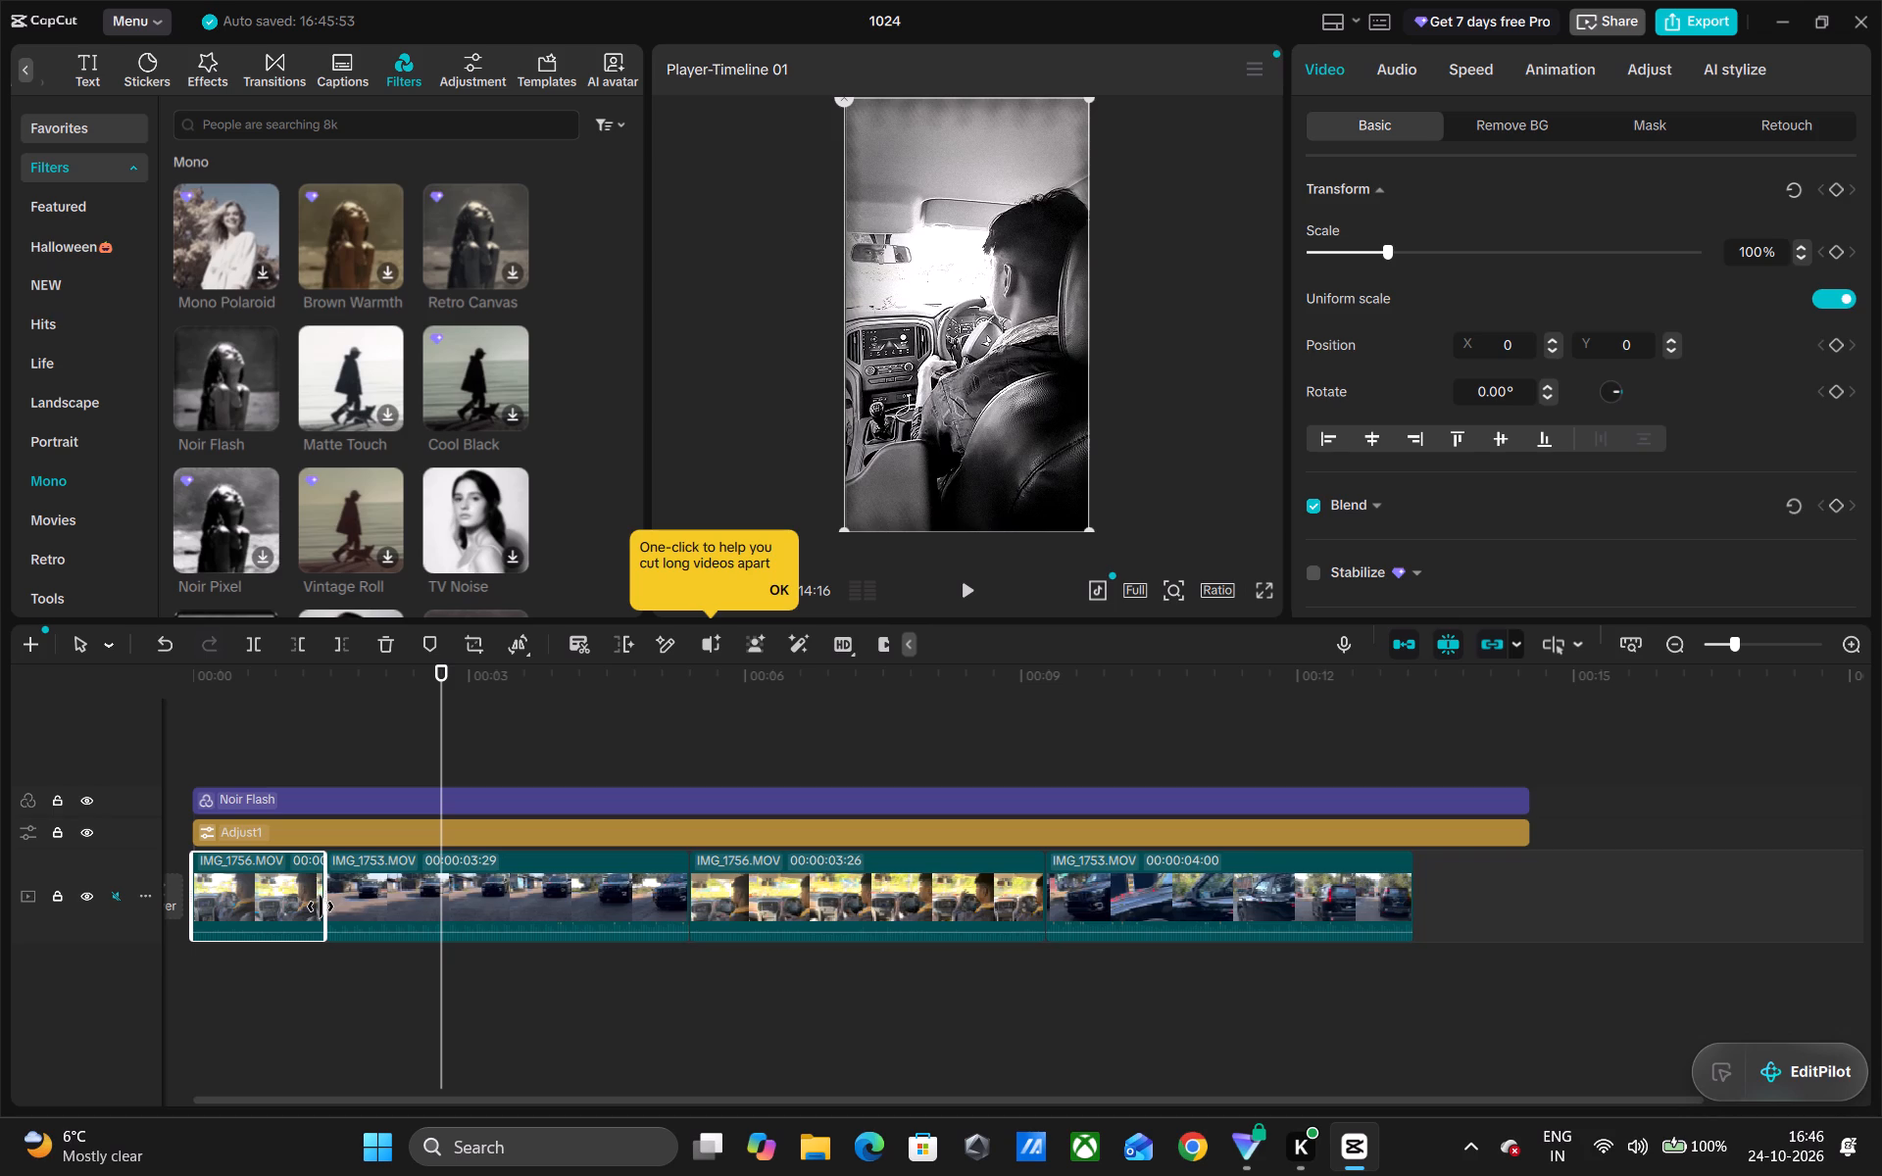
pyautogui.moveTo(321, 906); pyautogui.dragTo(349, 902)
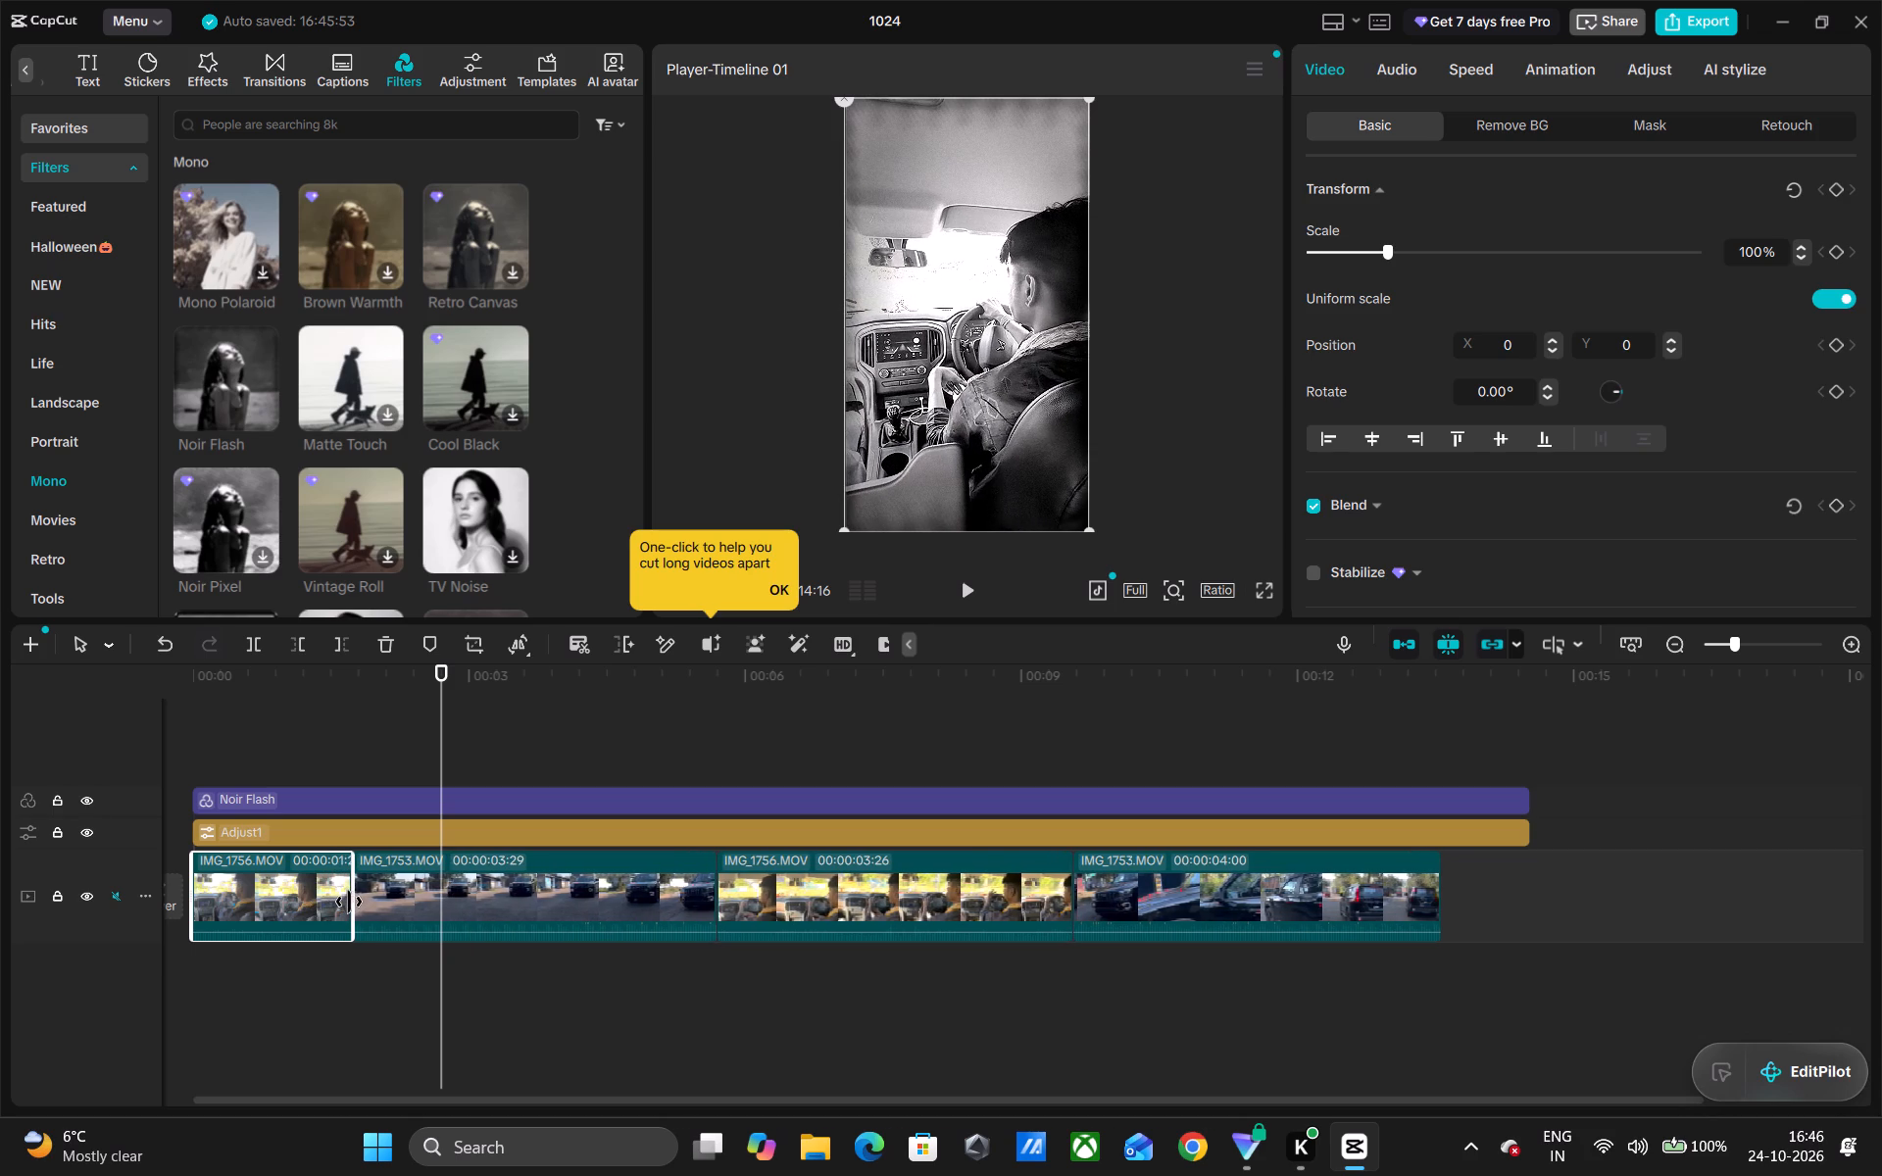
pyautogui.moveTo(349, 902); pyautogui.dragTo(382, 900)
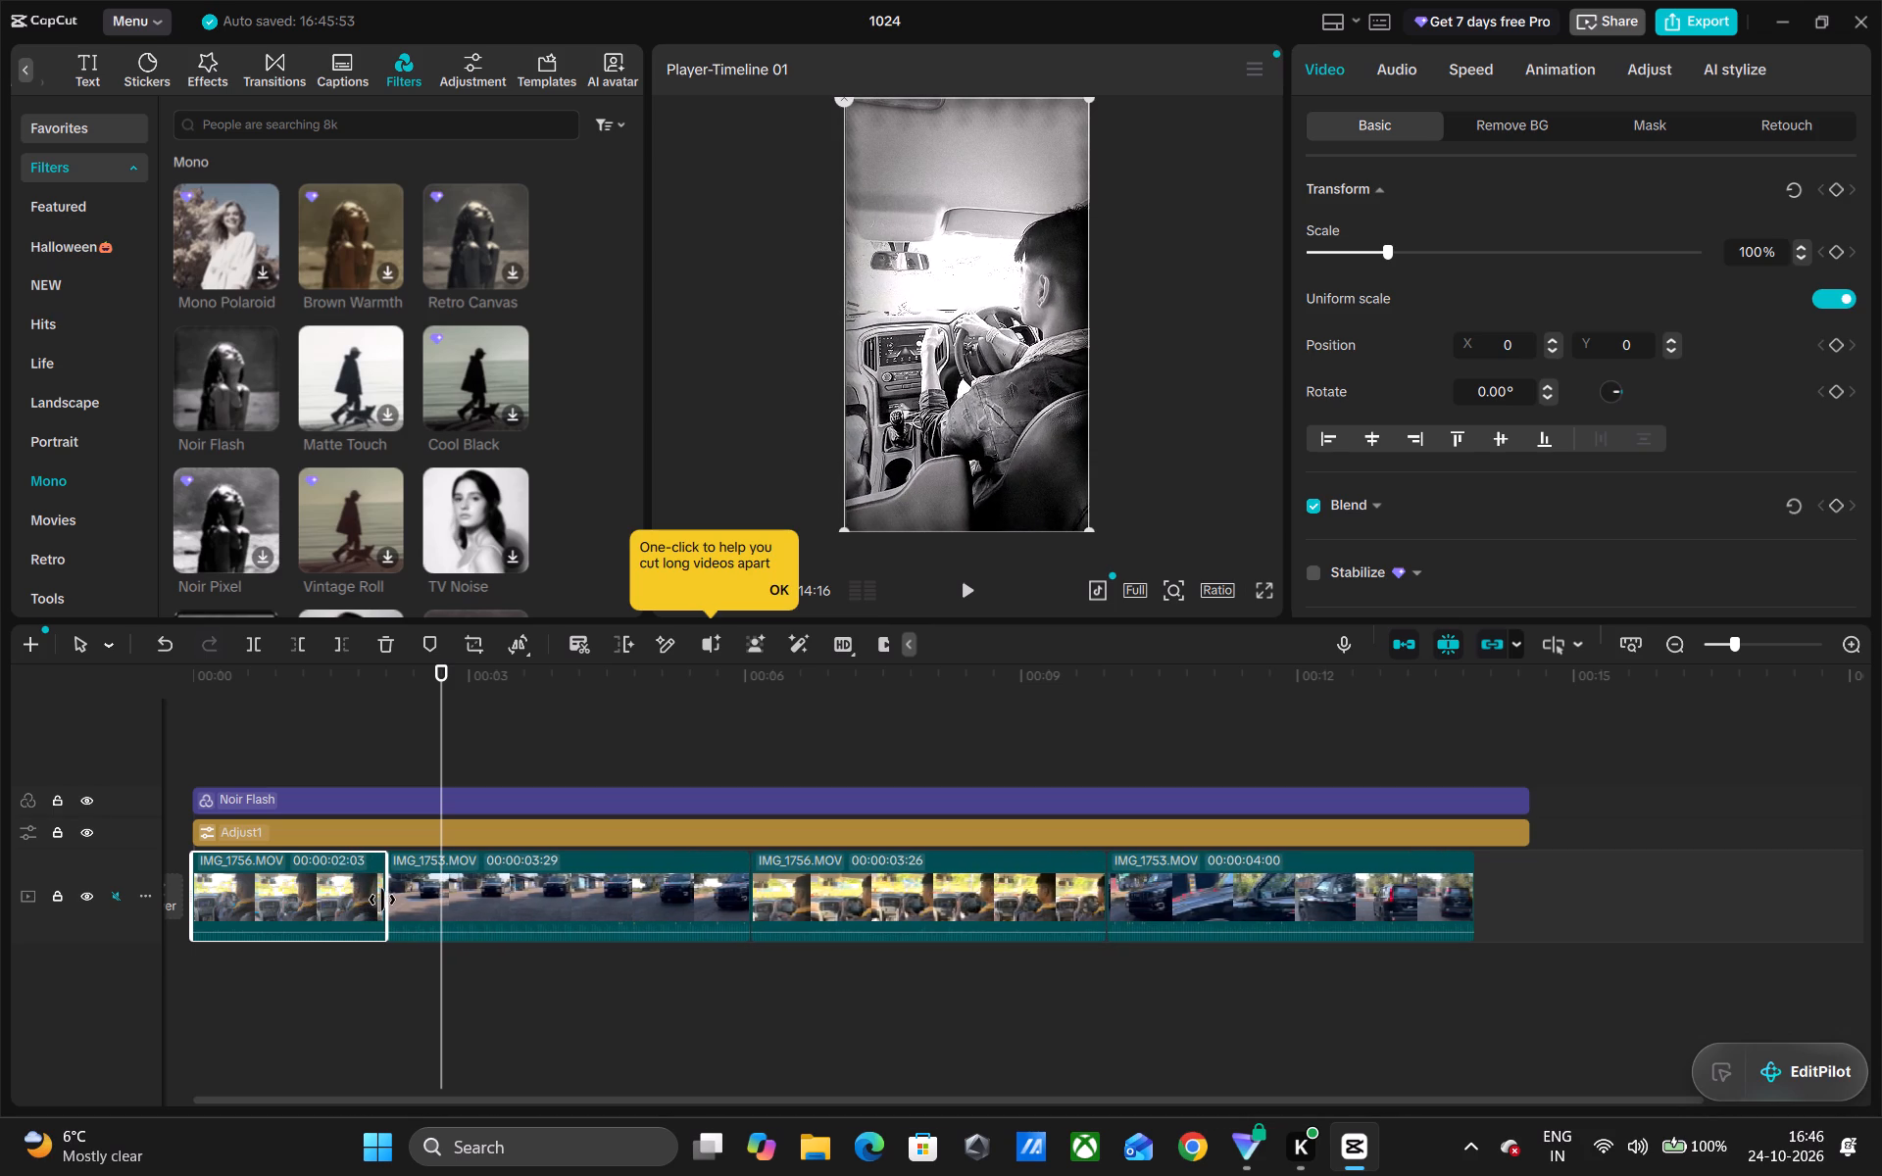
pyautogui.moveTo(382, 900); pyautogui.dragTo(362, 901)
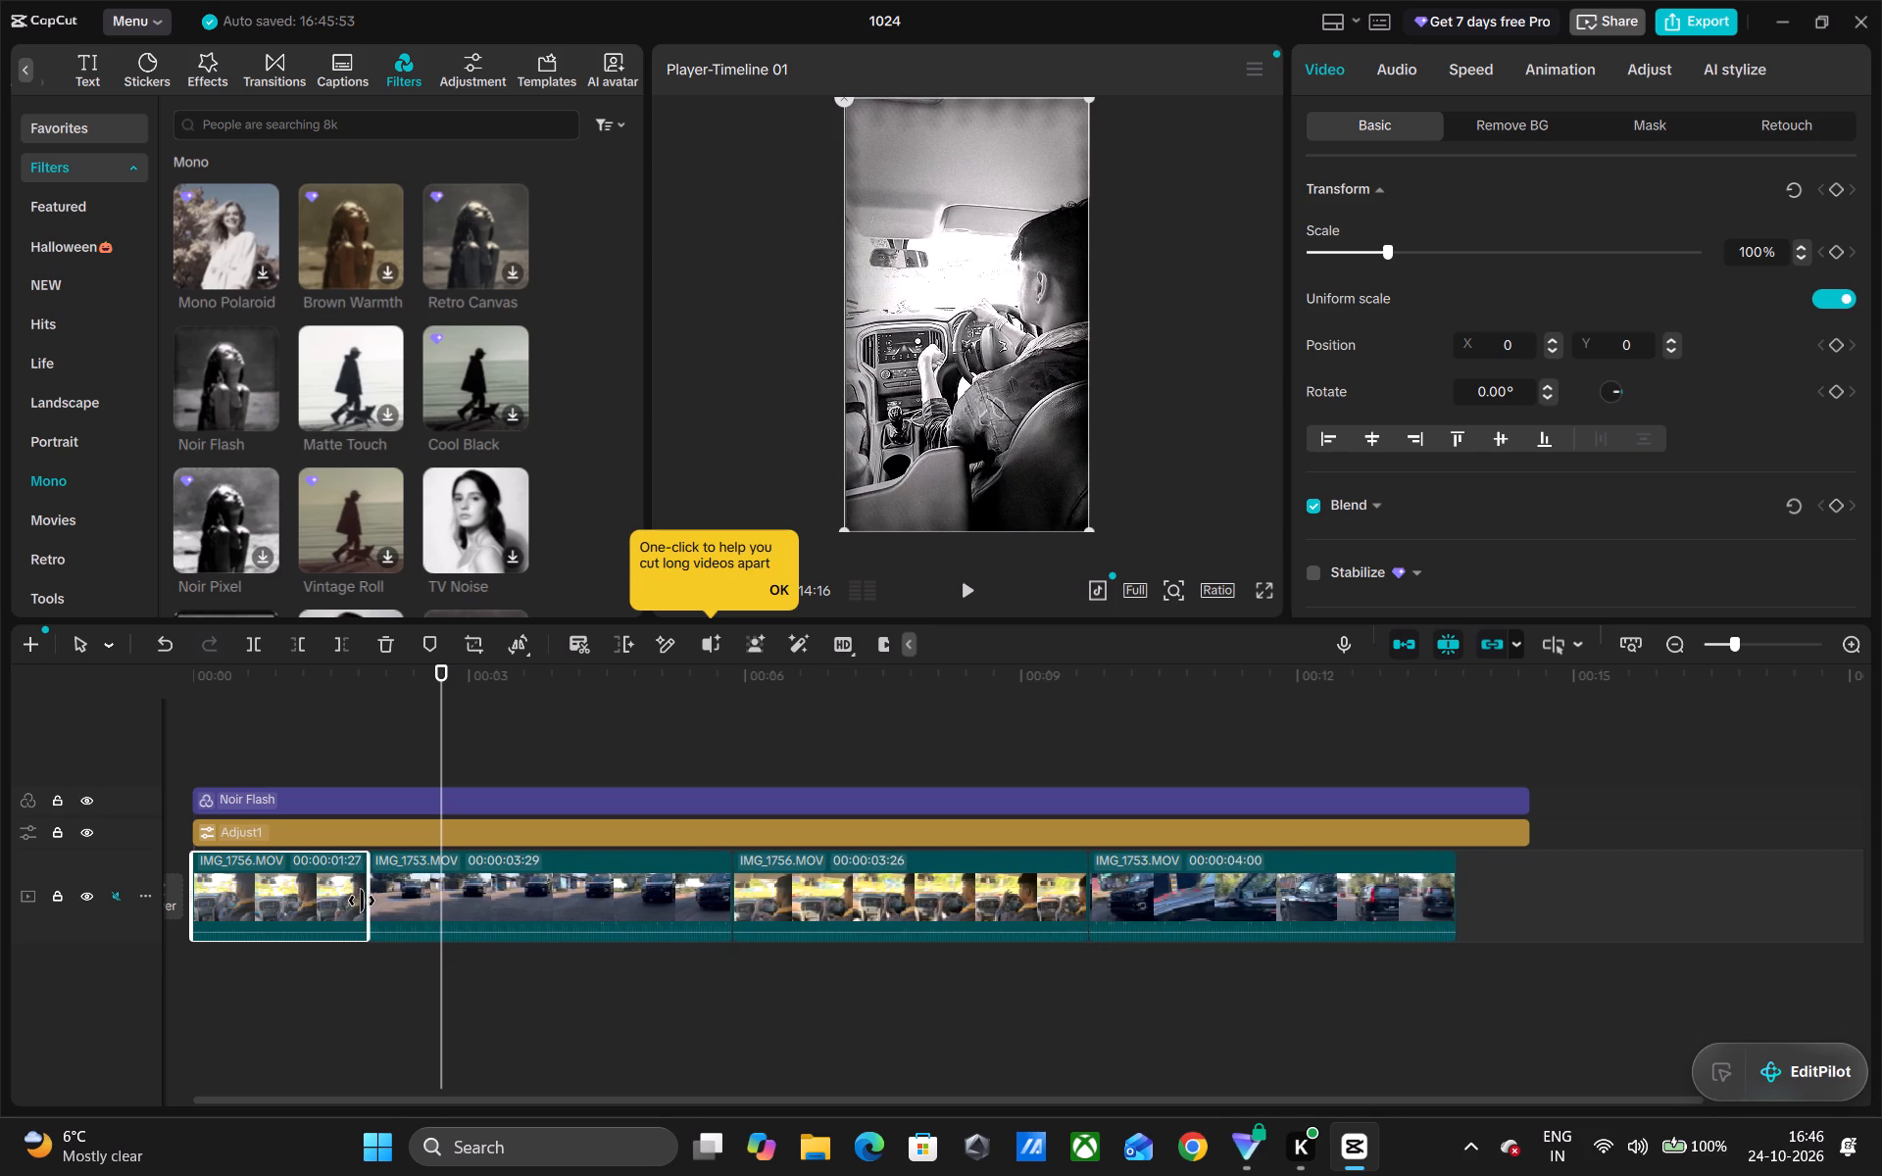
pyautogui.moveTo(362, 901); pyautogui.dragTo(282, 877)
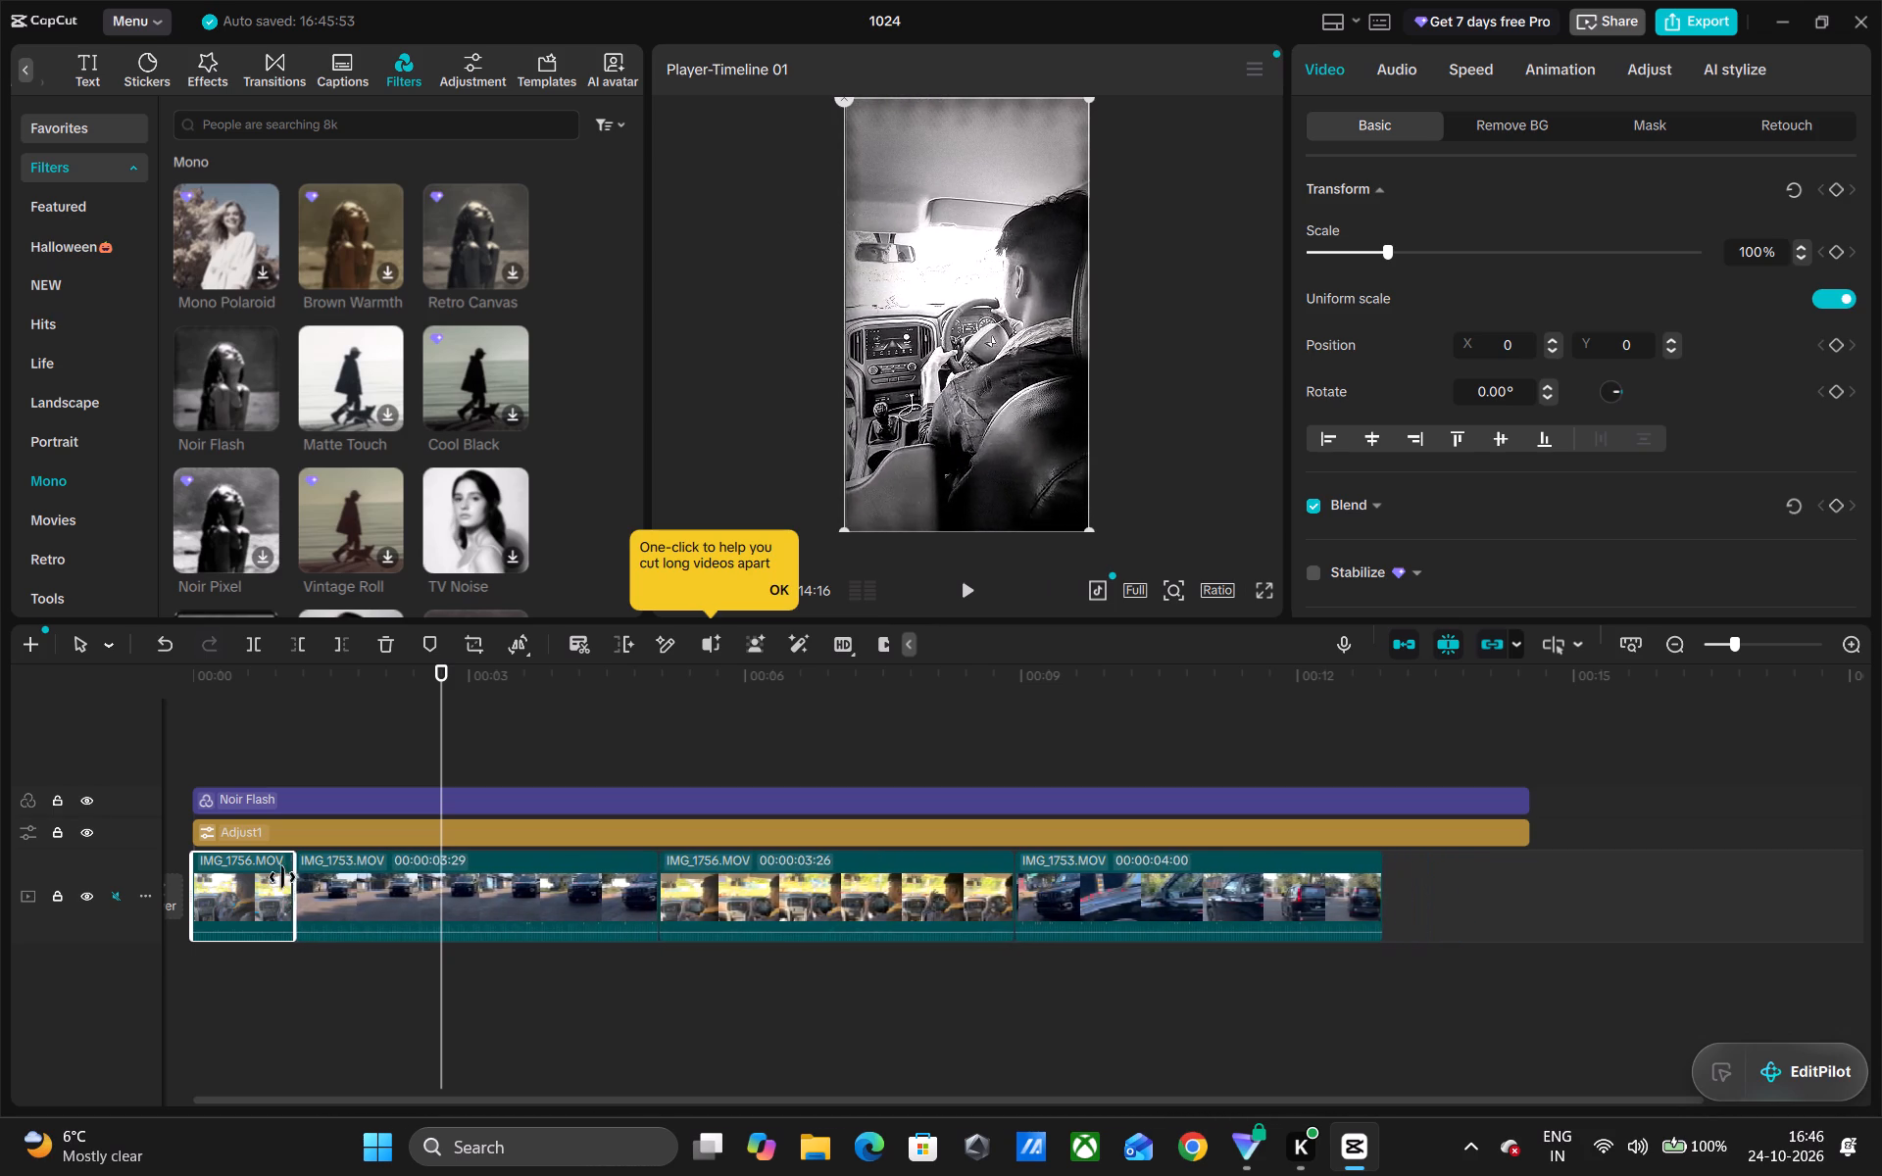
pyautogui.moveTo(282, 877); pyautogui.dragTo(433, 876)
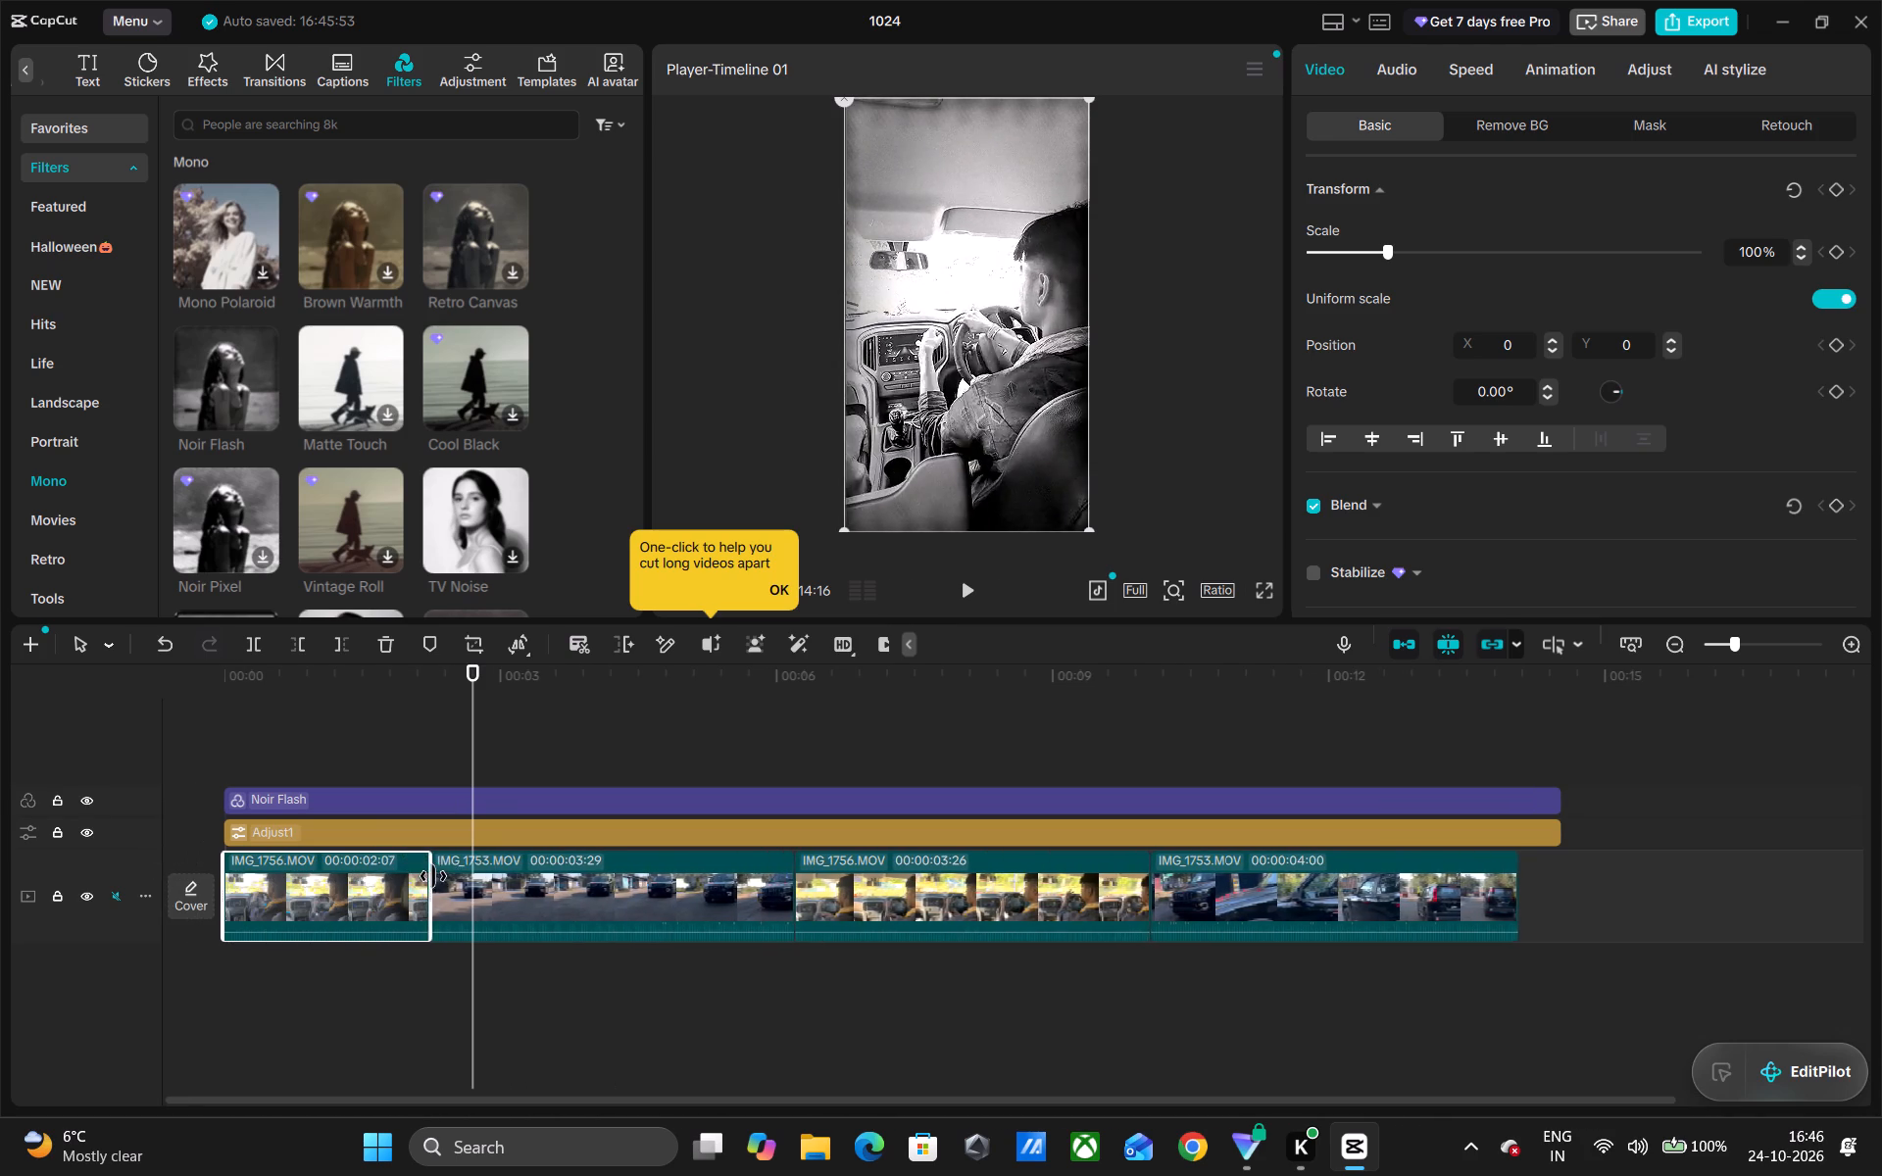
pyautogui.moveTo(433, 876); pyautogui.dragTo(368, 875)
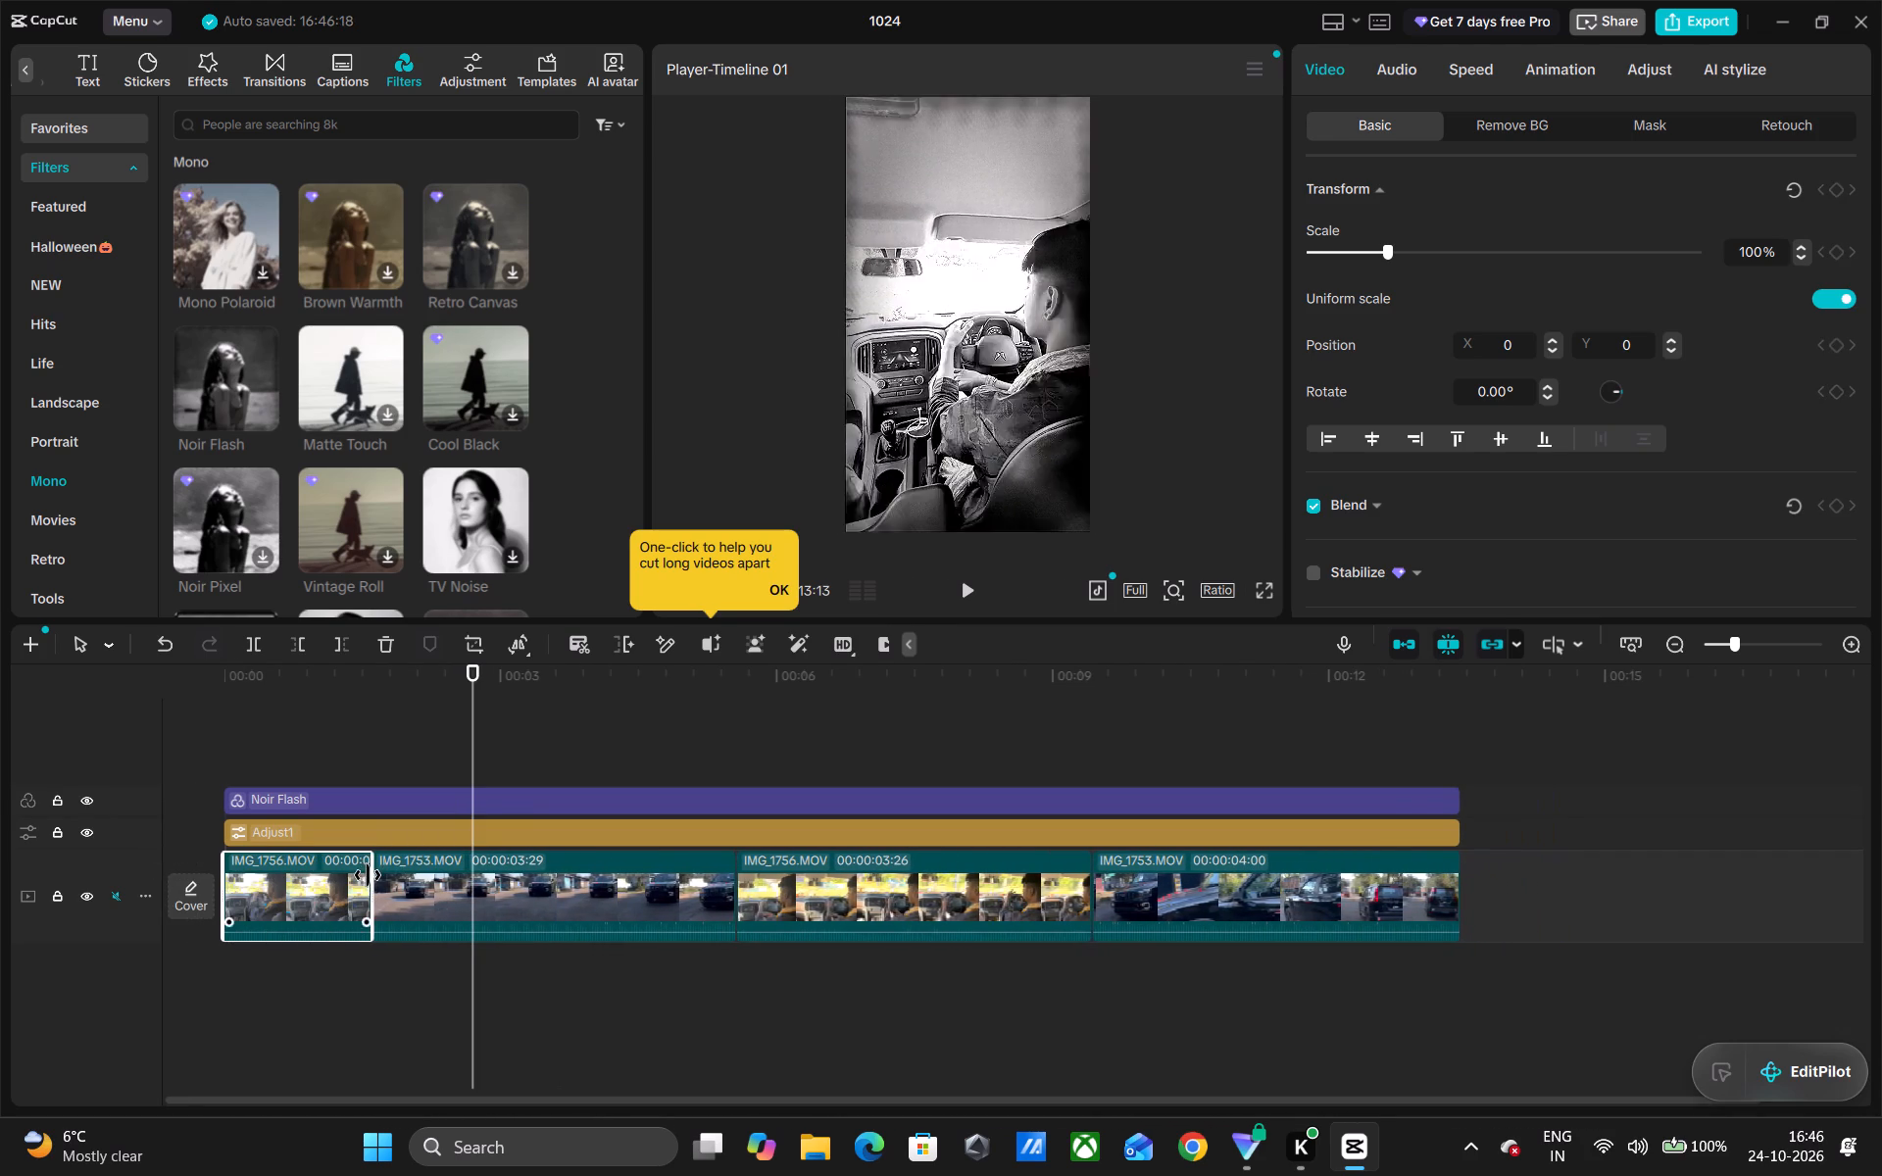
pyautogui.moveTo(476, 668); pyautogui.dragTo(376, 672)
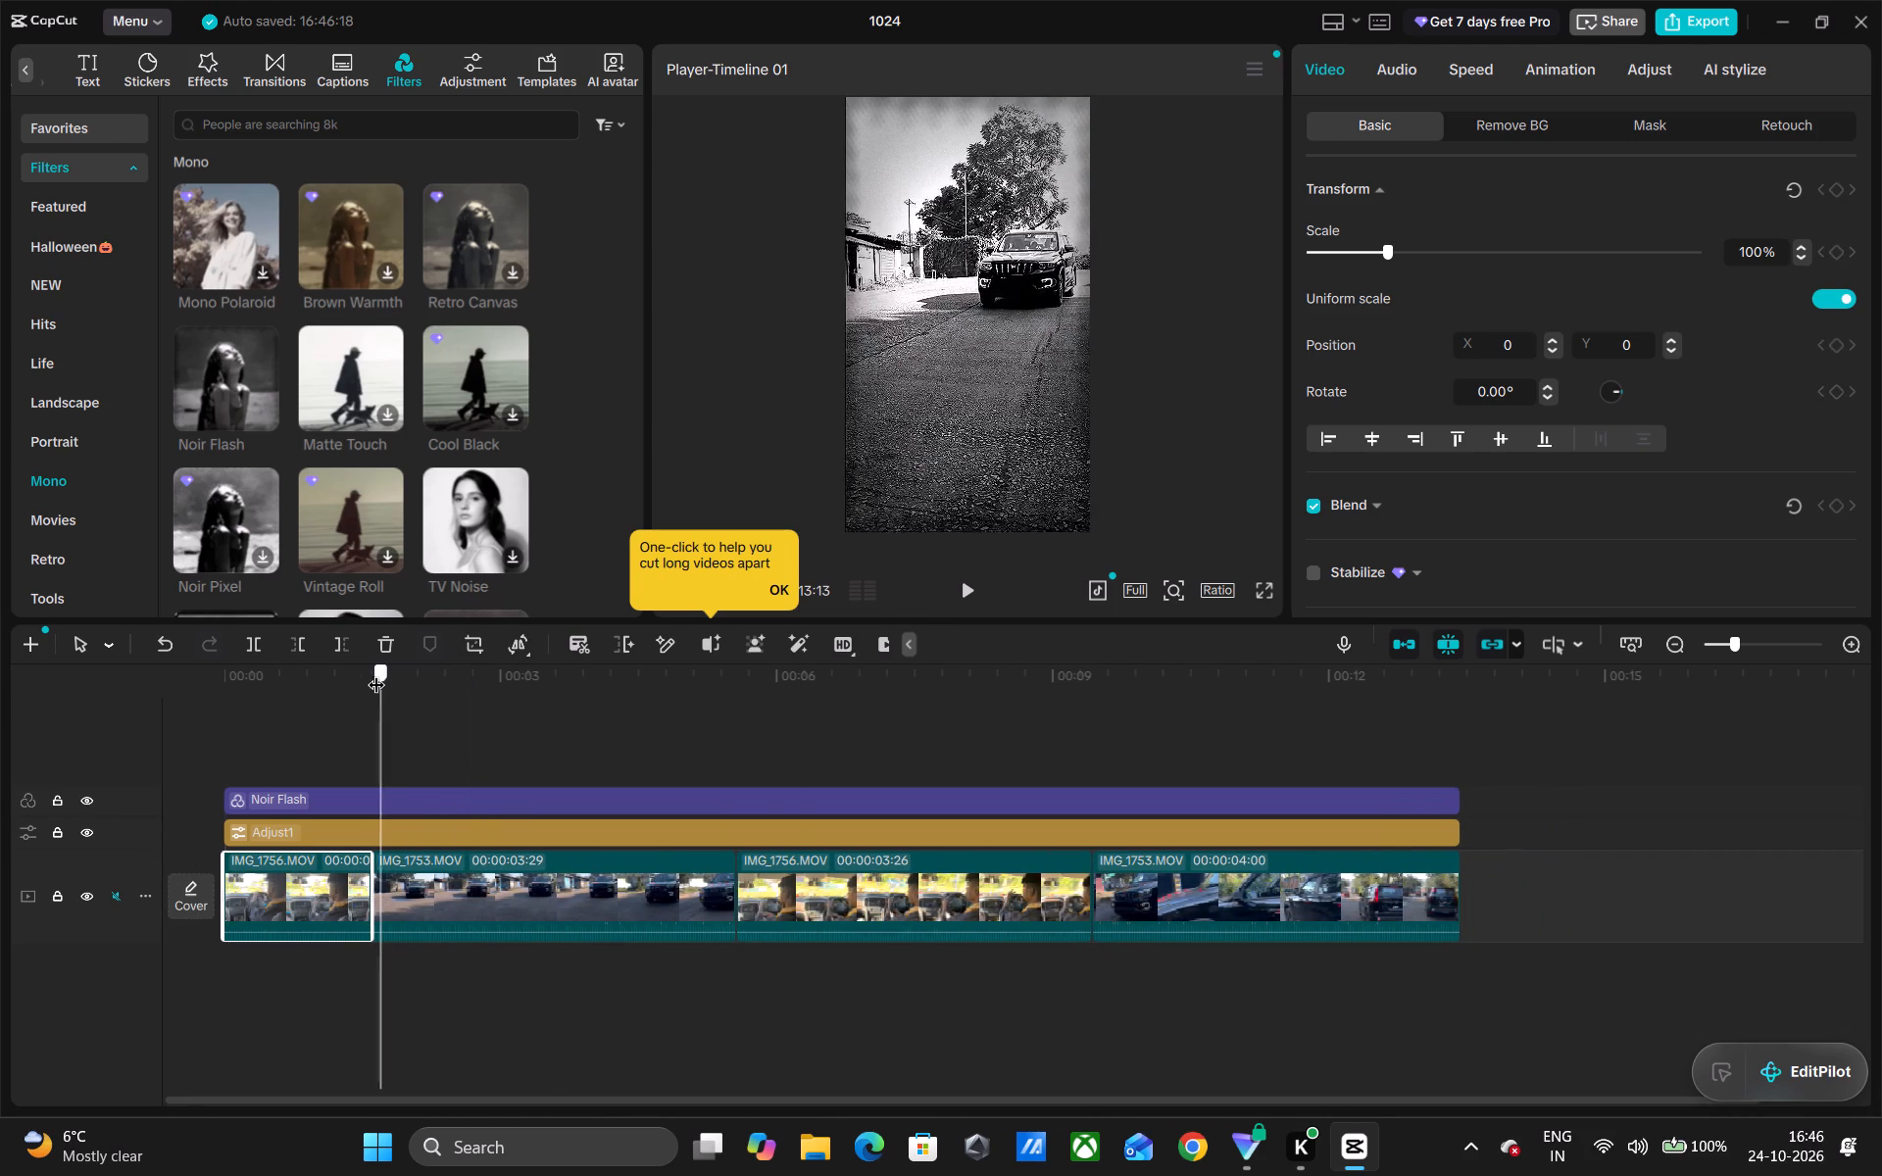
pyautogui.moveTo(376, 672); pyautogui.dragTo(375, 672)
pyautogui.keyDown('ctrl'); pyautogui.scroll(7, 375, 672); pyautogui.keyUp('ctrl')
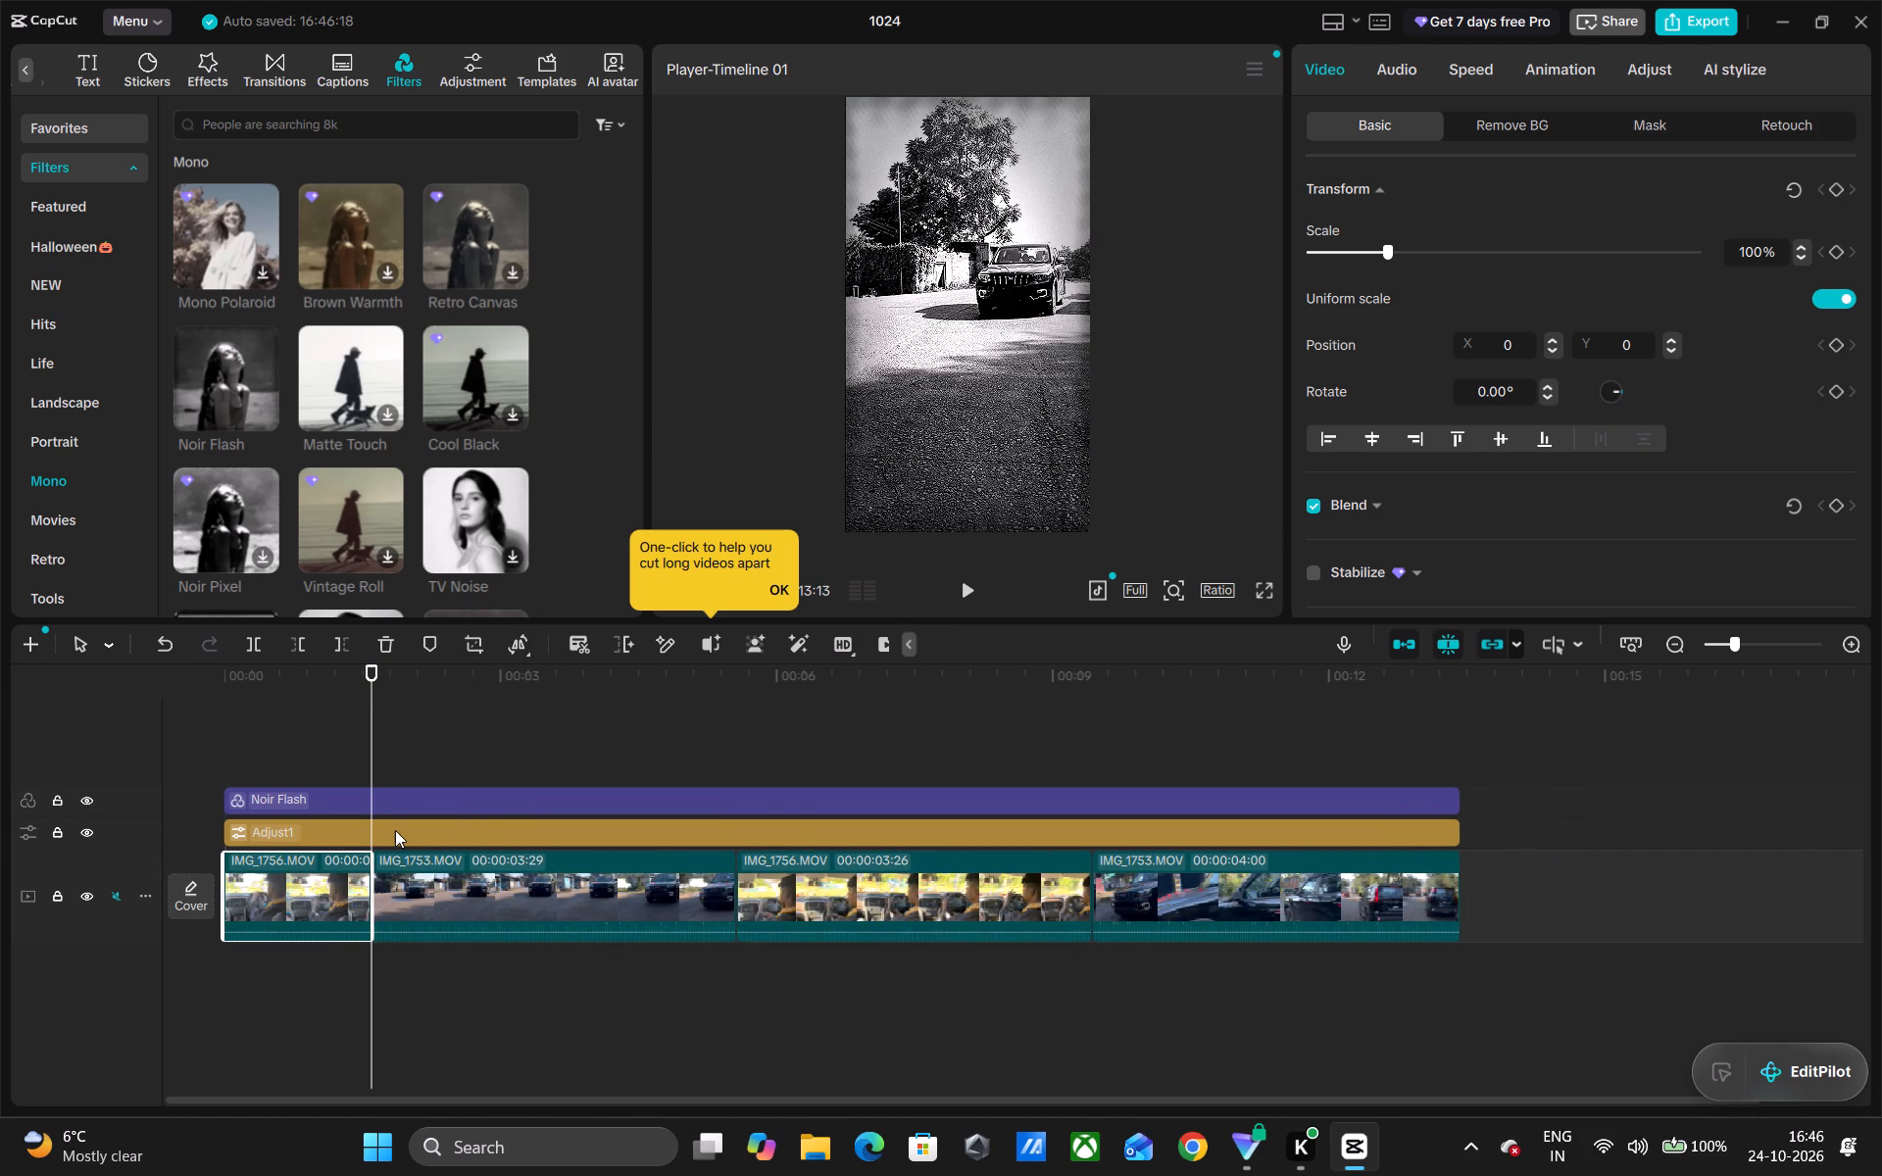
pyautogui.keyDown('ctrl'); pyautogui.scroll(8, 395, 830); pyautogui.keyUp('ctrl')
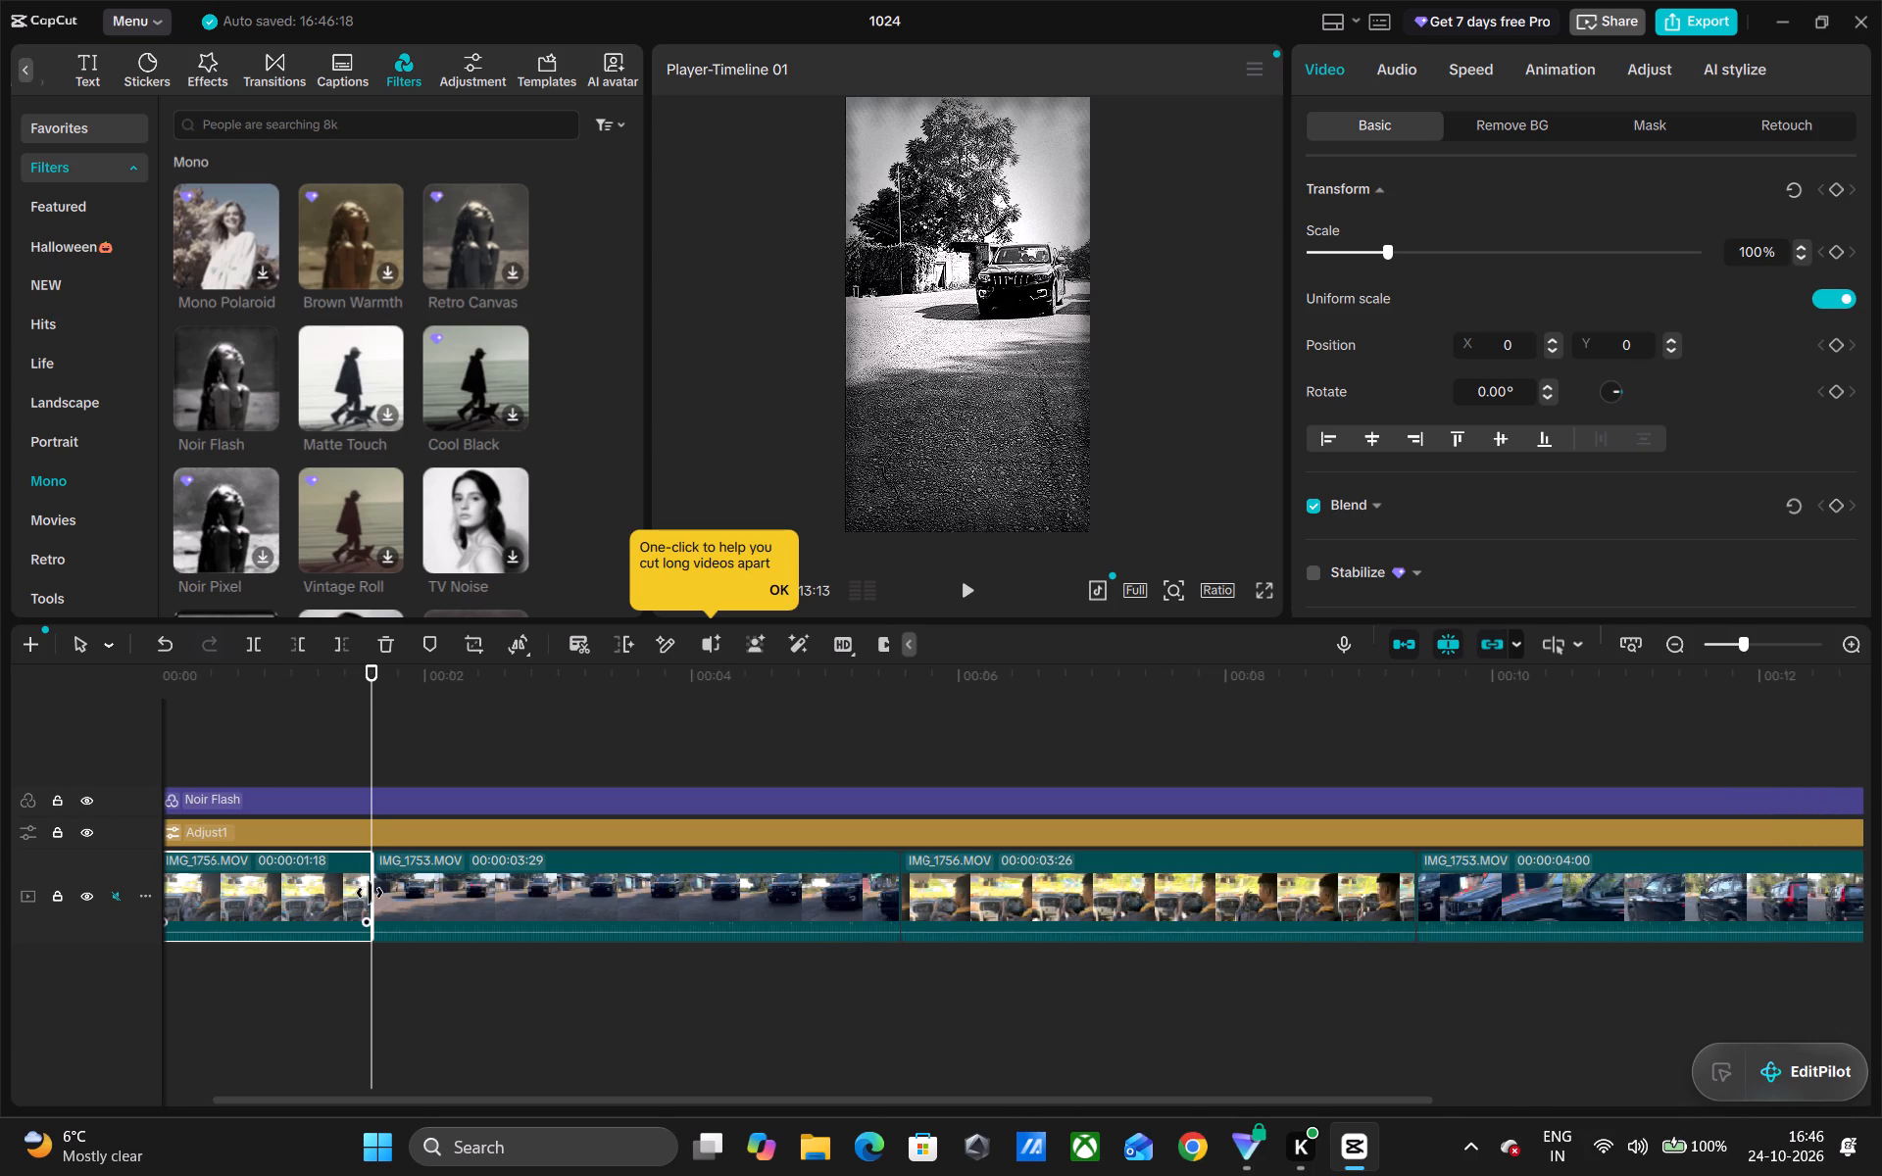
pyautogui.moveTo(374, 884); pyautogui.dragTo(463, 885)
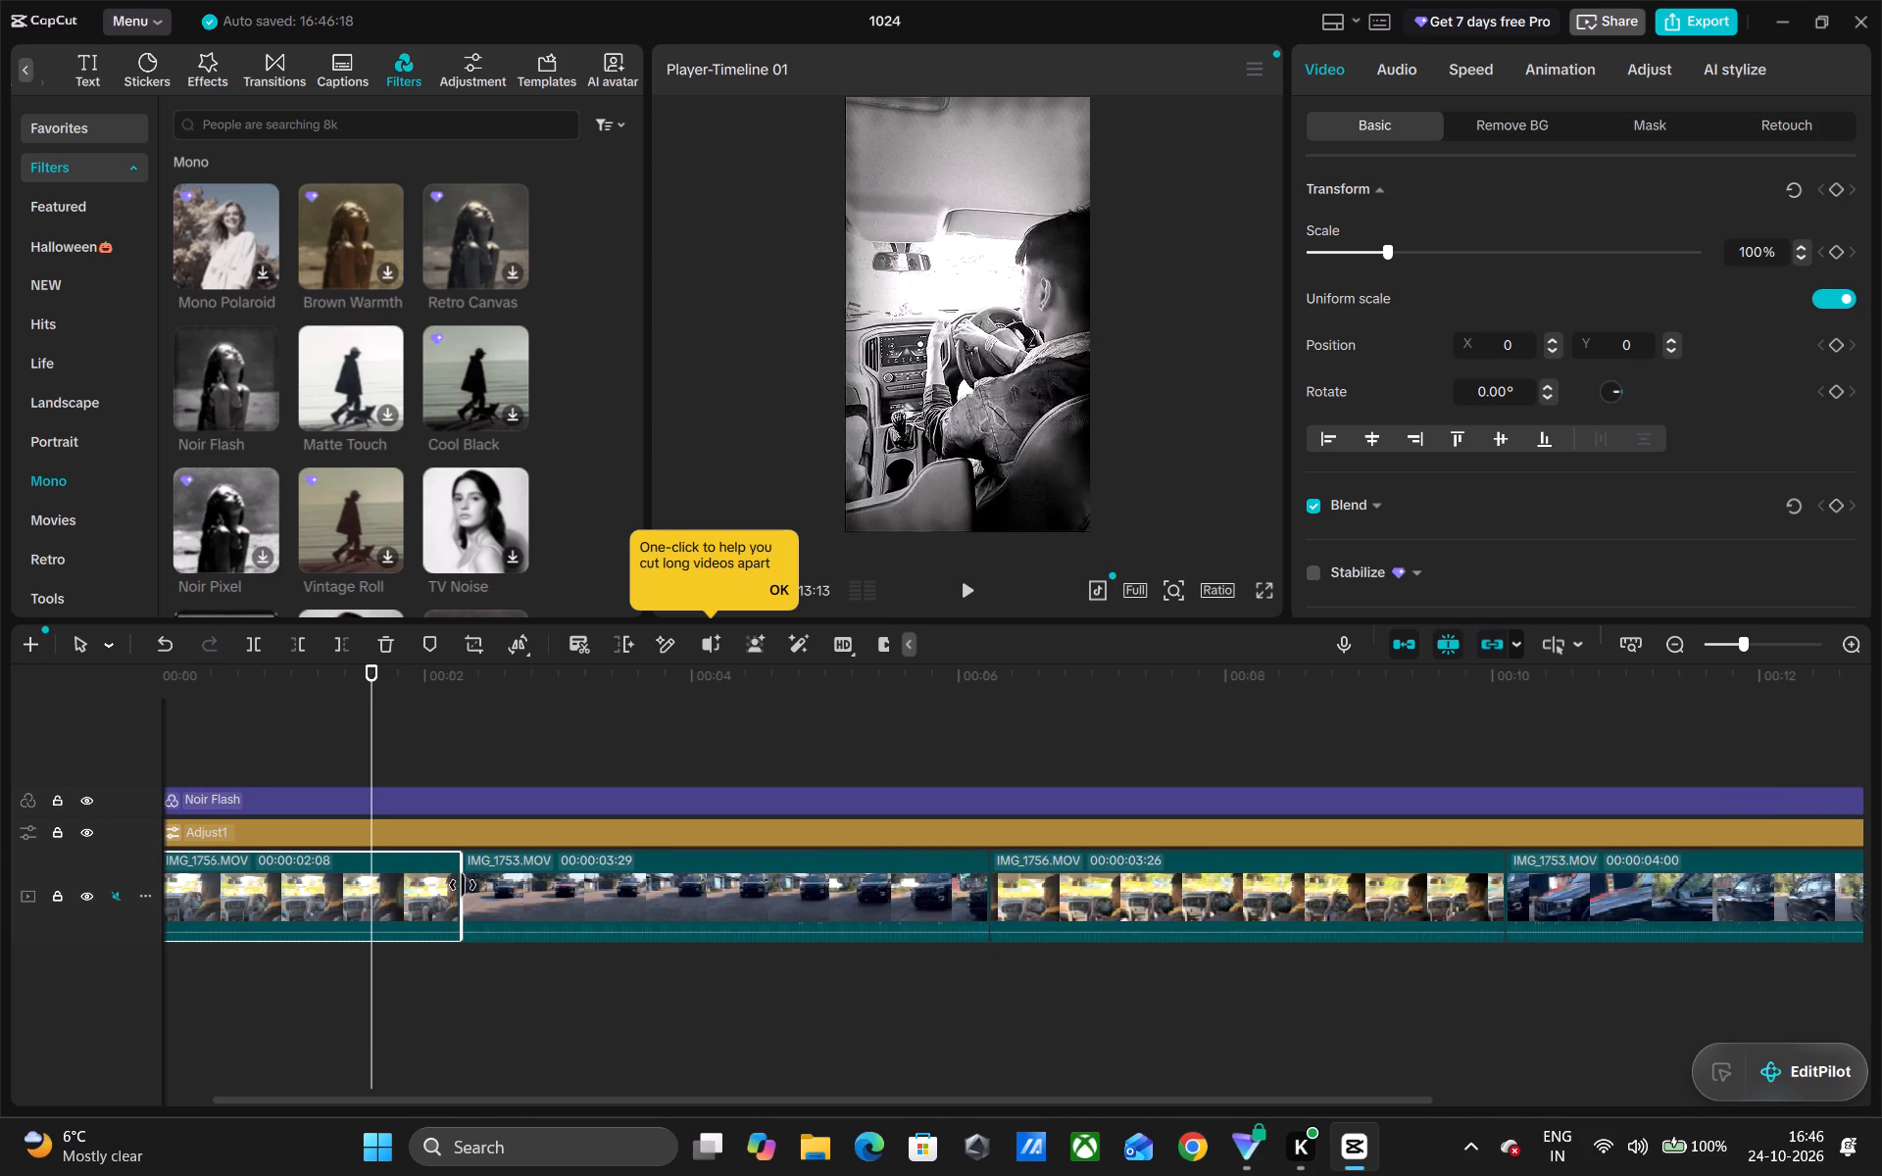
pyautogui.moveTo(463, 885); pyautogui.dragTo(431, 865)
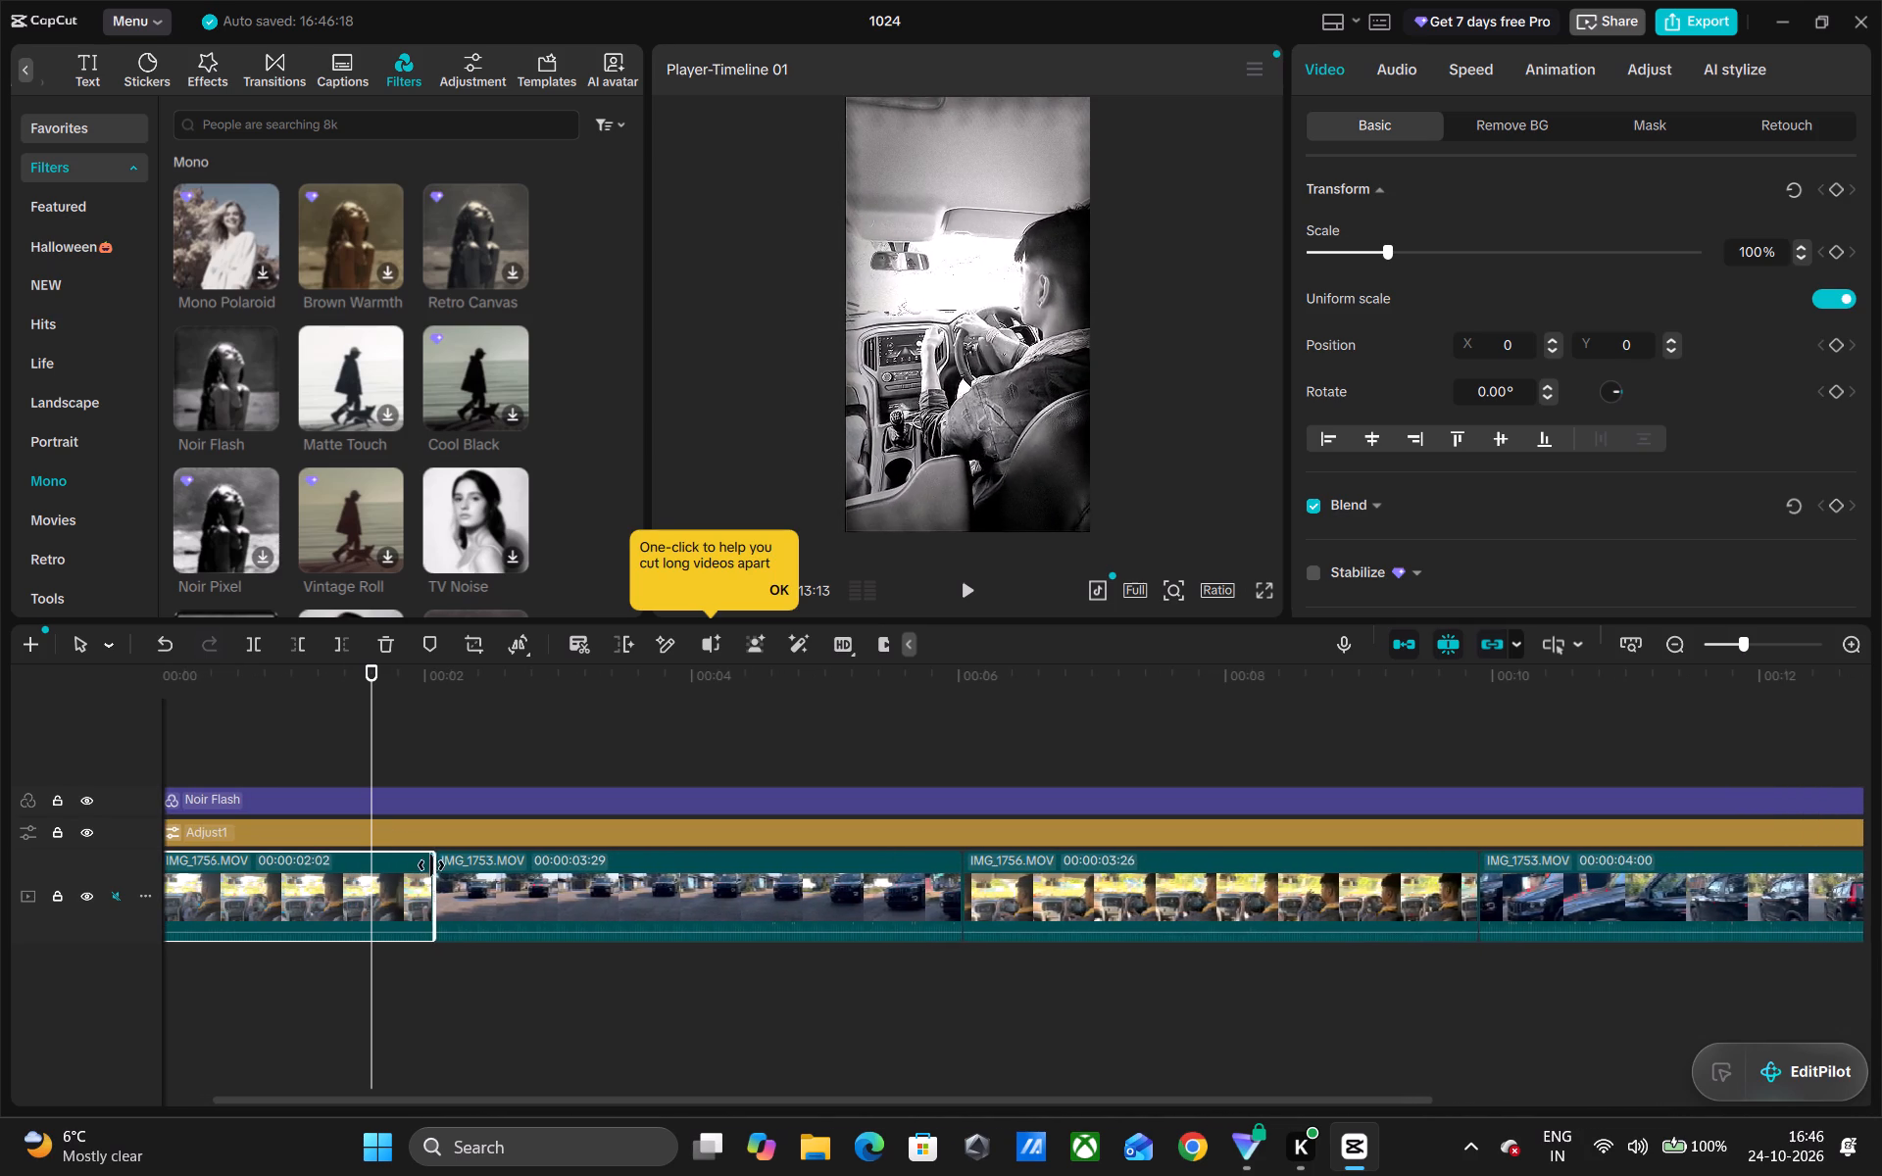
pyautogui.moveTo(431, 865); pyautogui.dragTo(420, 864)
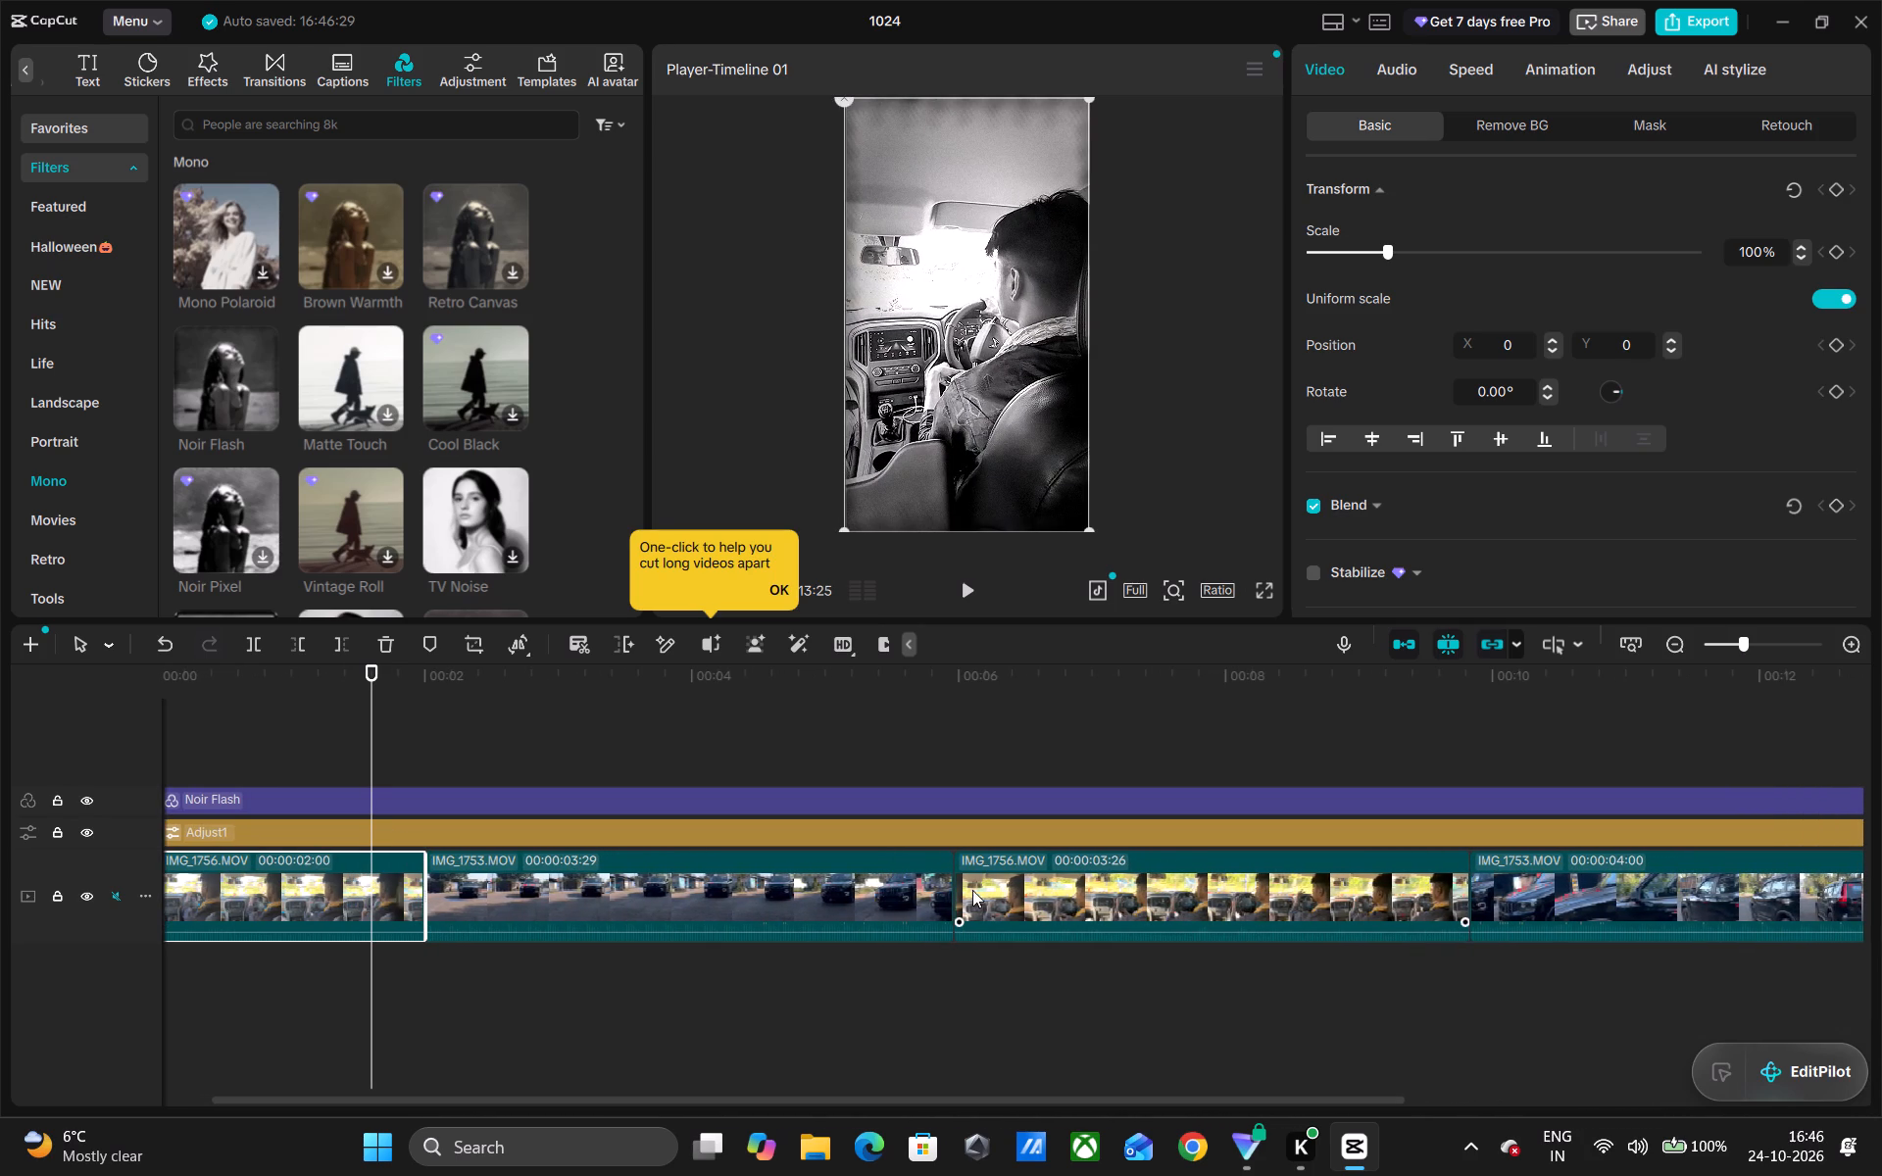
# Move the cut between the first IMG_1753.MOV and second IMG_1756.MOV clips earlier, making the first IMG_1753.MOV clip 00:00:02:03 long.
pyautogui.moveTo(955, 883); pyautogui.dragTo(803, 859)
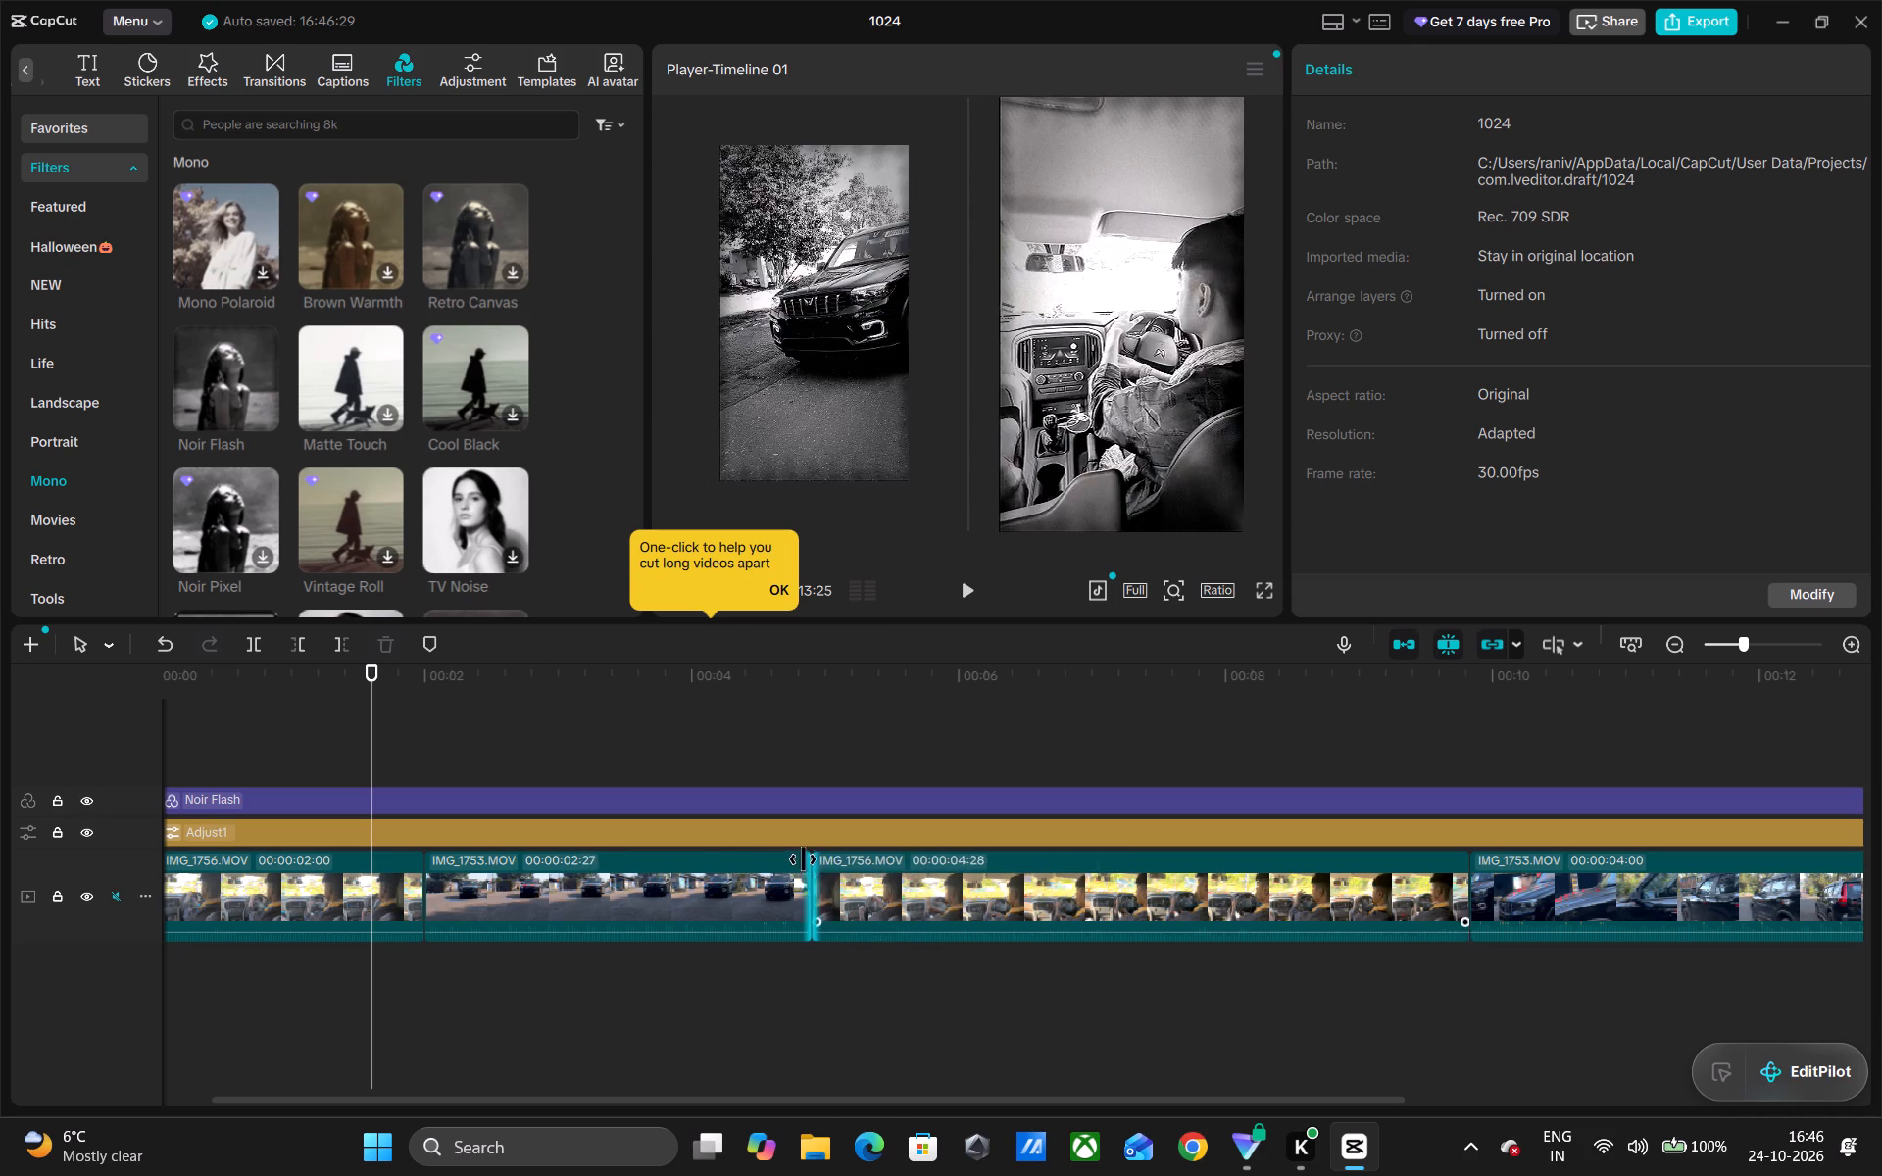
pyautogui.moveTo(803, 859); pyautogui.dragTo(708, 851)
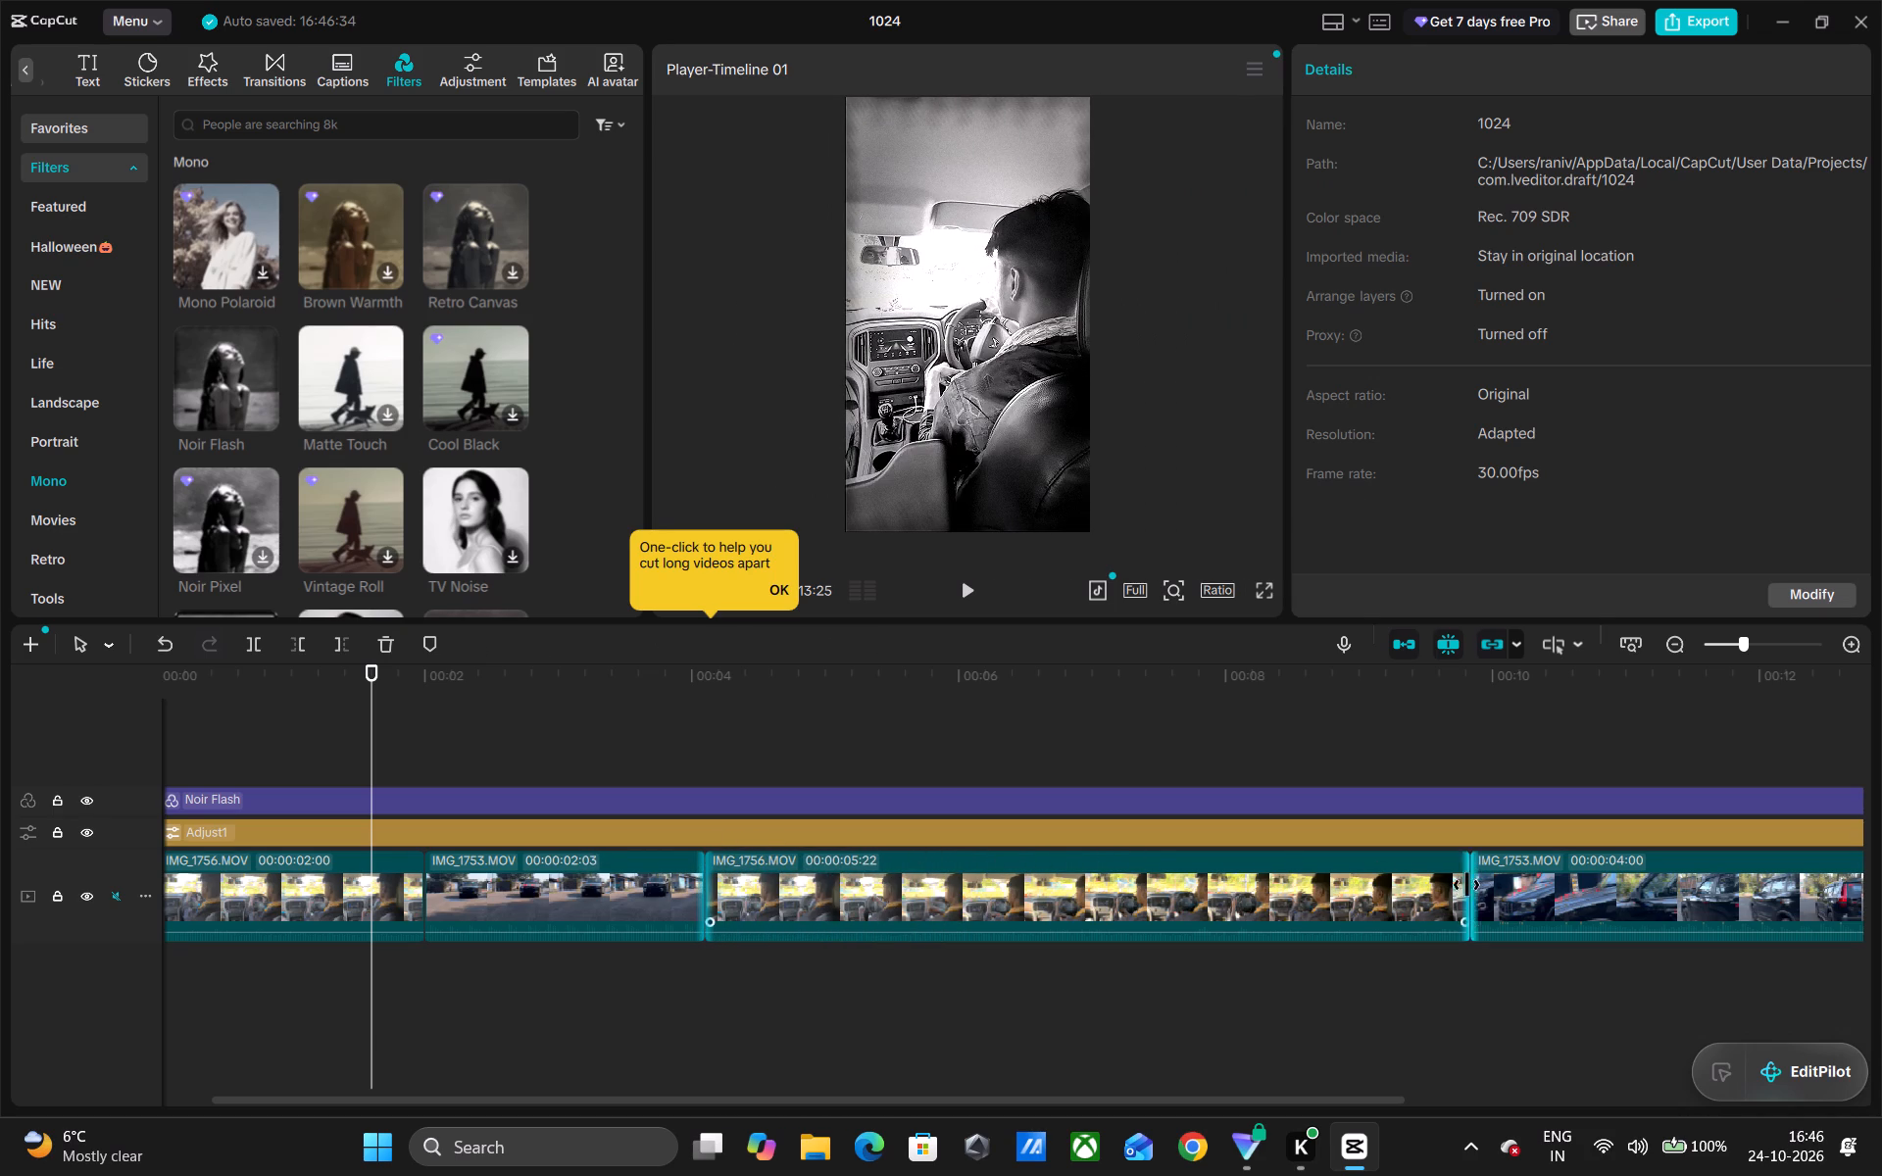
# Move the cut before the last IMG_1753.MOV clip earlier, making the second IMG_1756.MOV clip 00:00:02:02 long.
pyautogui.moveTo(1472, 884); pyautogui.dragTo(1104, 828)
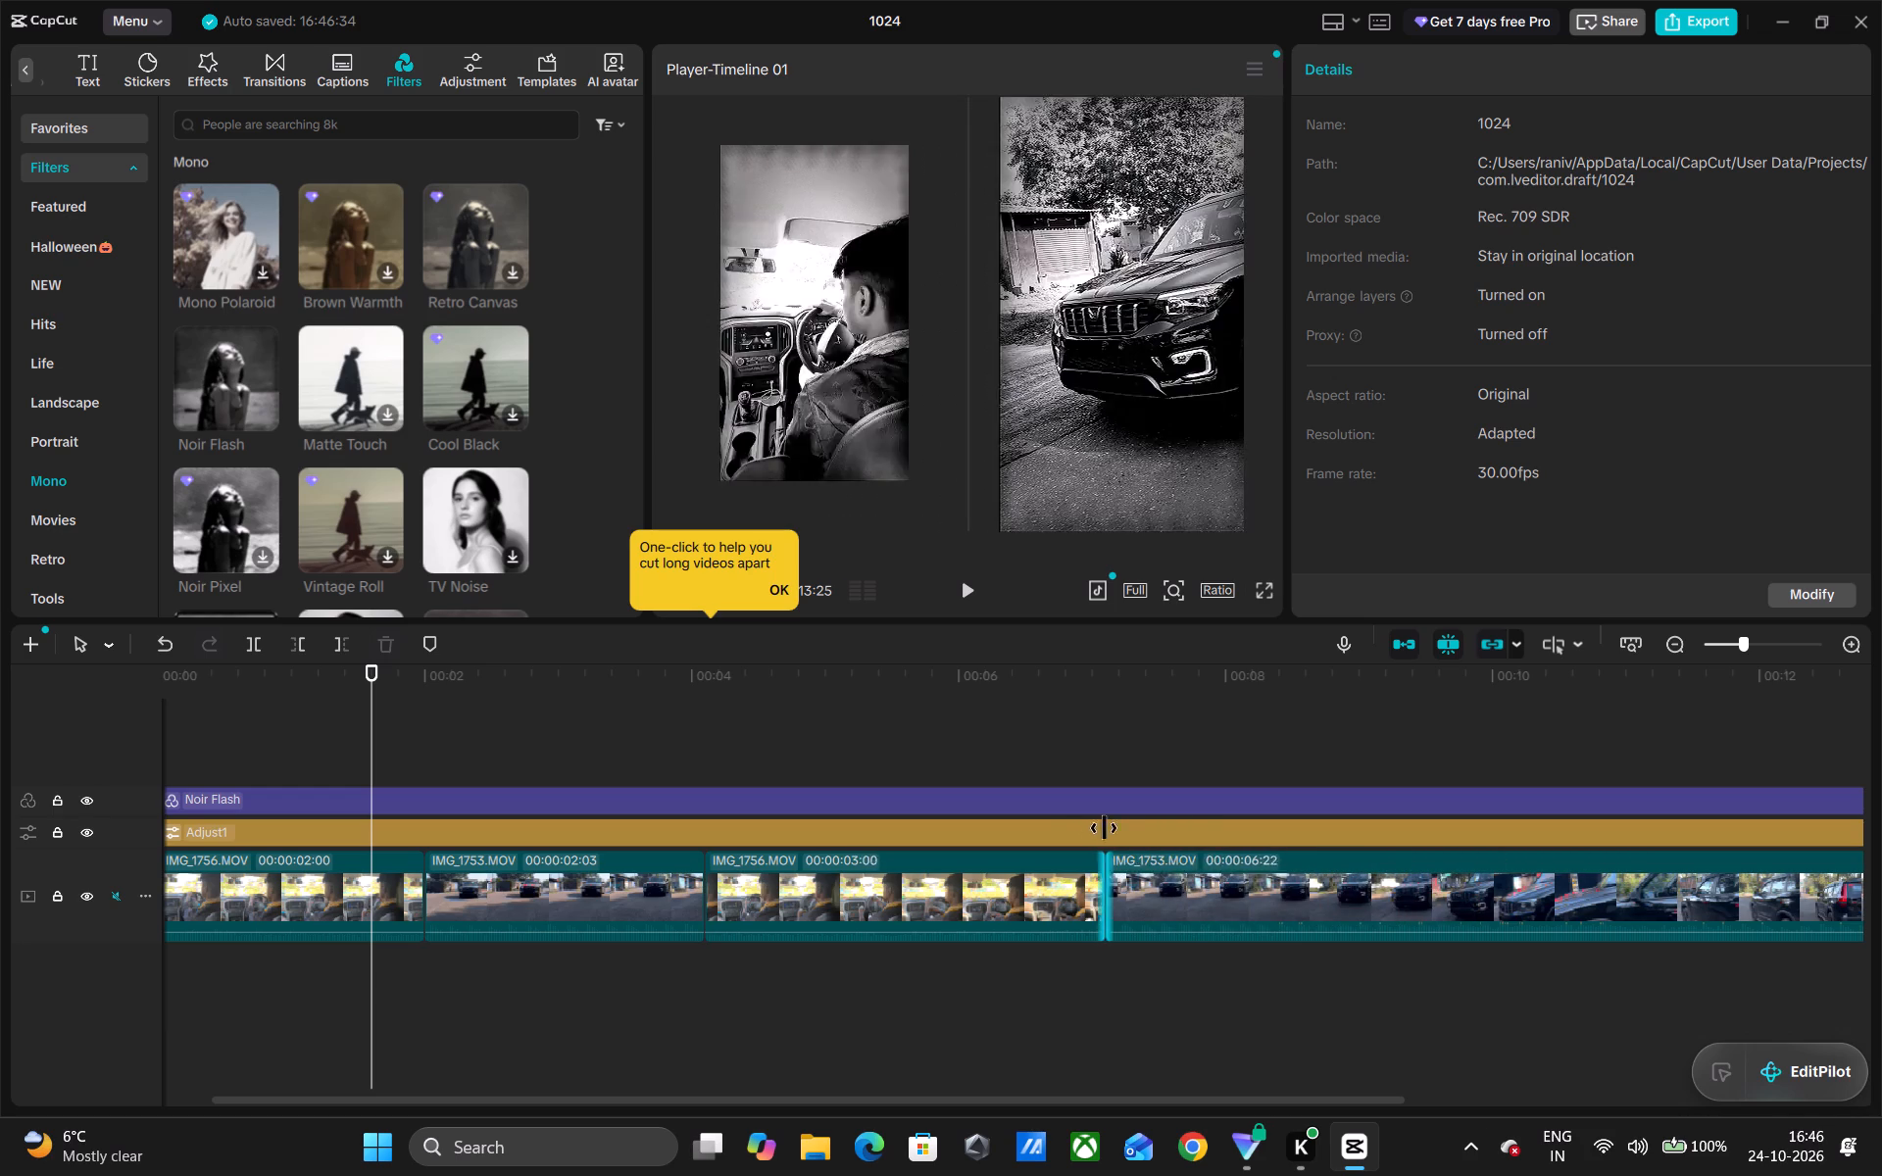
pyautogui.moveTo(1104, 828); pyautogui.dragTo(981, 836)
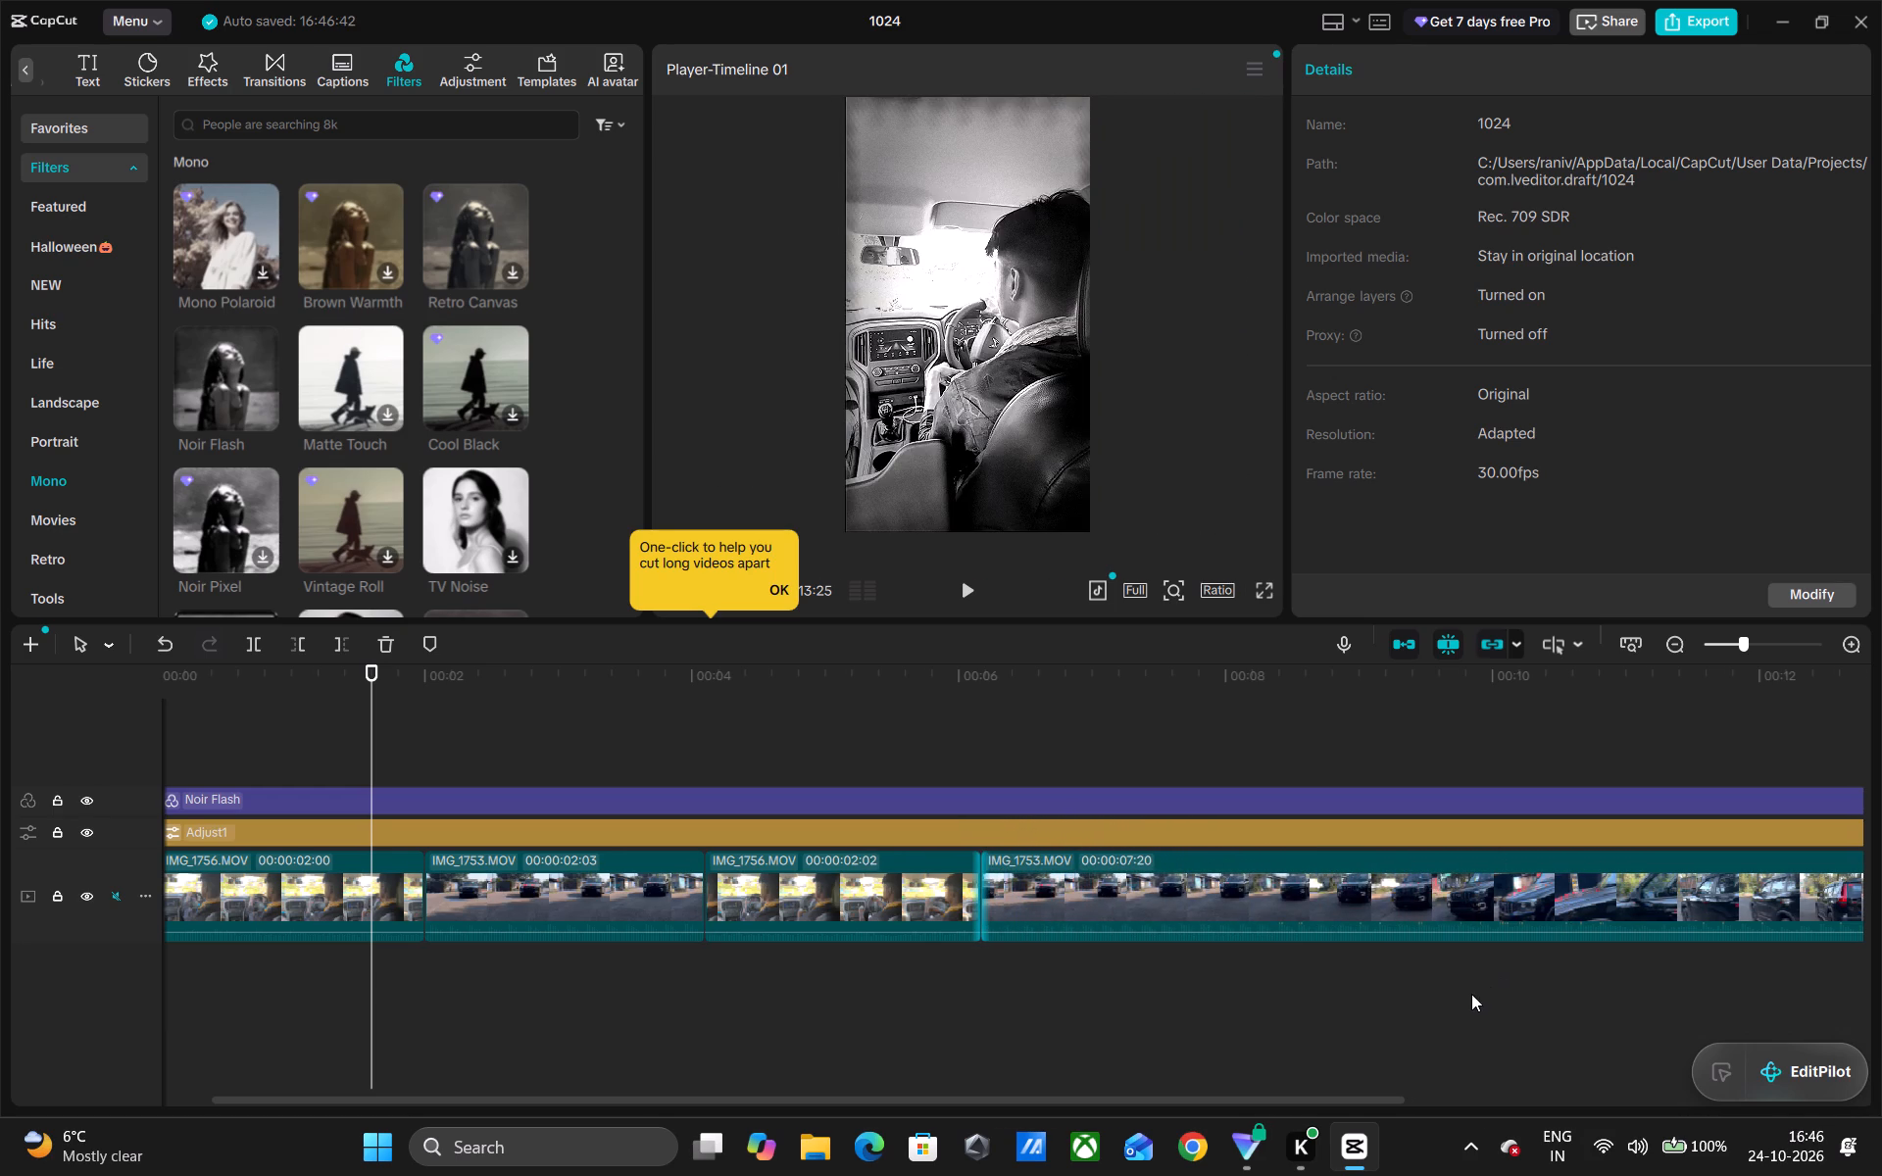
# Trim the end of the last IMG_1753.MOV clip to a duration of 00:00:01:29.
pyautogui.hscroll(-1, 1471, 994)
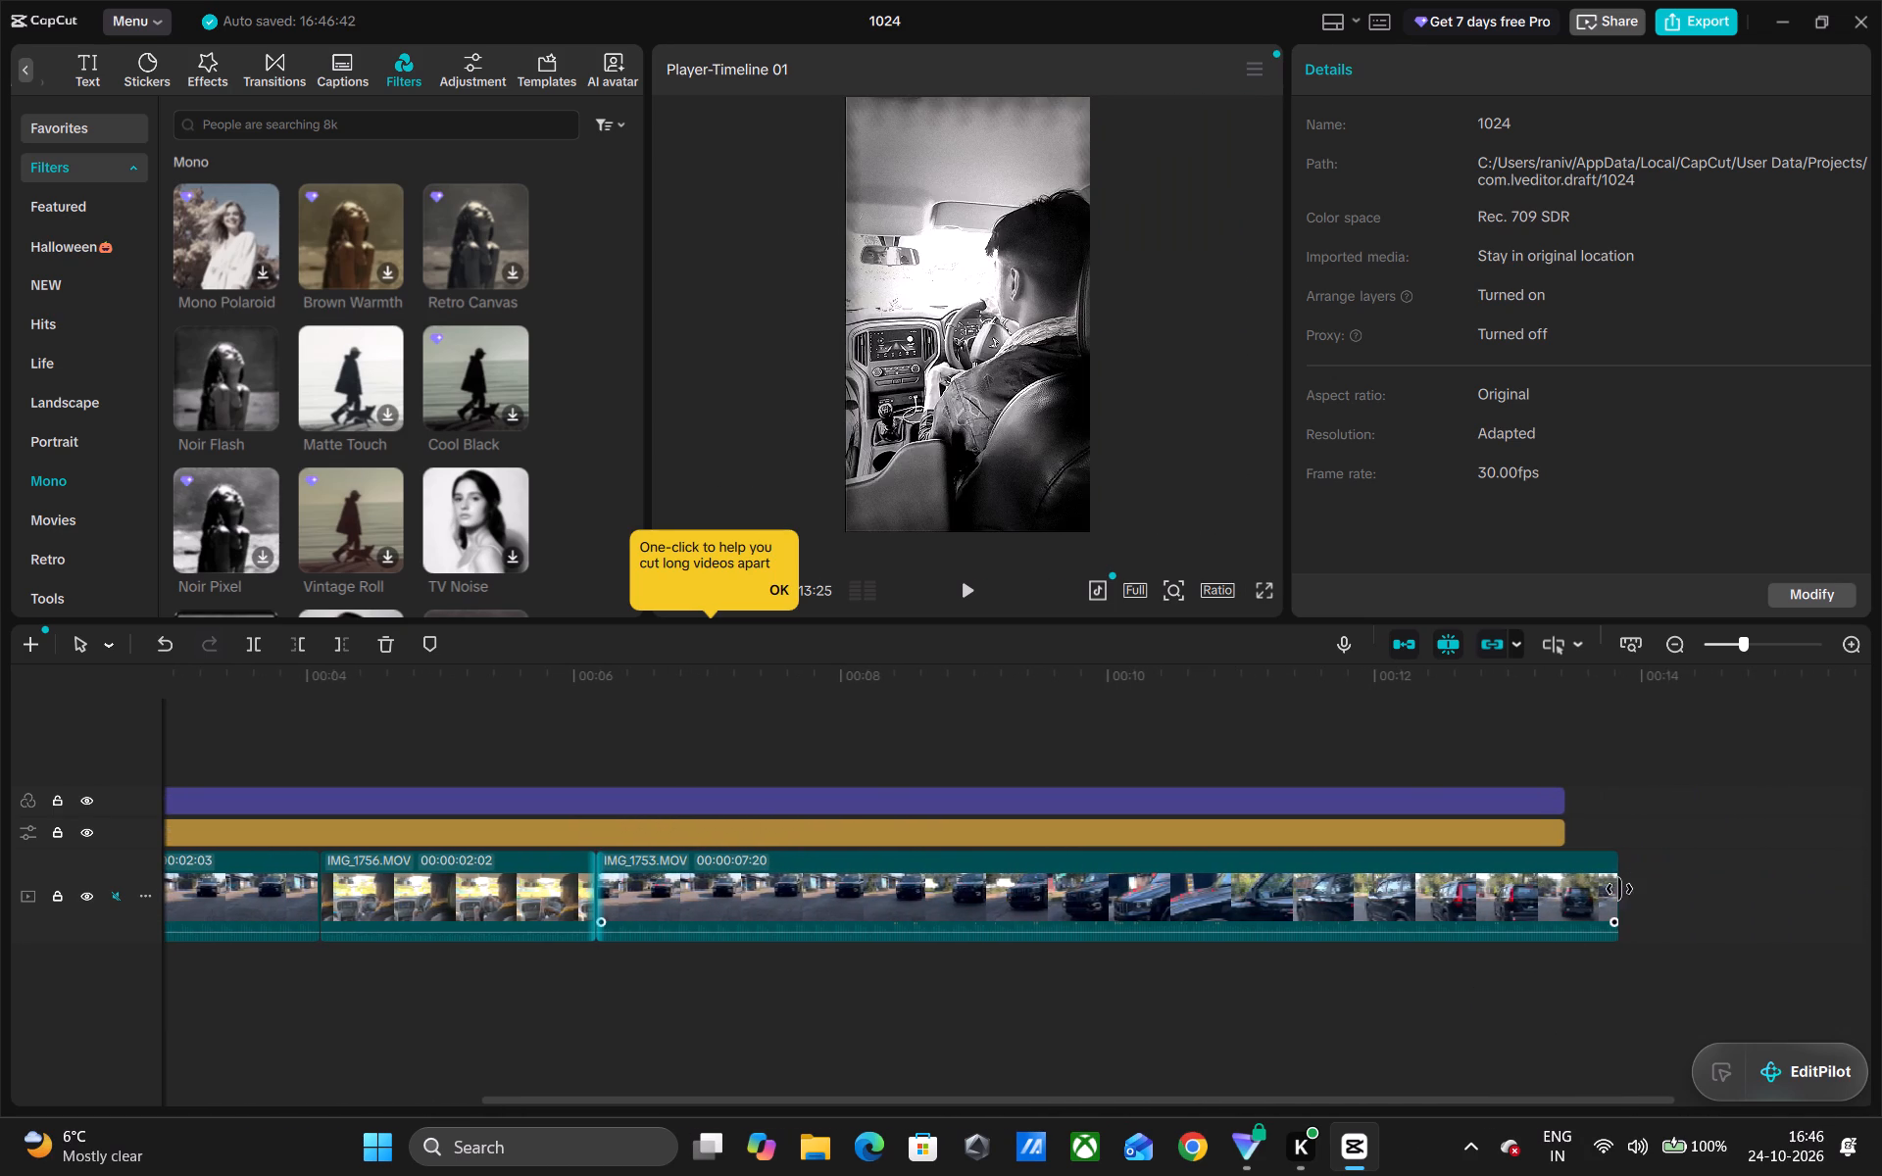
pyautogui.moveTo(1617, 880); pyautogui.dragTo(1099, 864)
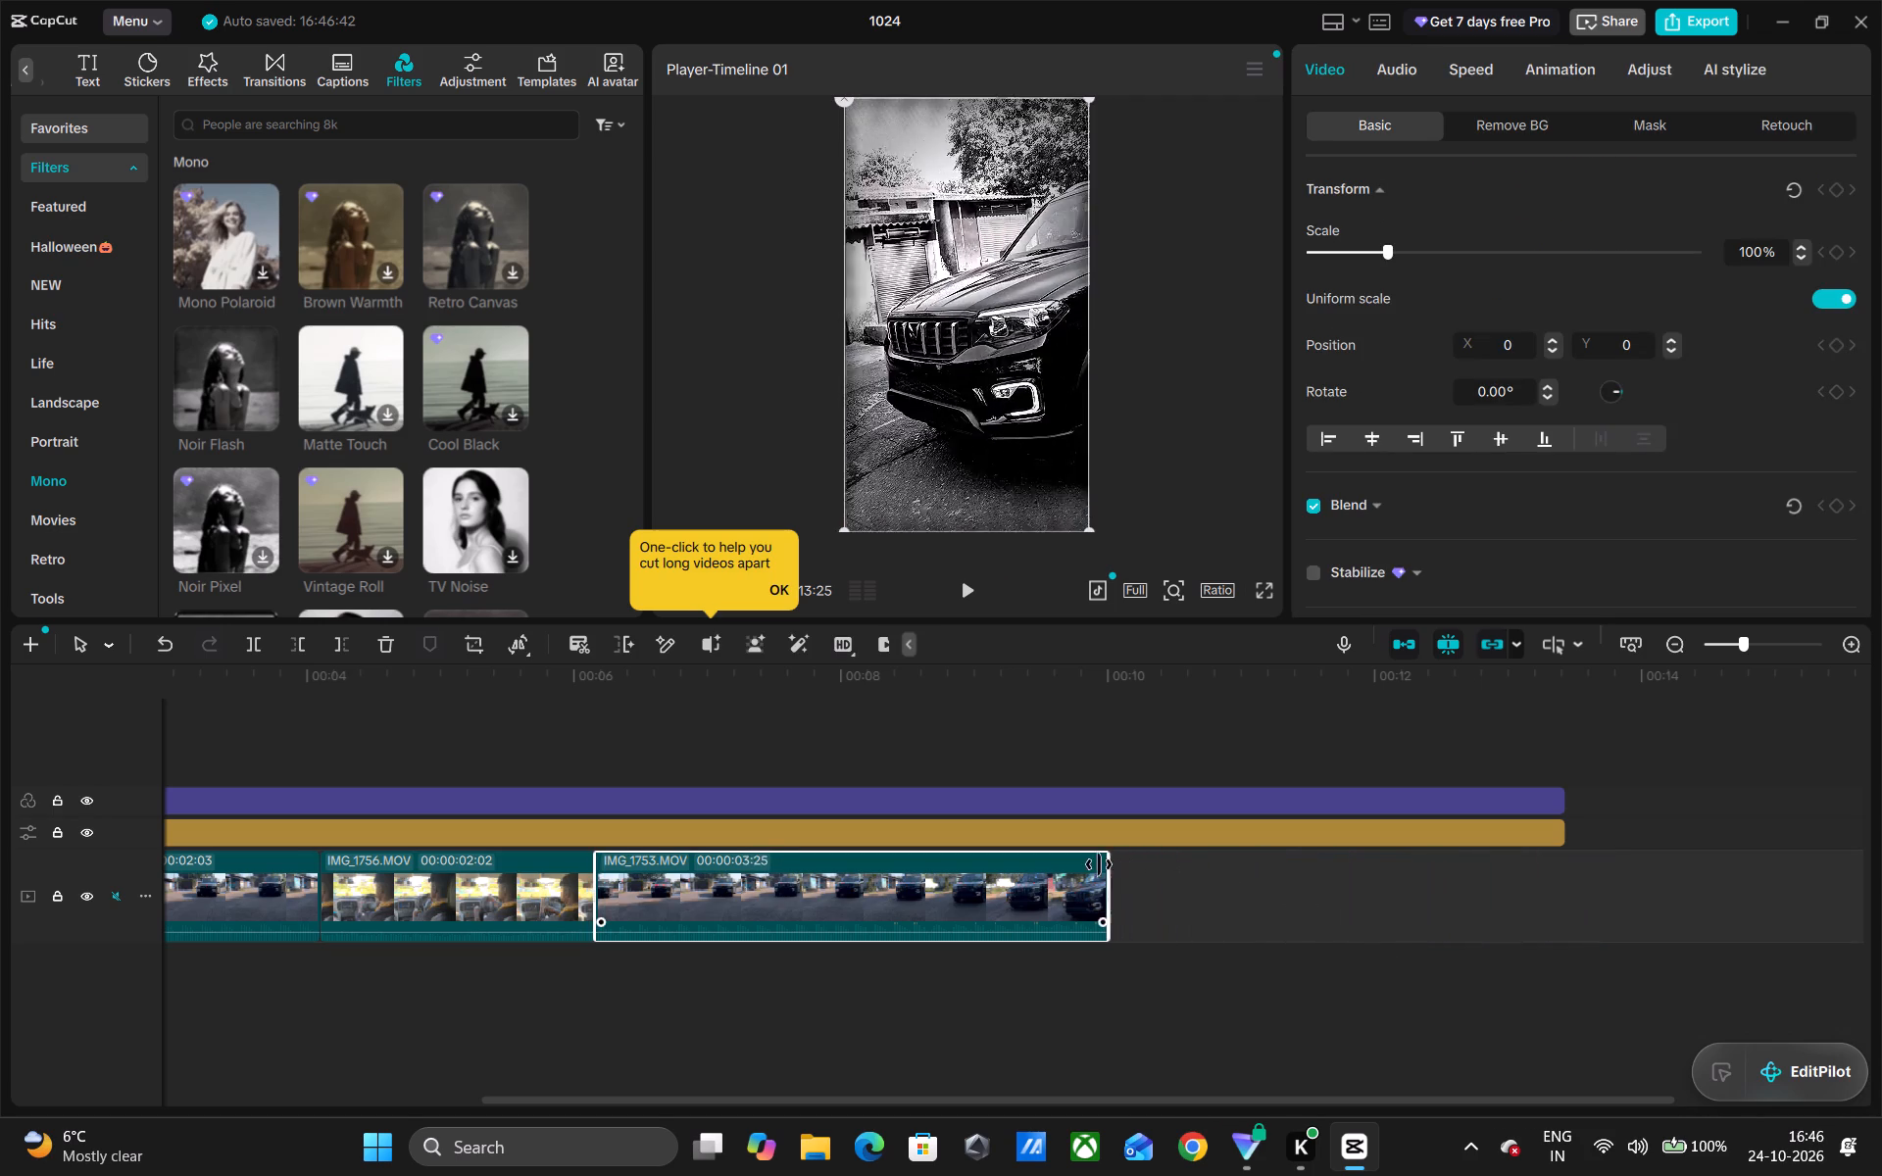
pyautogui.moveTo(1099, 864); pyautogui.dragTo(858, 843)
pyautogui.click(1041, 978)
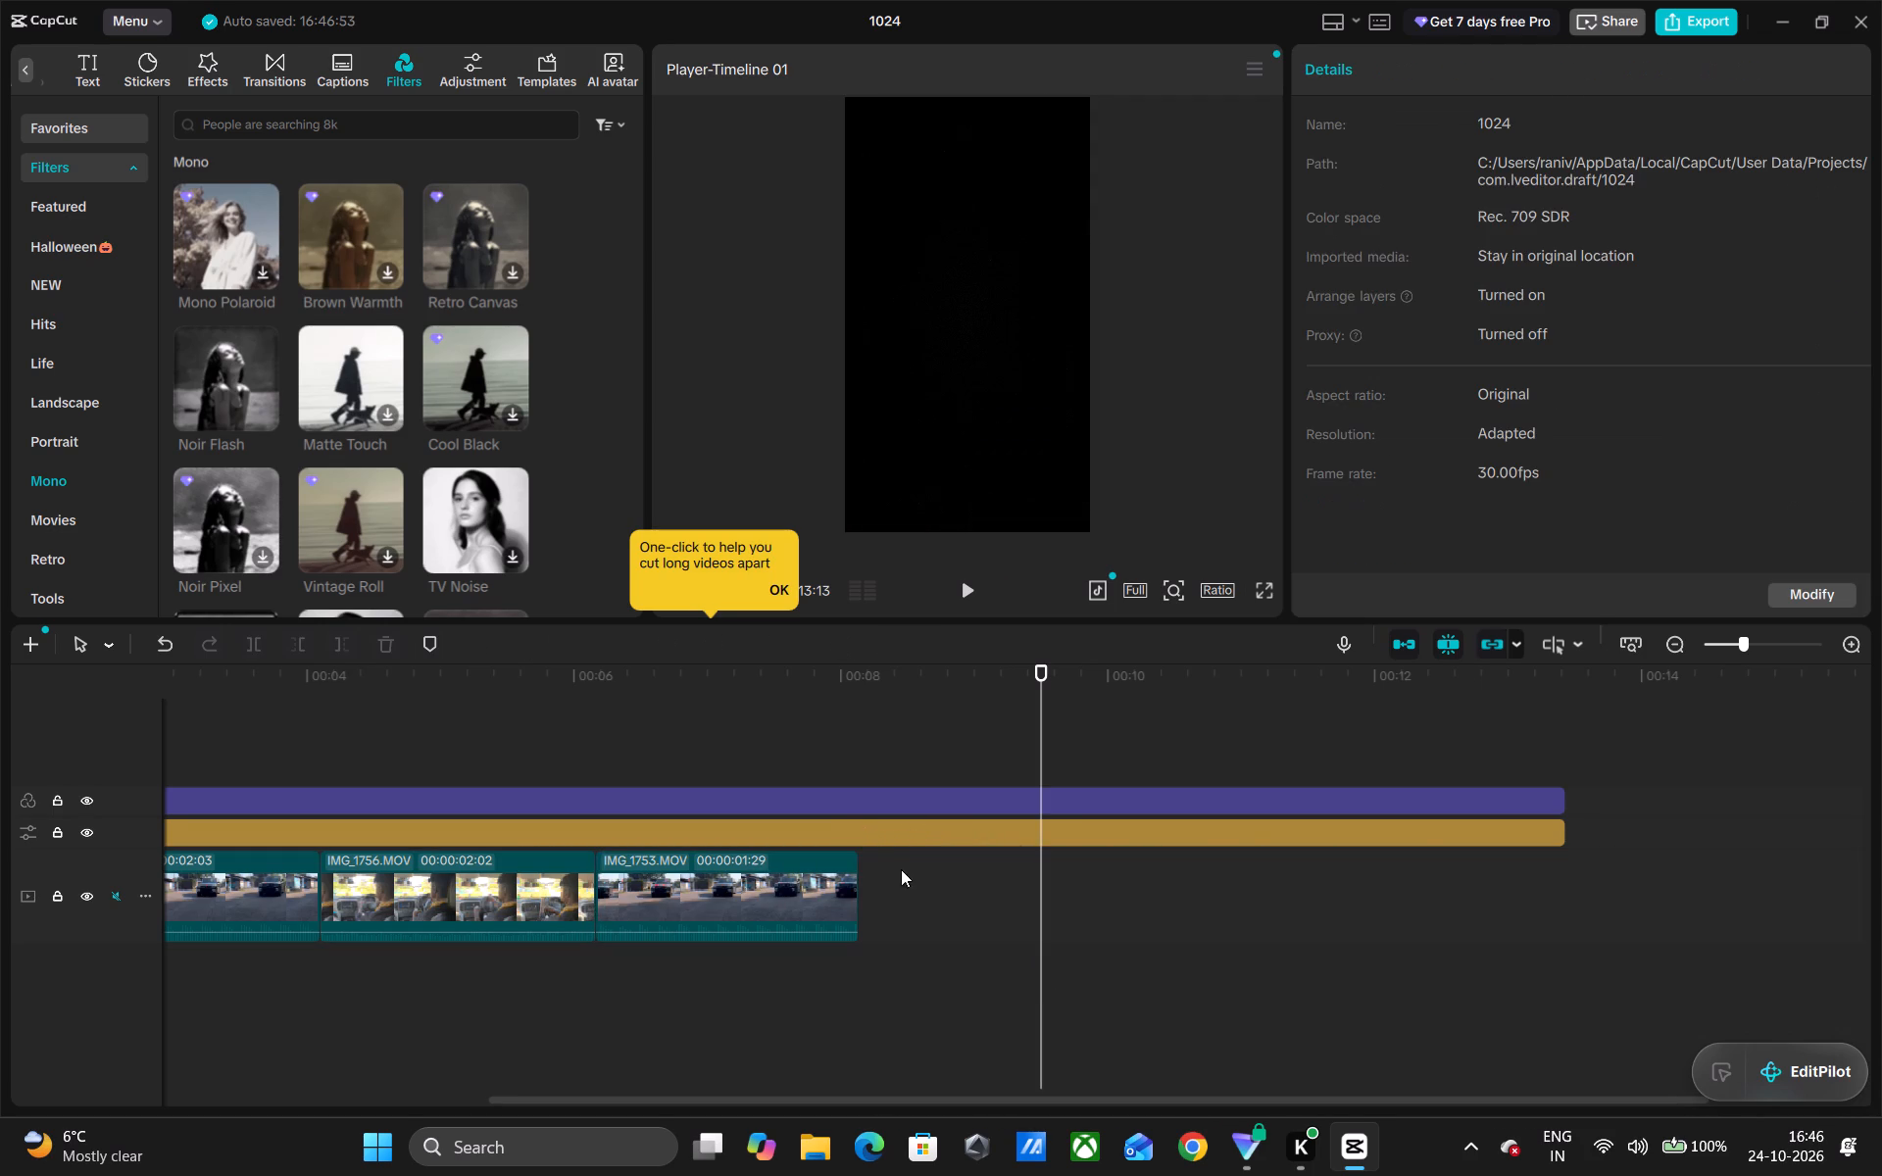
# Split the Adjust1 layer and Noir Flash filter at the end of the last clip and delete both excess parts.
pyautogui.click(862, 836)
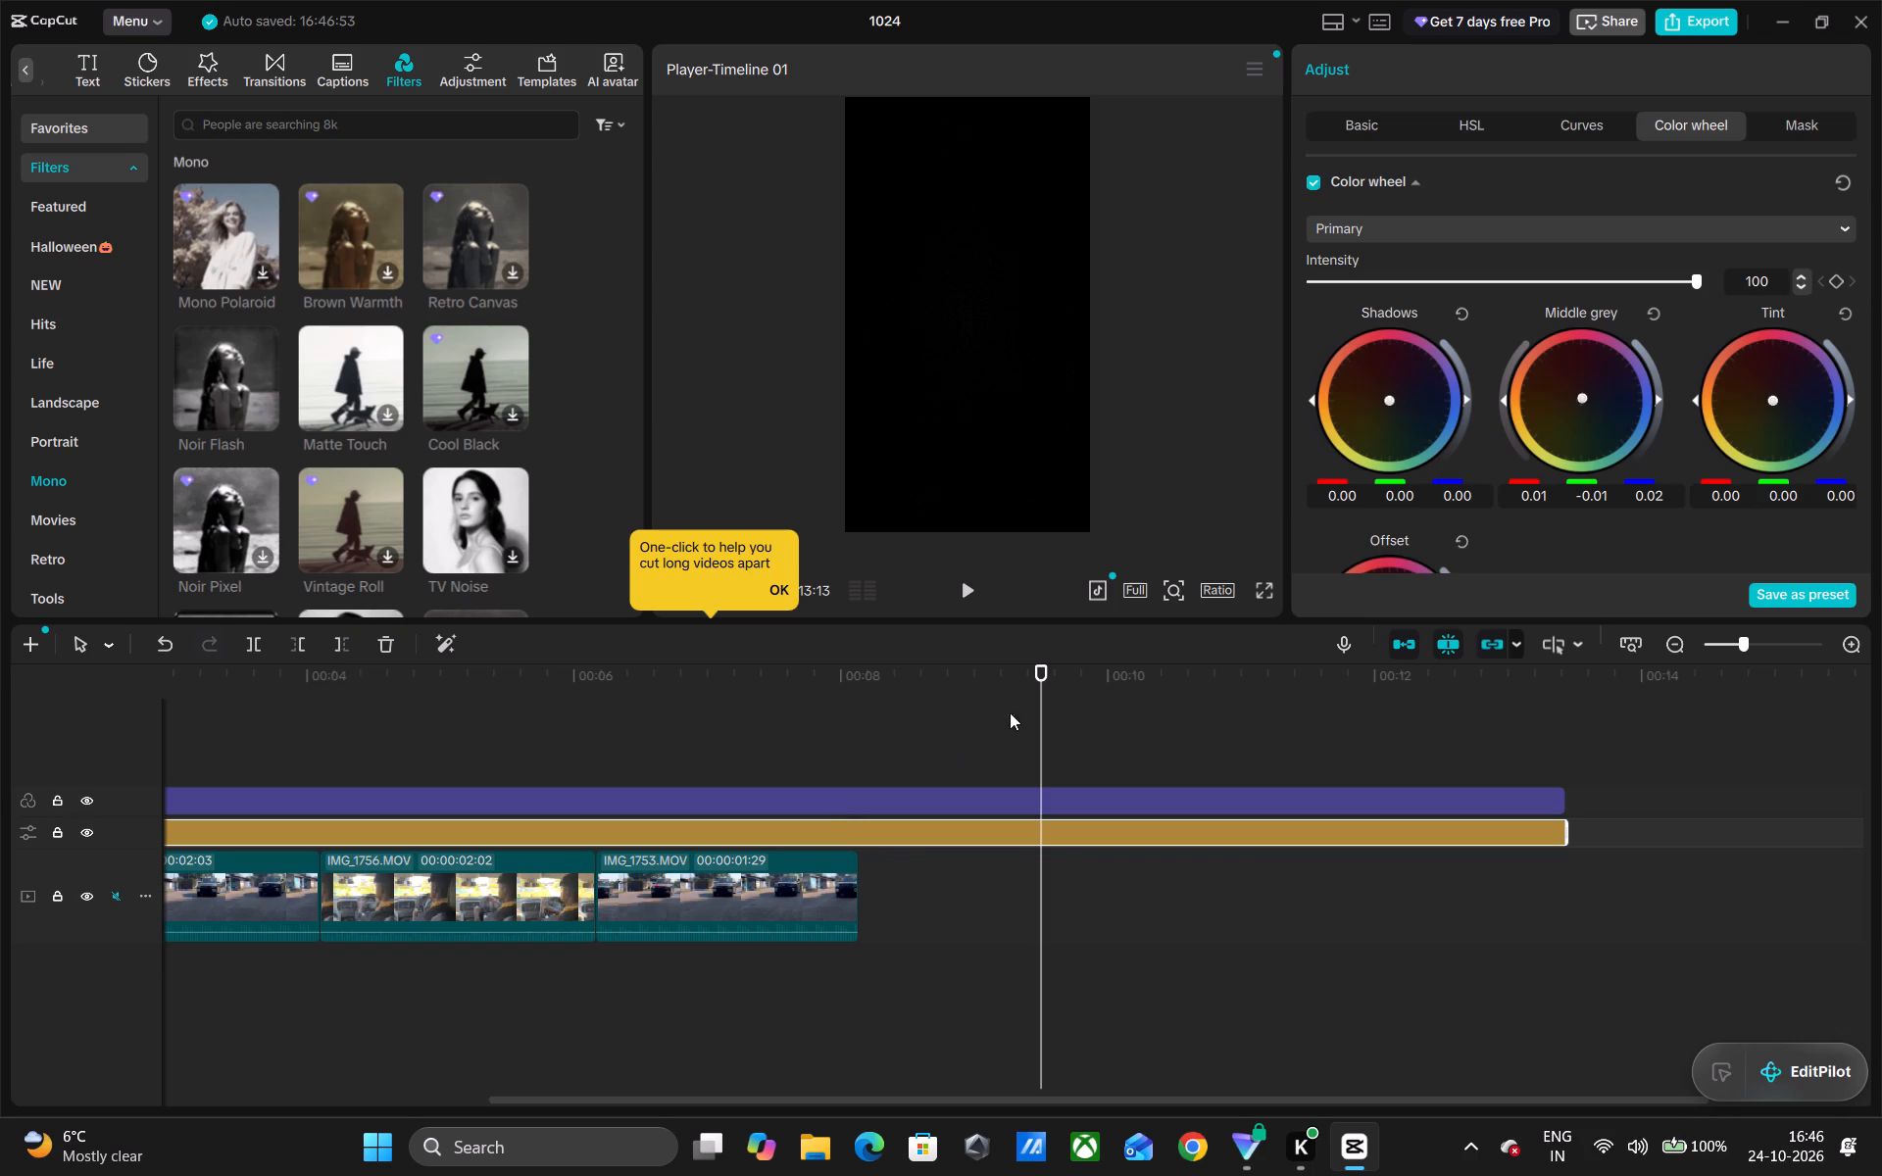
pyautogui.moveTo(1045, 669); pyautogui.dragTo(863, 714)
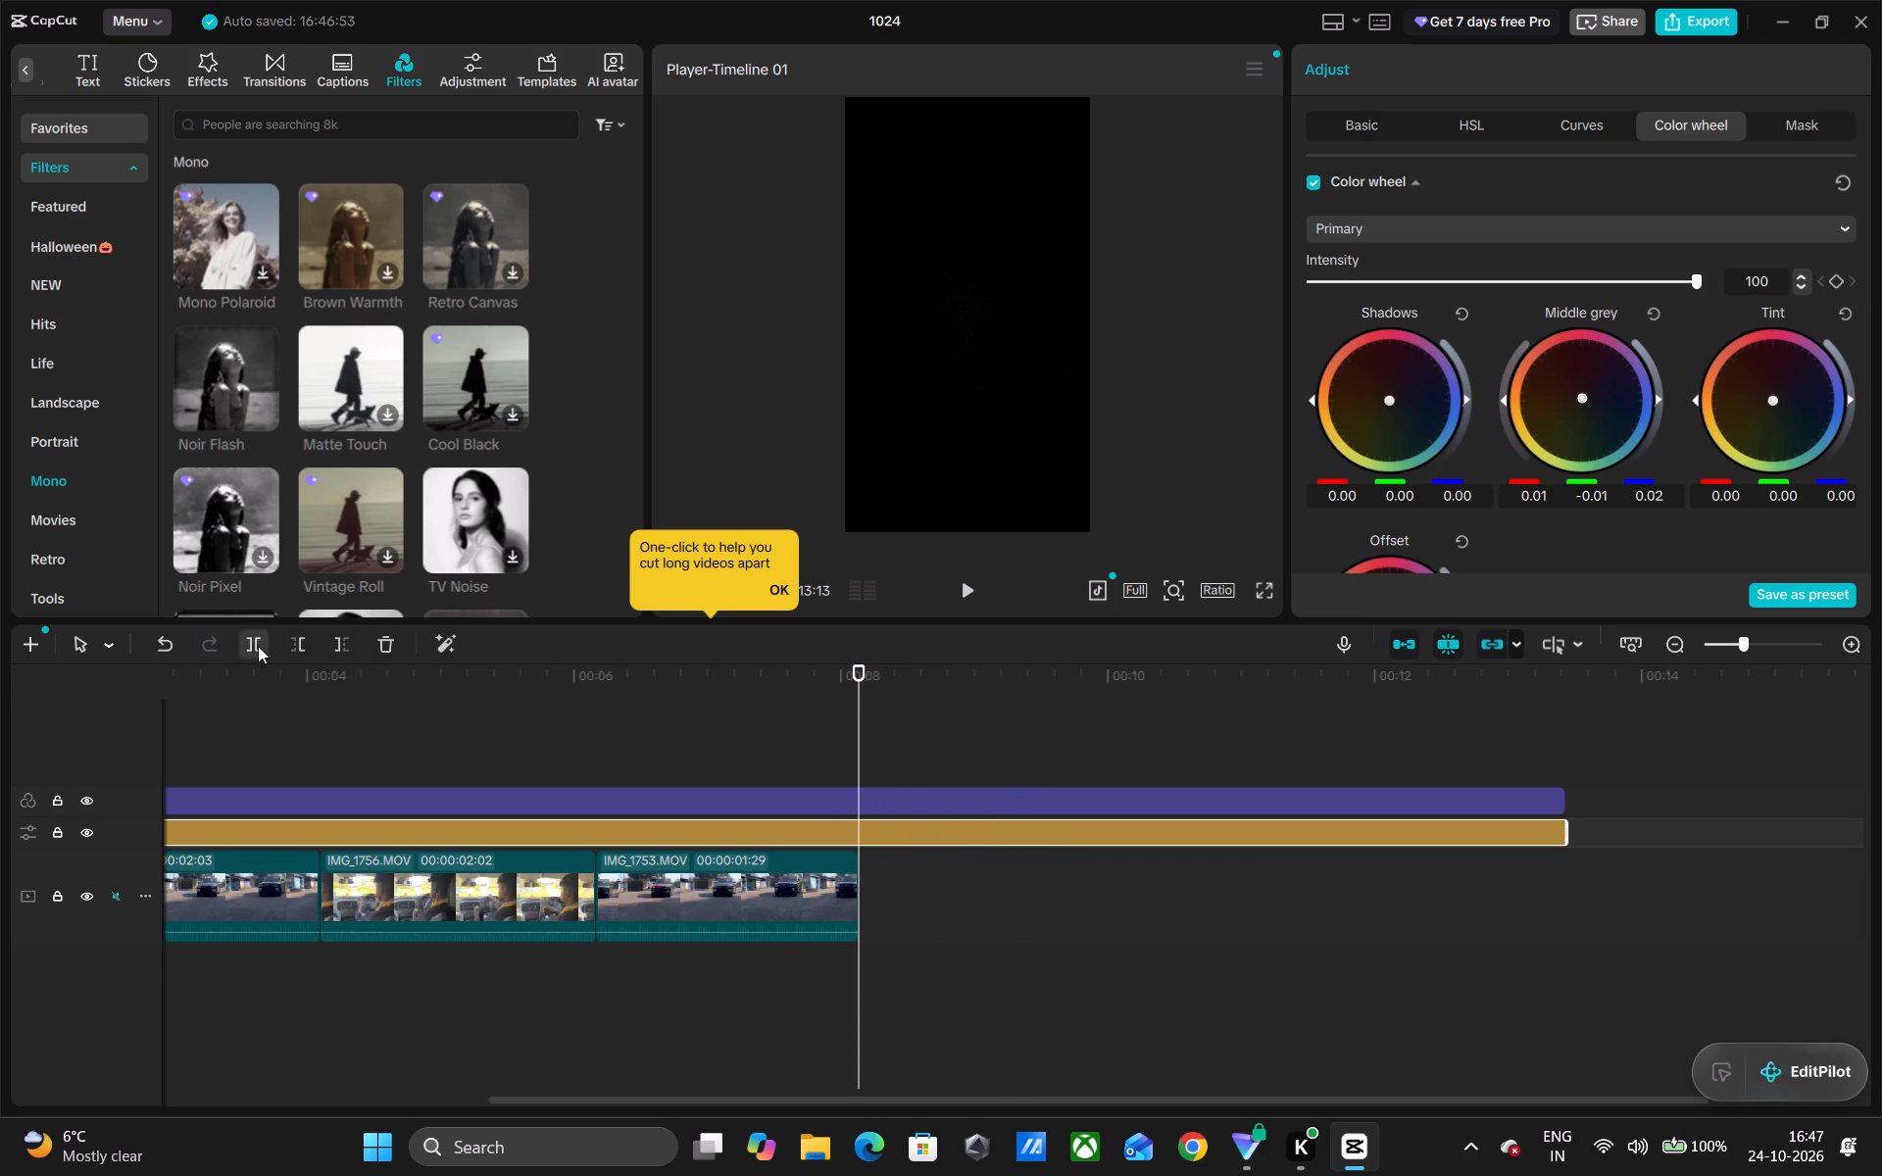
pyautogui.click(251, 639)
pyautogui.click(792, 806)
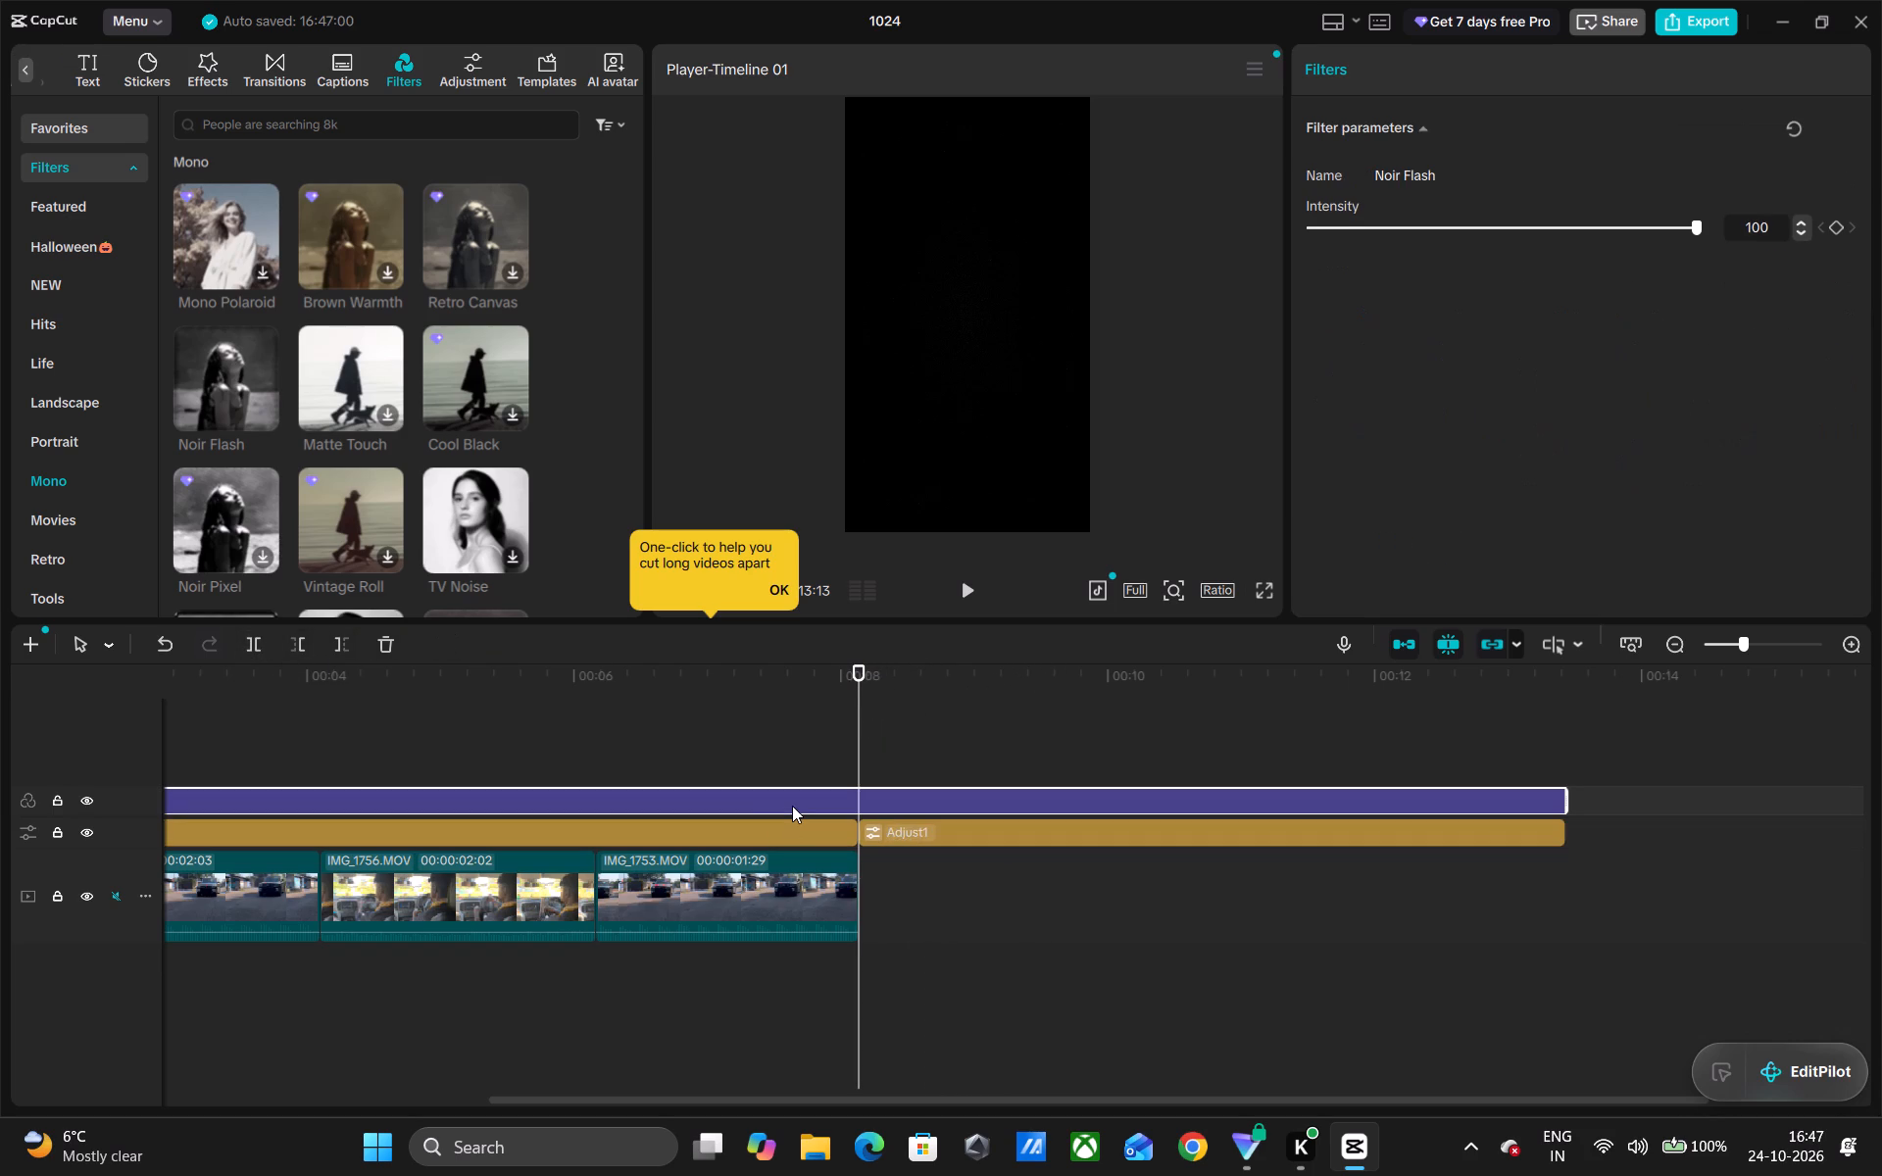
pyautogui.click(245, 645)
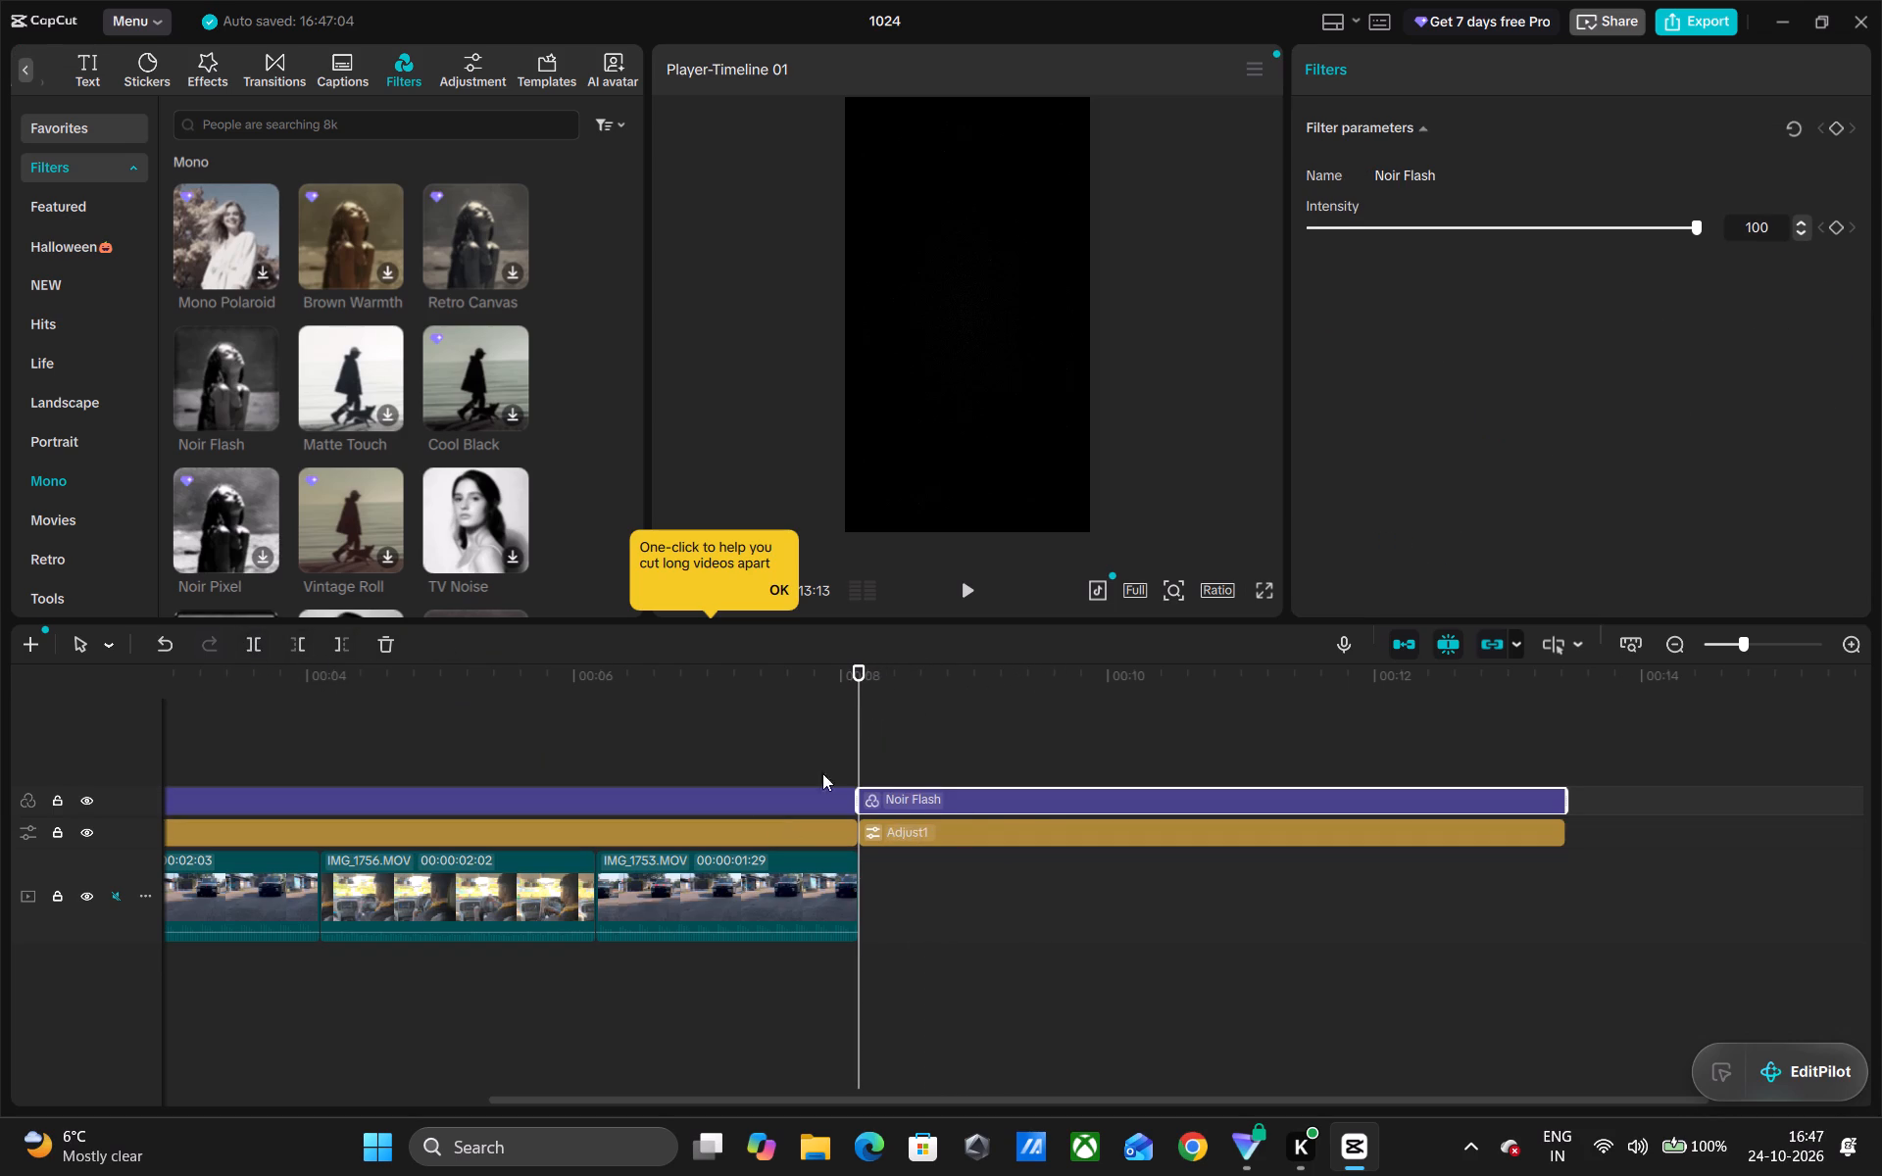
pyautogui.click(385, 637)
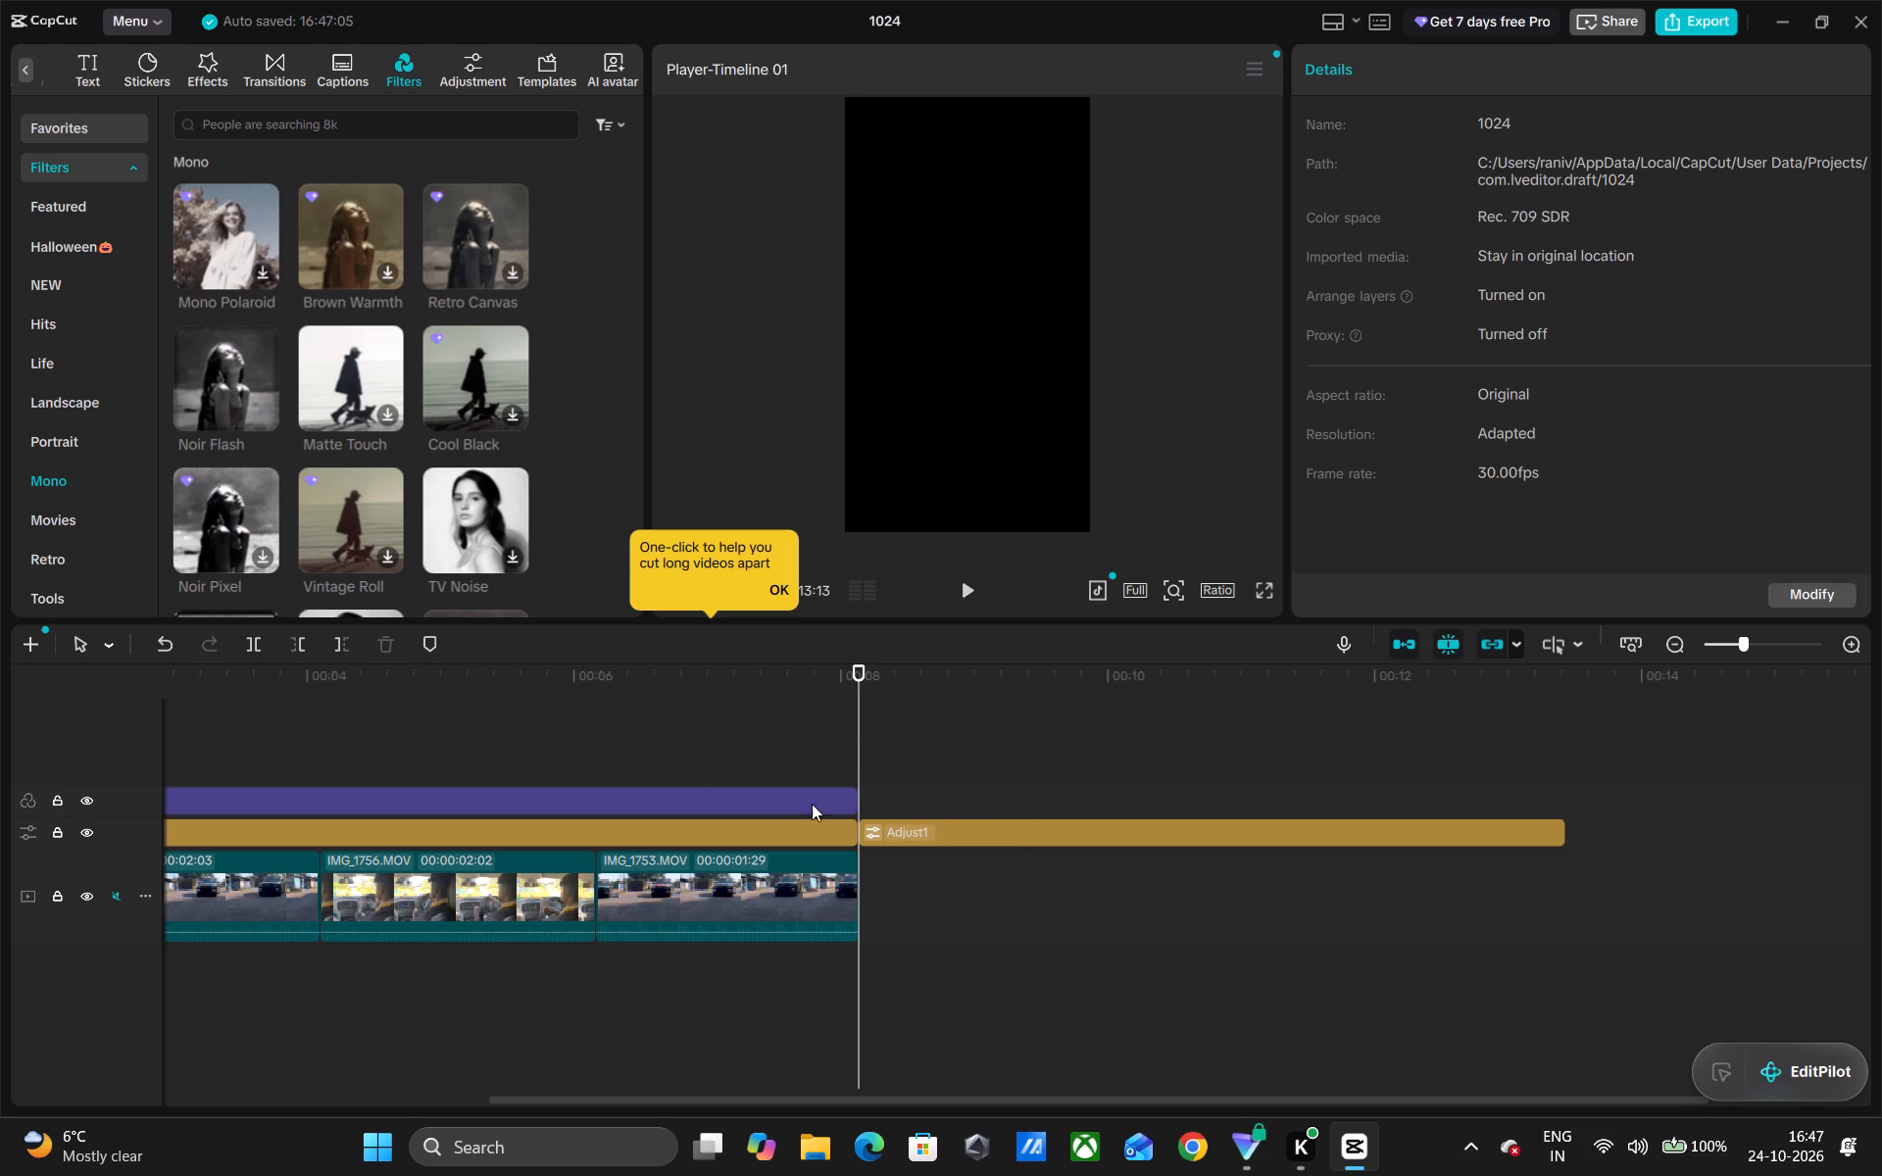
pyautogui.click(935, 827)
pyautogui.click(386, 637)
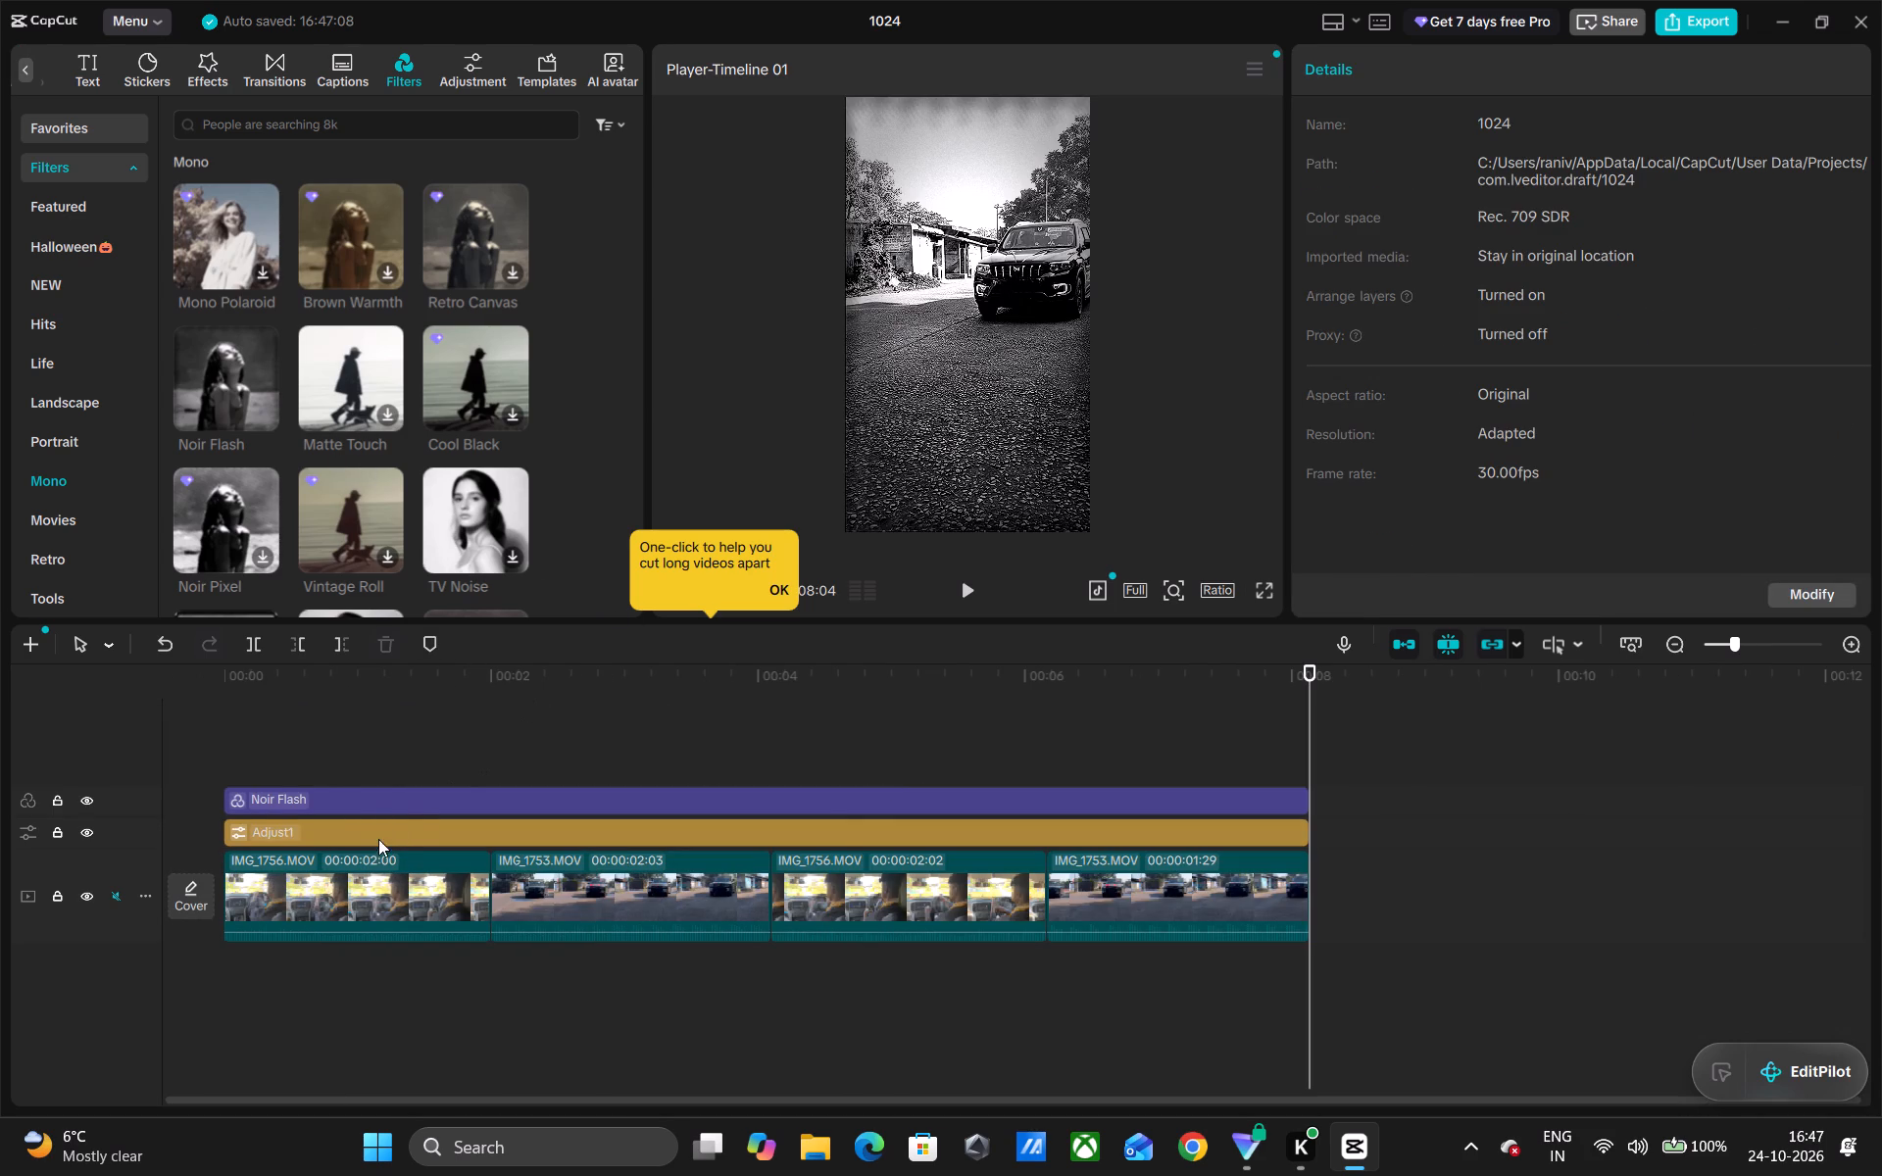
# Delete the remaining Noir Flash filter from the timeline.
pyautogui.click(406, 804)
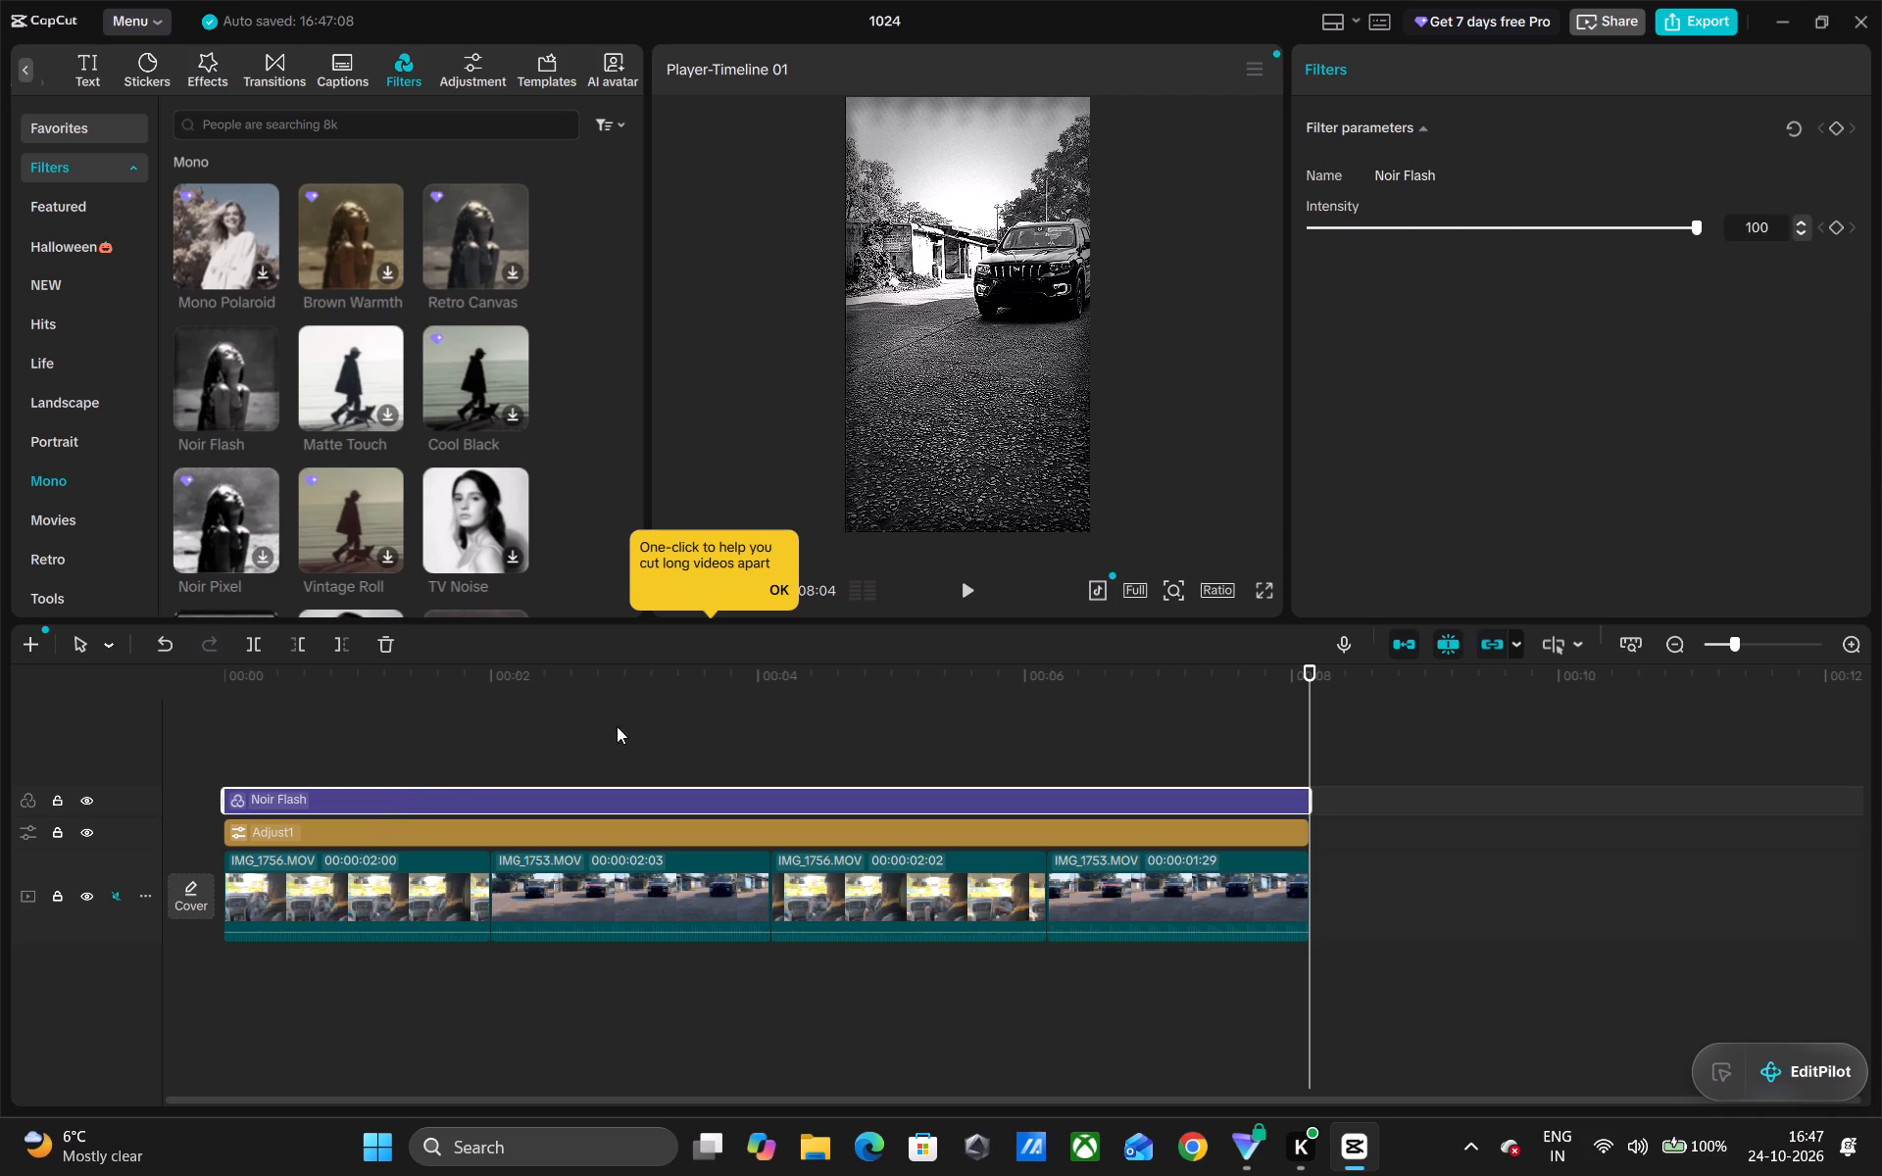
pyautogui.click(378, 635)
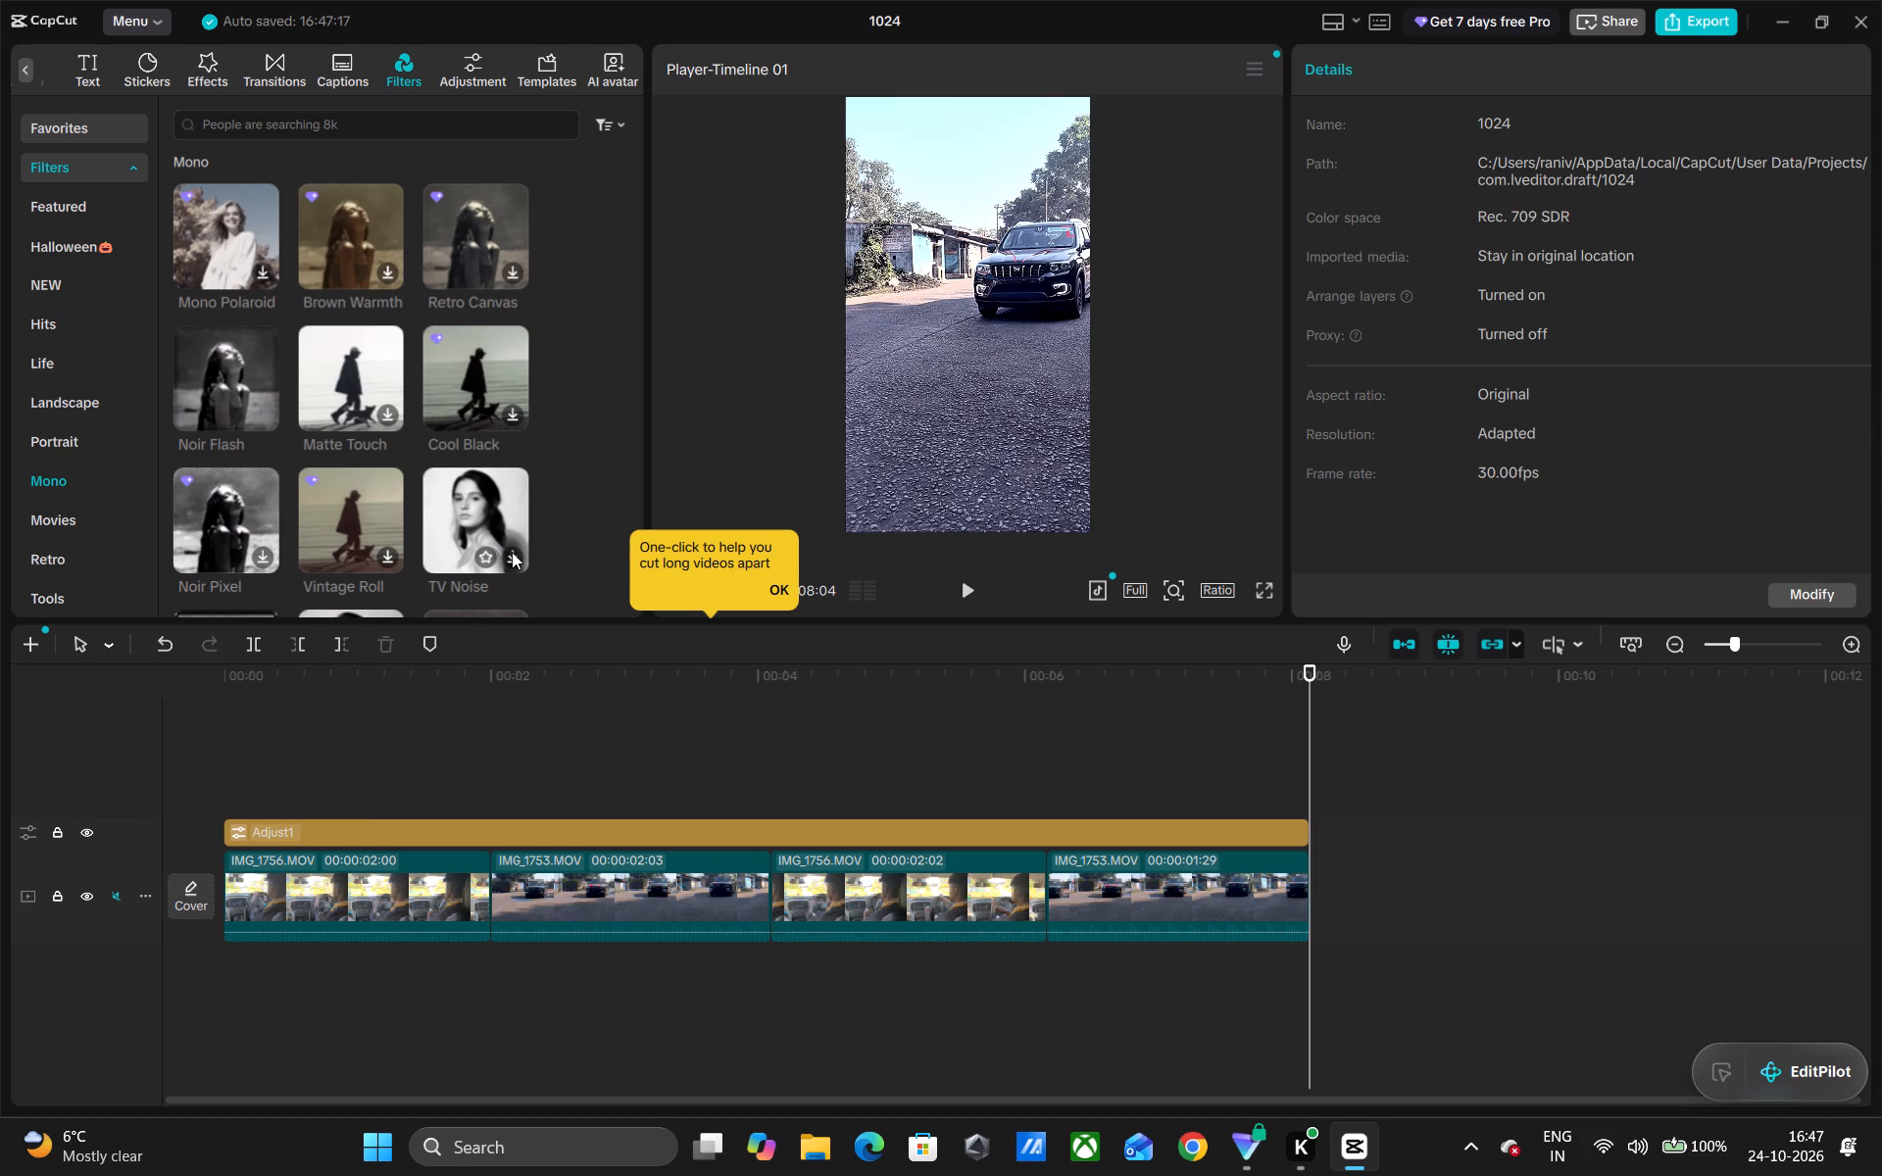
# Download the TV Noise filter from the Mono filters and add it at the start of the timeline.
pyautogui.click(512, 552)
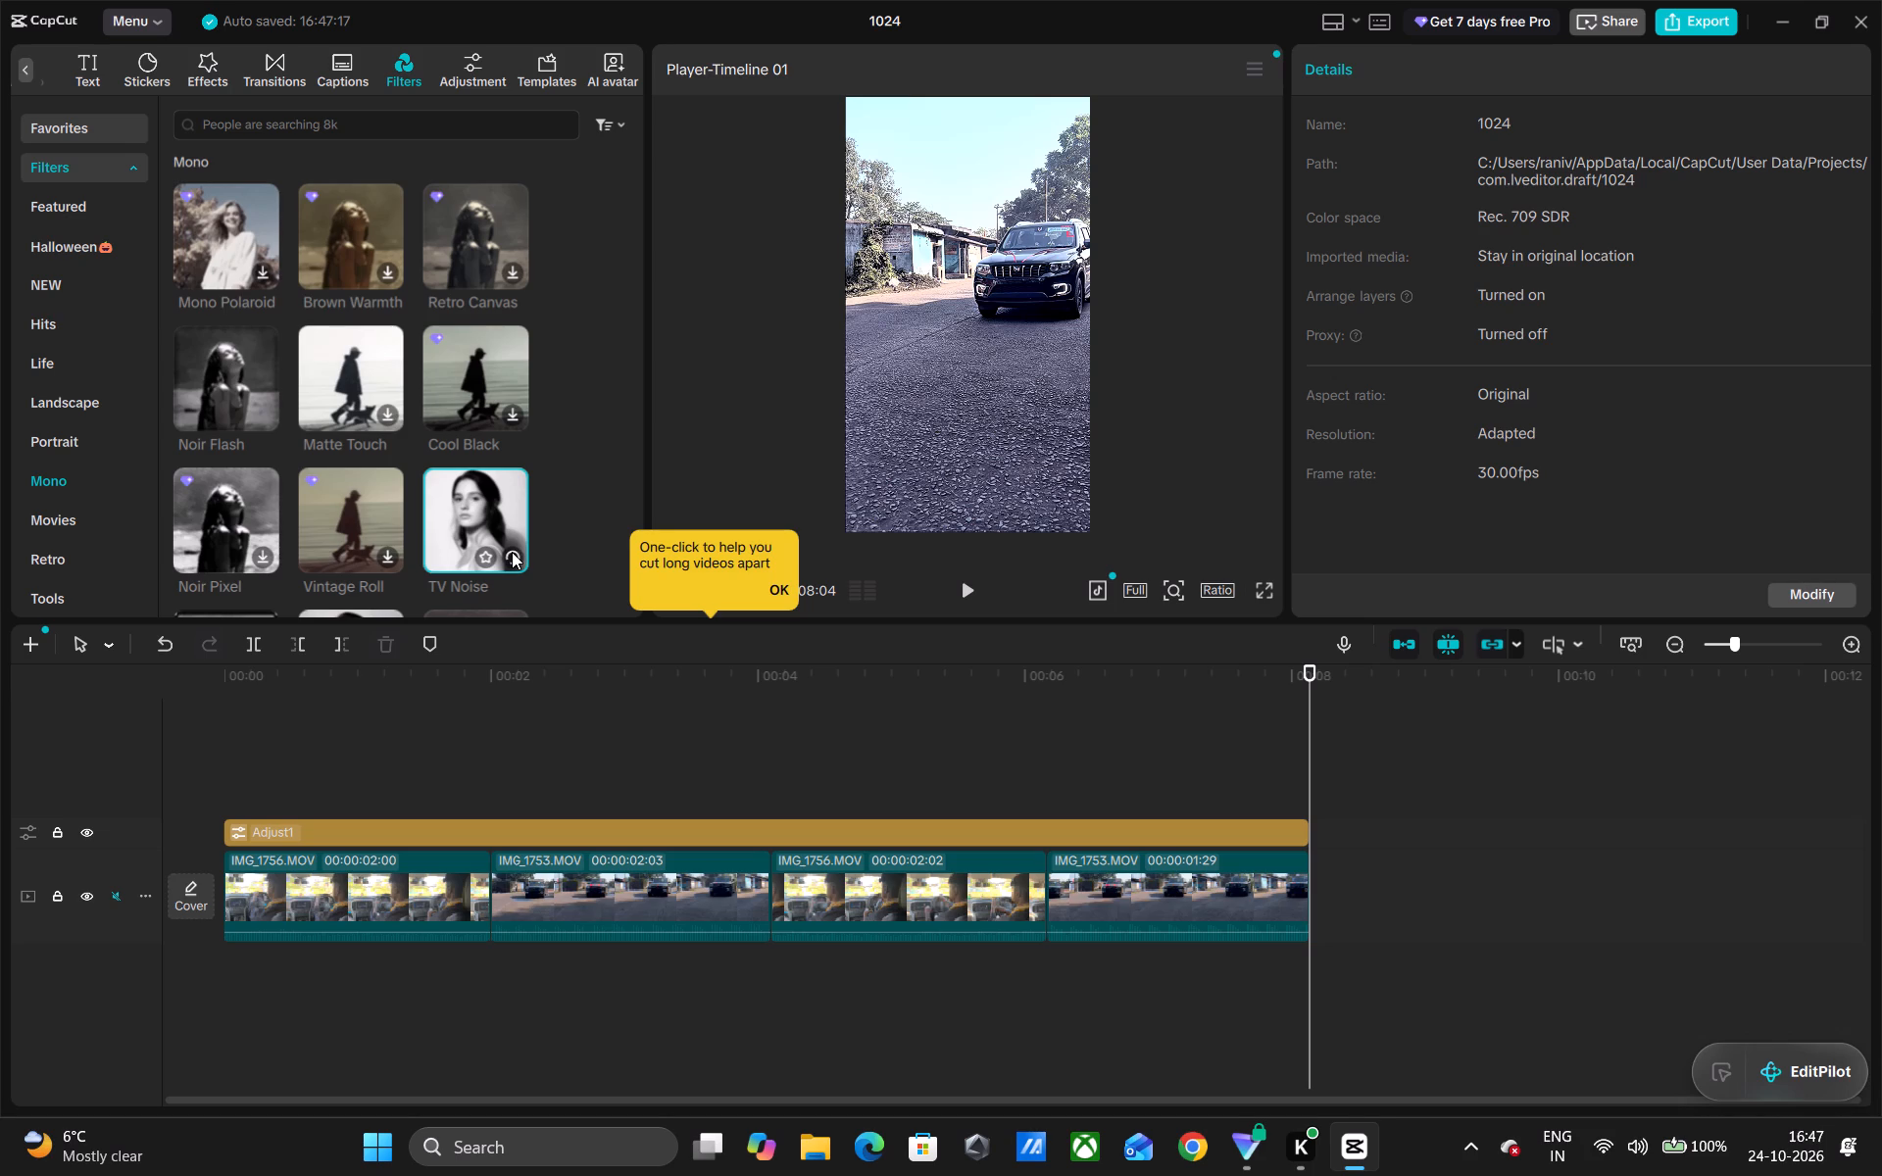
pyautogui.click(773, 593)
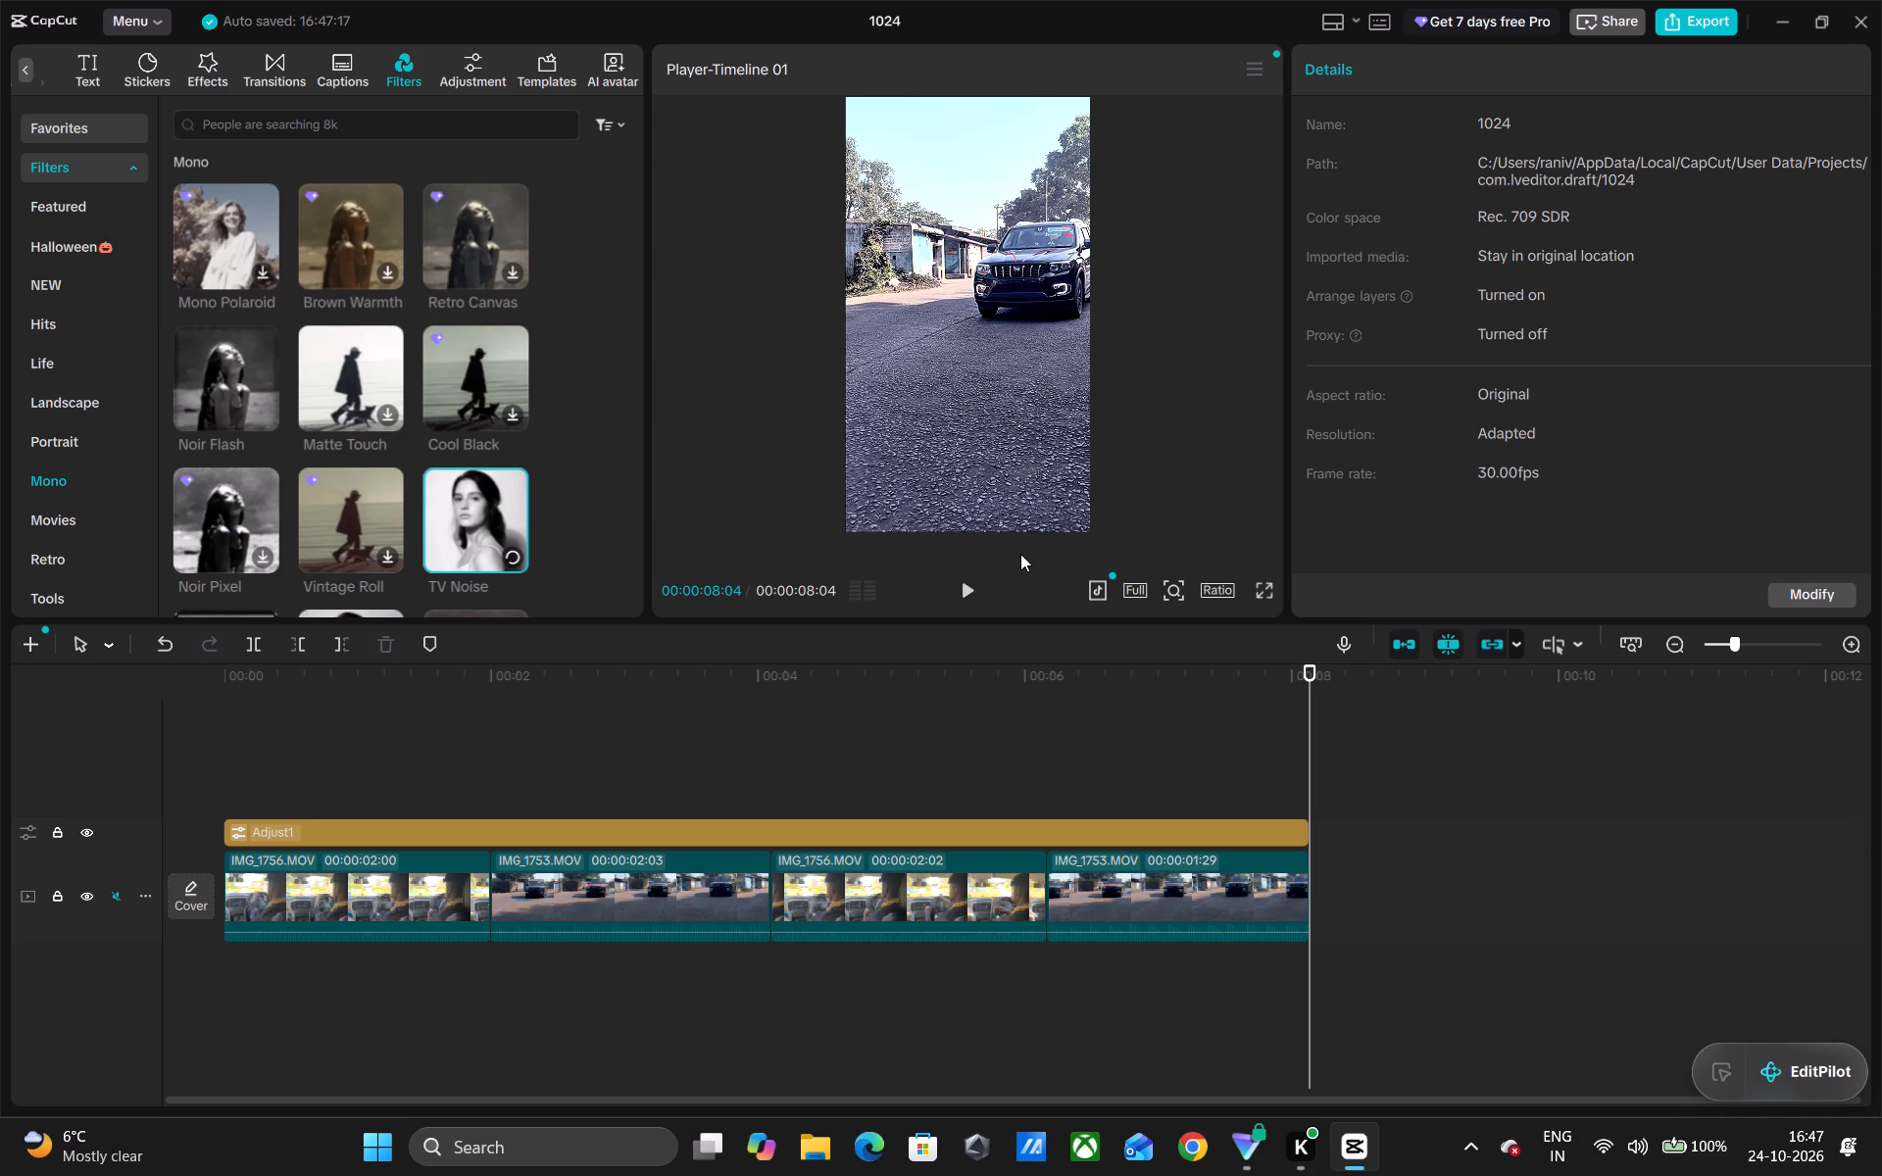
pyautogui.moveTo(1312, 664); pyautogui.dragTo(1251, 656)
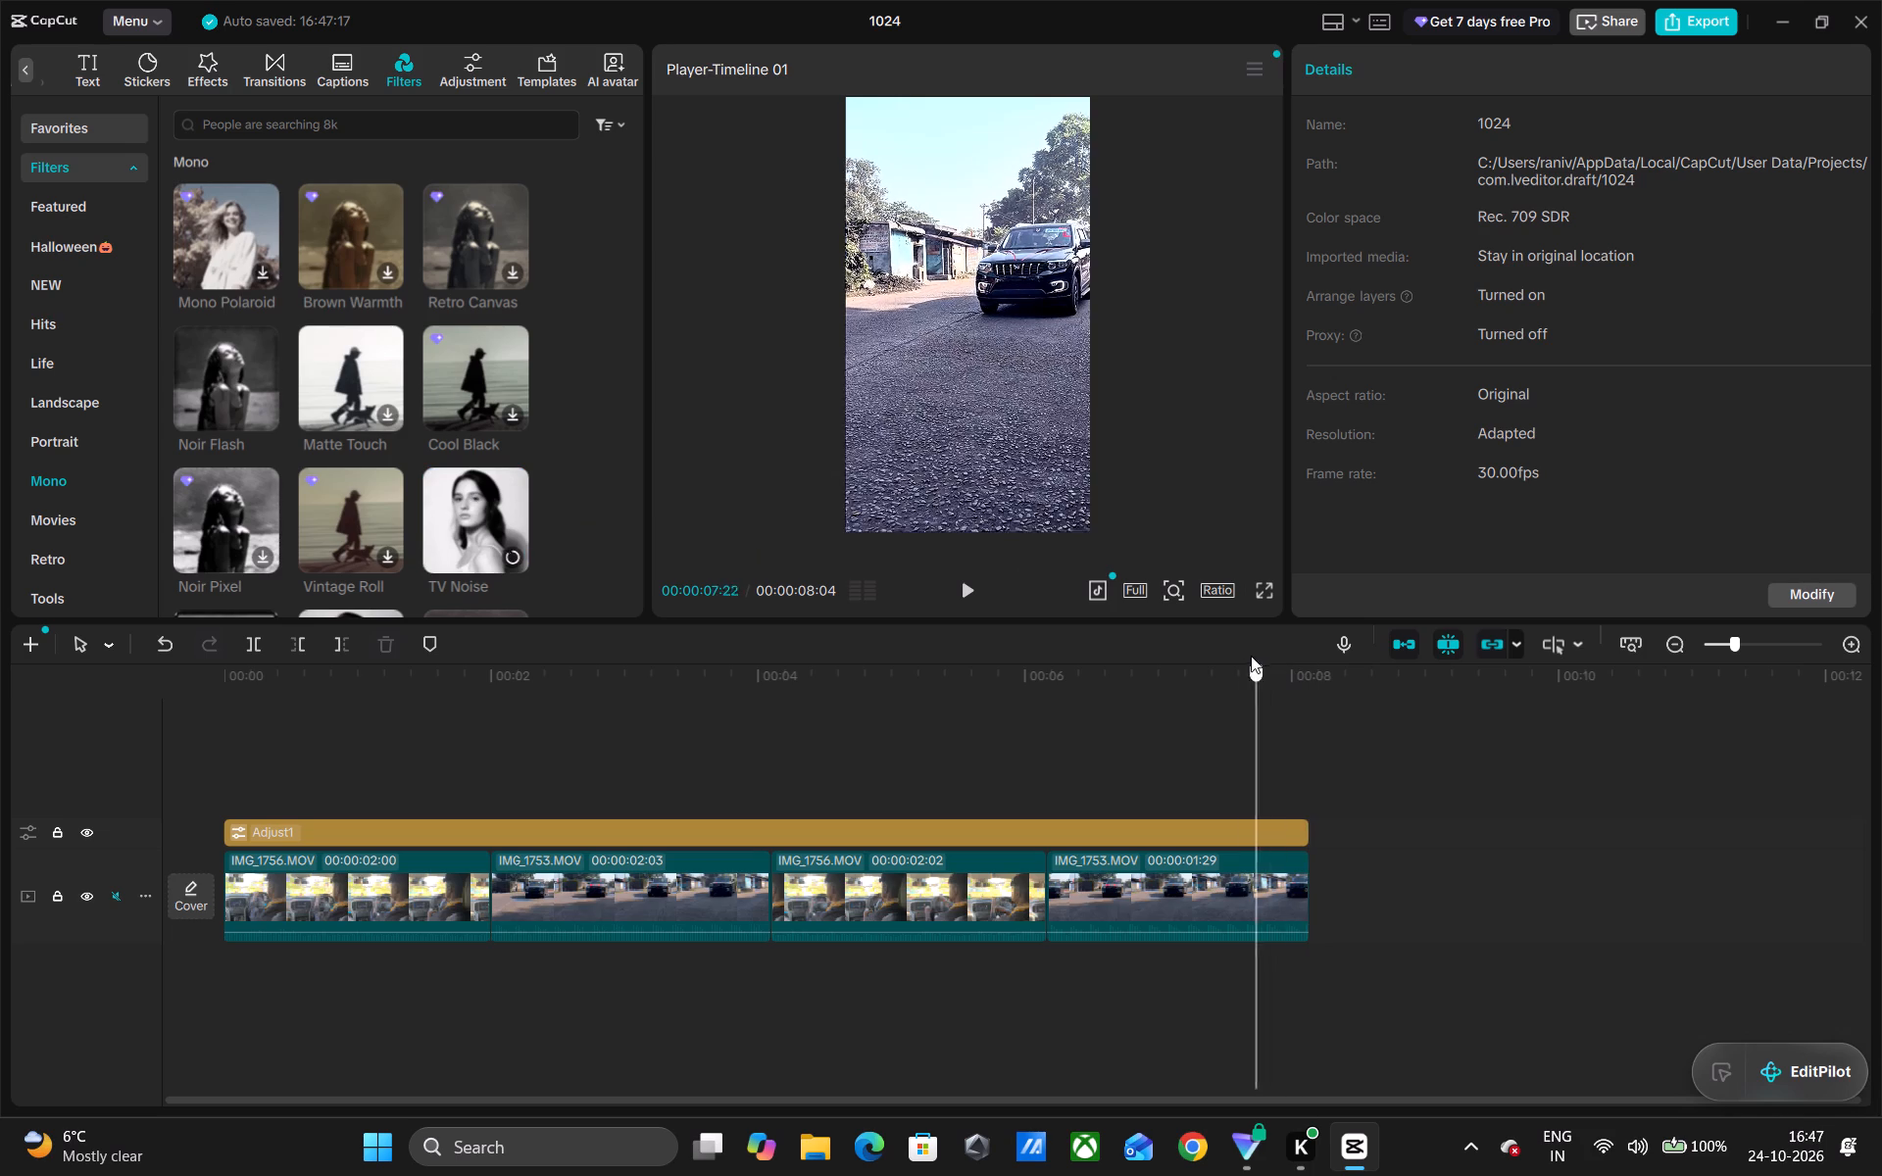
pyautogui.moveTo(1251, 656); pyautogui.dragTo(181, 592)
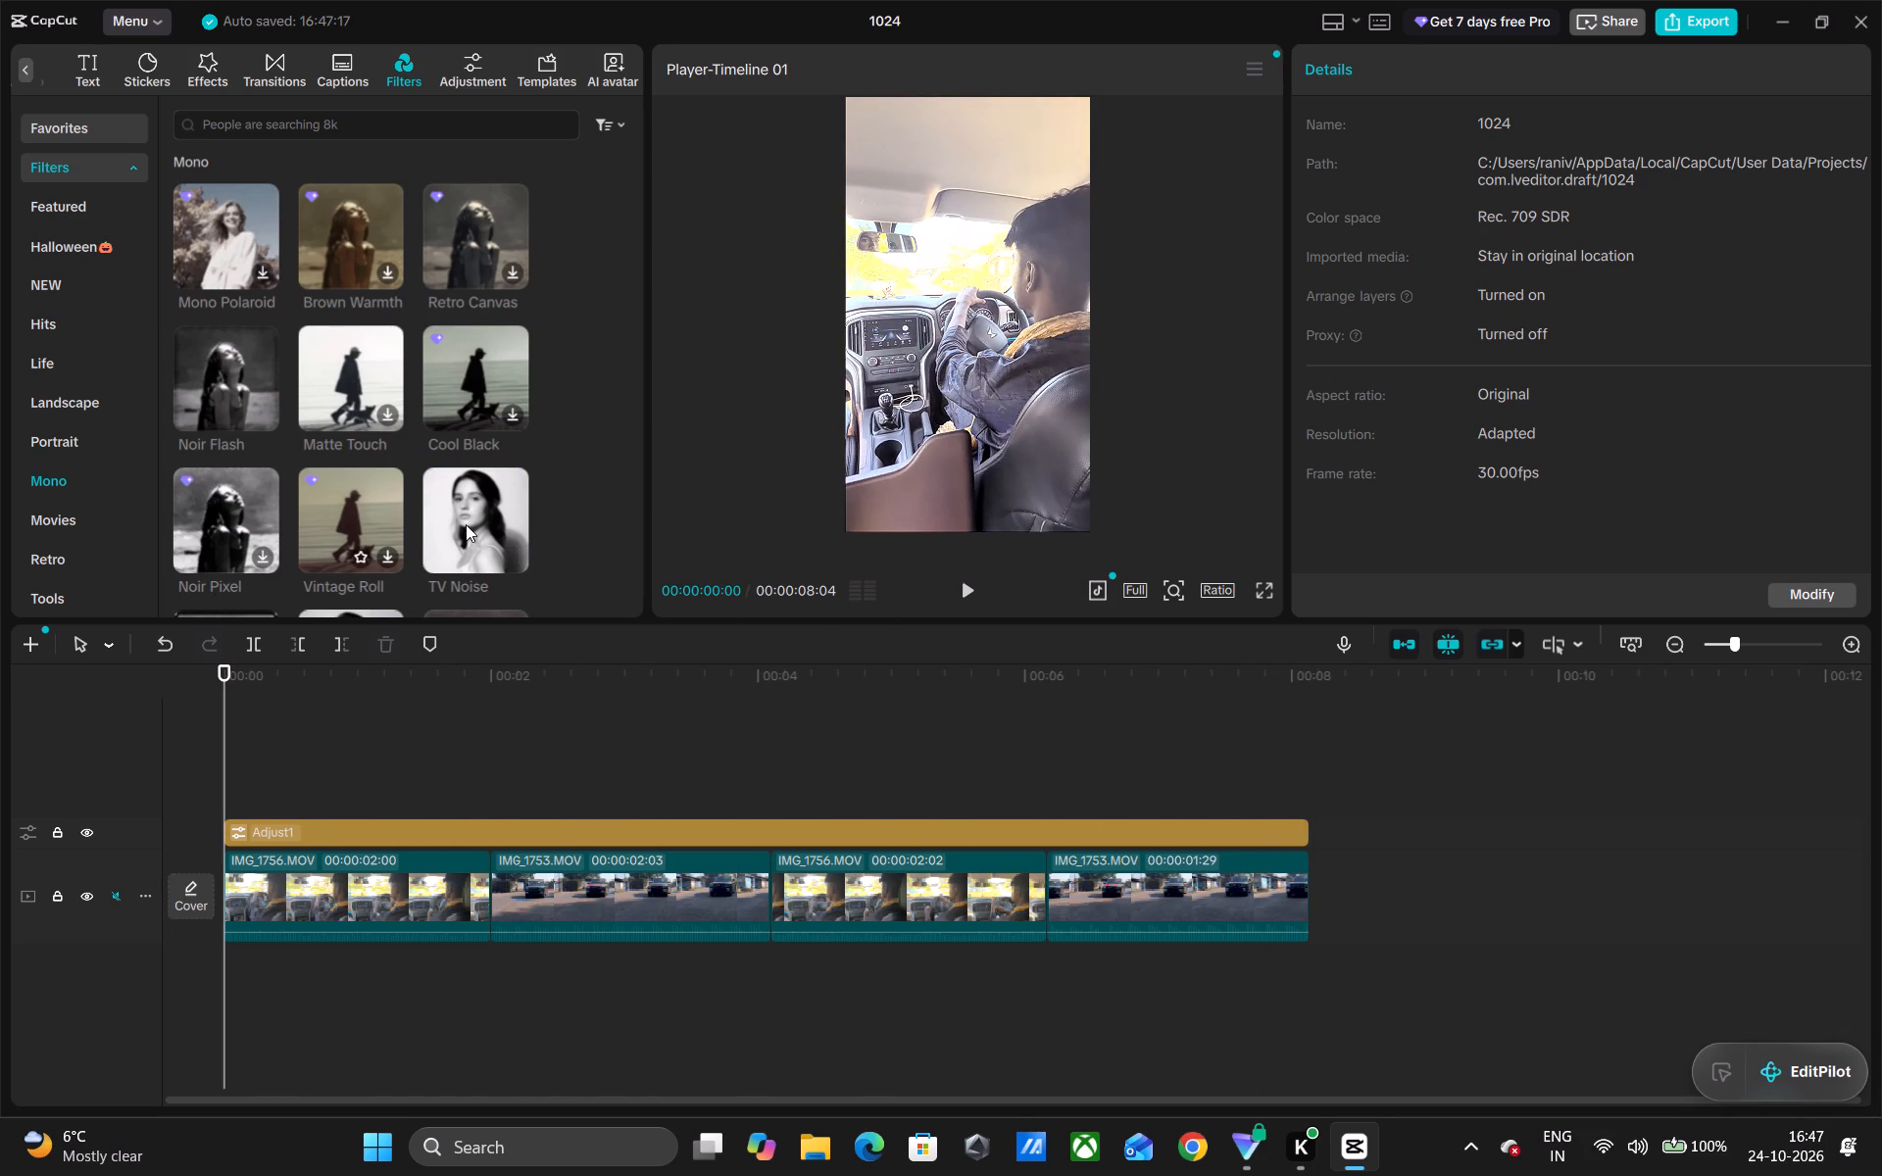
pyautogui.click(465, 520)
pyautogui.click(508, 550)
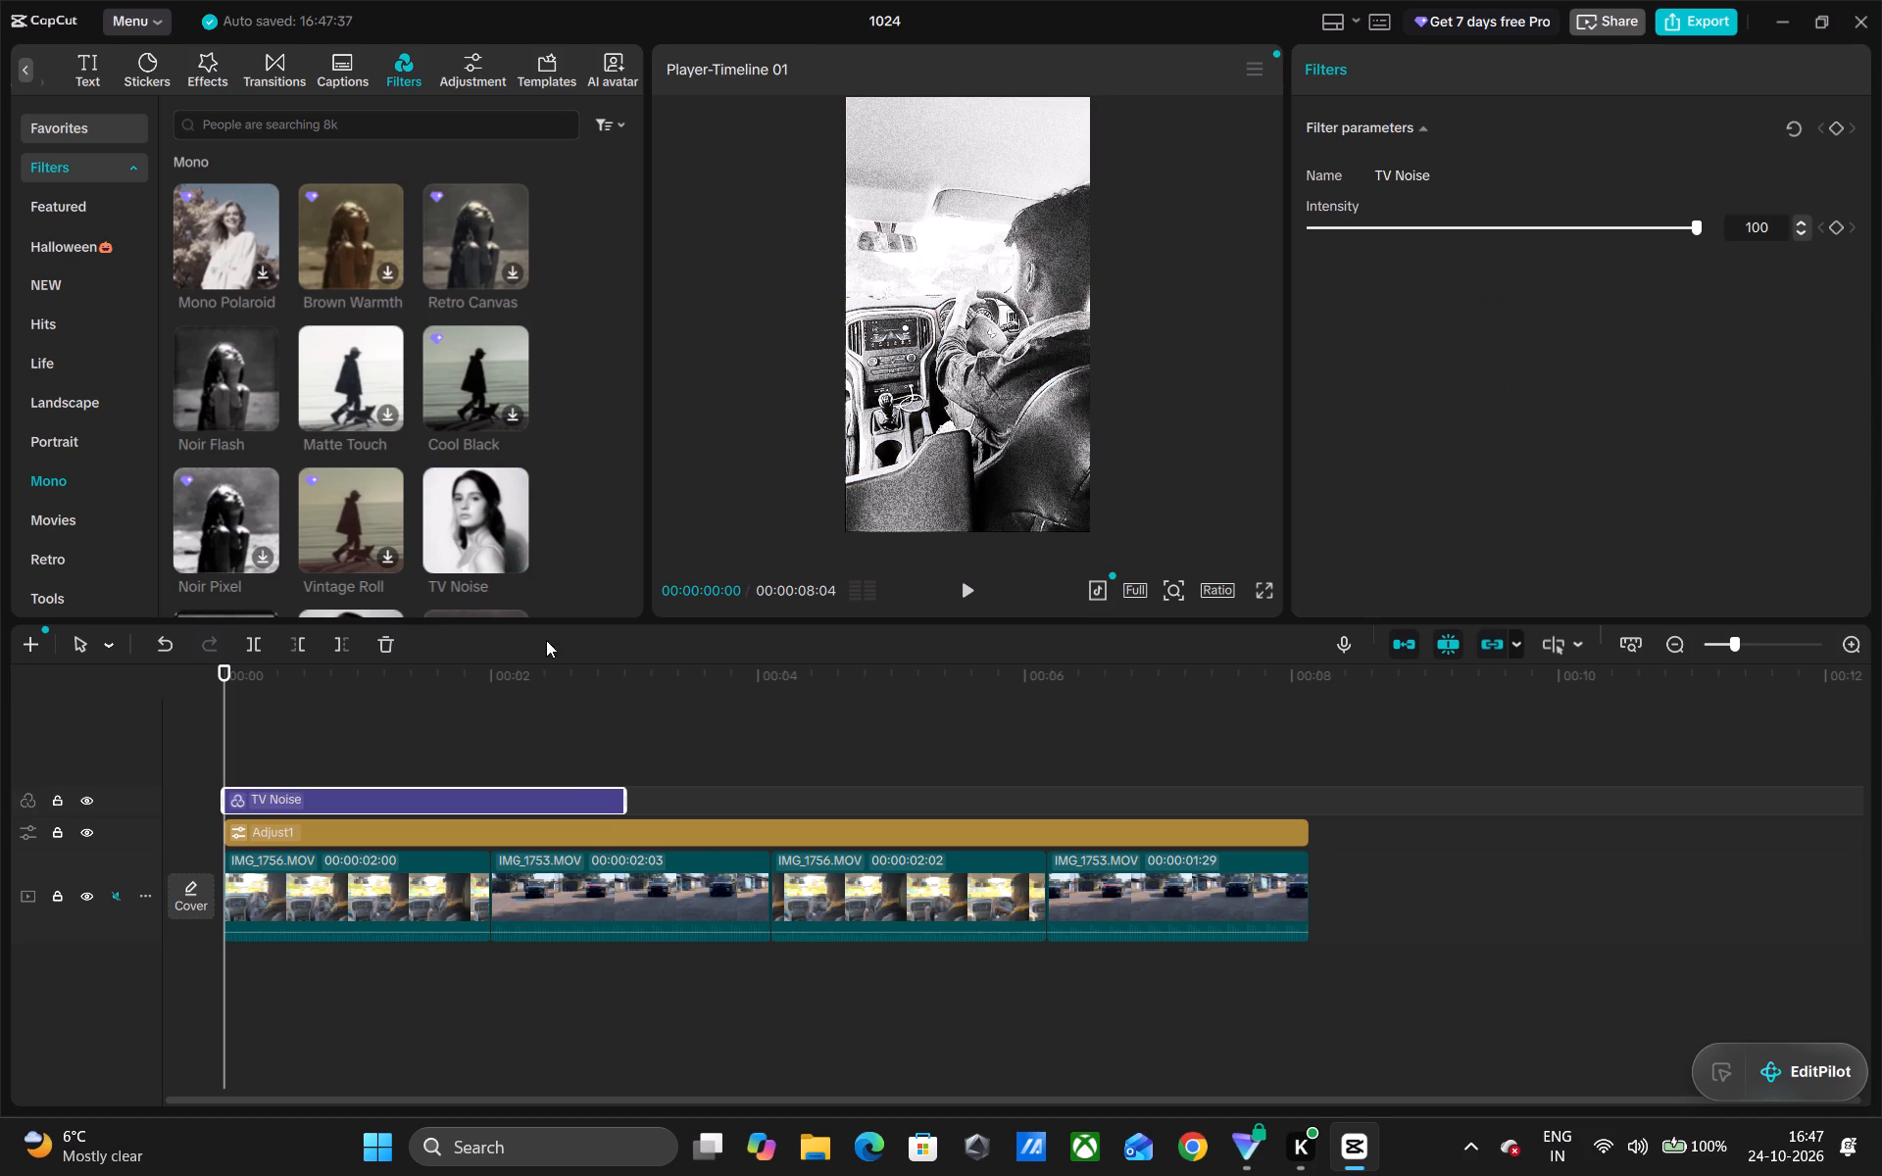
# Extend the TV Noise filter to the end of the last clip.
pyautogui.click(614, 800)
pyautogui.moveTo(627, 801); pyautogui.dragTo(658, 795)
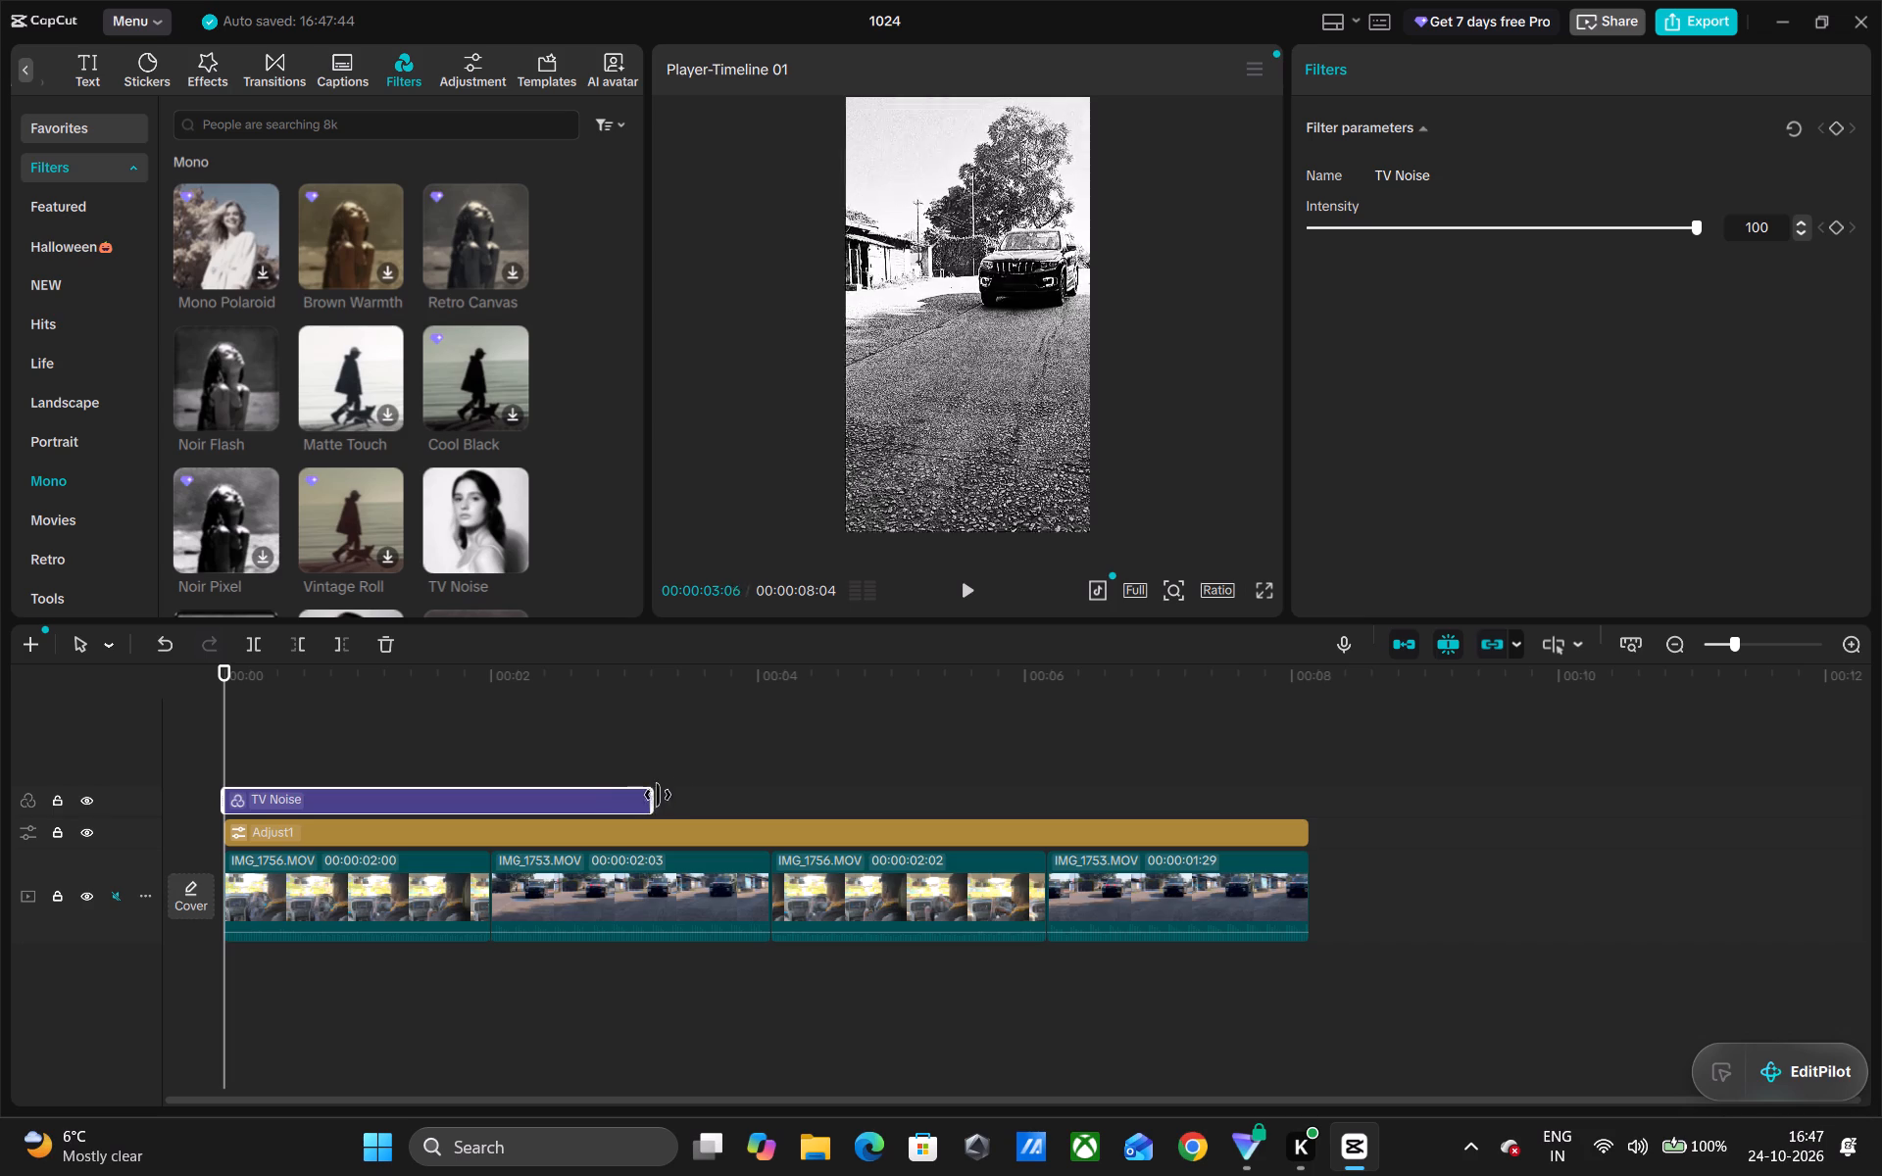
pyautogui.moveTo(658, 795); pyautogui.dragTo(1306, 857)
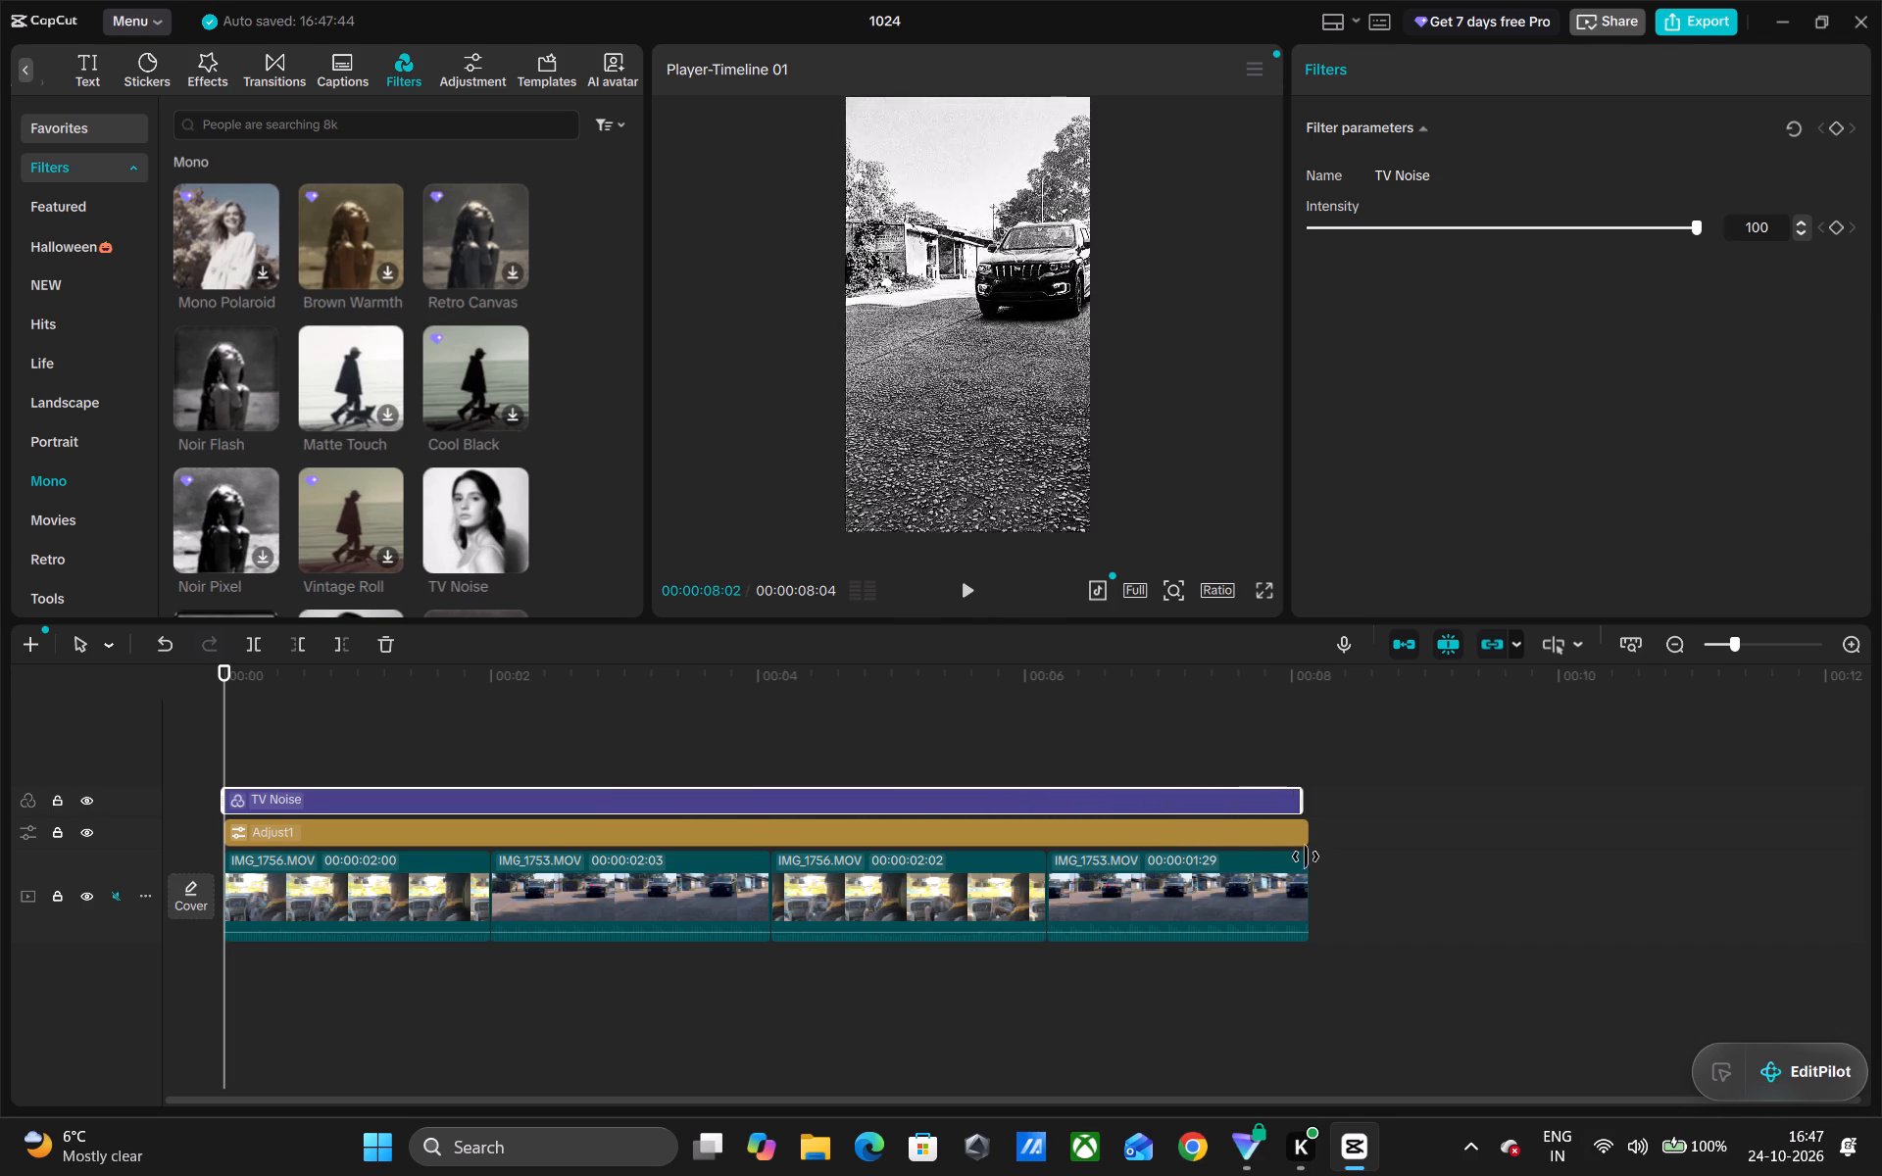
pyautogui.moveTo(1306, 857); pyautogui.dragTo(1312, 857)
# Preview the TV Noise look by scrubbing from about 00:00:03:27 back to the start of the timeline.
pyautogui.moveTo(825, 1007); pyautogui.dragTo(744, 1007)
pyautogui.moveTo(1599, 836); pyautogui.dragTo(1546, 829)
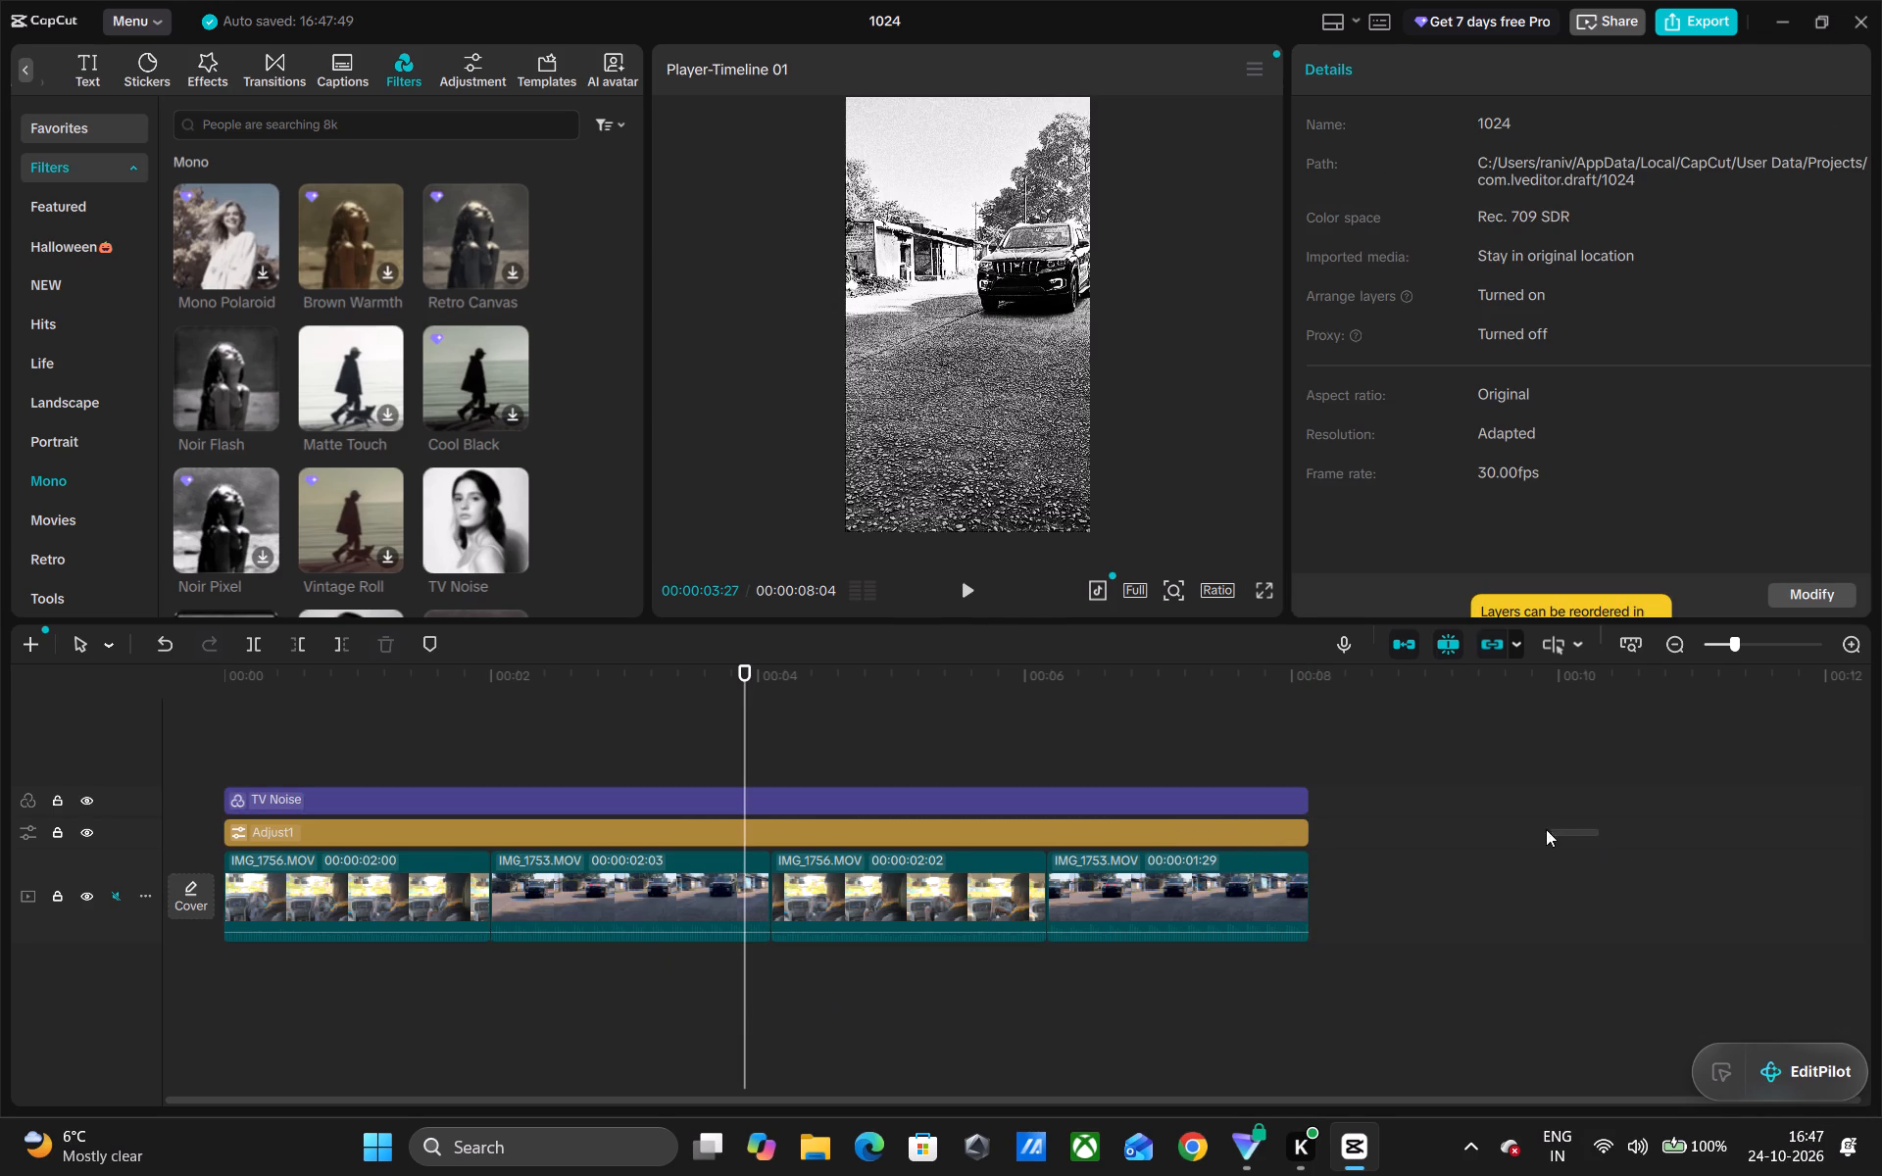
pyautogui.moveTo(1546, 829); pyautogui.dragTo(1522, 828)
pyautogui.moveTo(743, 672); pyautogui.dragTo(705, 668)
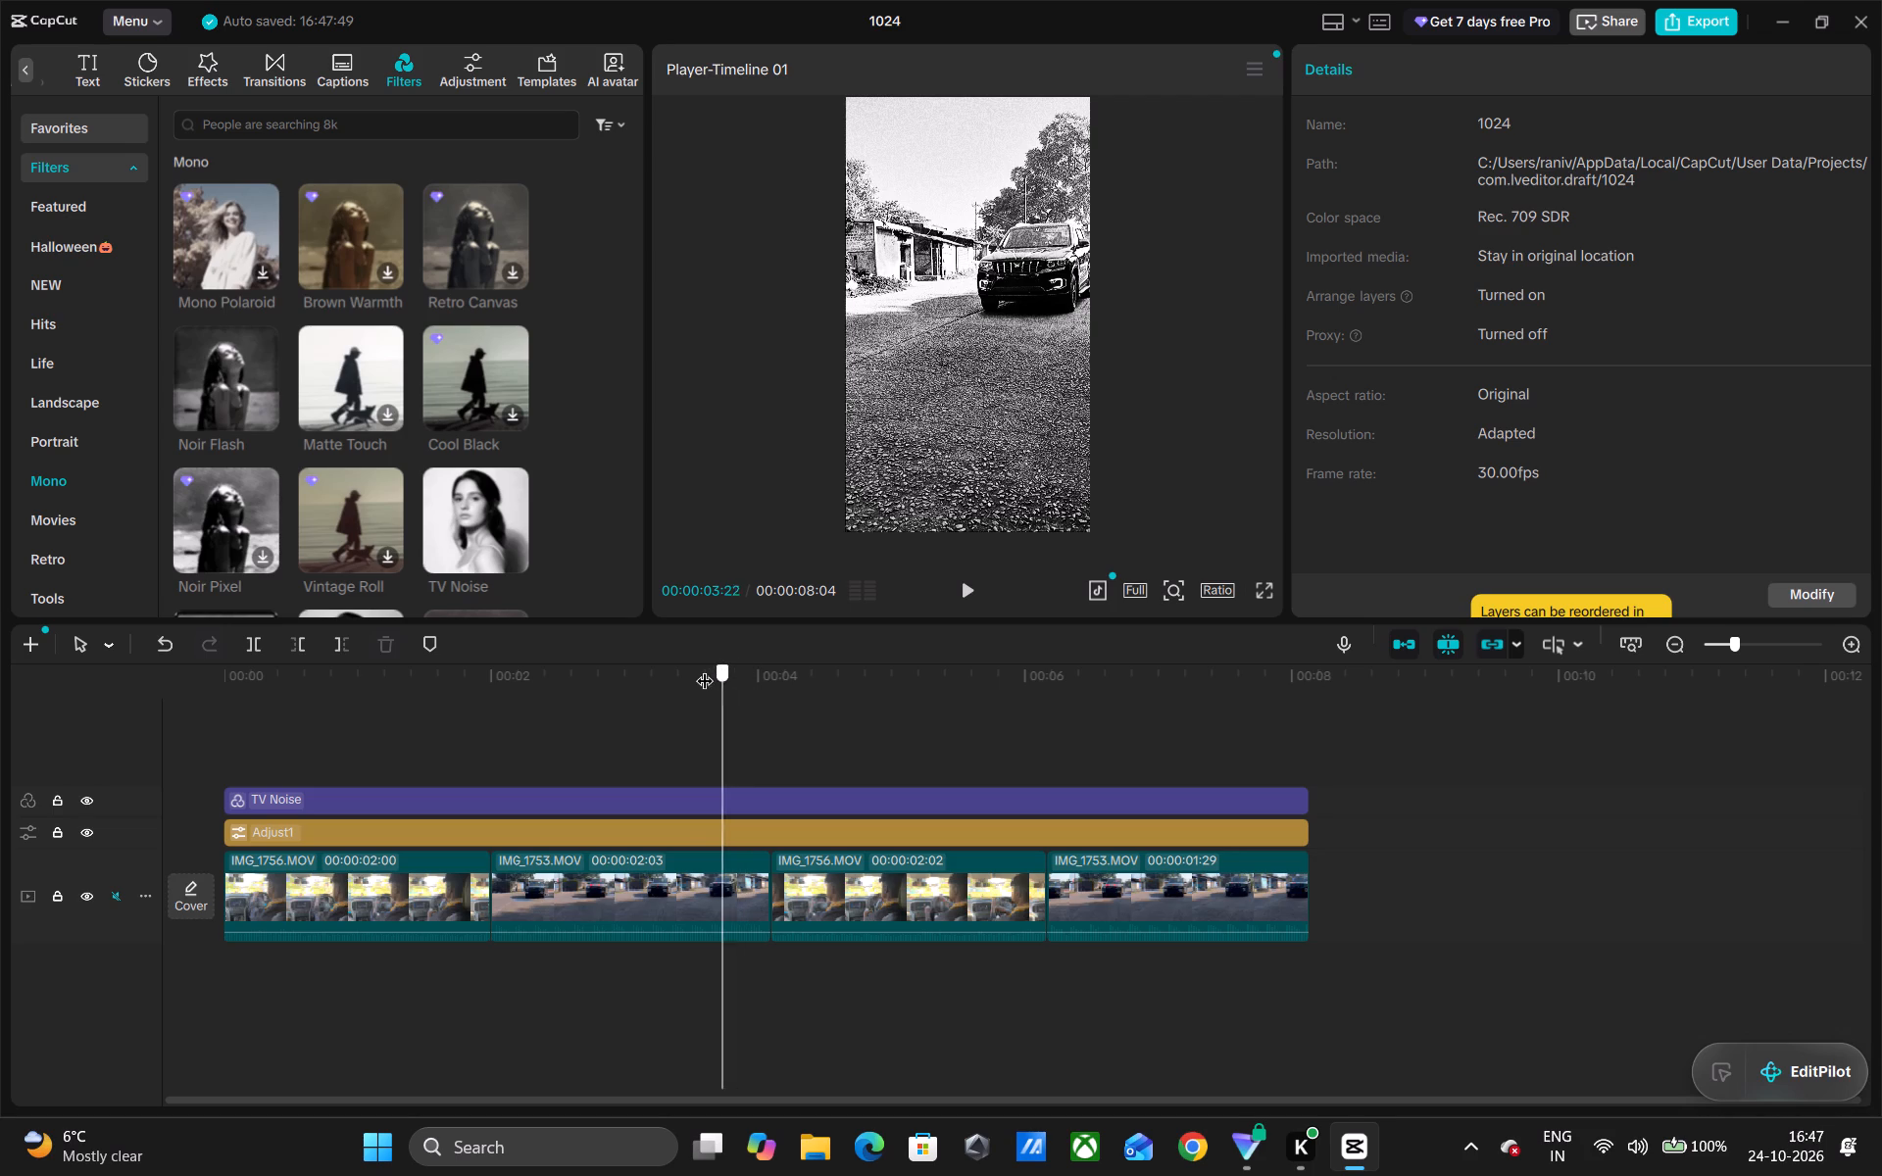
pyautogui.moveTo(705, 668); pyautogui.dragTo(179, 651)
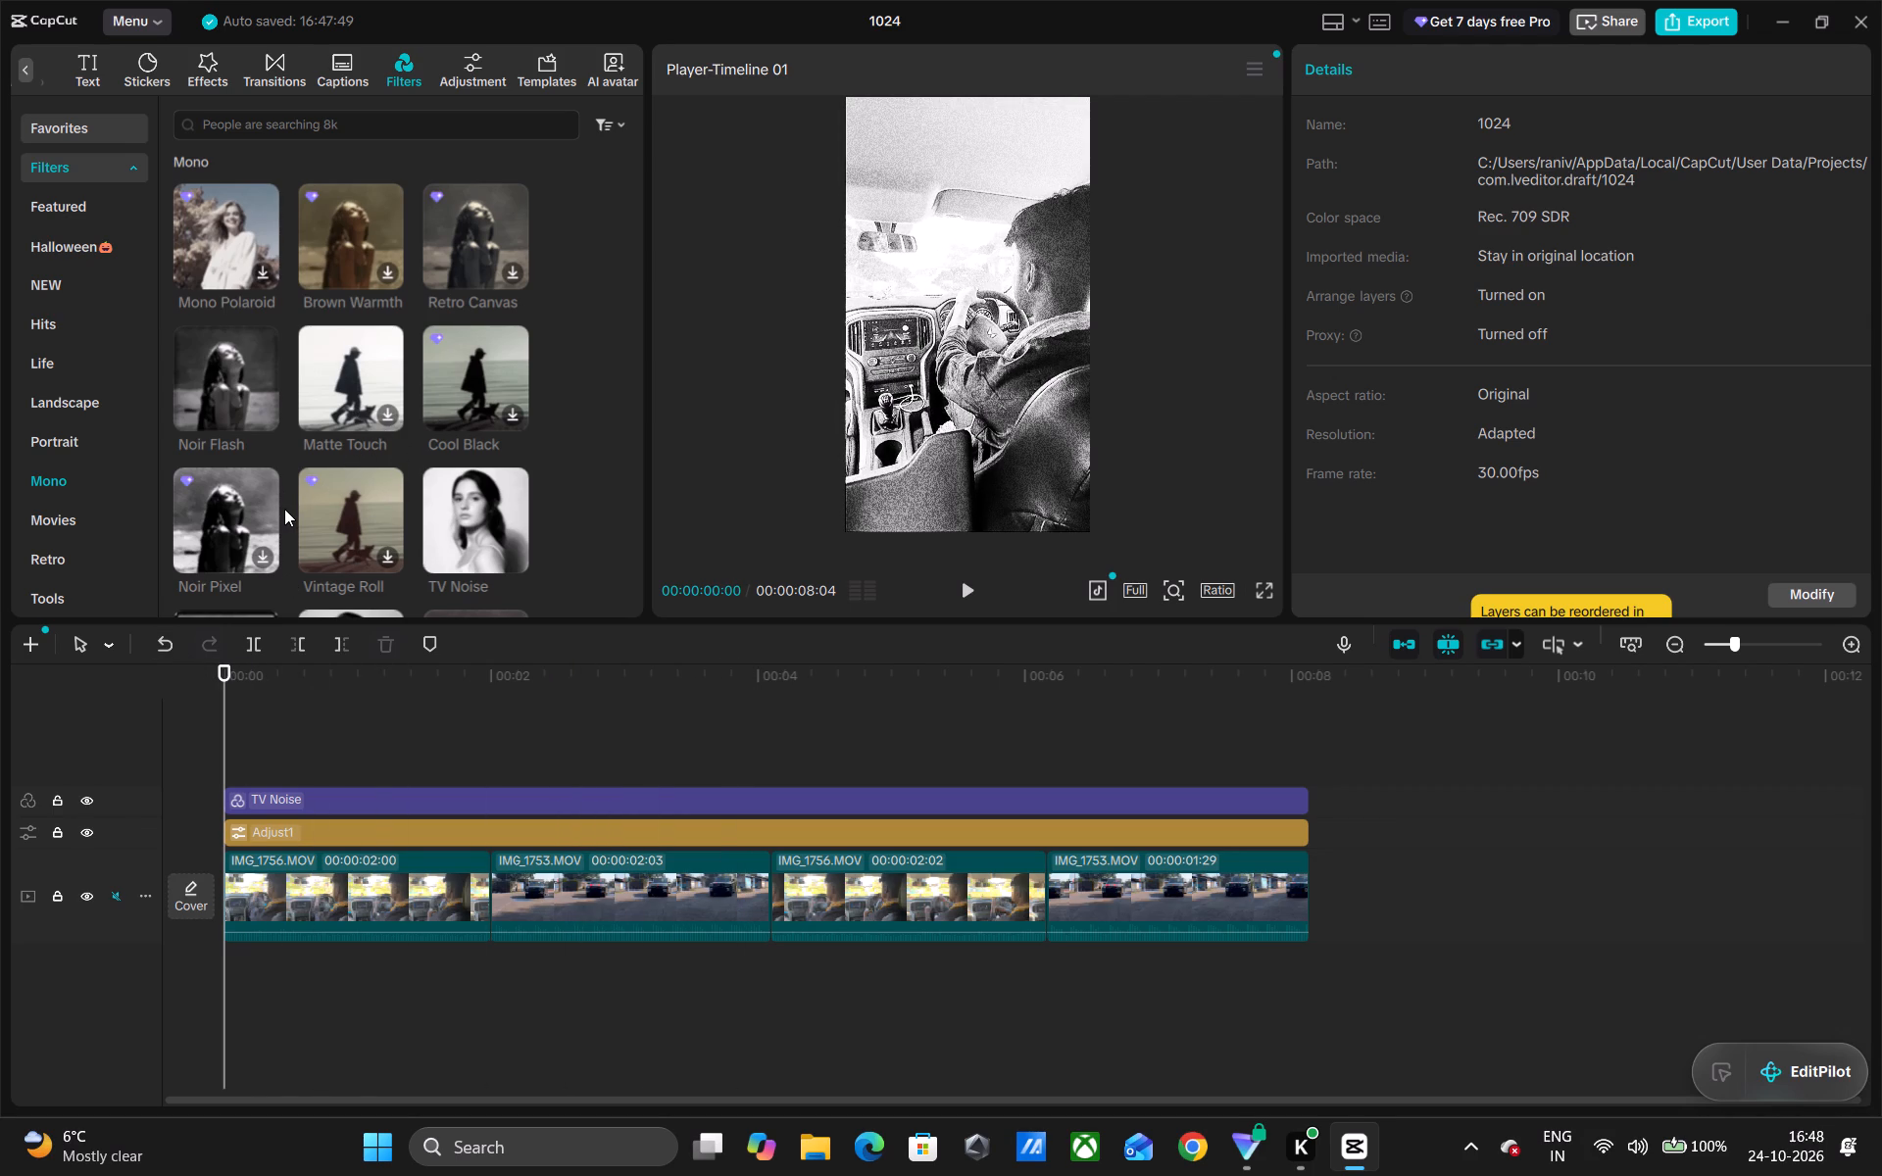
# Find the Casablanca filter among the Mono filters and start downloading it.
pyautogui.scroll(-2, 284, 509)
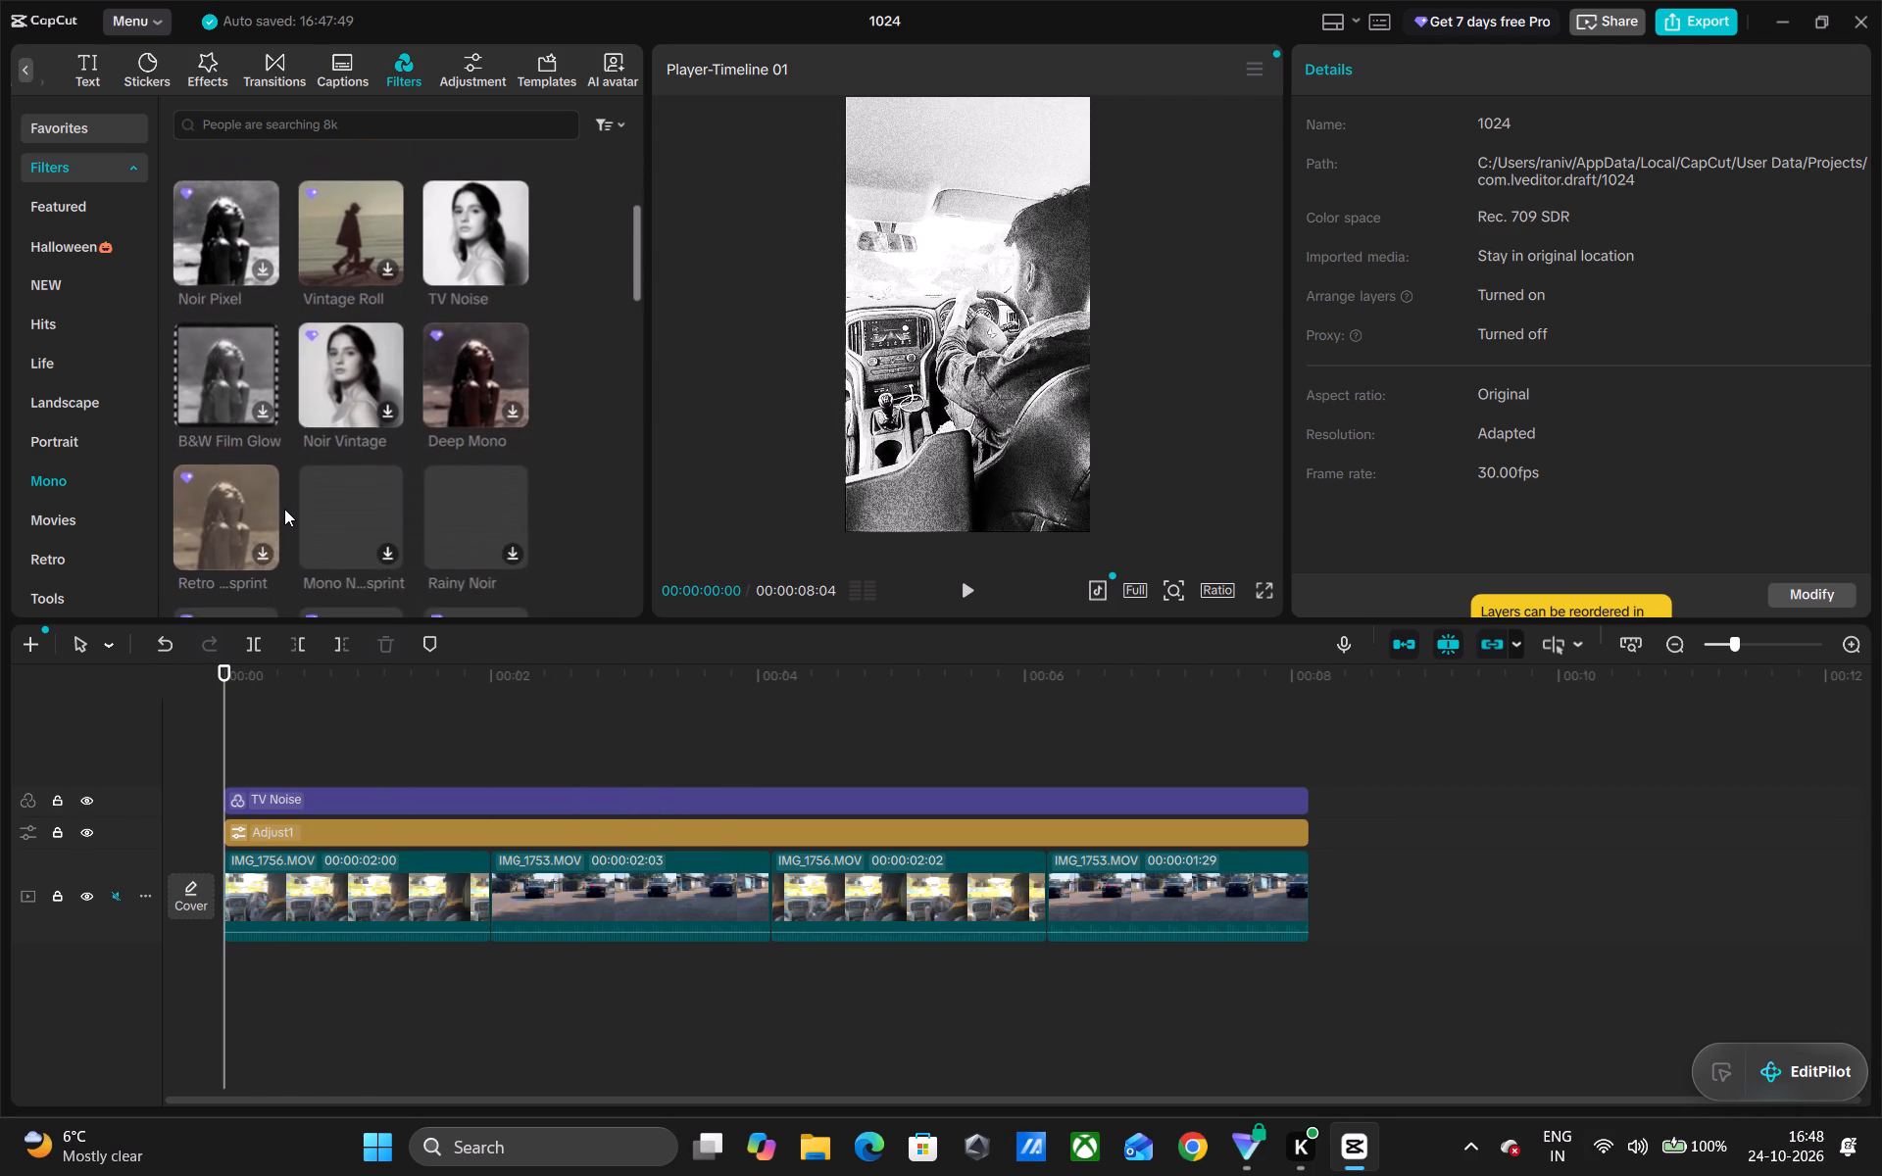
pyautogui.scroll(-1, 284, 509)
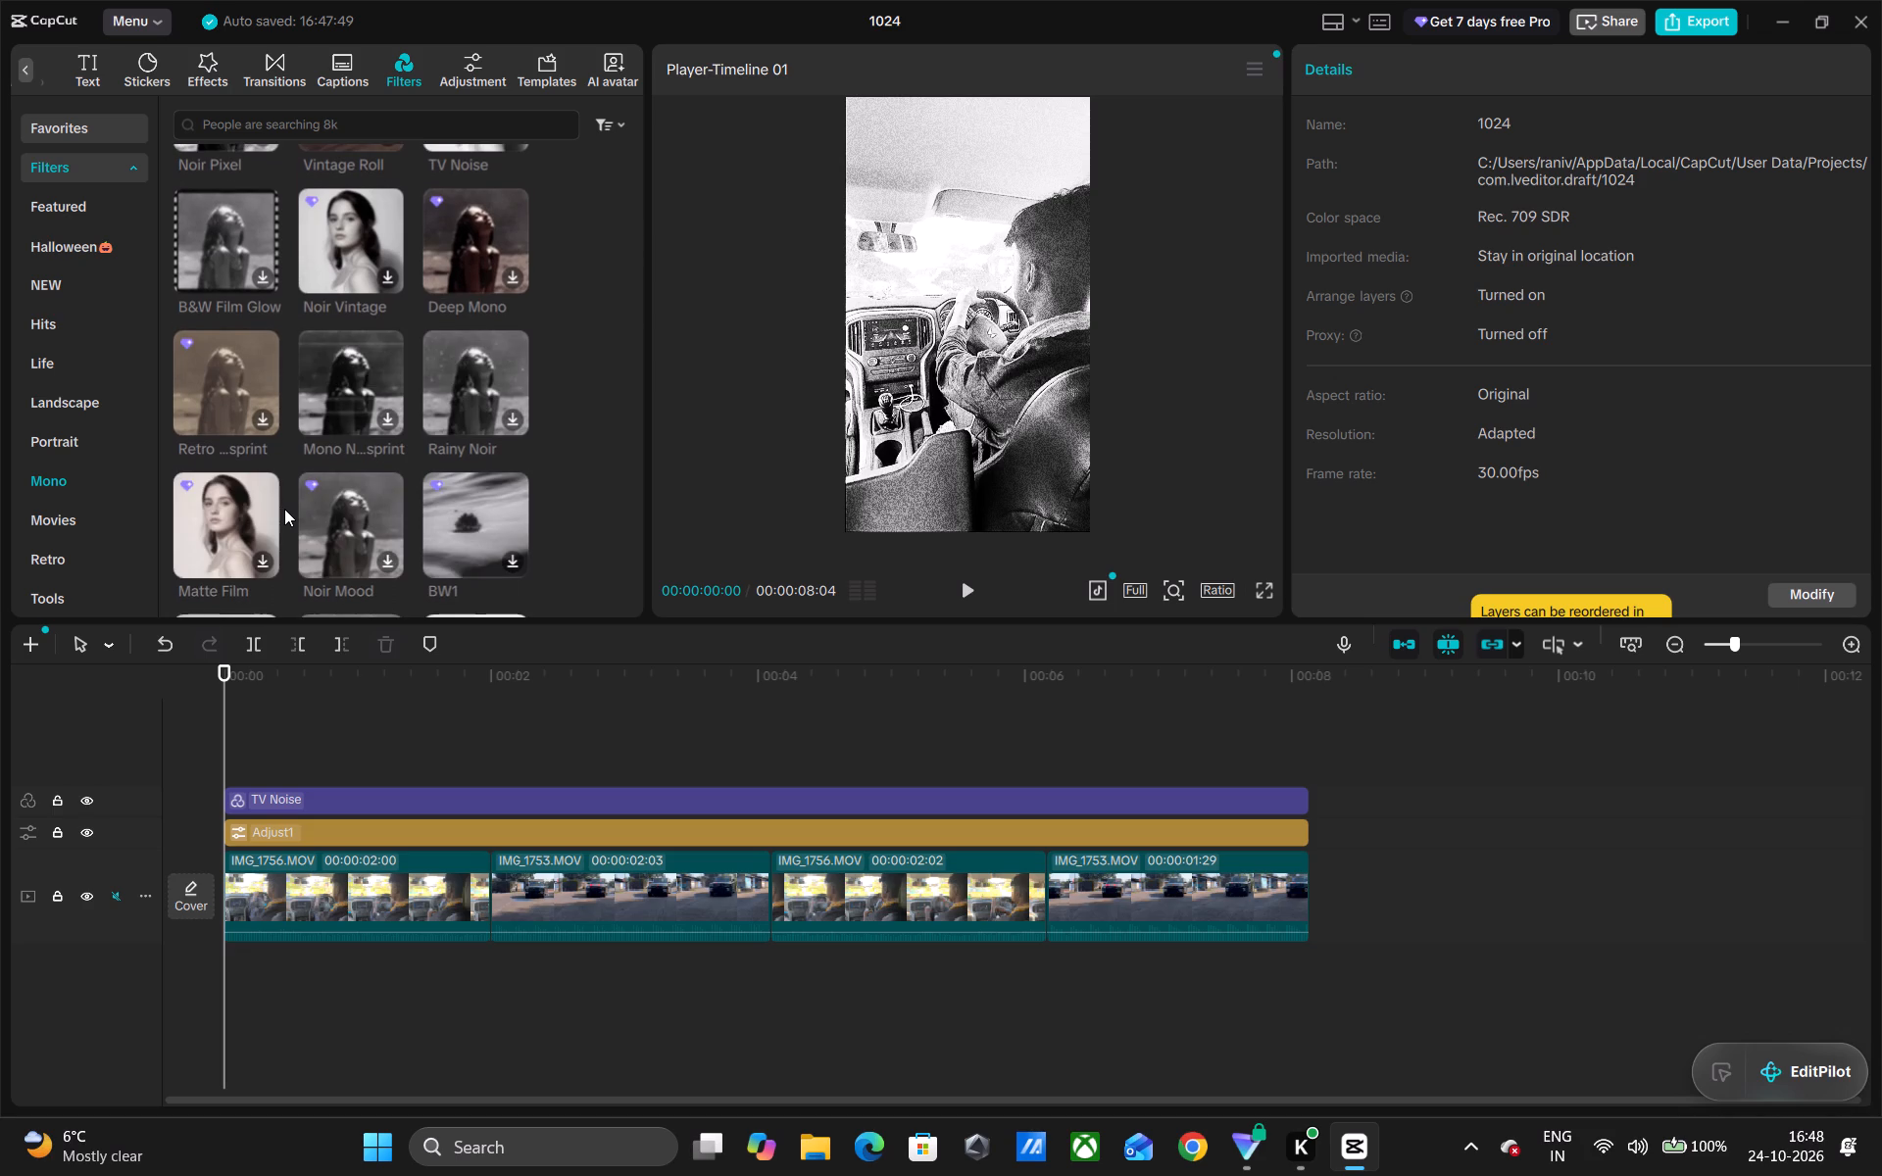
pyautogui.scroll(-1, 284, 509)
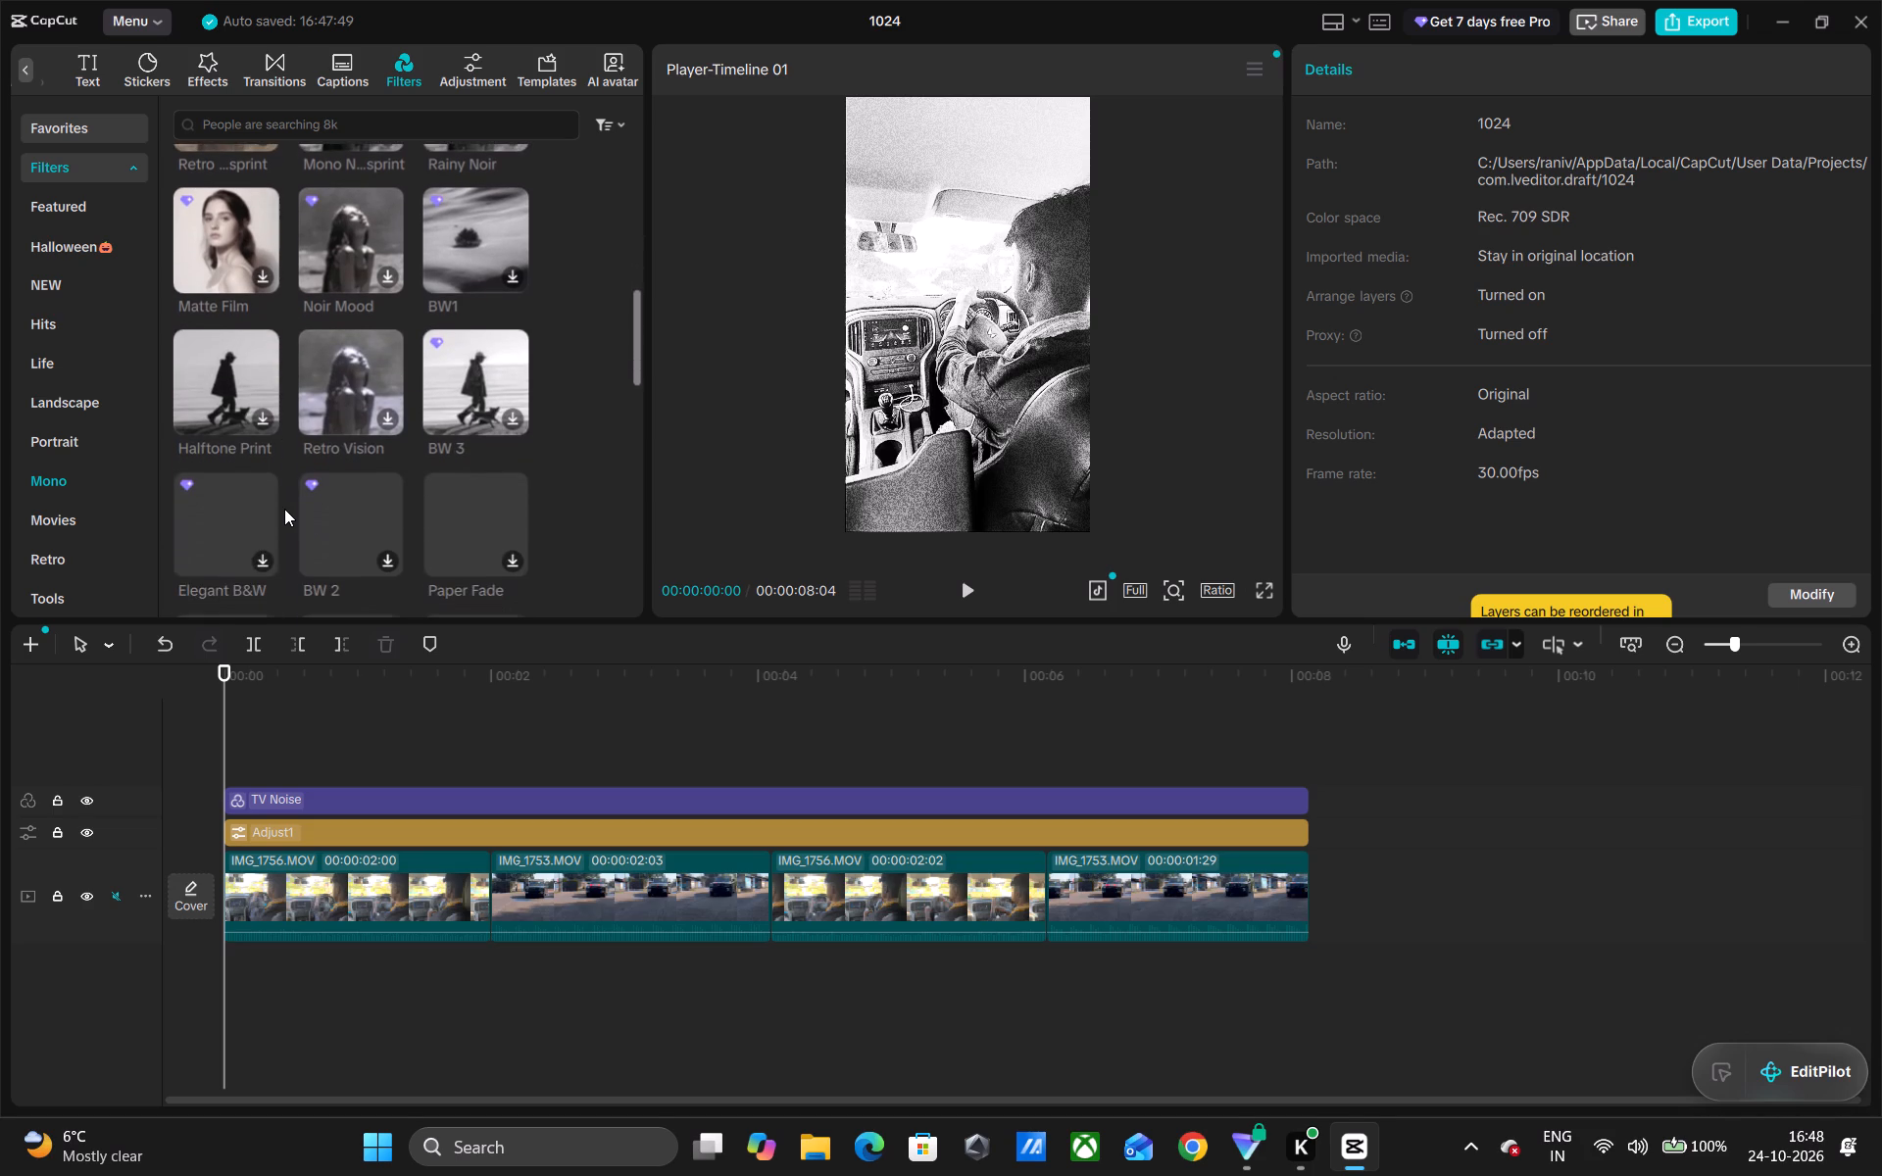
pyautogui.scroll(-2, 284, 509)
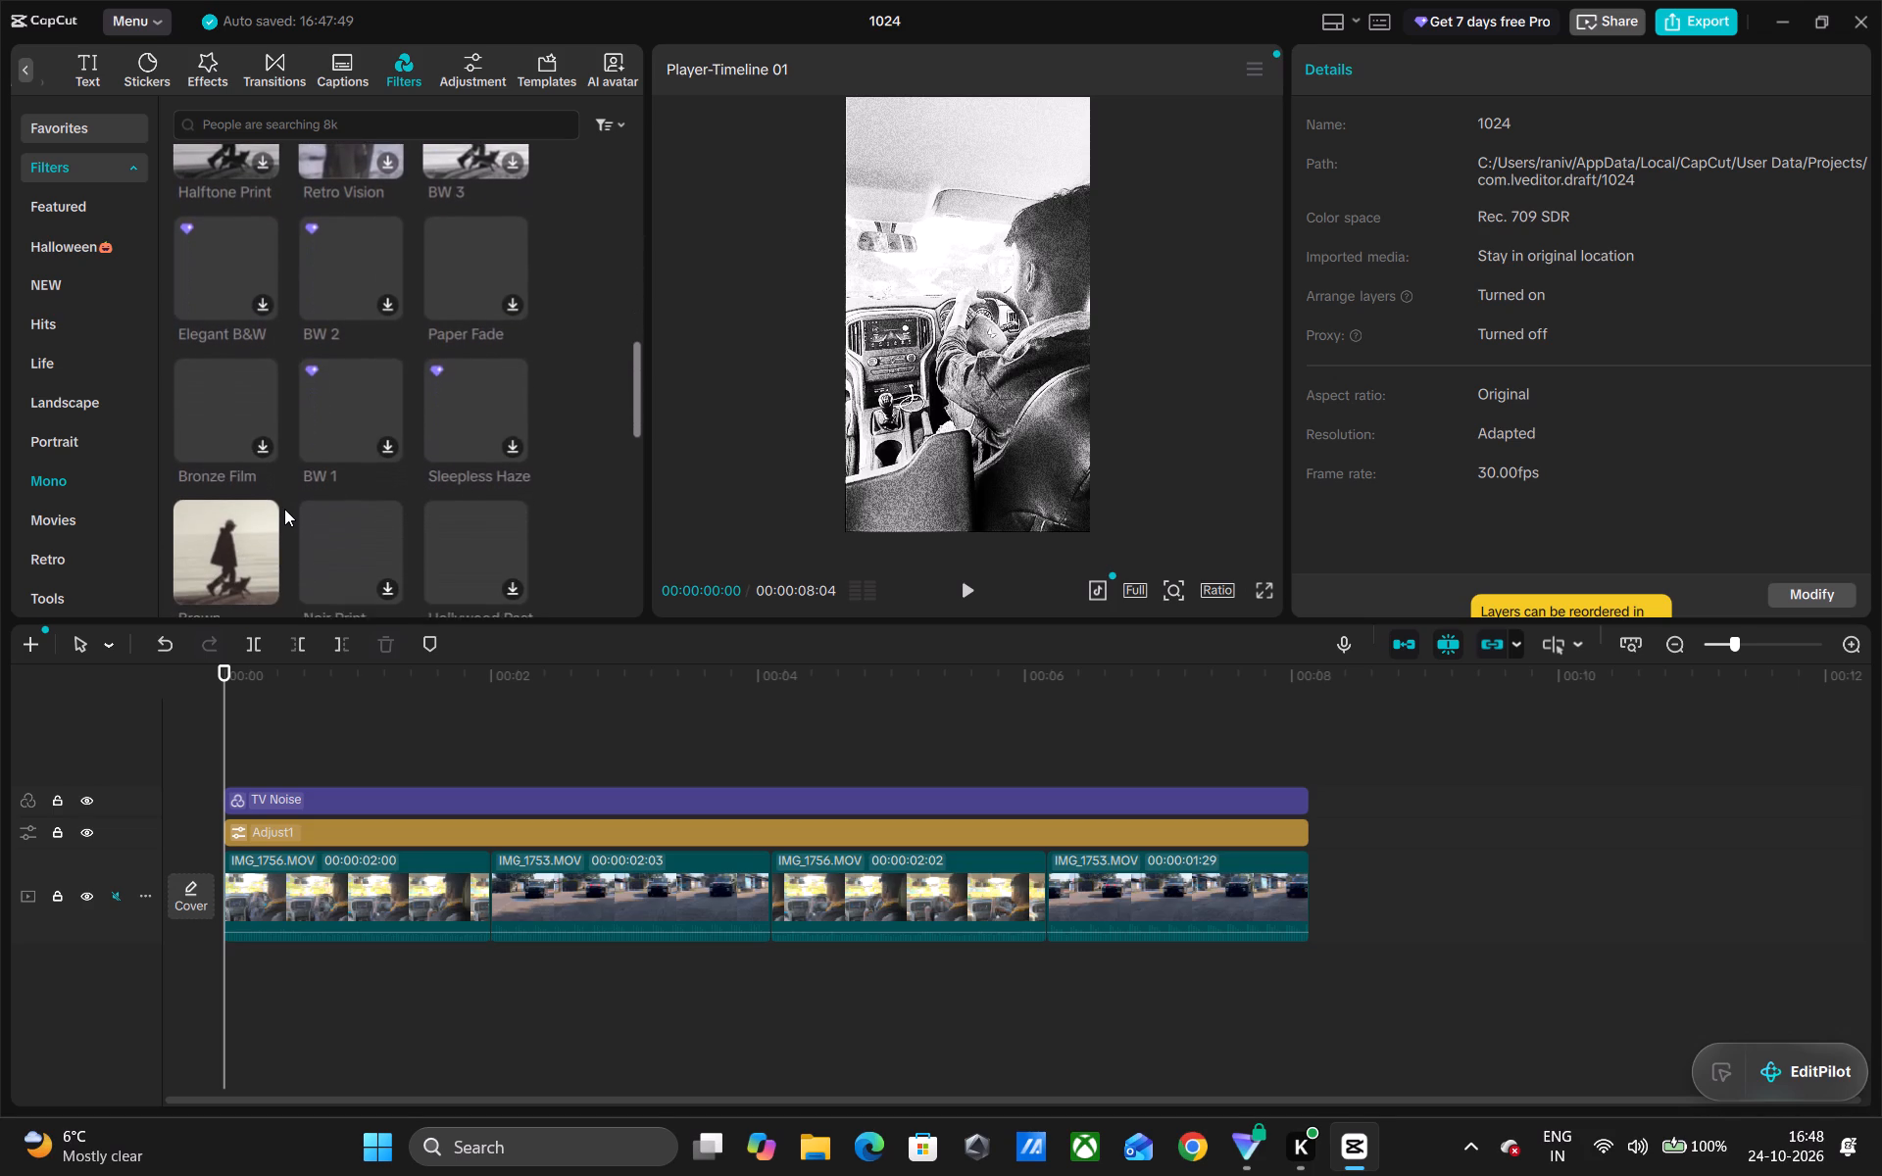
pyautogui.scroll(-3, 284, 509)
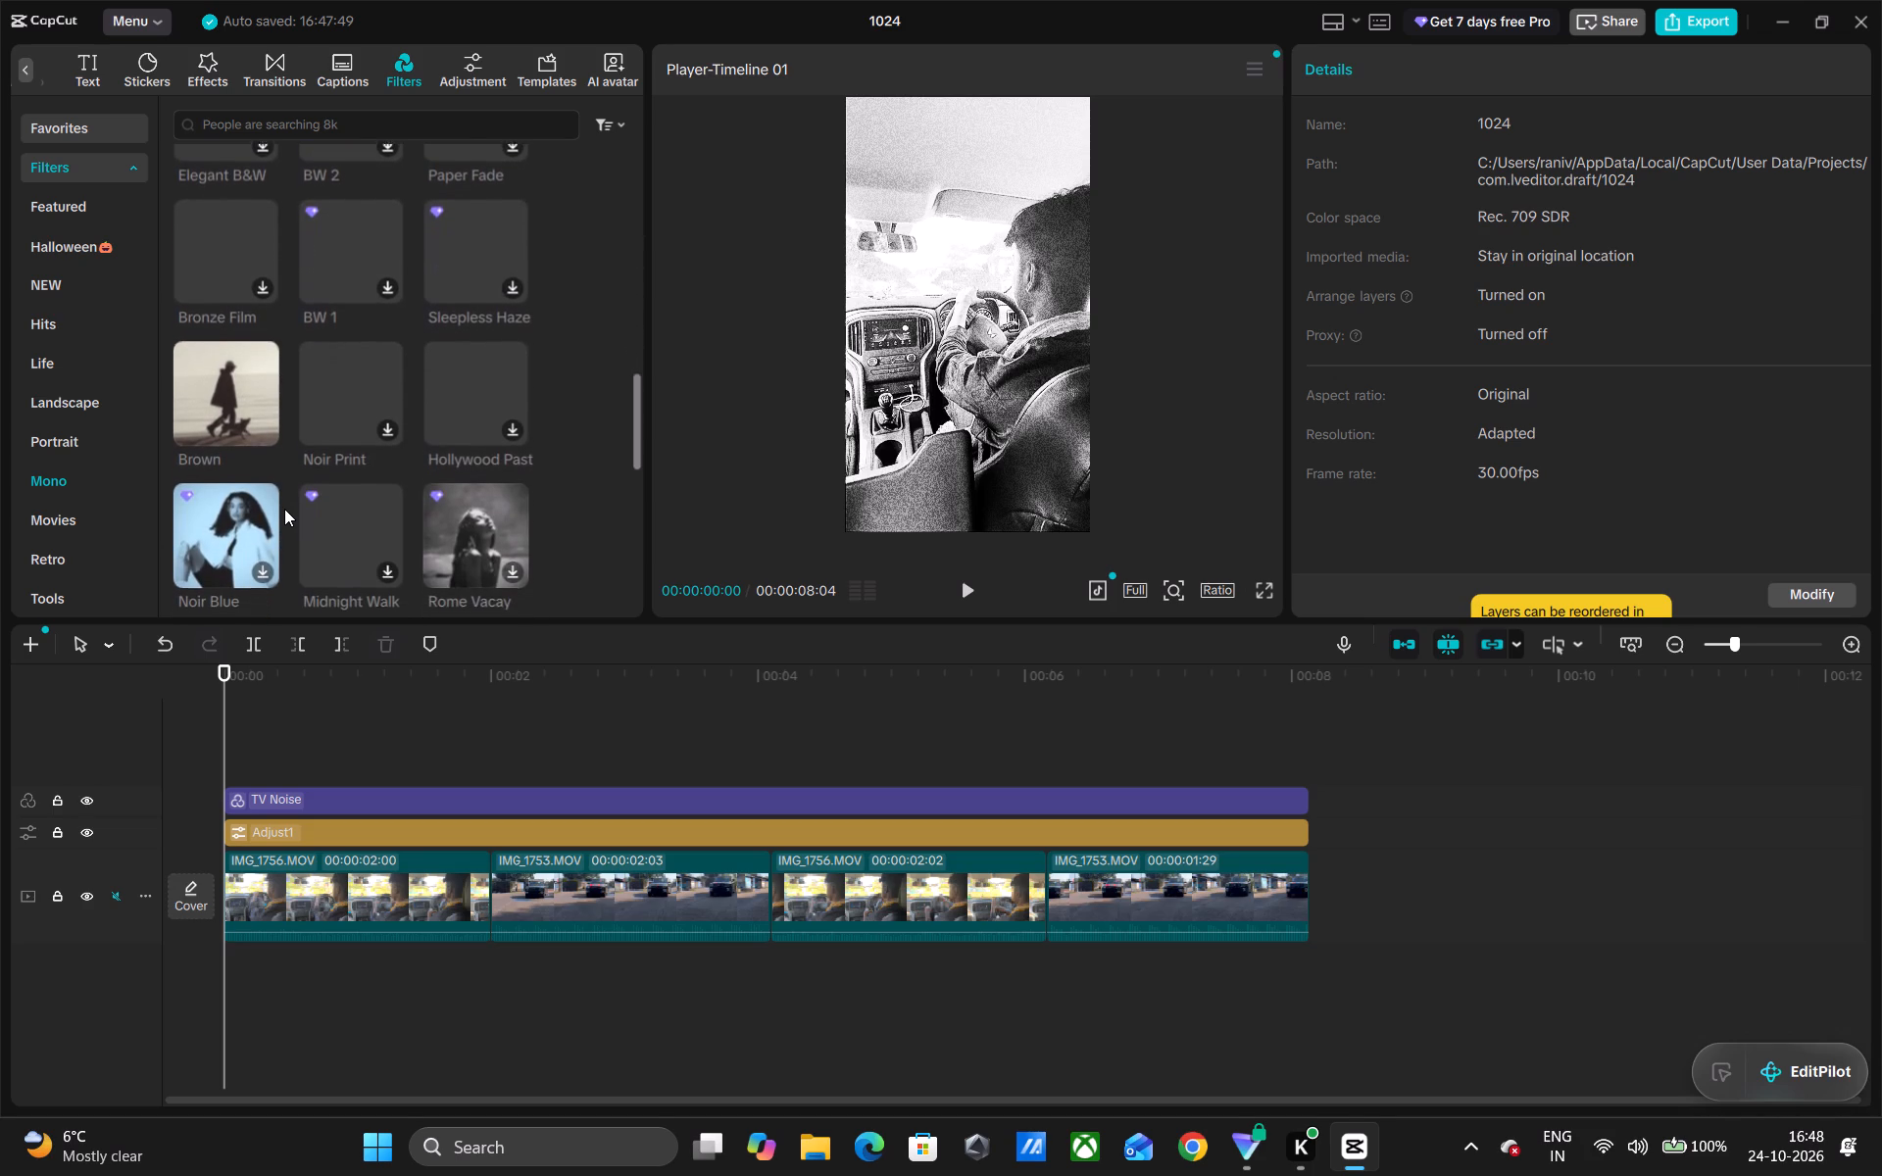
pyautogui.scroll(-2, 284, 509)
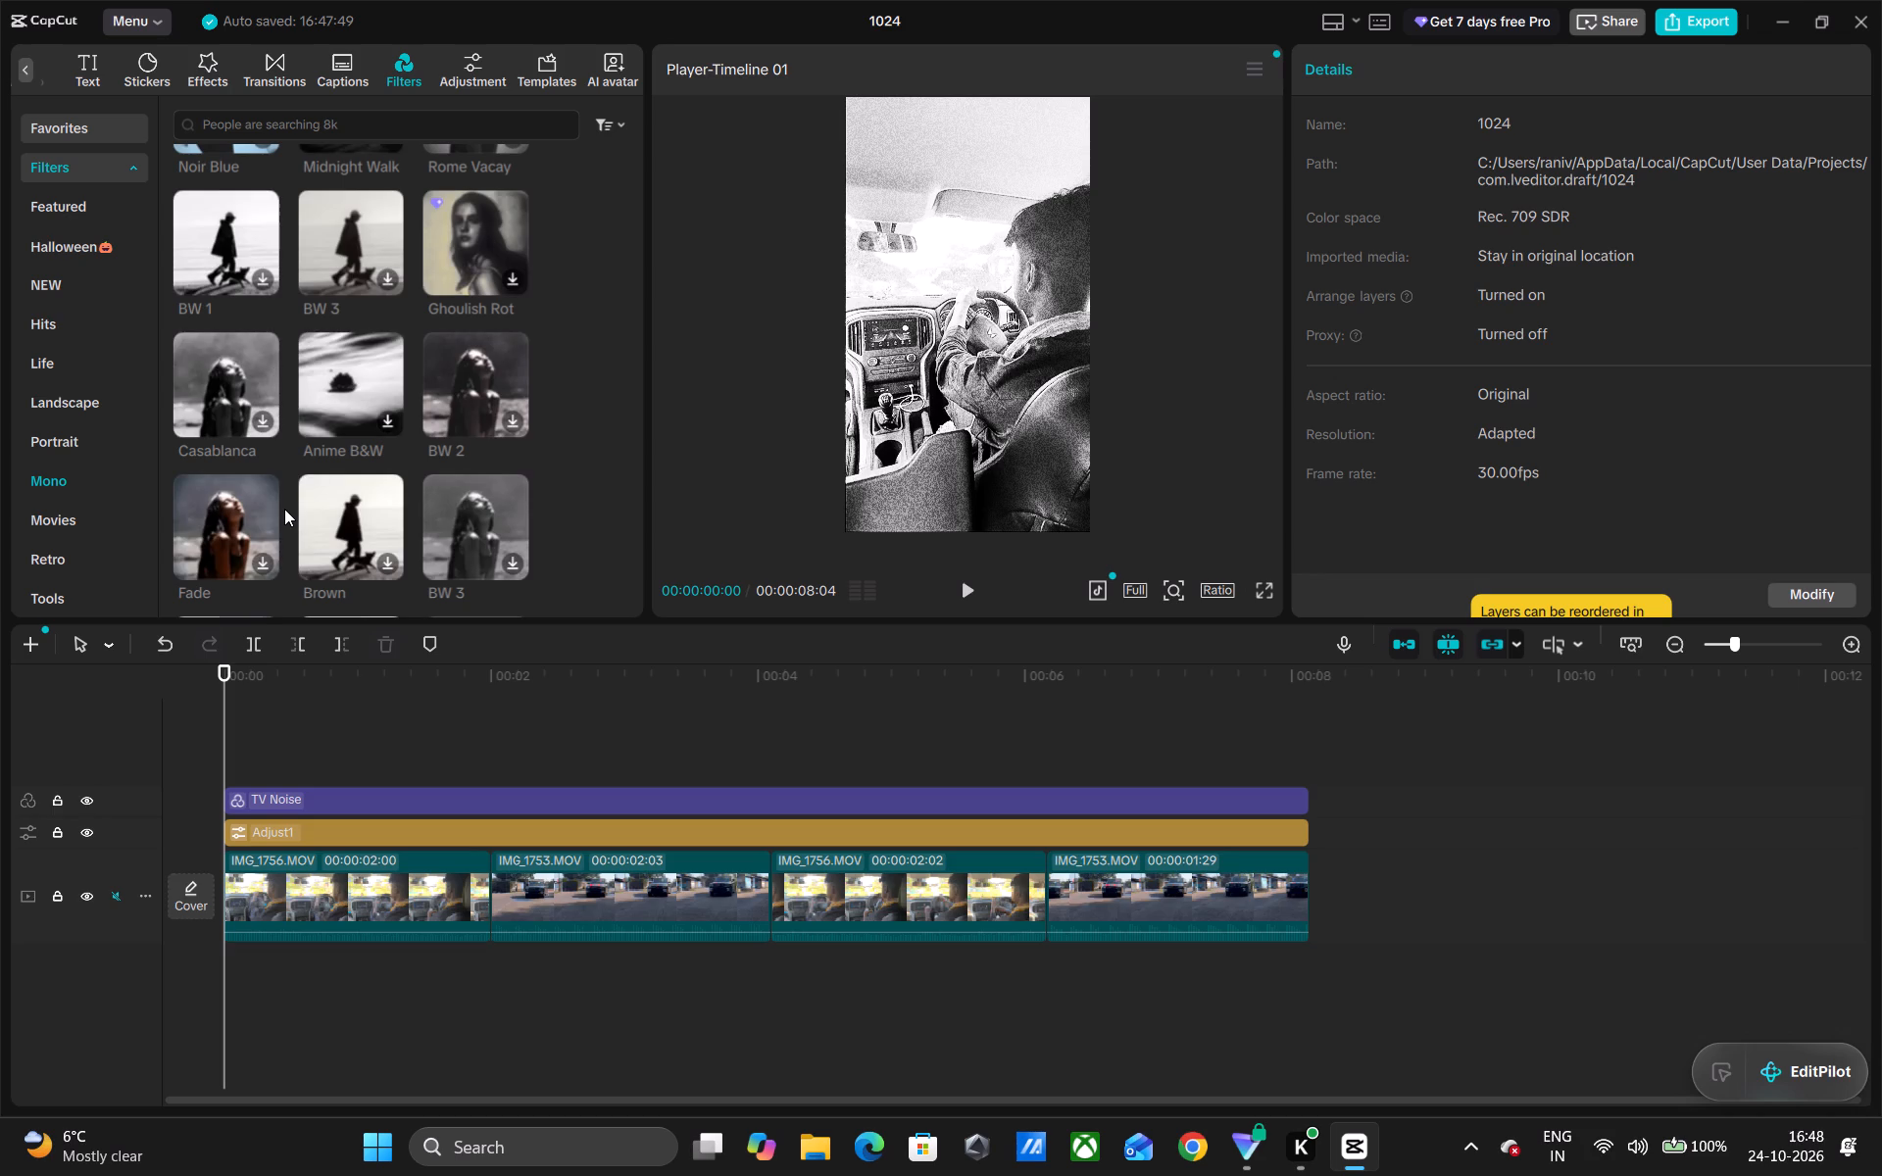
pyautogui.scroll(1, 284, 509)
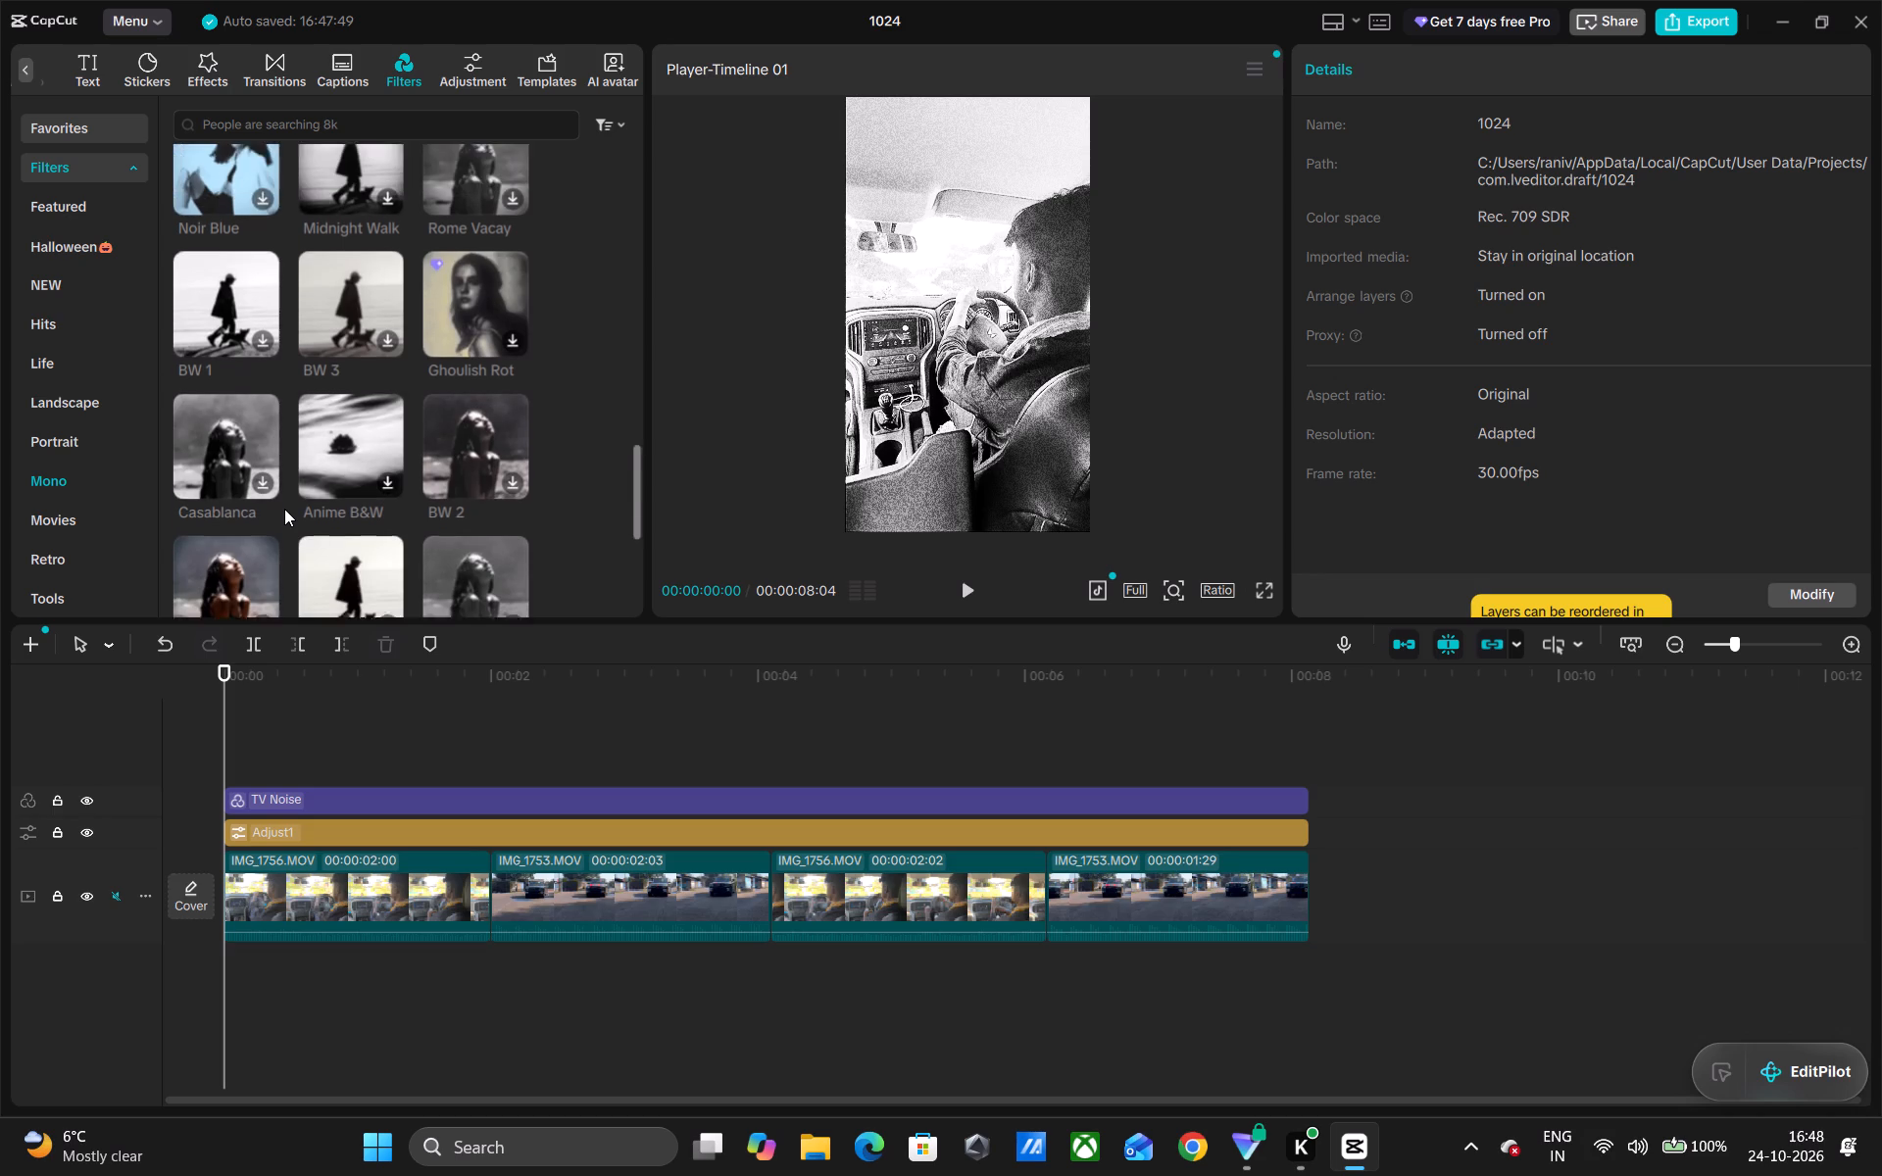
pyautogui.scroll(1, 284, 509)
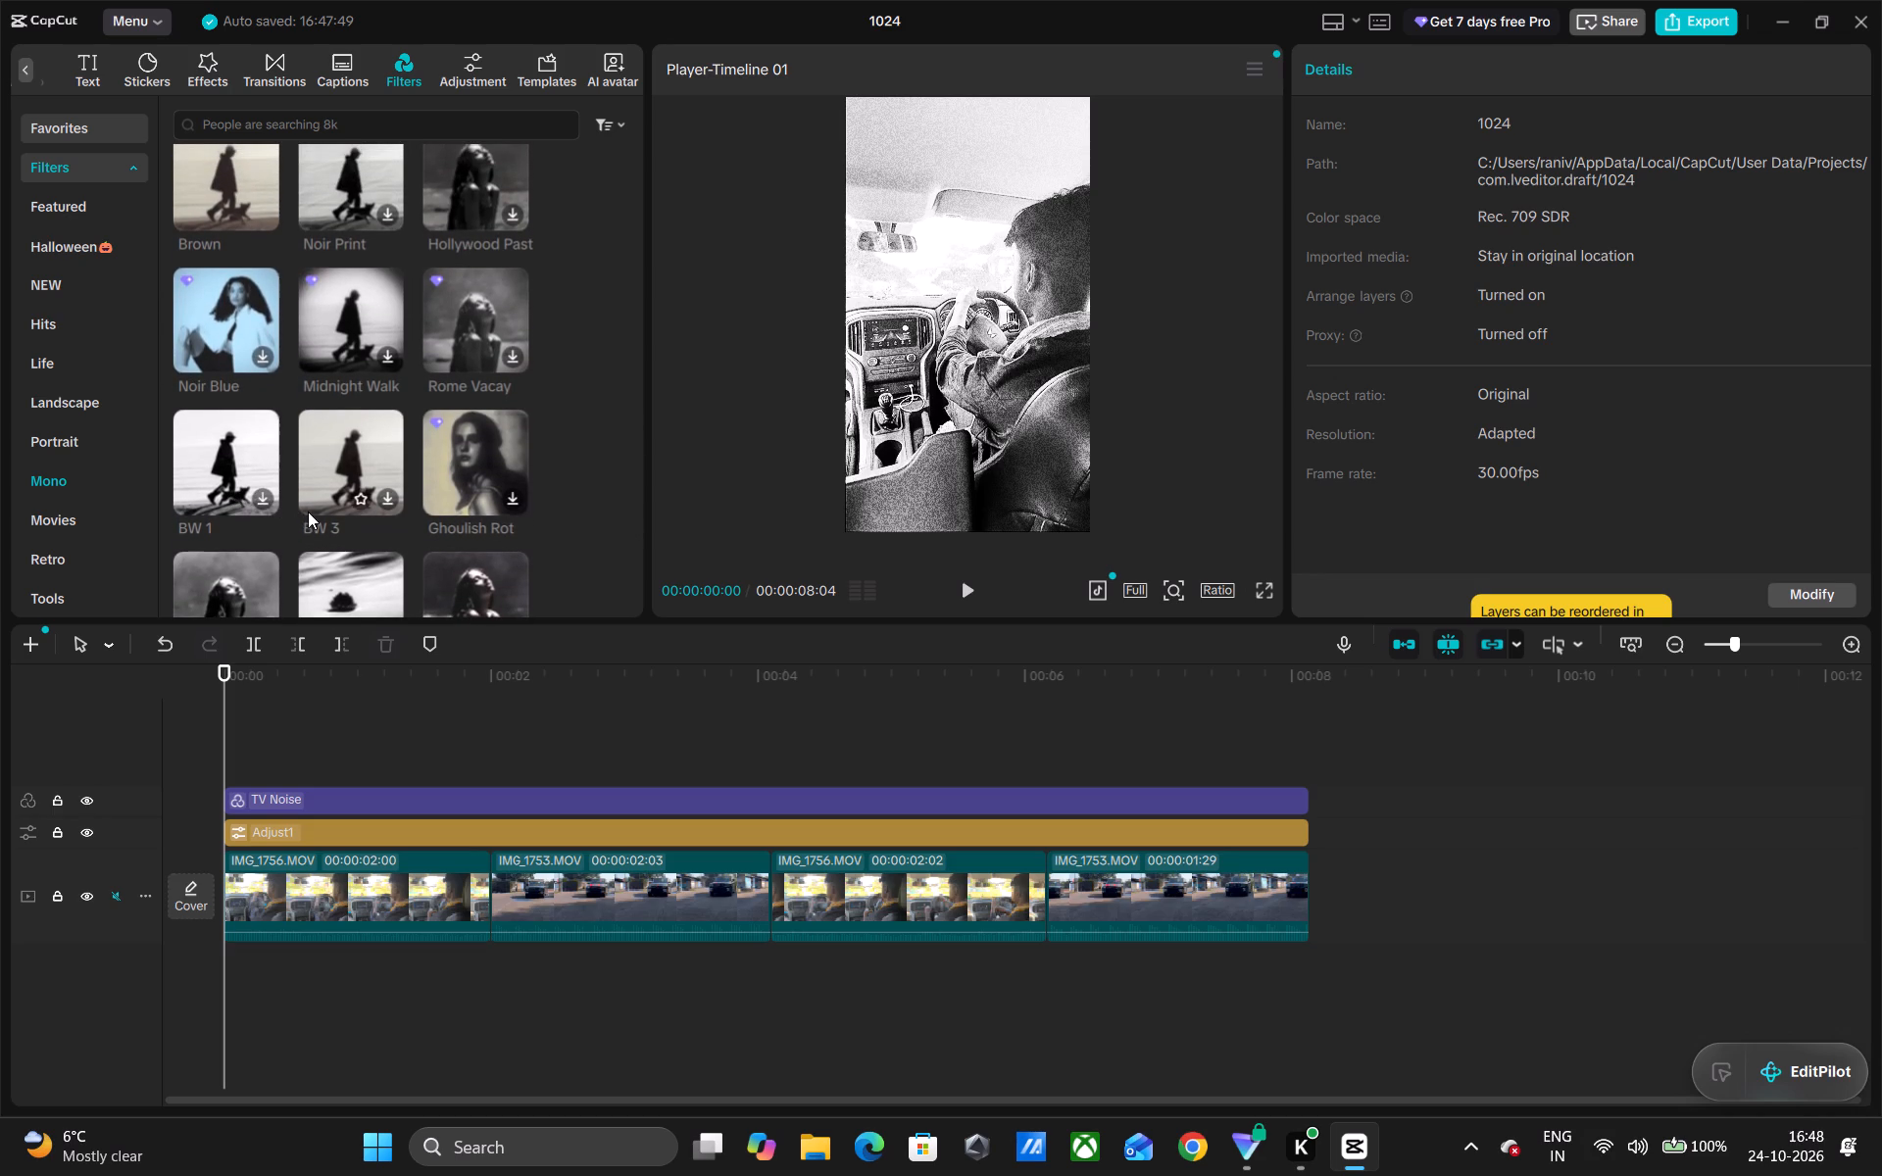
pyautogui.scroll(-1, 308, 512)
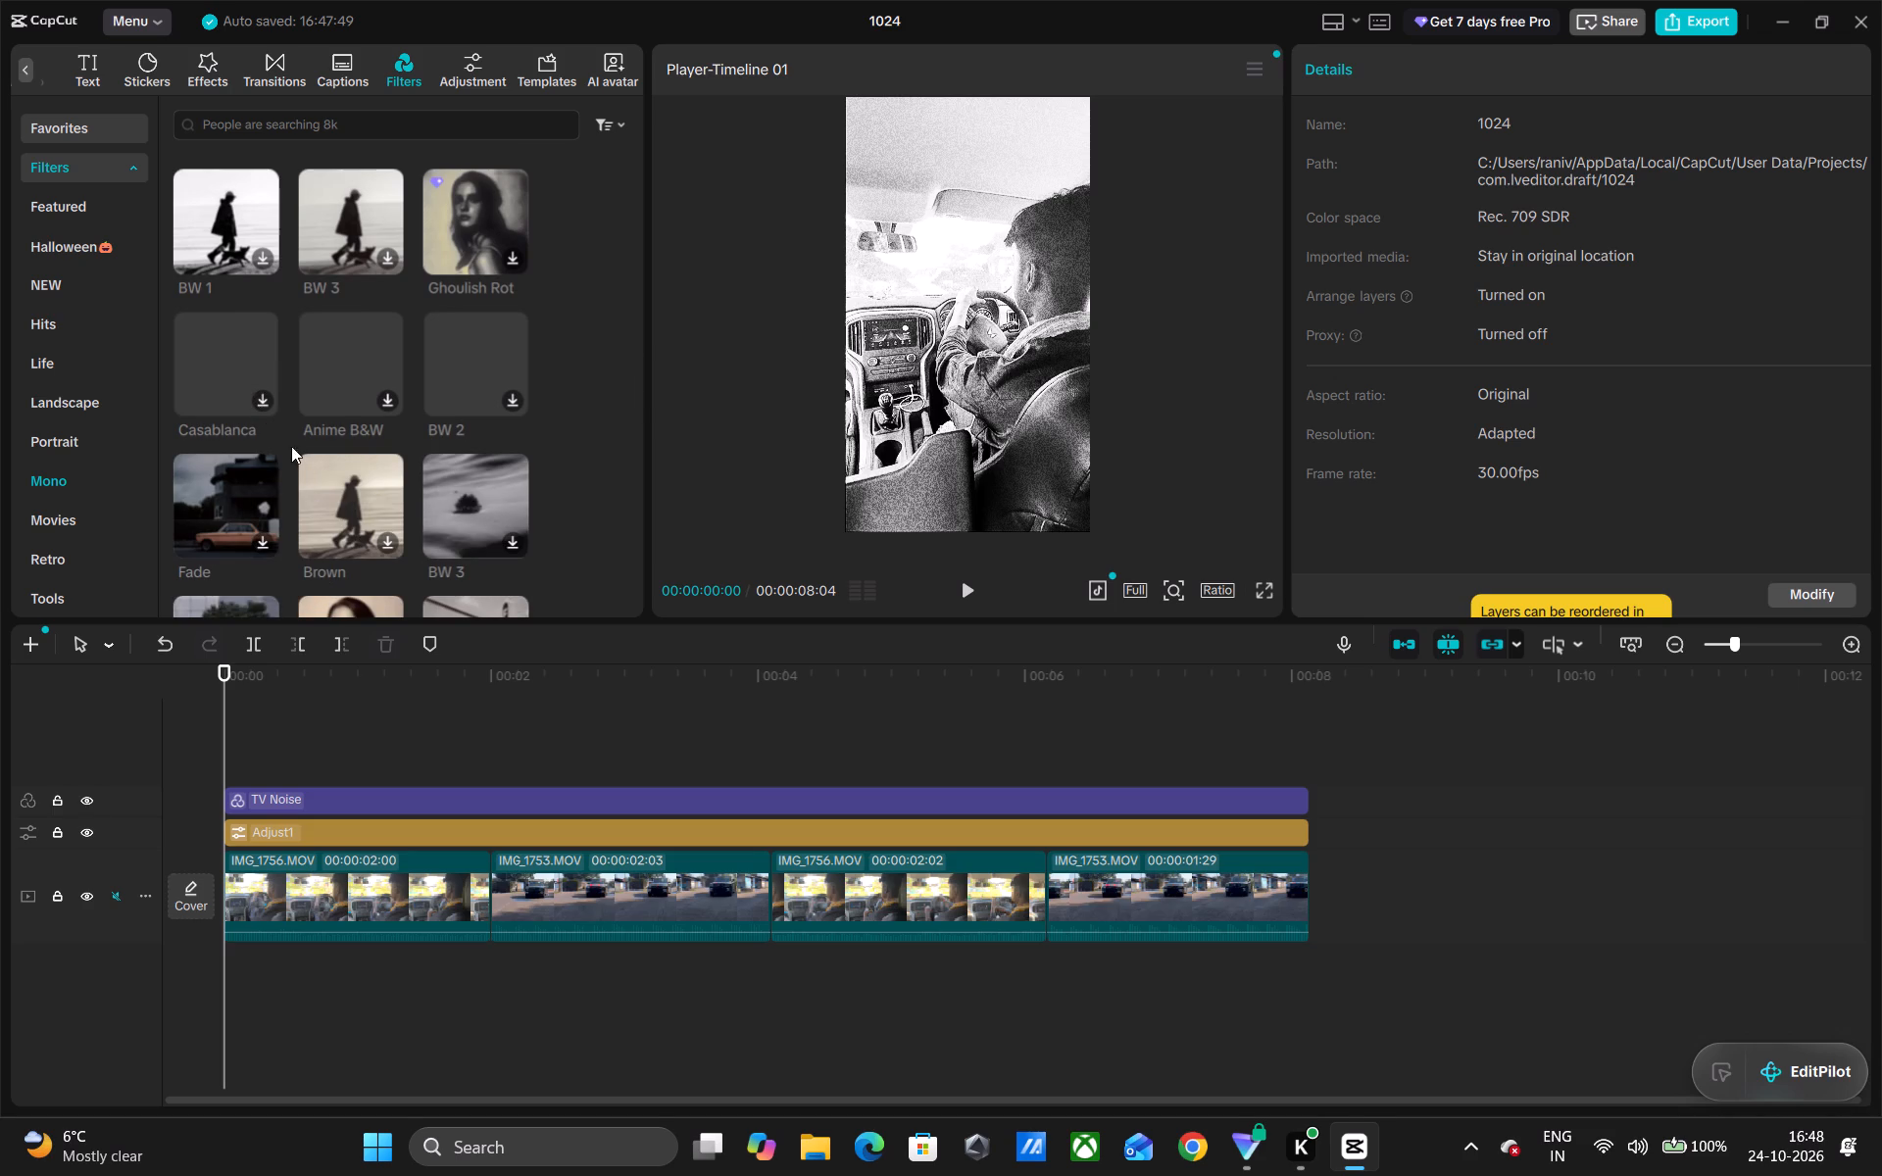
pyautogui.click(261, 398)
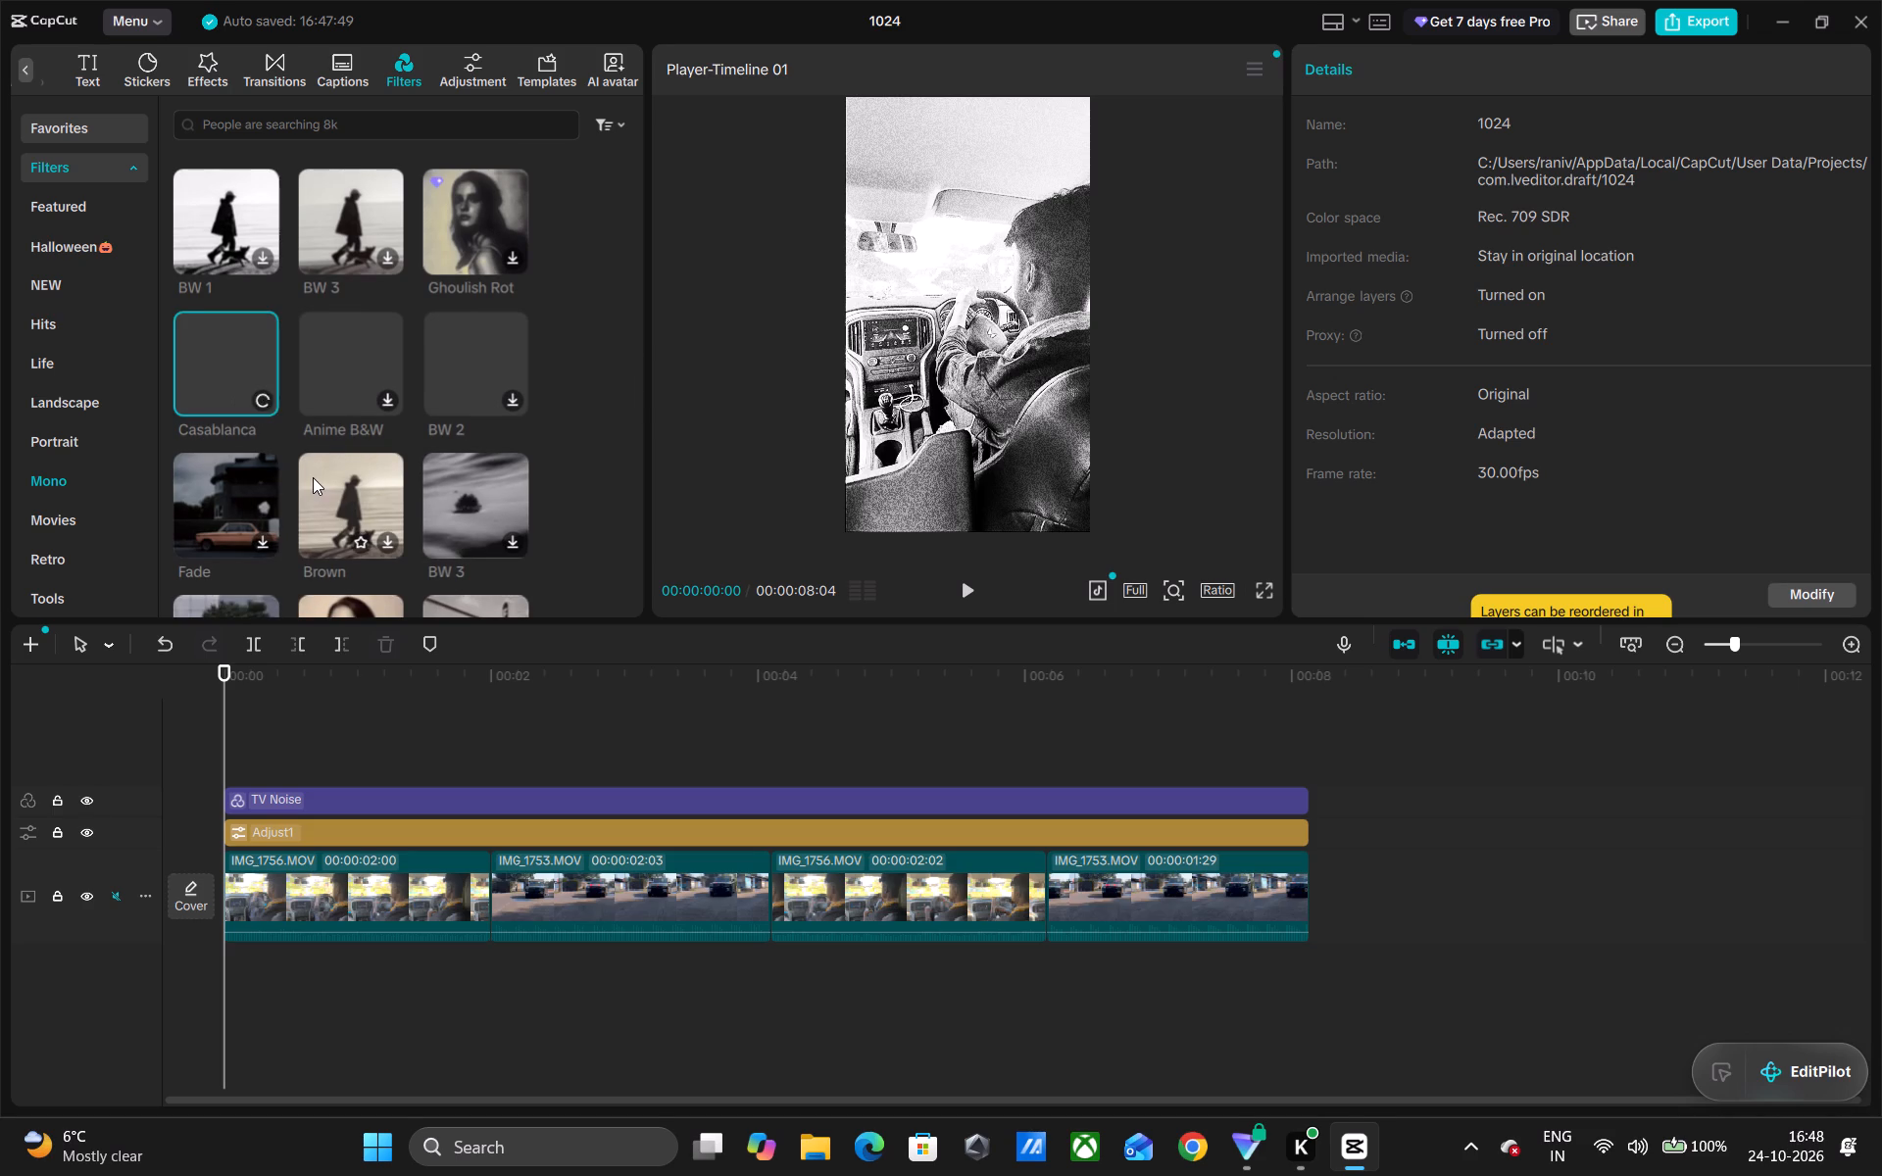
# Examine the remaining Mono filters for alternatives and return to the Casablanca filter.
pyautogui.scroll(-2, 313, 477)
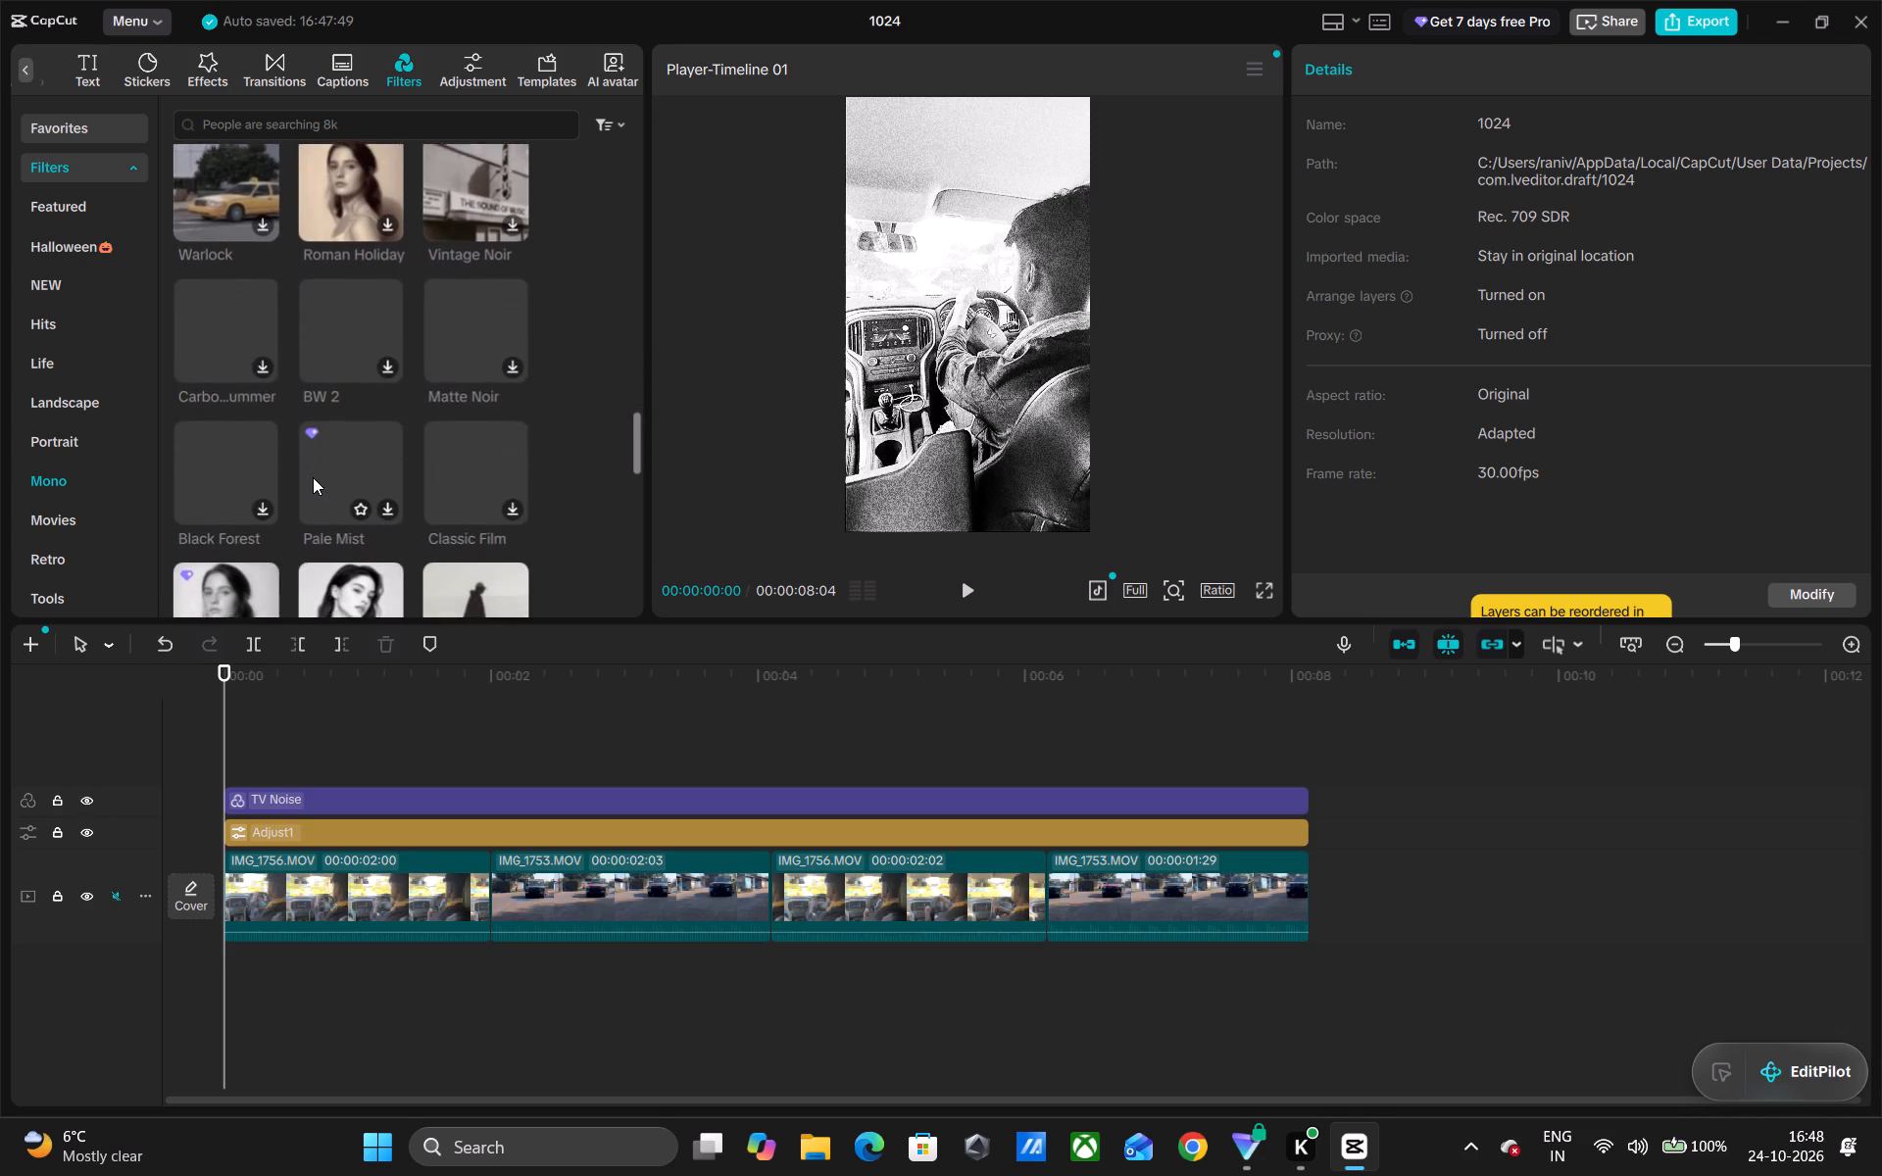
pyautogui.scroll(-1, 313, 477)
pyautogui.hscroll(1, 313, 477)
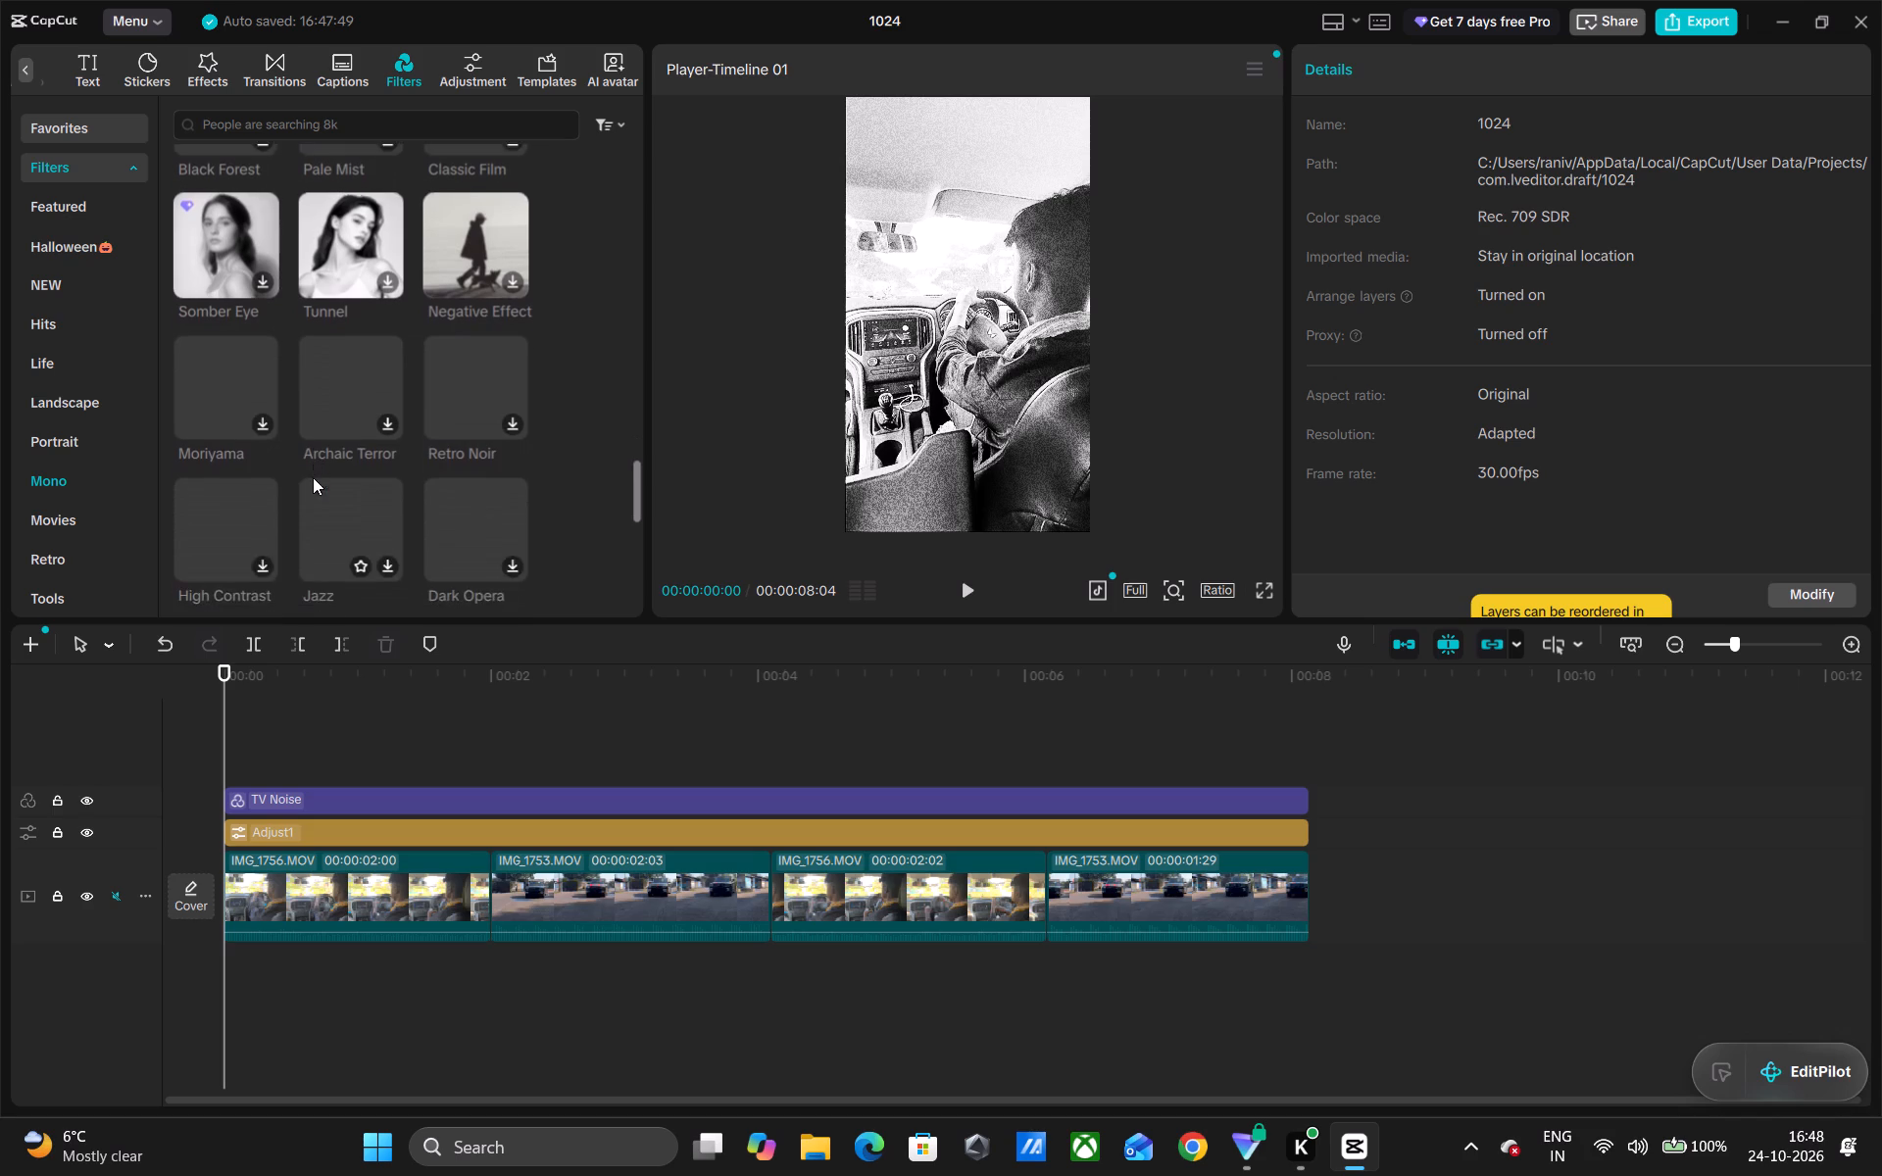
pyautogui.hscroll(1, 313, 477)
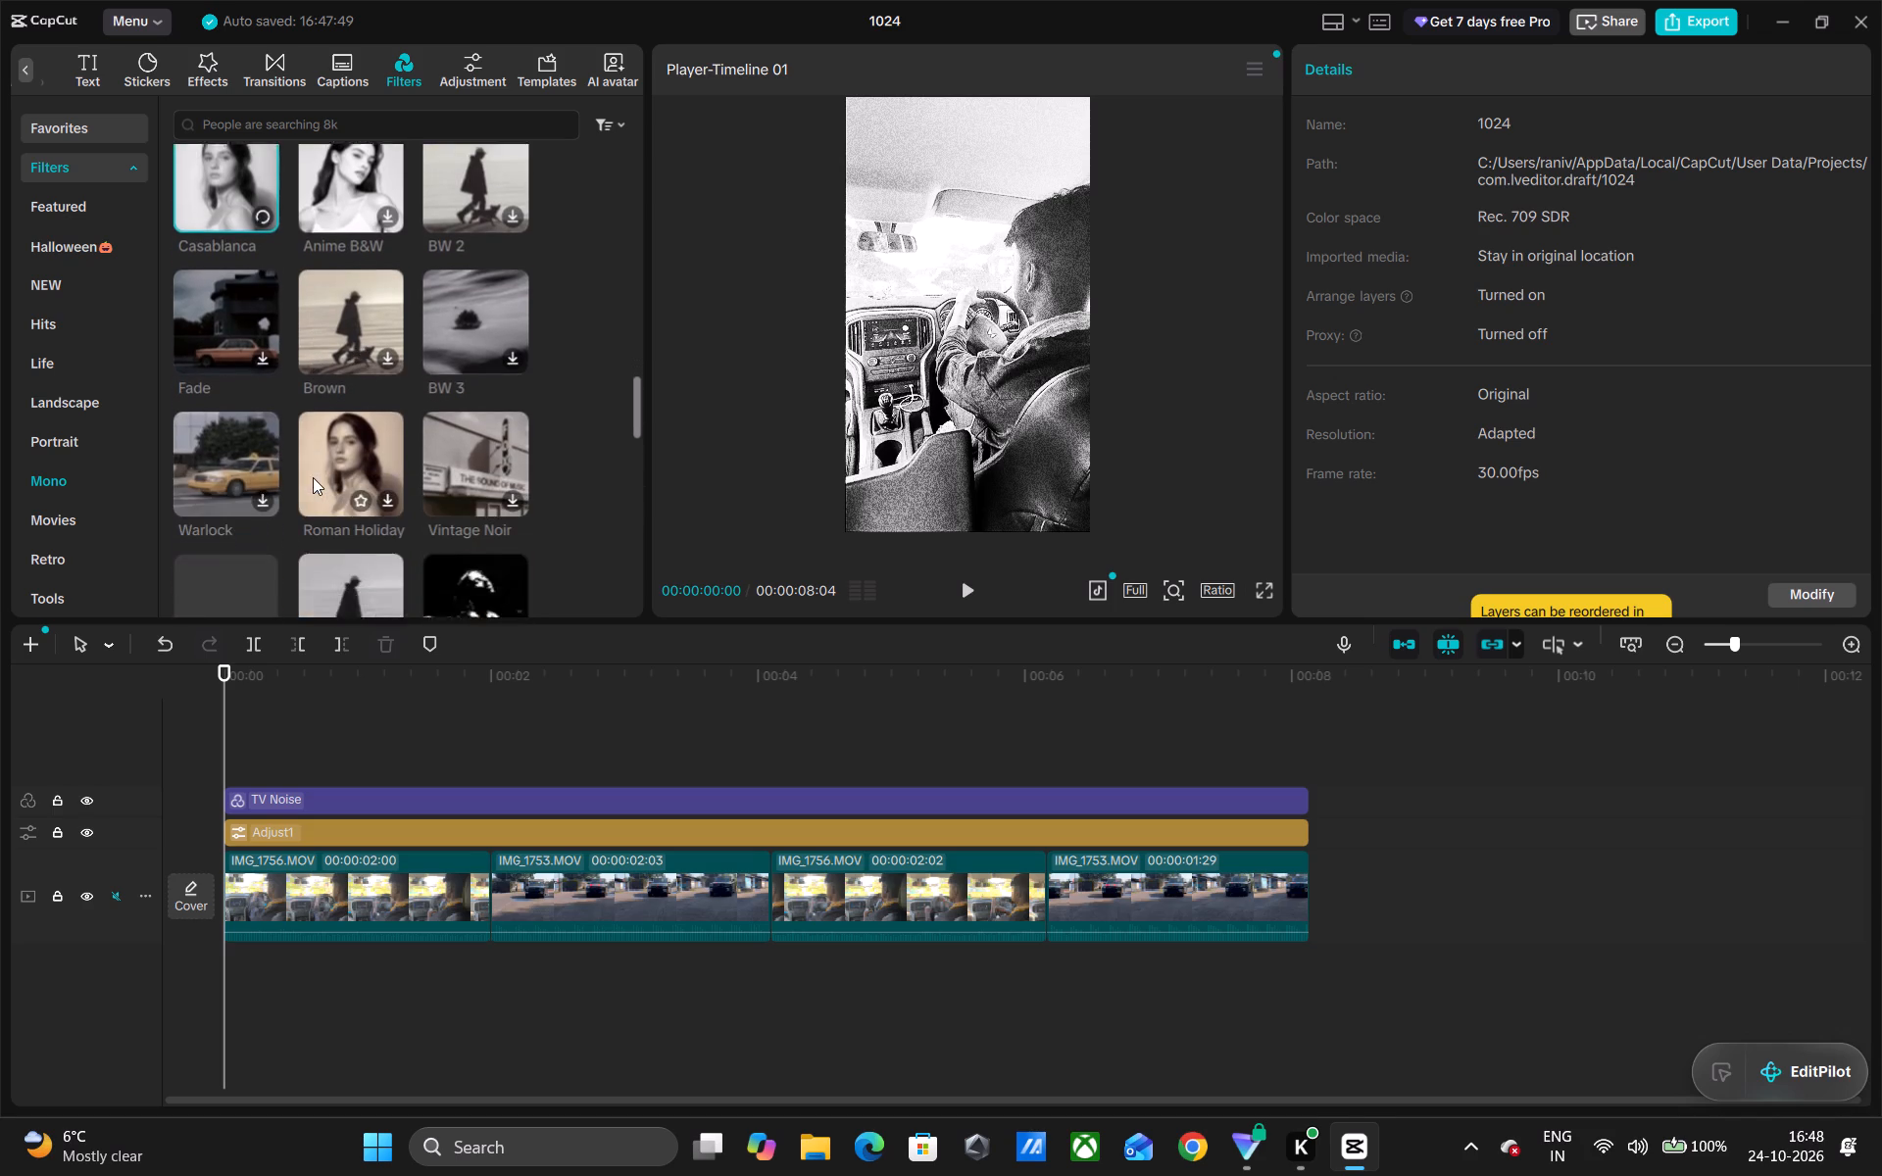
pyautogui.hscroll(1, 313, 477)
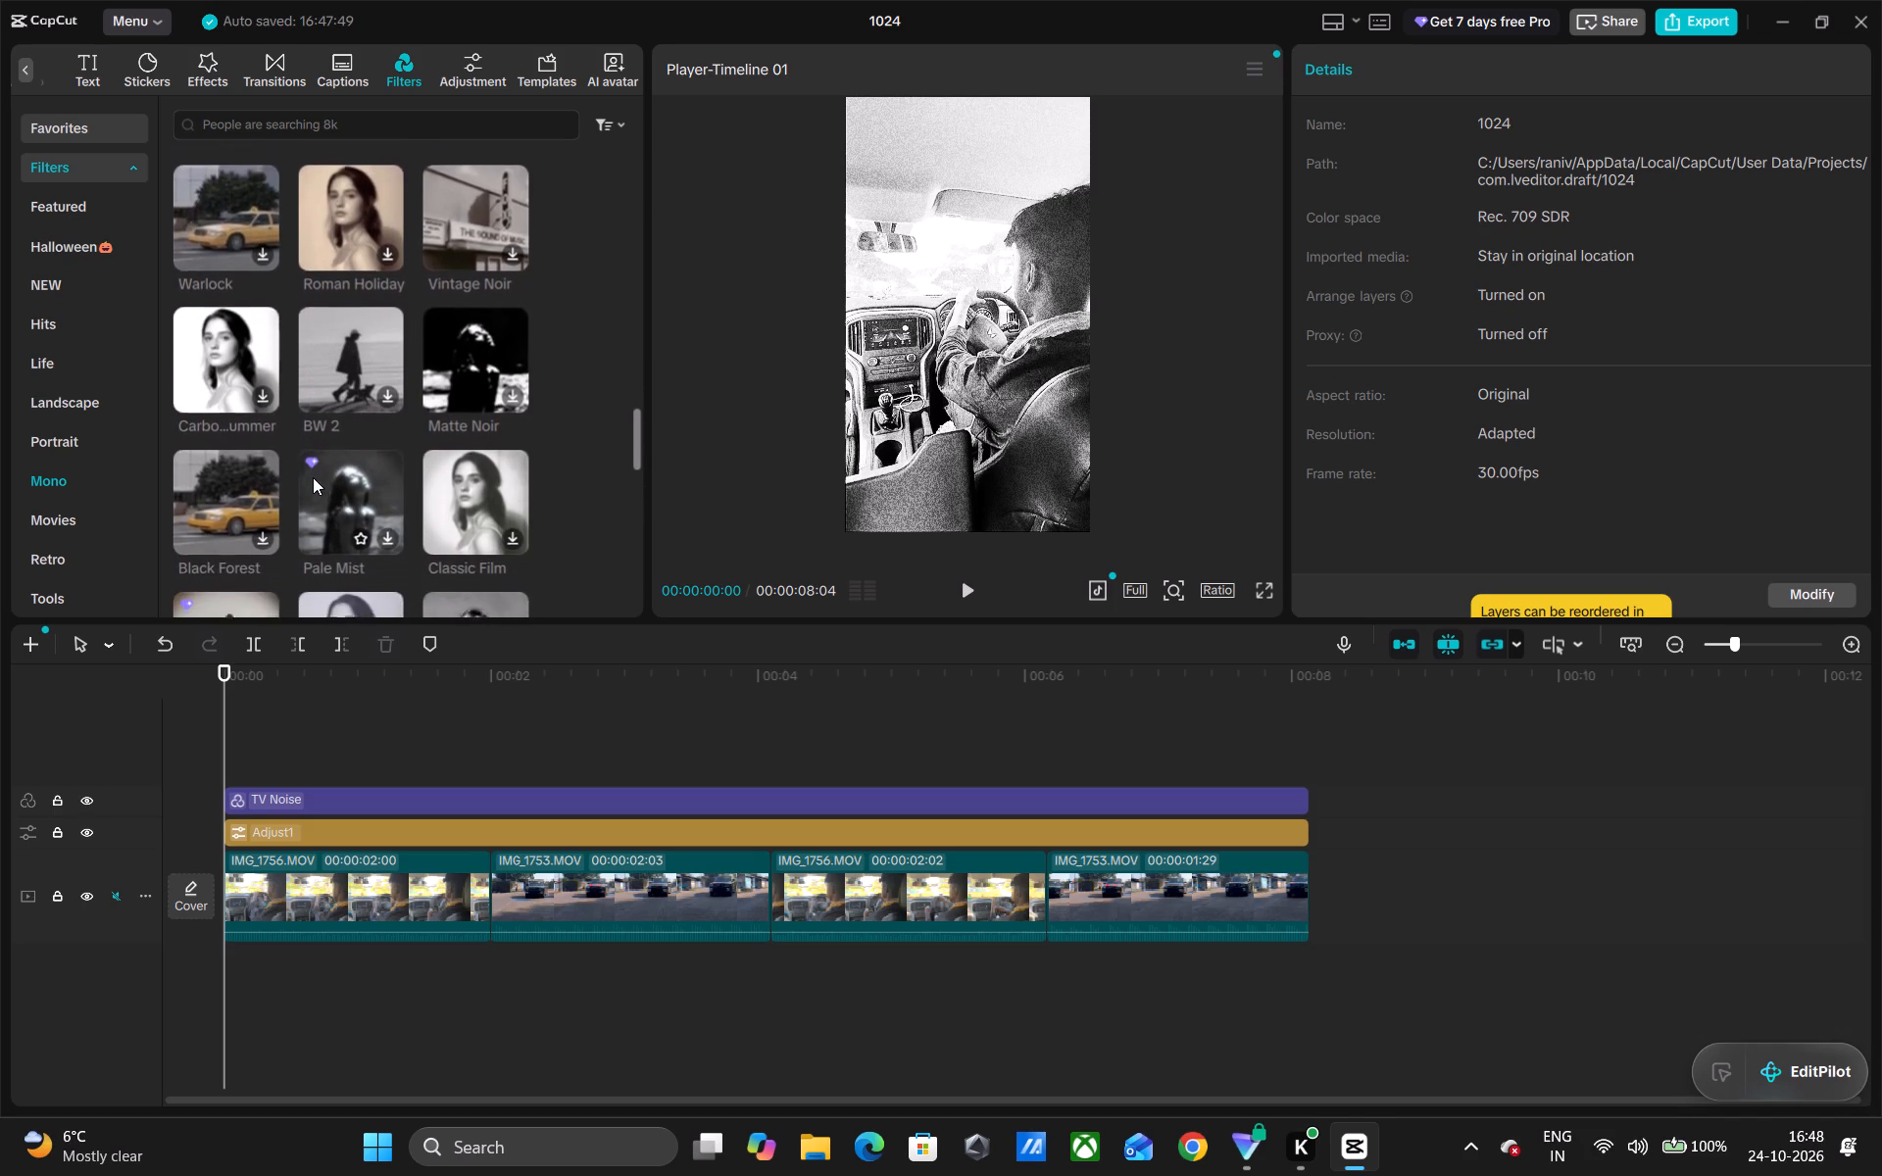
pyautogui.hscroll(1, 313, 477)
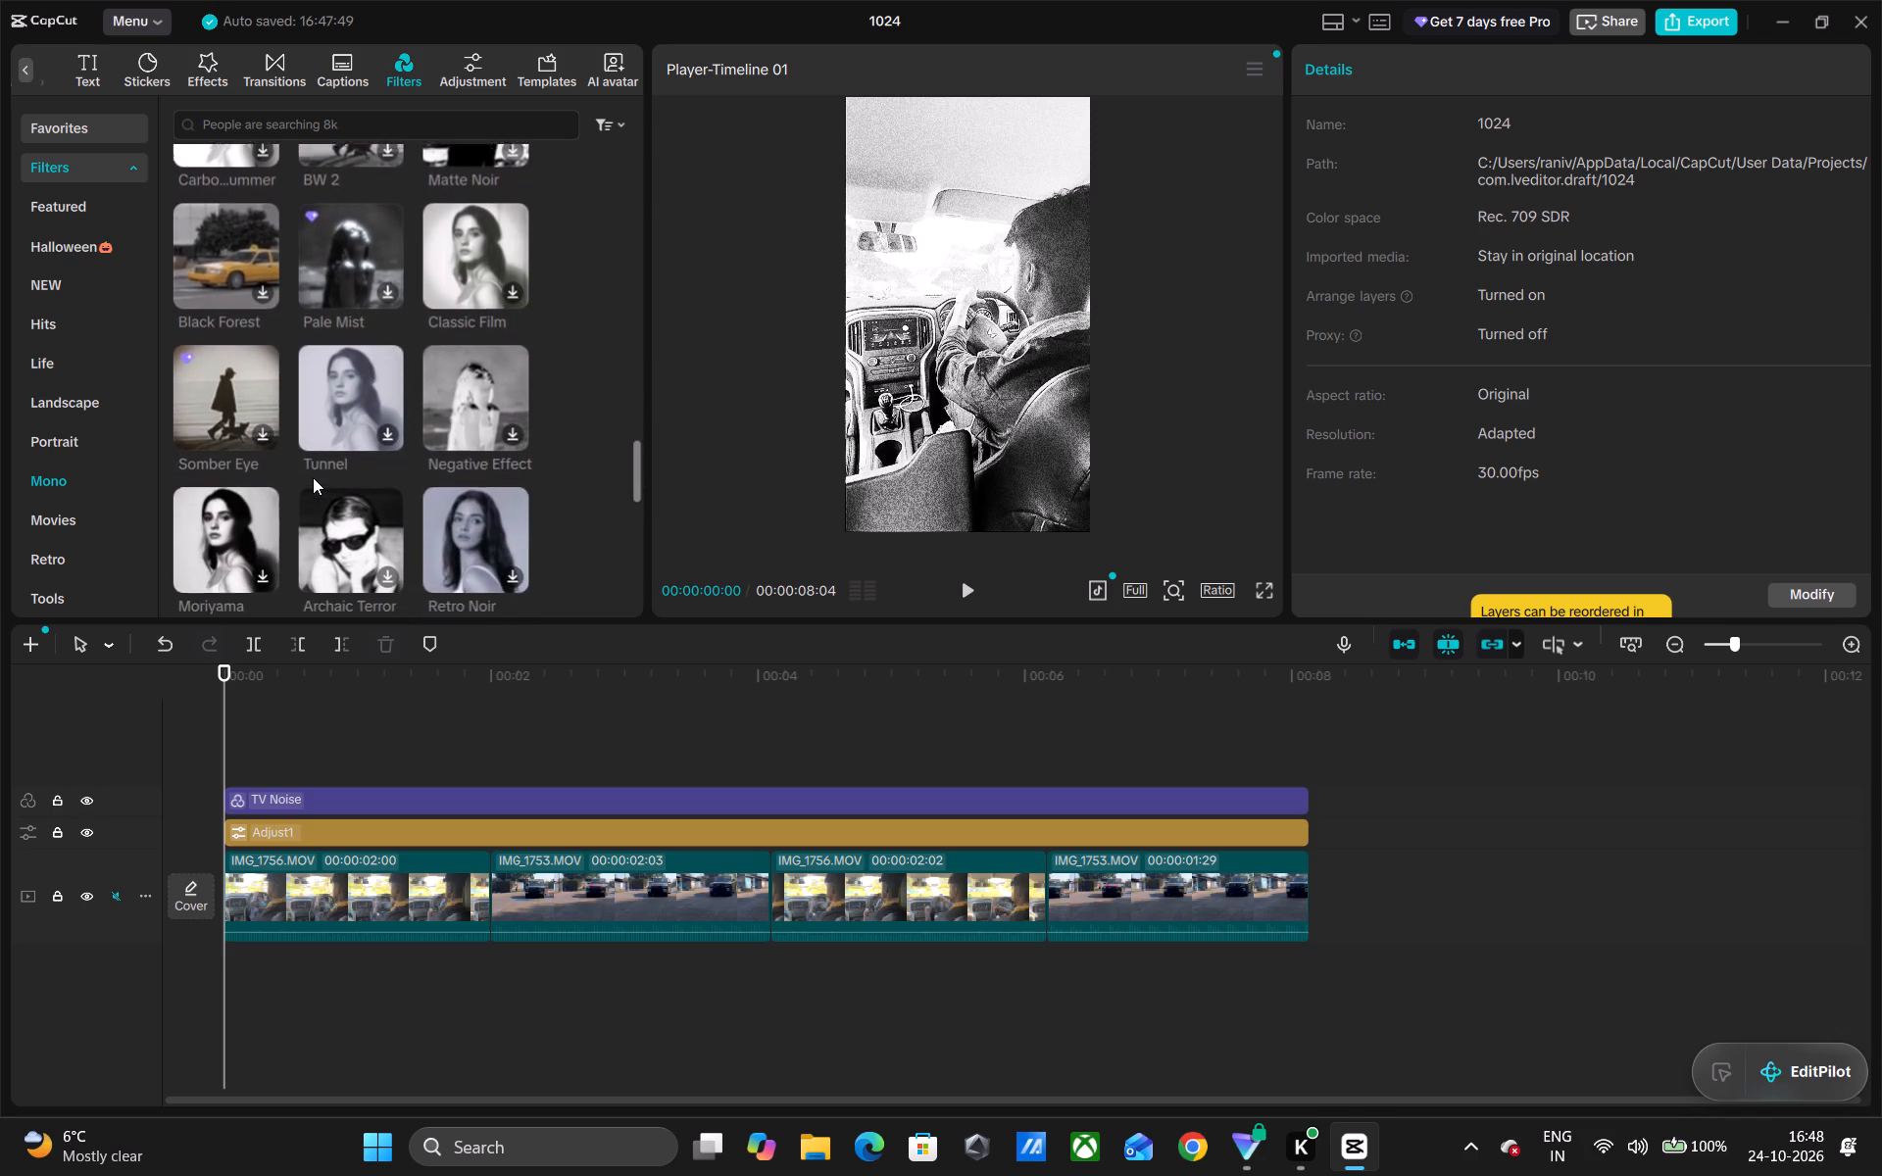
pyautogui.hscroll(1, 313, 477)
pyautogui.scroll(-1, 313, 477)
pyautogui.scroll(1, 313, 477)
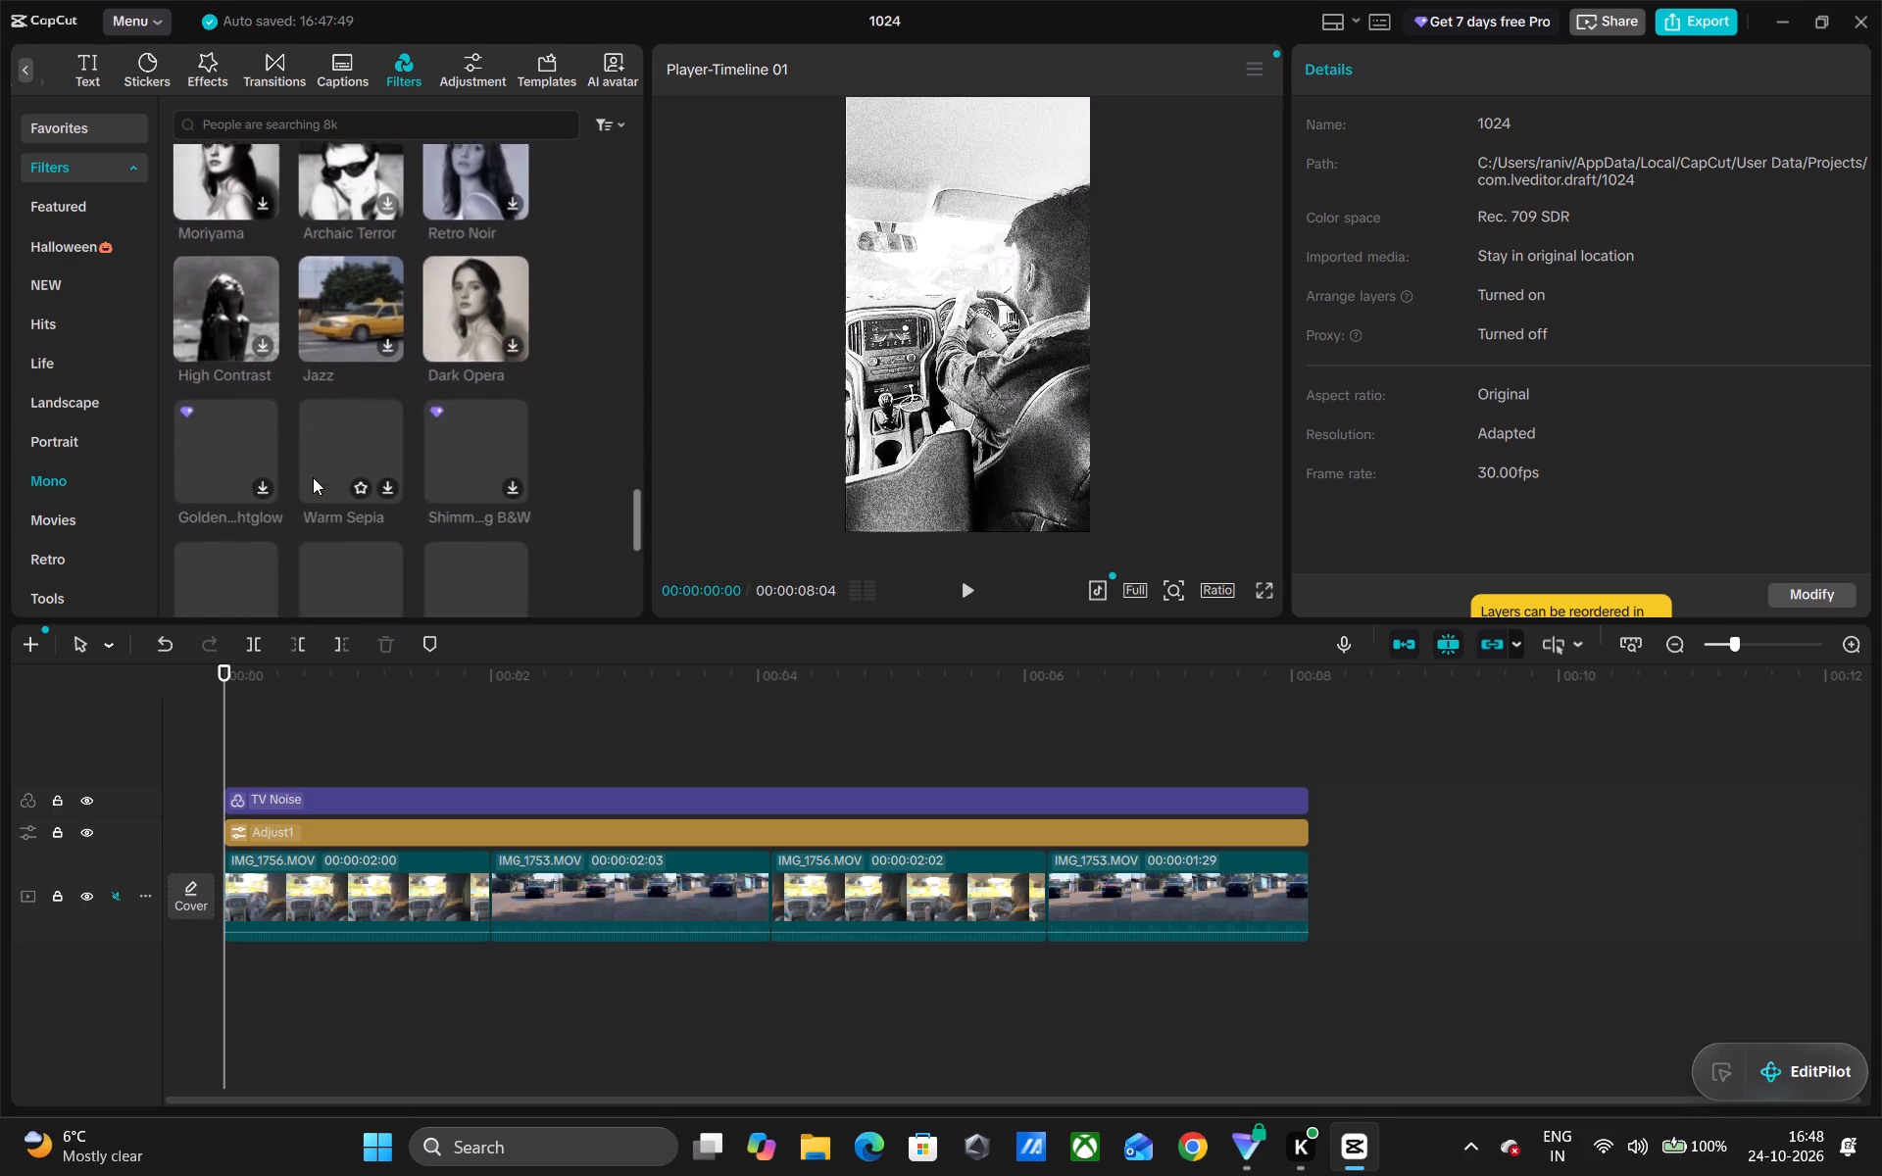
pyautogui.scroll(1, 313, 477)
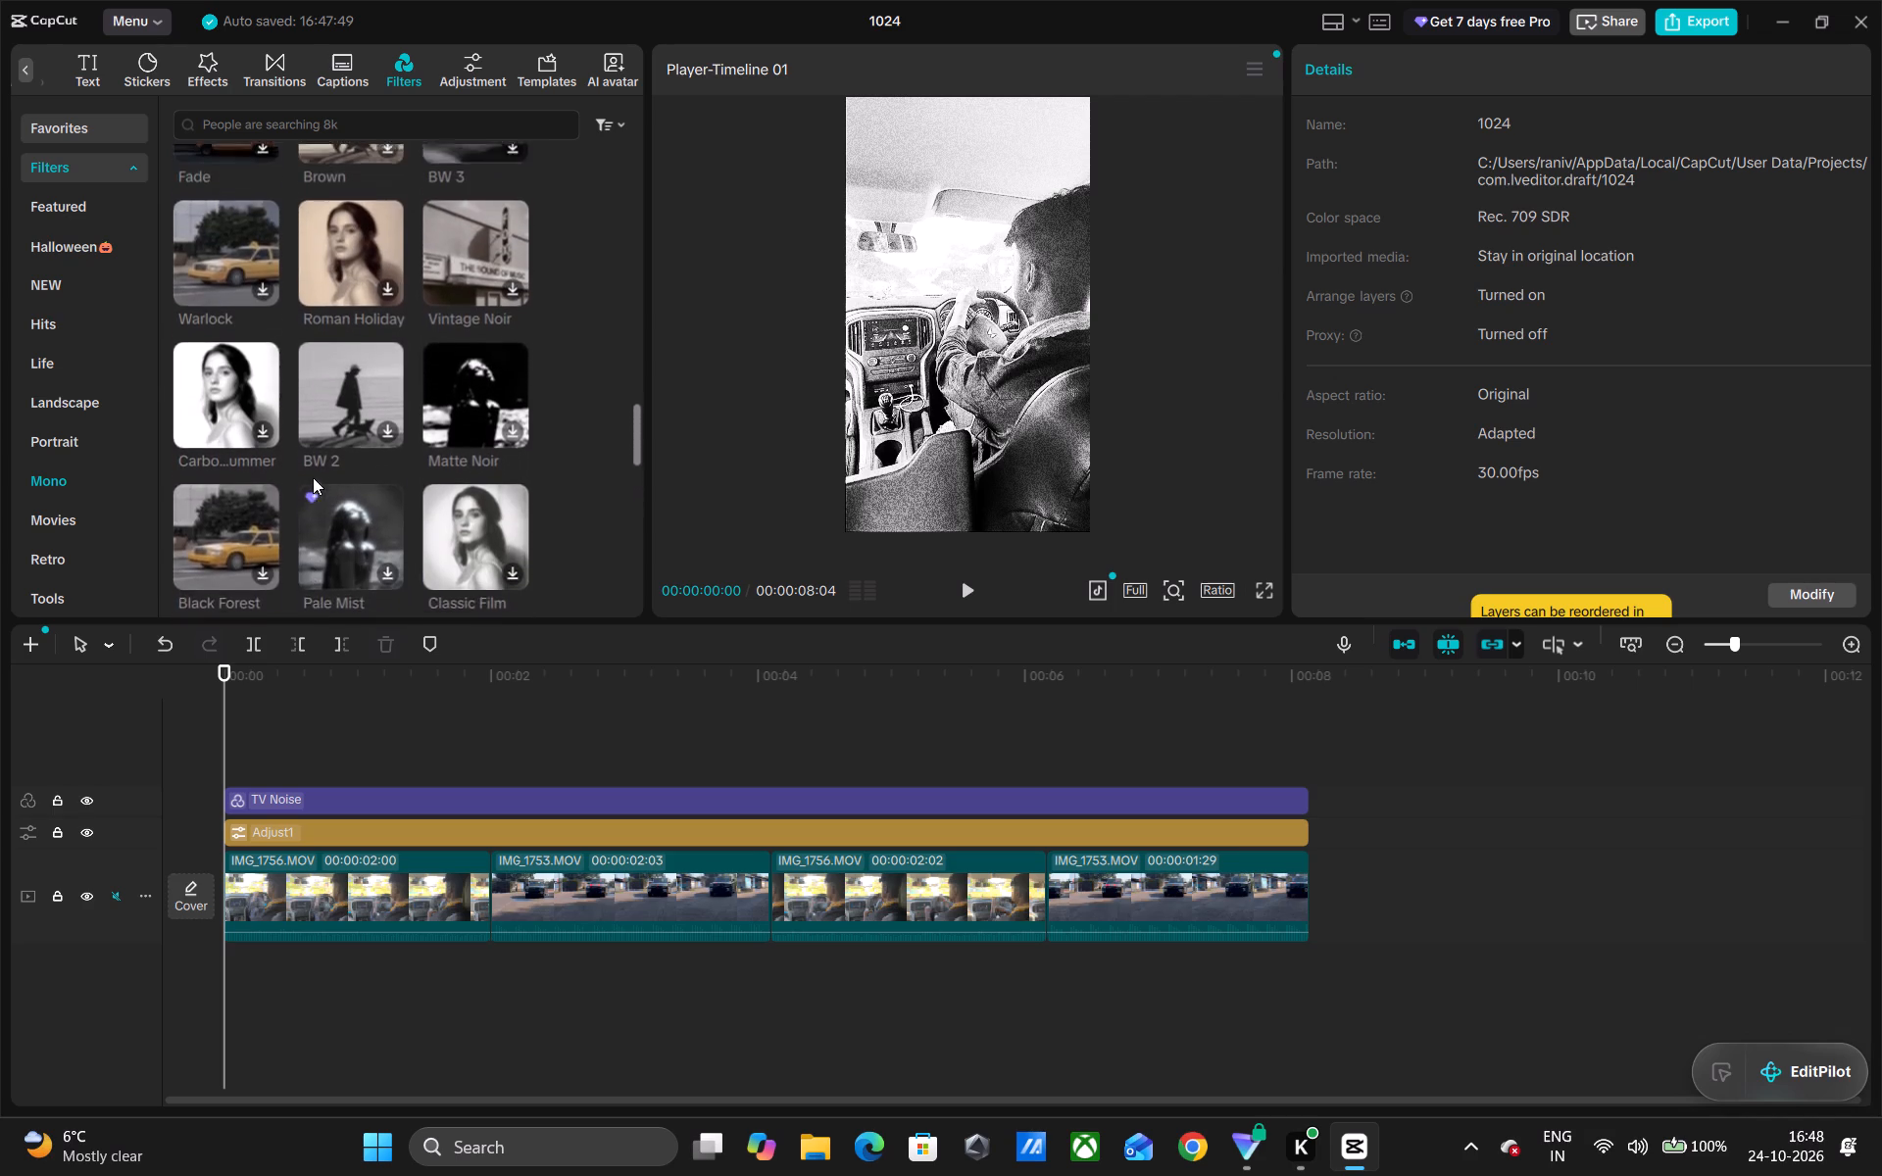
pyautogui.scroll(2, 313, 477)
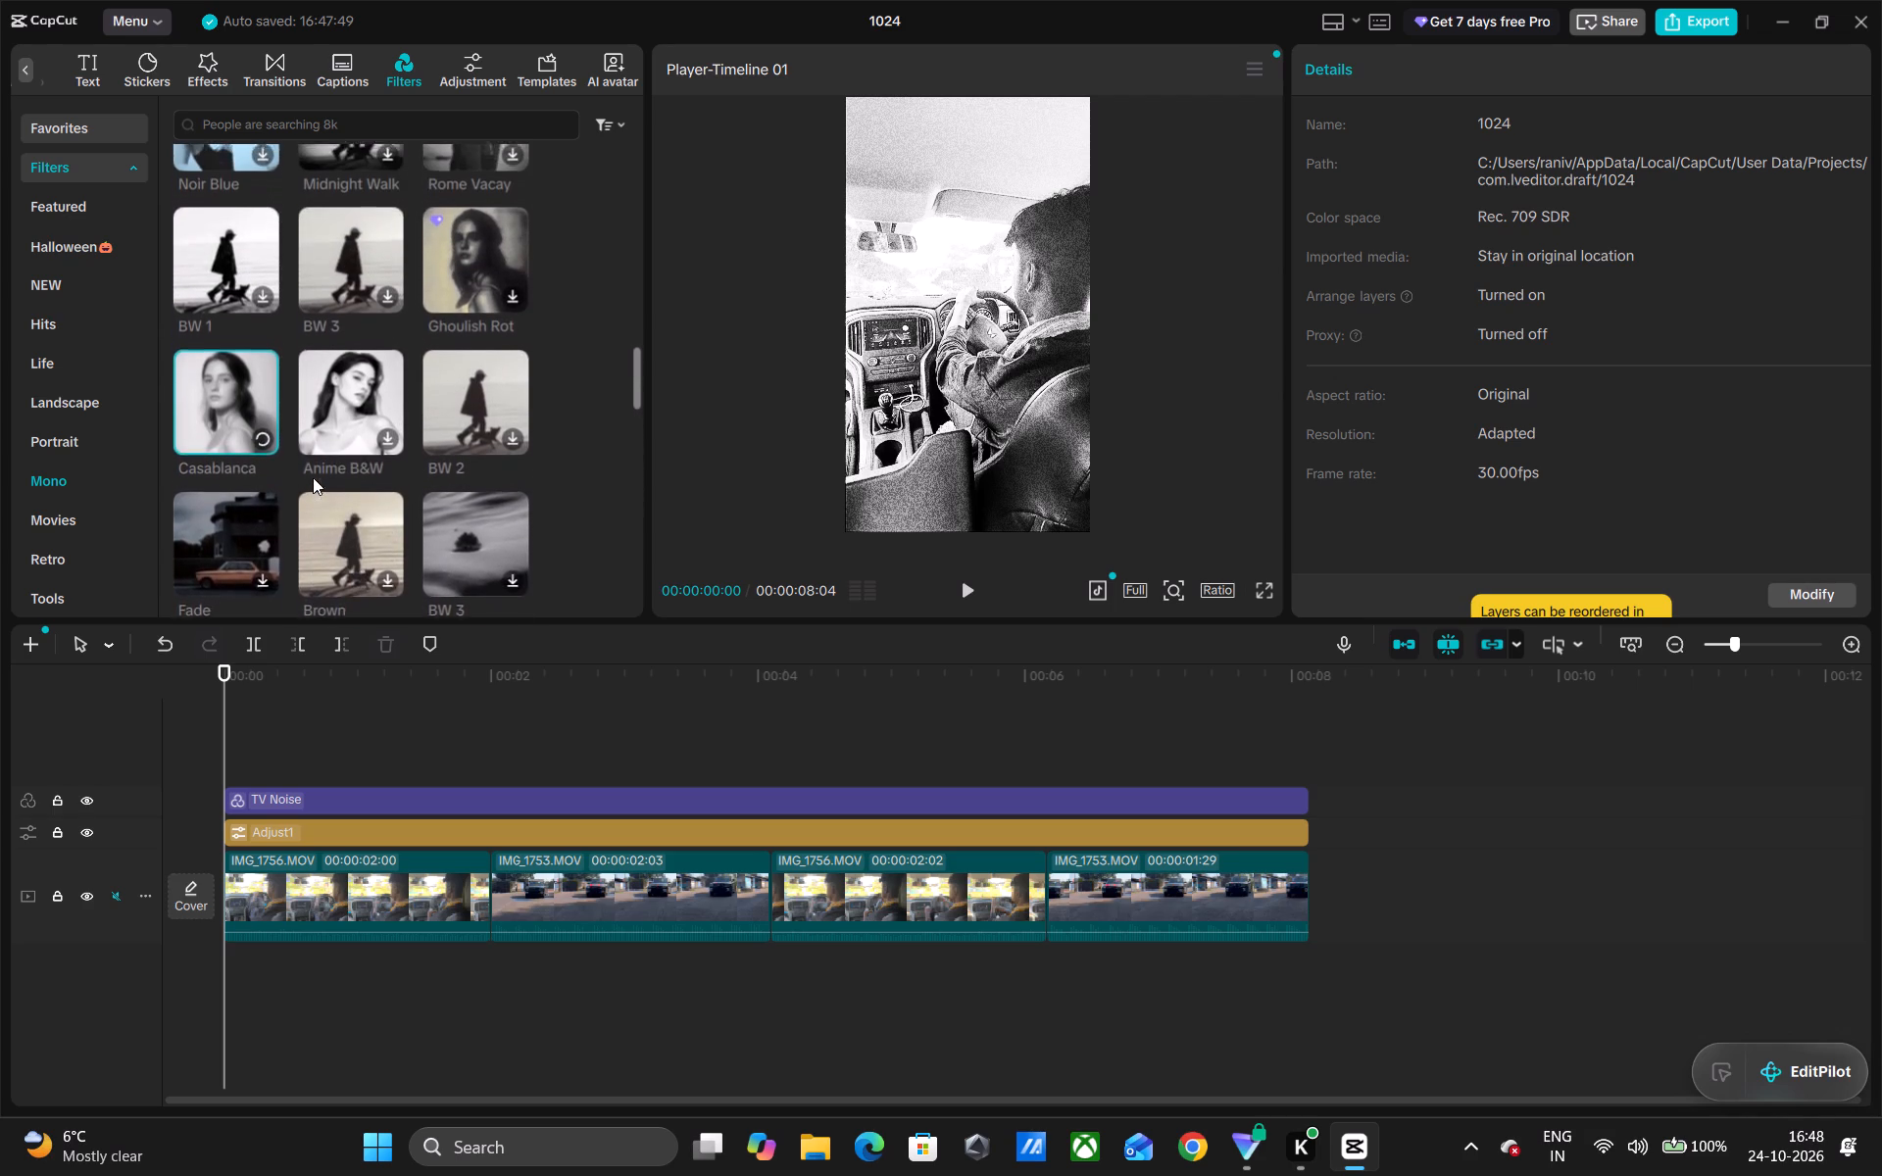
pyautogui.scroll(1, 313, 477)
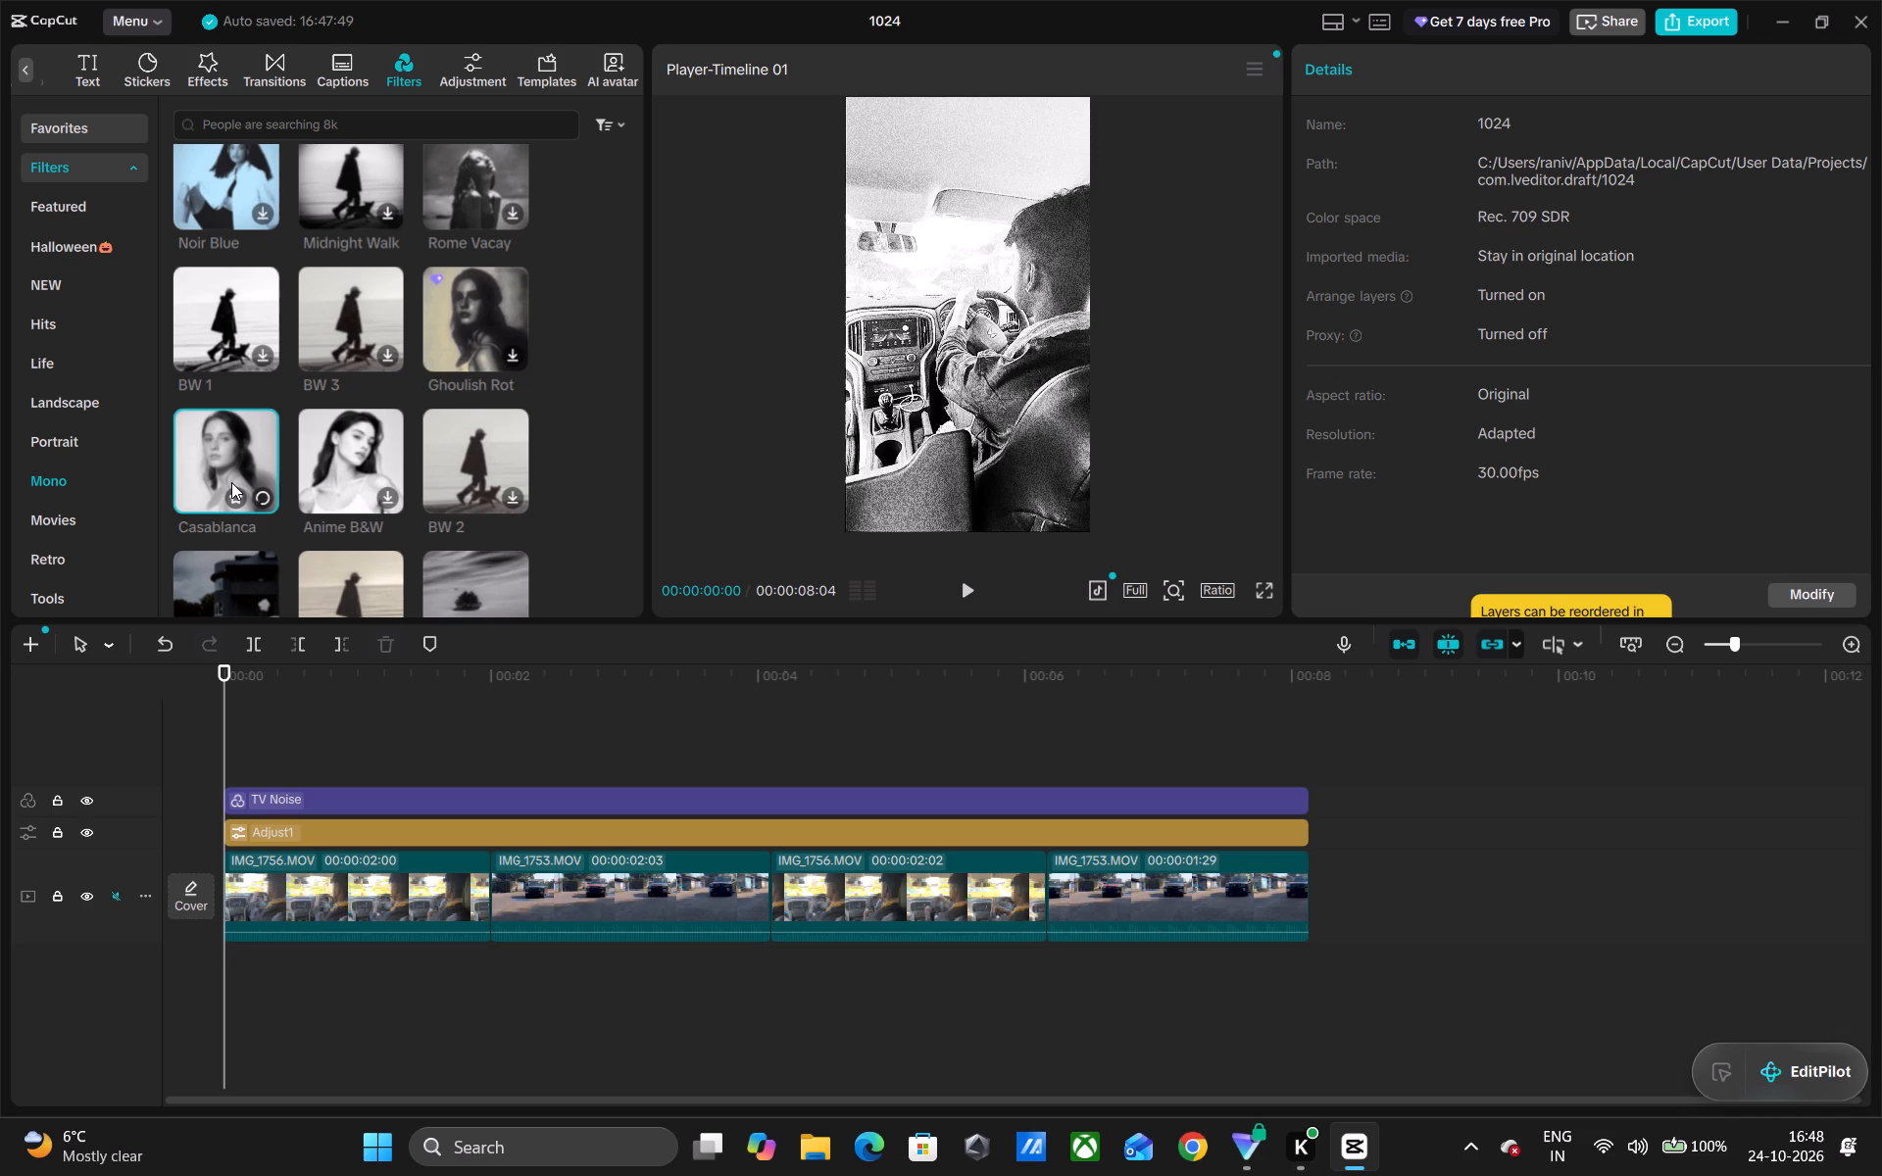
# Delete the TV Noise filter from the timeline.
pyautogui.click(346, 801)
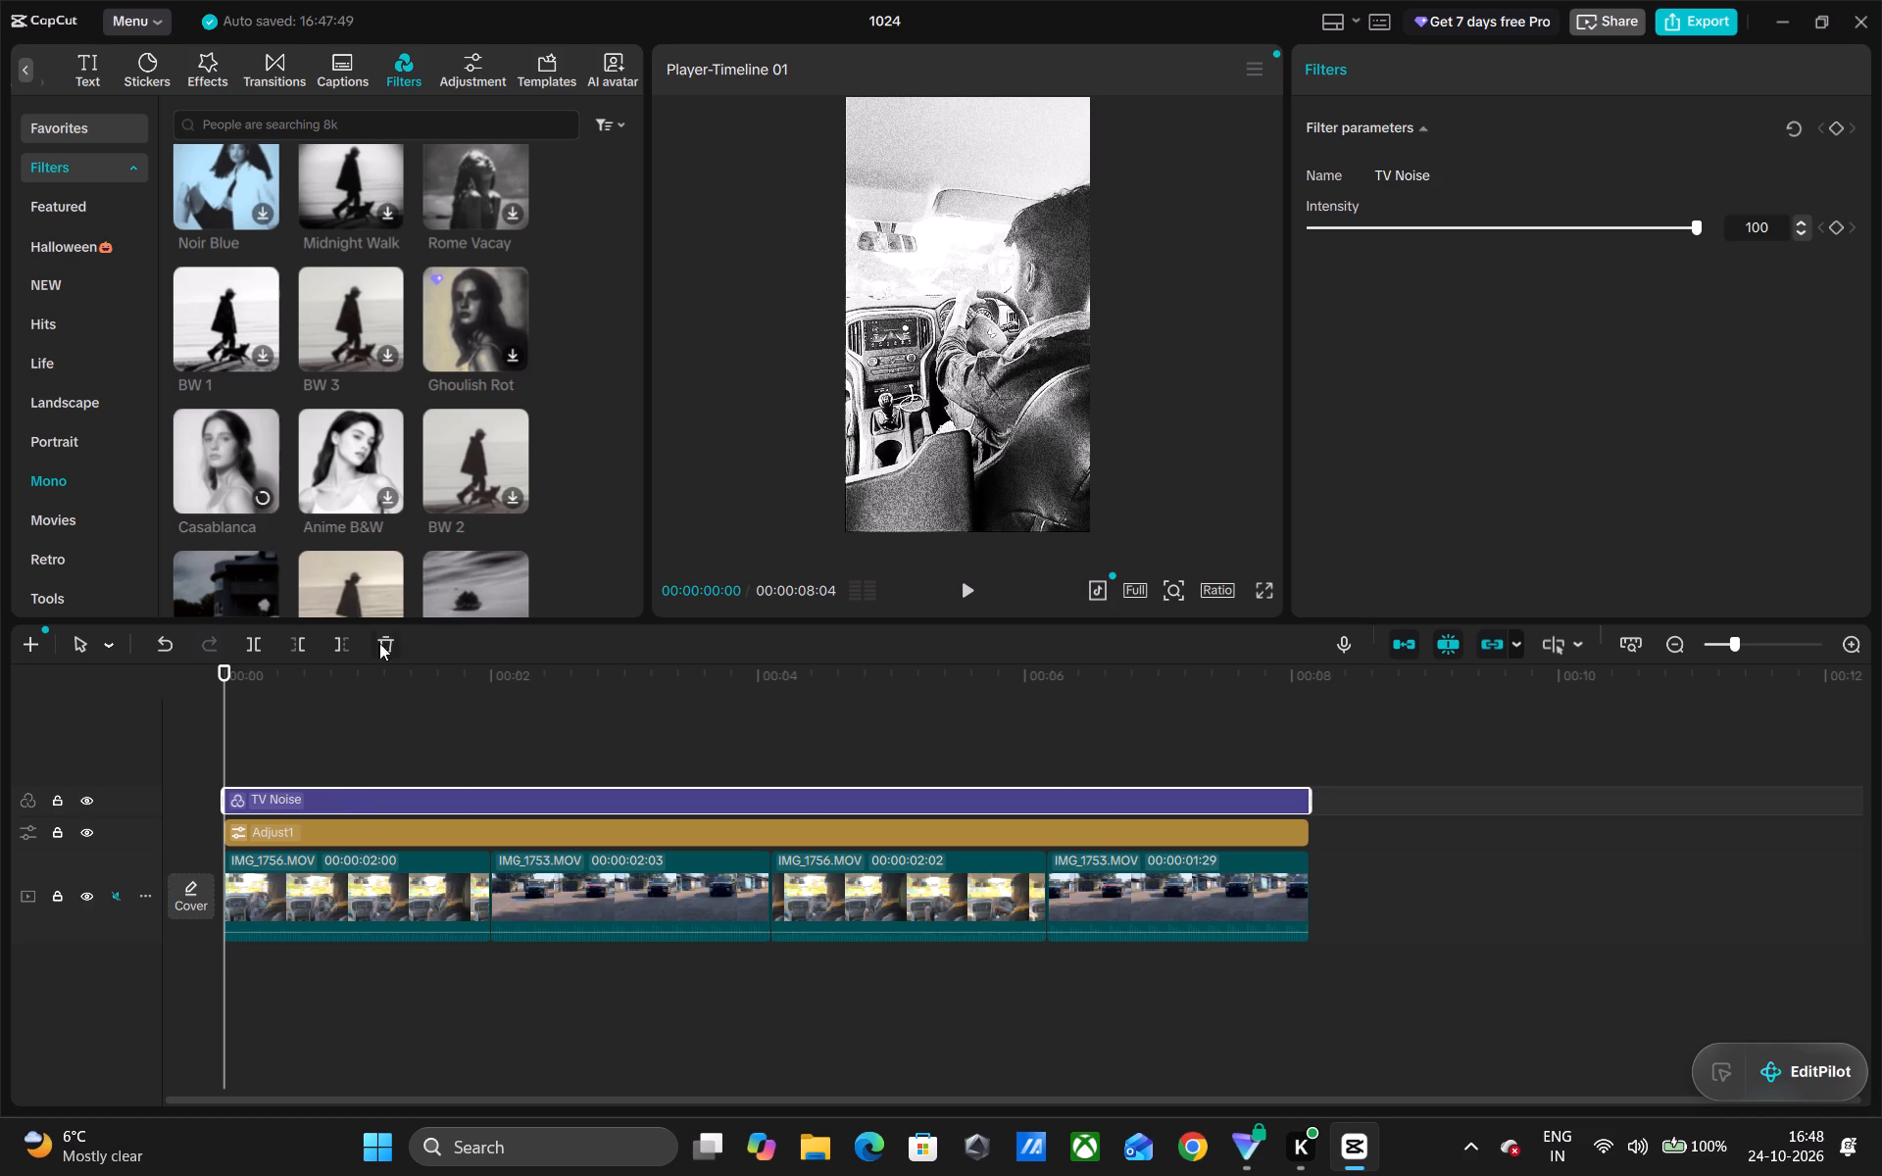
pyautogui.click(386, 637)
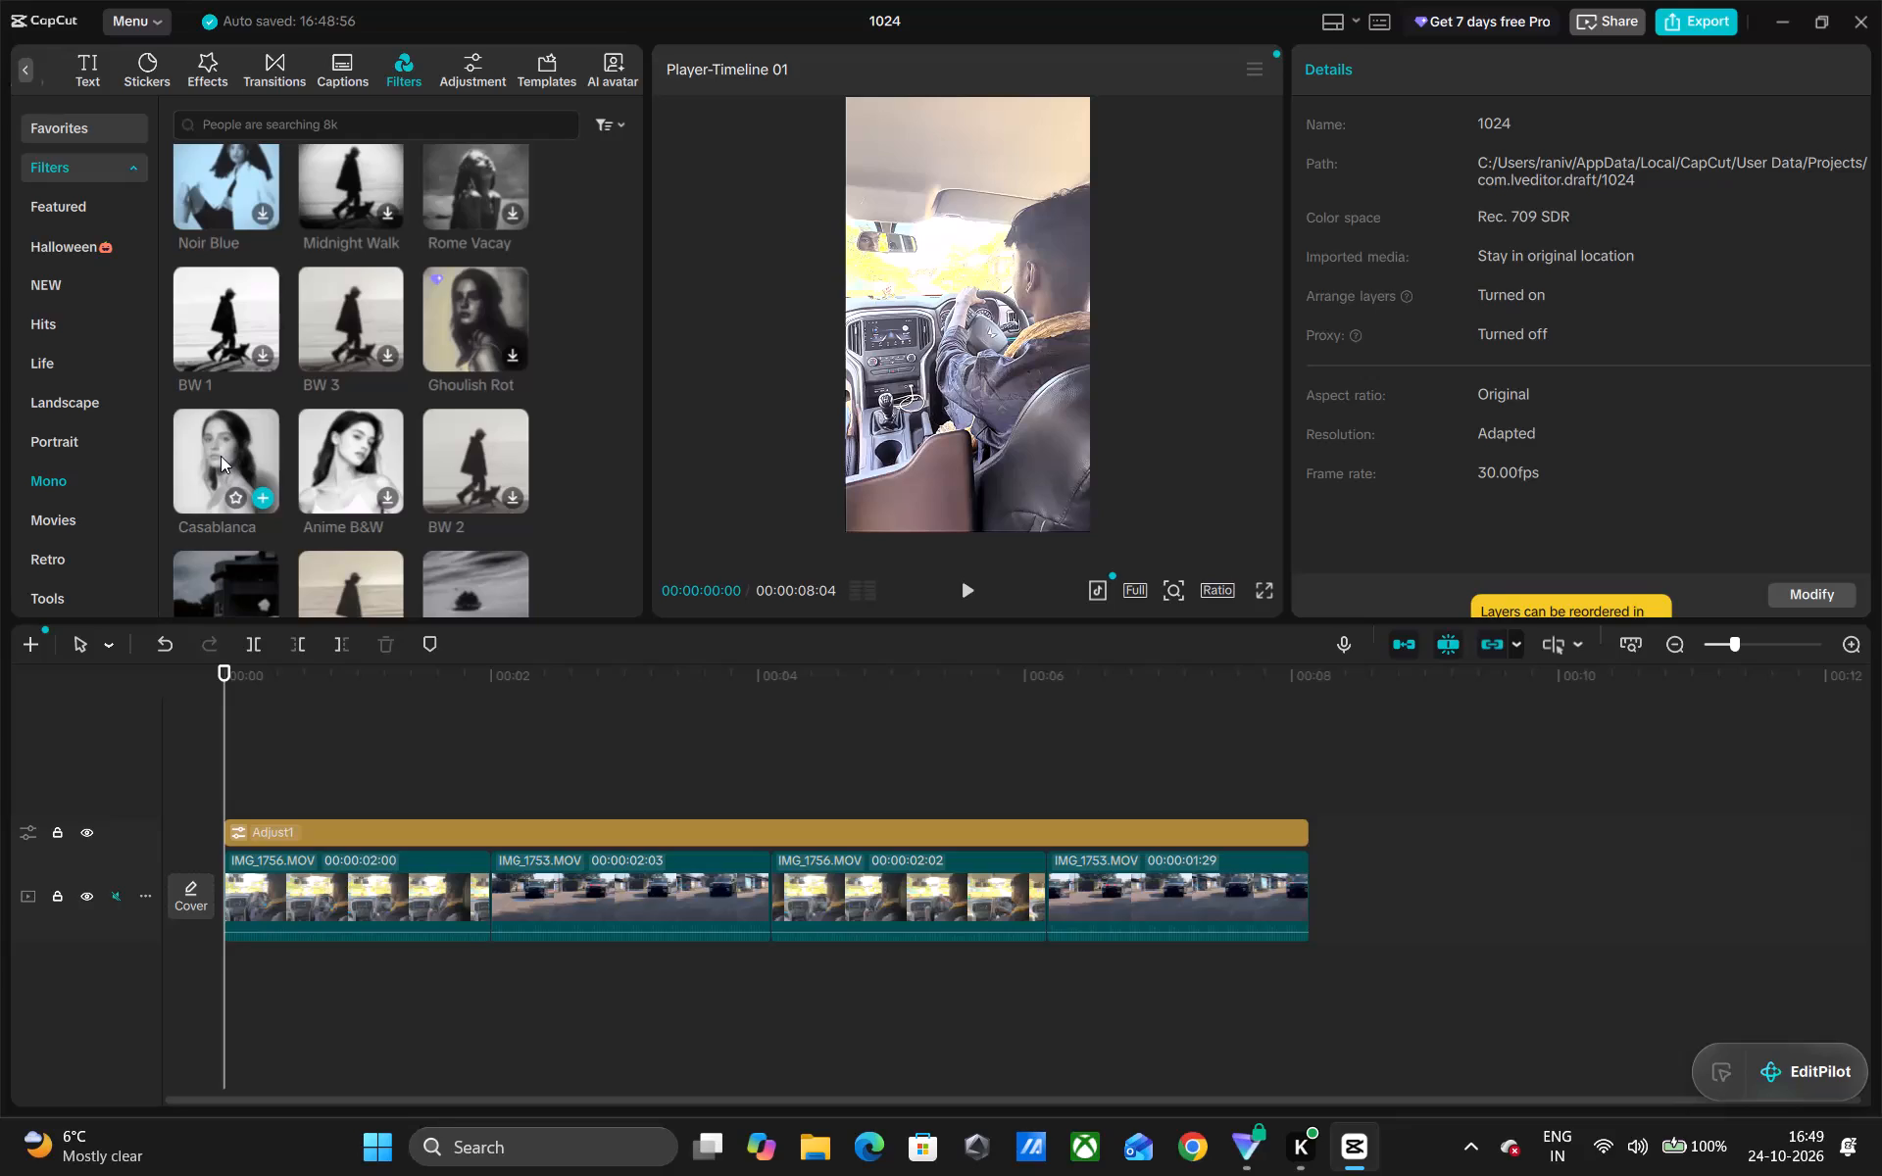
# Add the Casablanca filter at the start of the timeline and extend it to the end of the last clip.
pyautogui.click(269, 492)
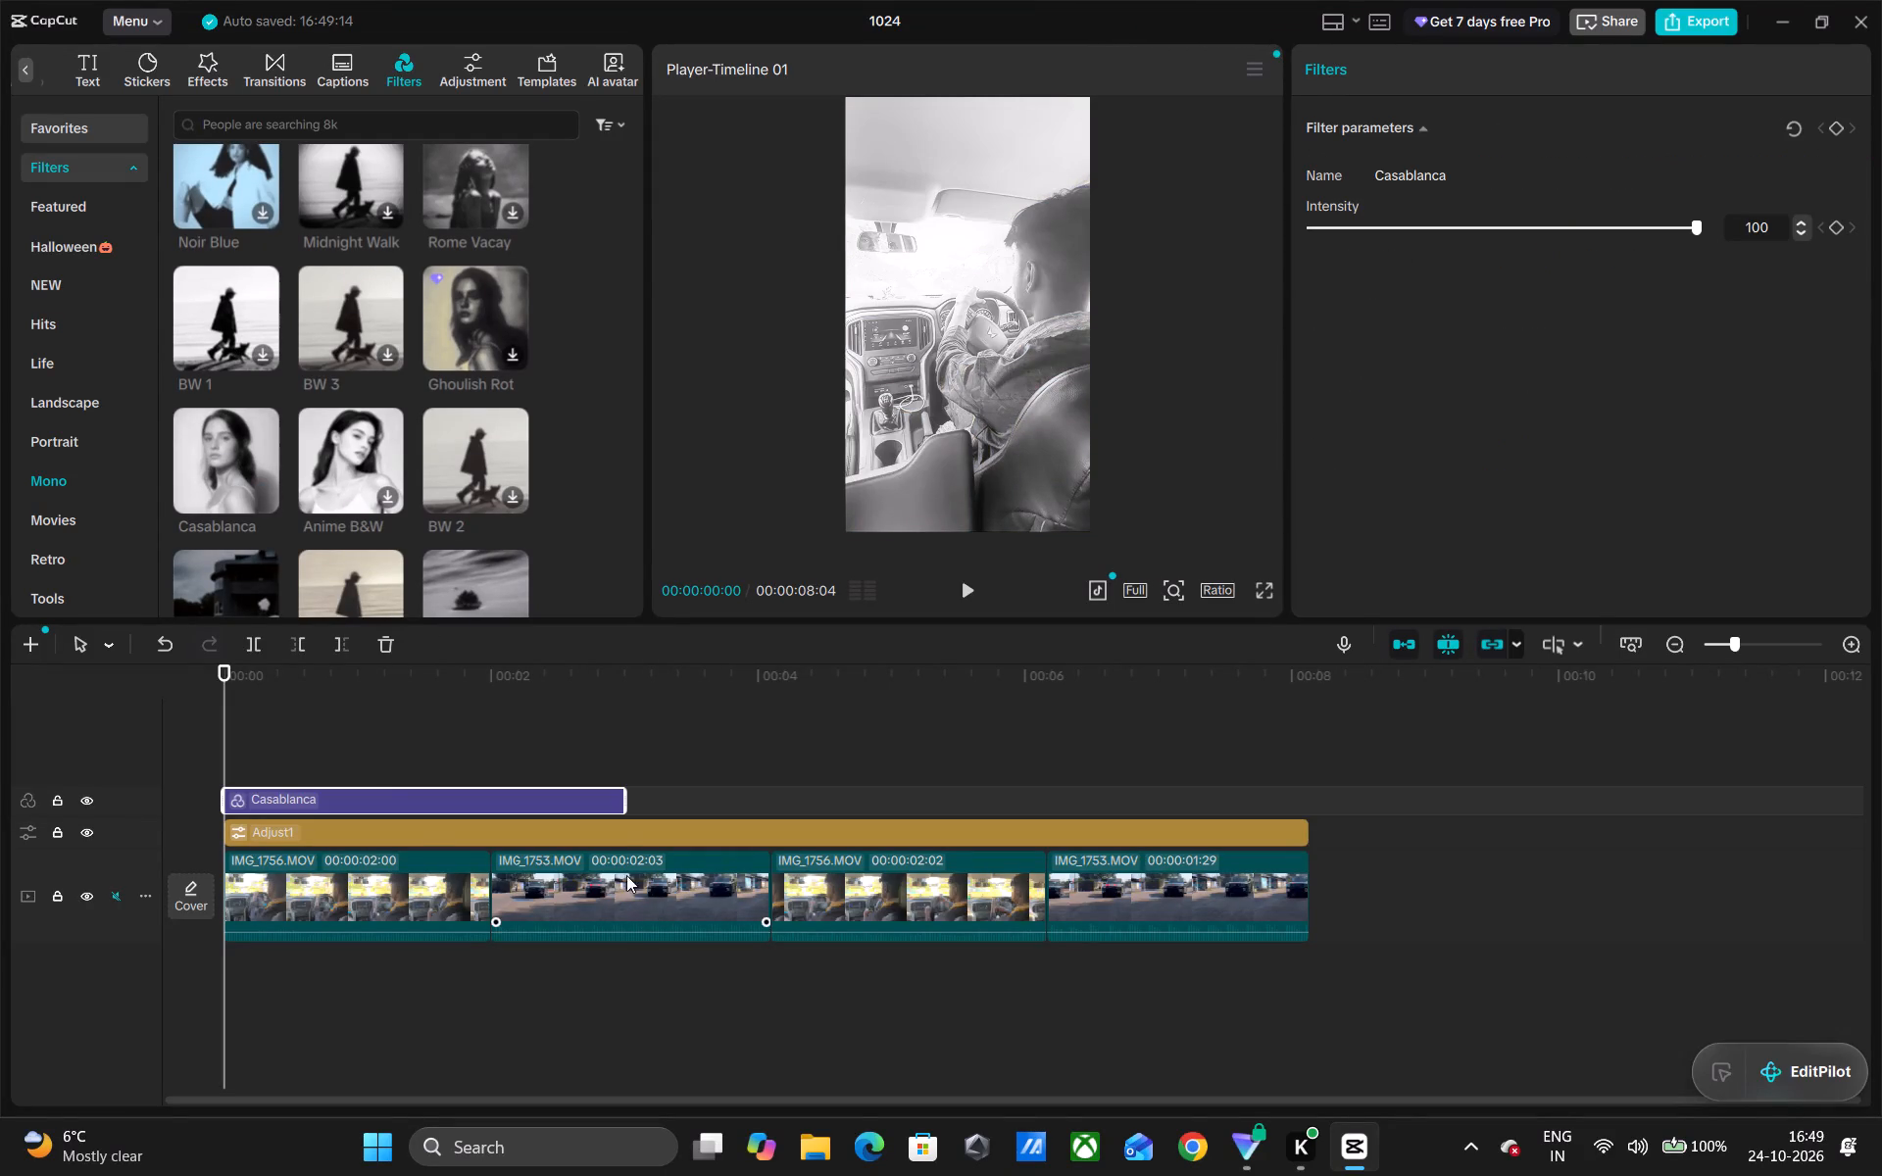
pyautogui.moveTo(620, 806); pyautogui.dragTo(845, 823)
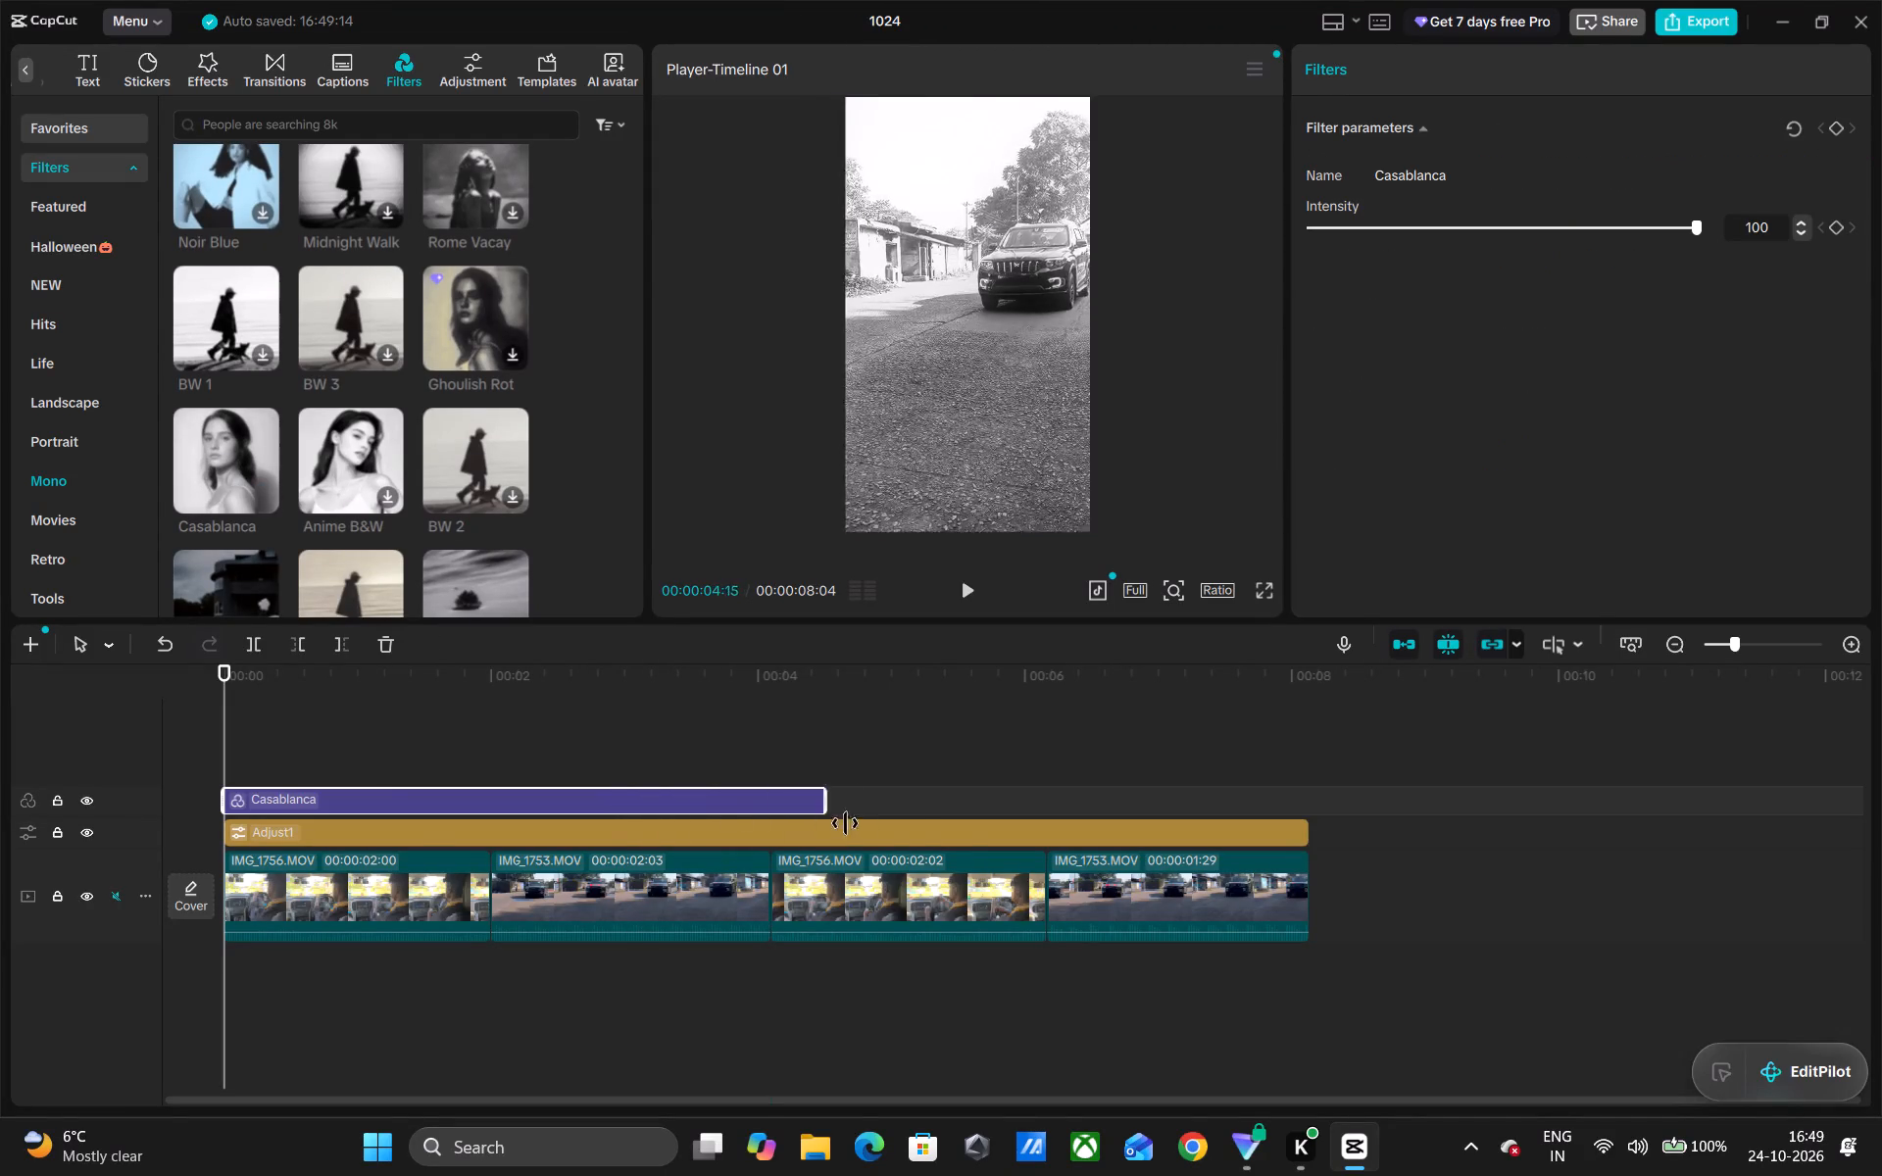
pyautogui.moveTo(845, 823); pyautogui.dragTo(1312, 875)
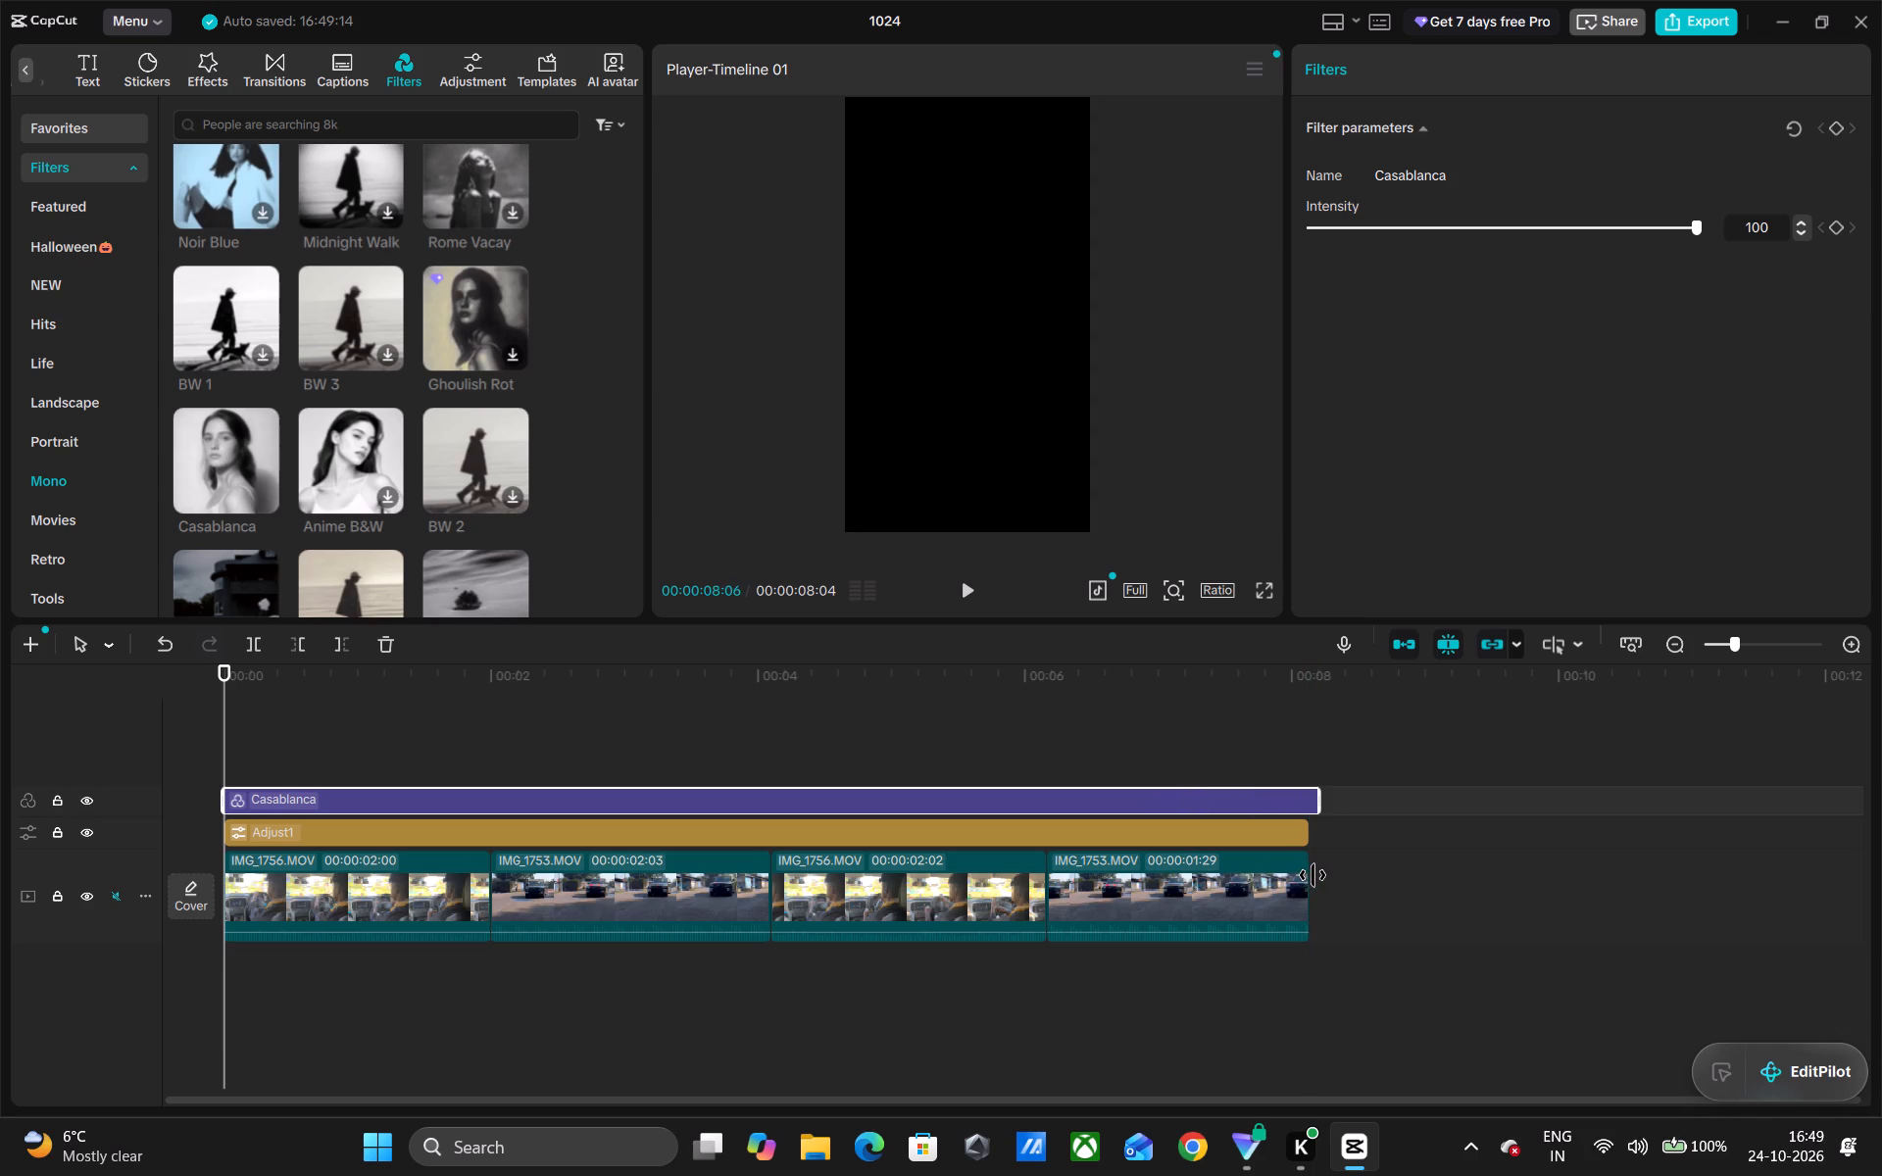
pyautogui.moveTo(1312, 875); pyautogui.dragTo(1306, 874)
pyautogui.click(838, 1018)
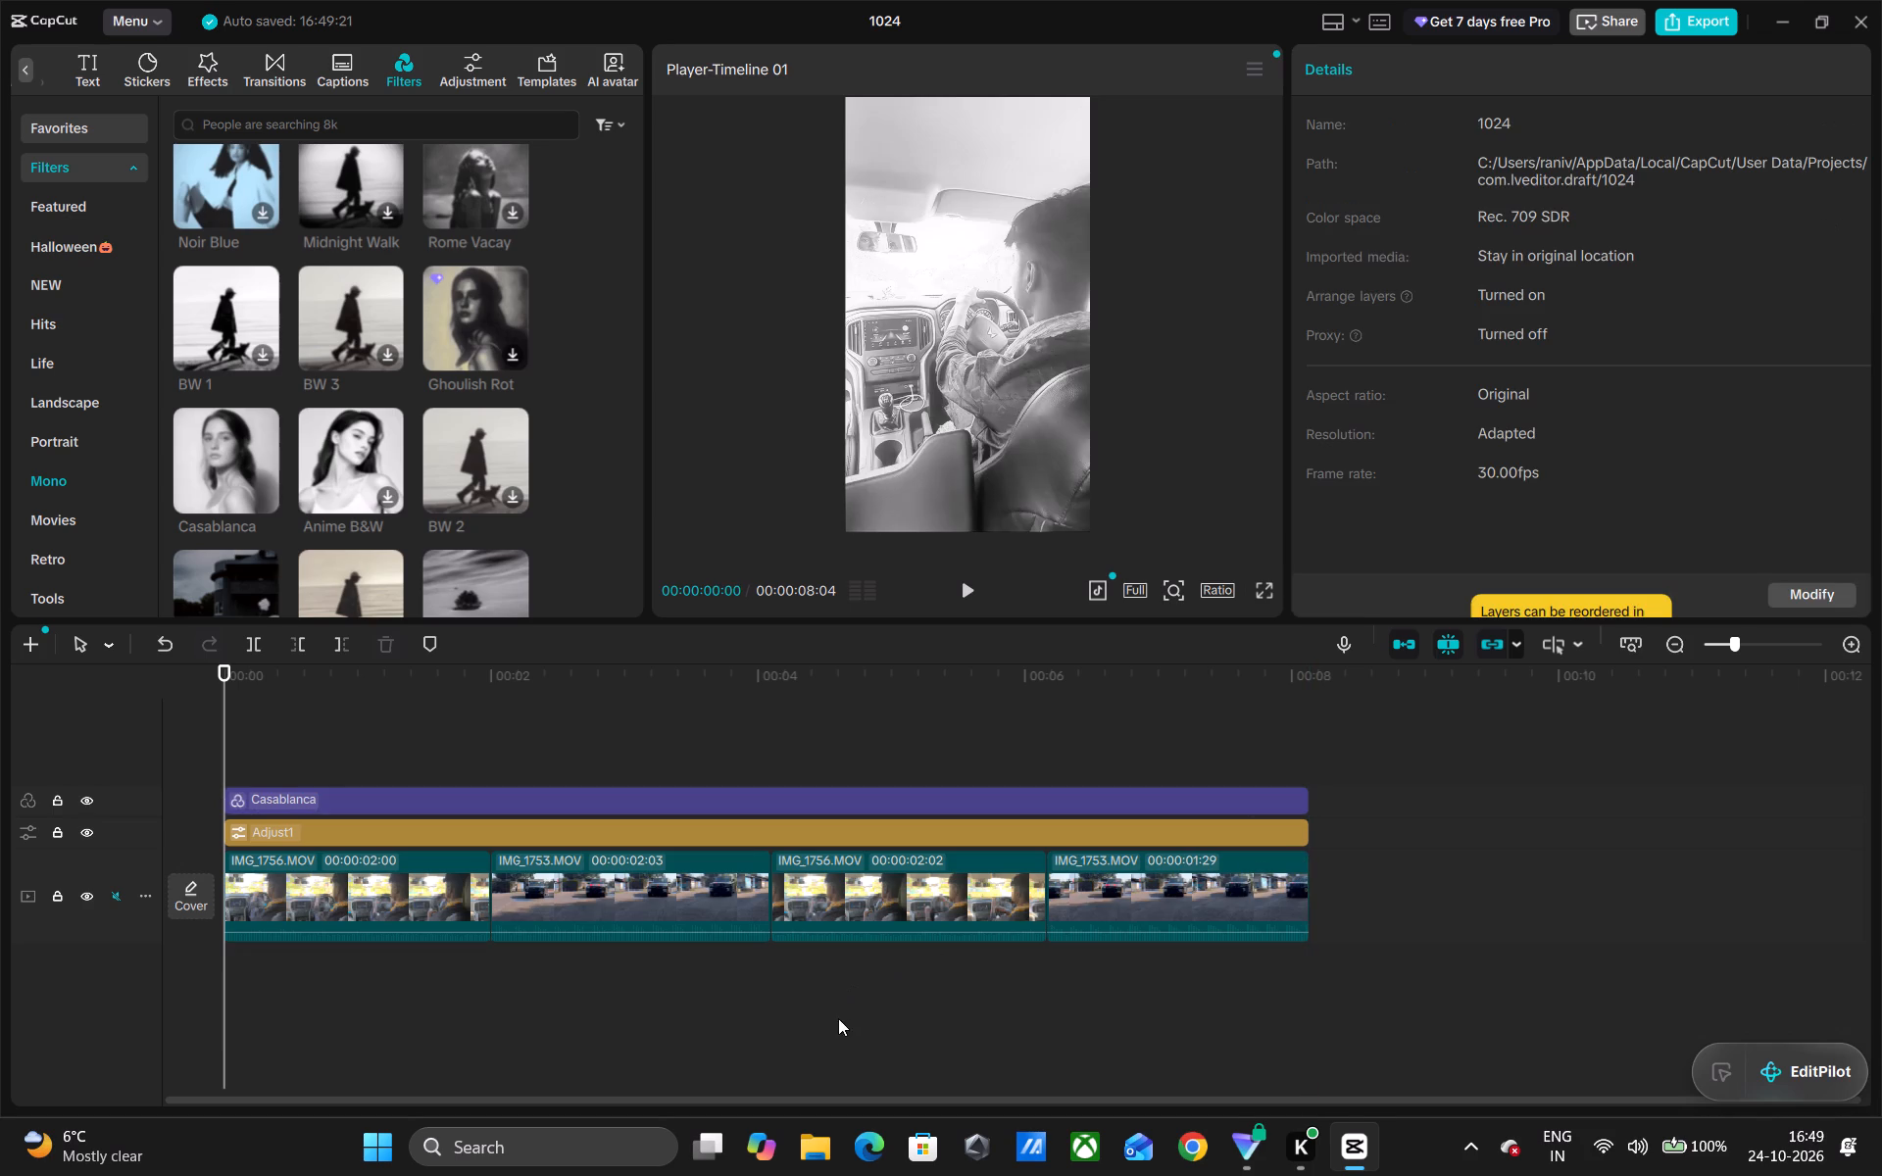
pyautogui.click(1616, 927)
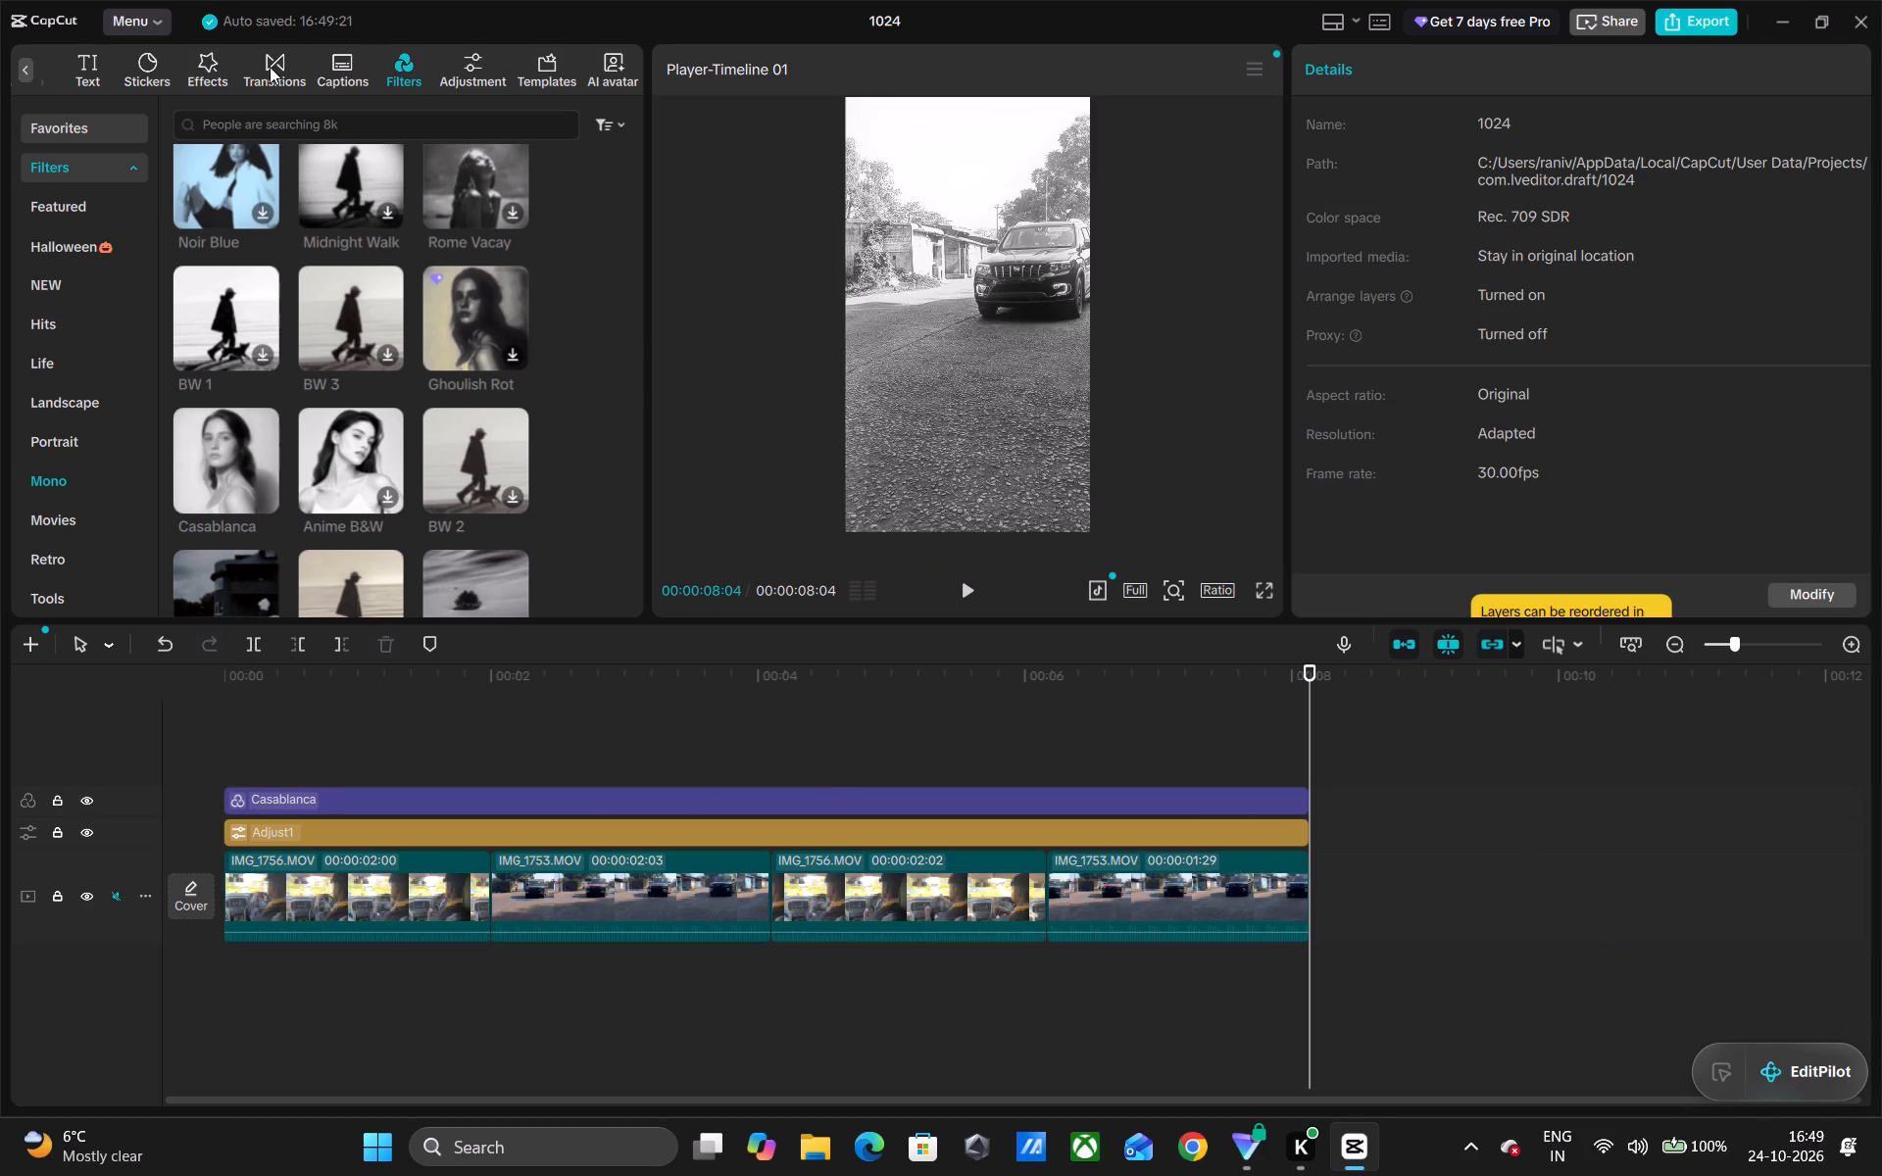
# Add a second custom adjustment layer and place it above the Casablanca filter at the start of the timeline.
pyautogui.click(492, 68)
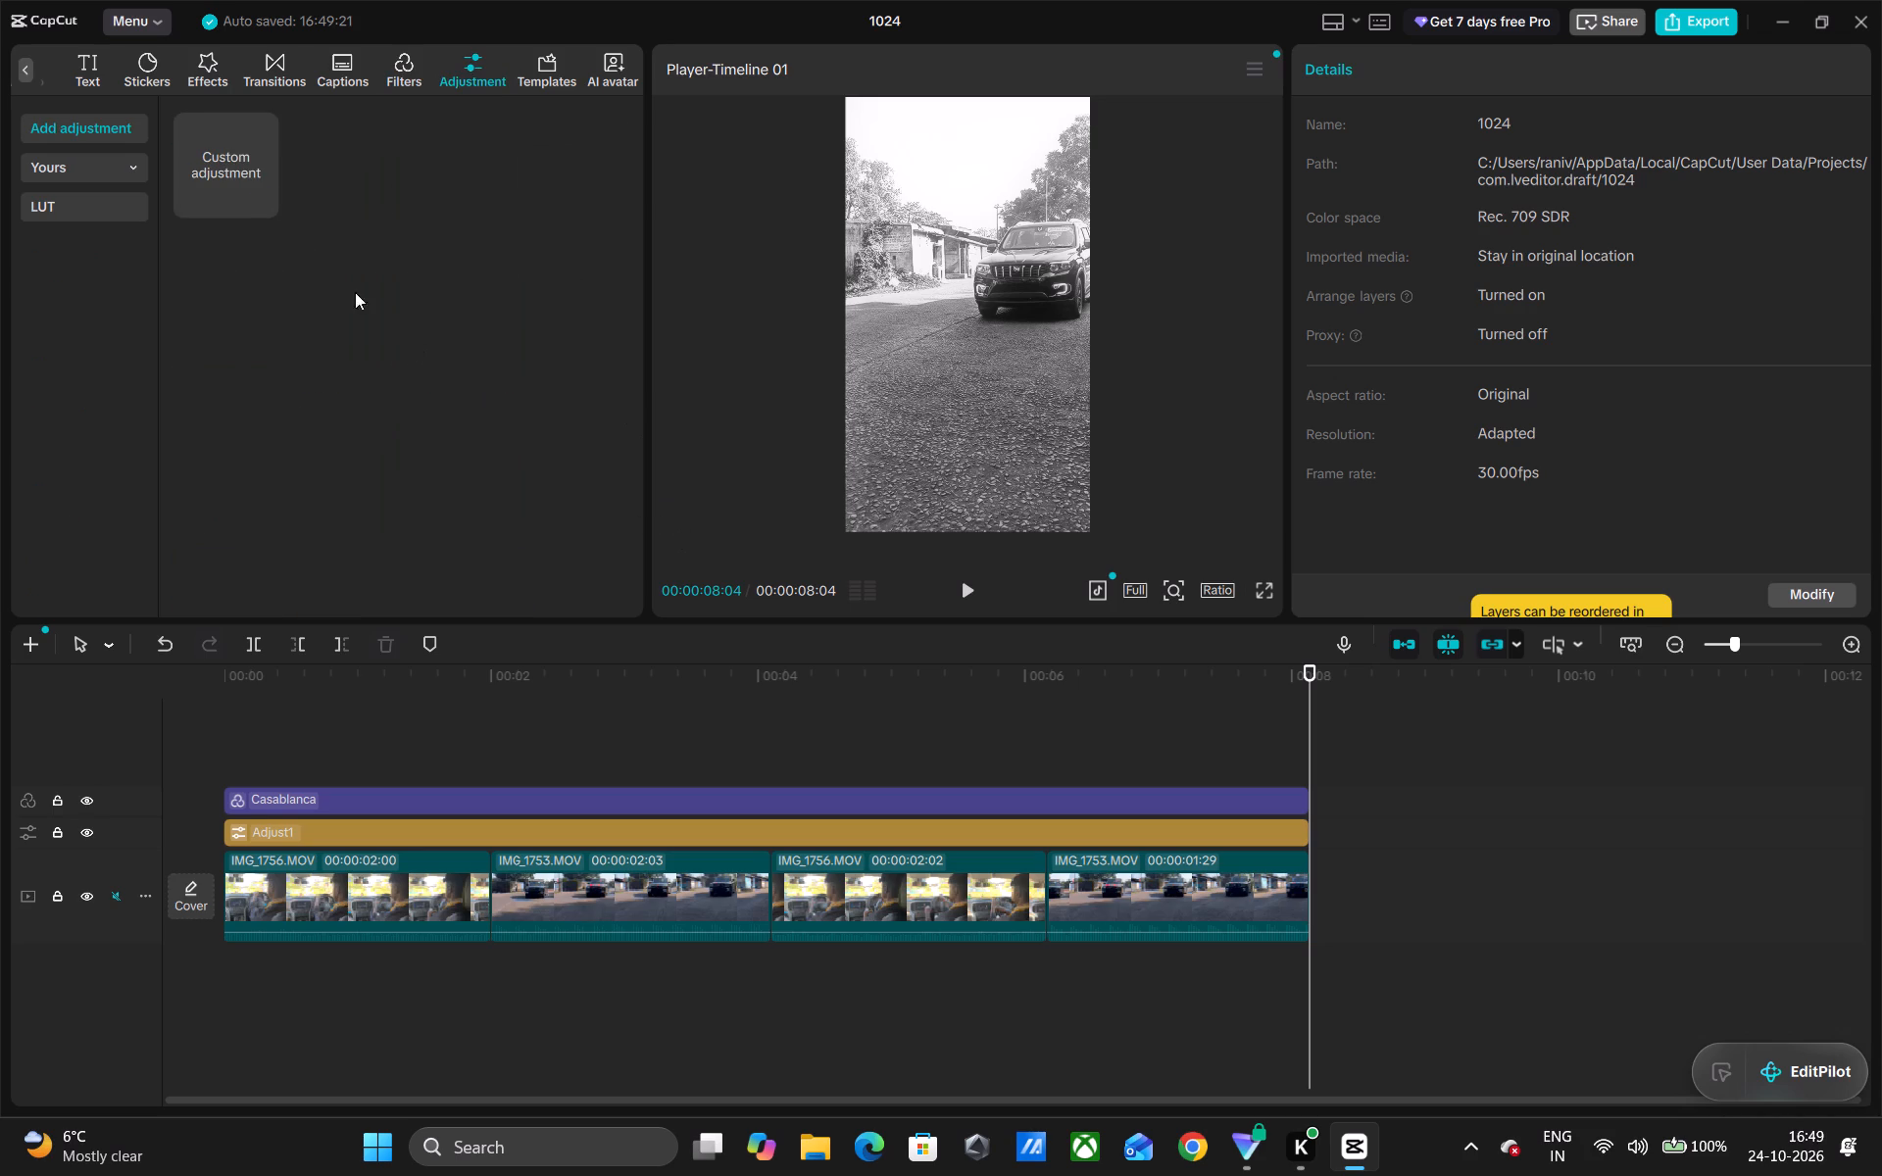
pyautogui.click(103, 165)
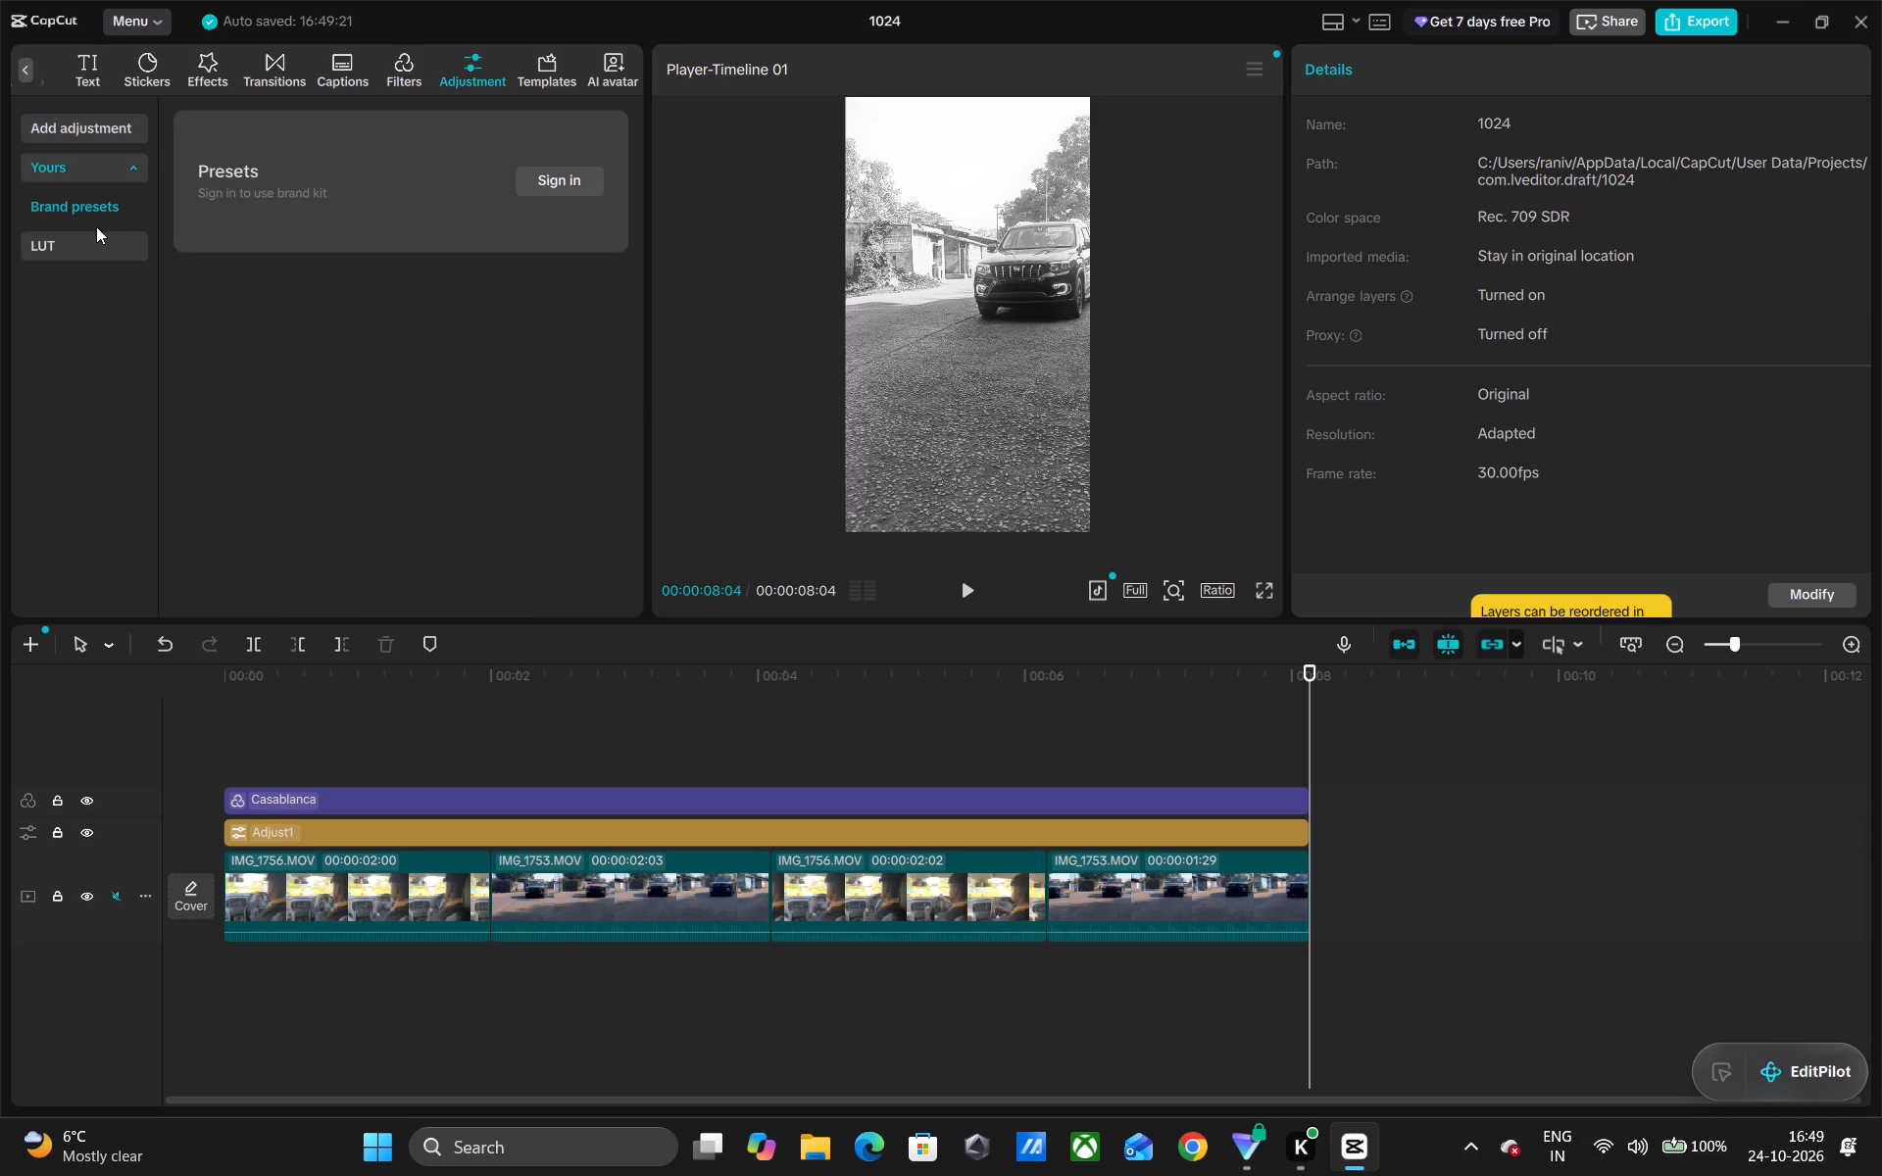
pyautogui.click(99, 243)
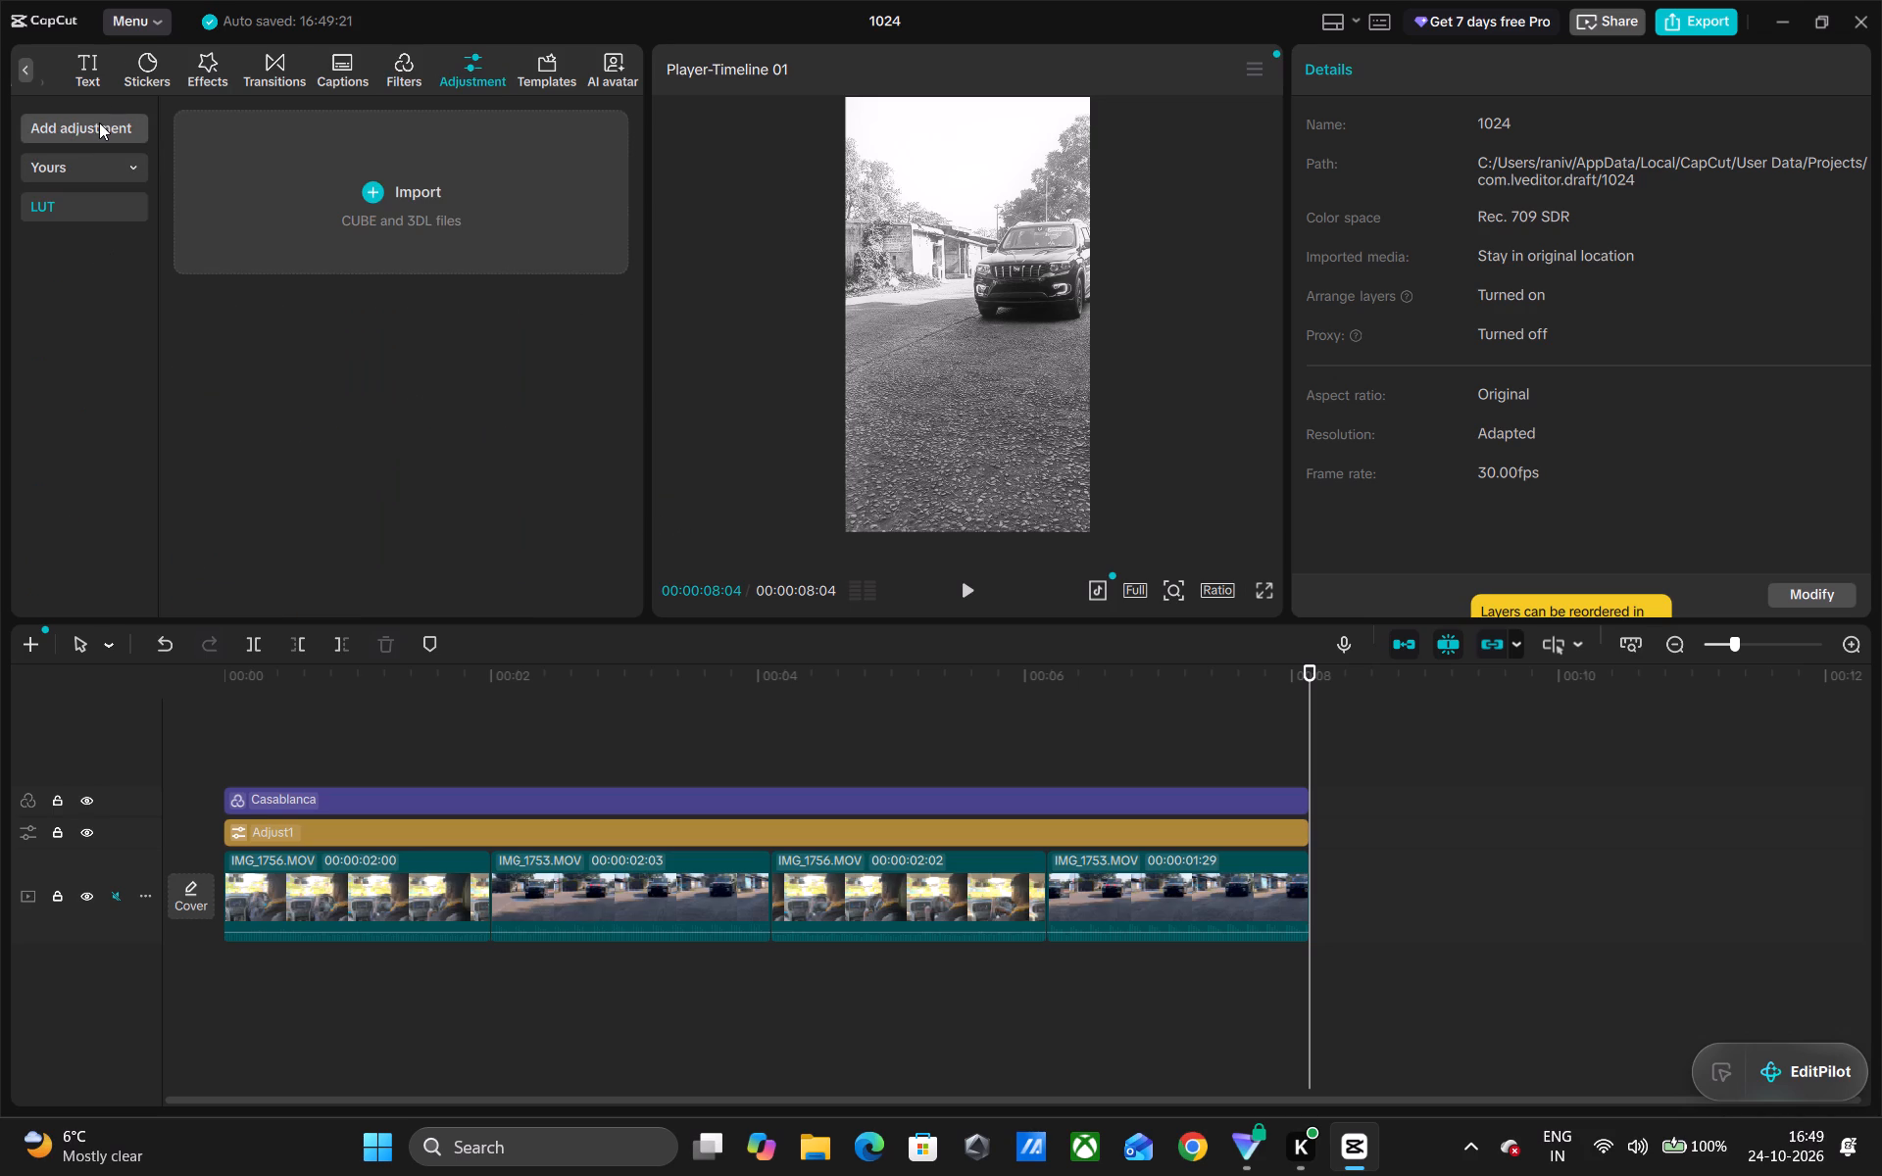
pyautogui.click(99, 122)
pyautogui.click(194, 164)
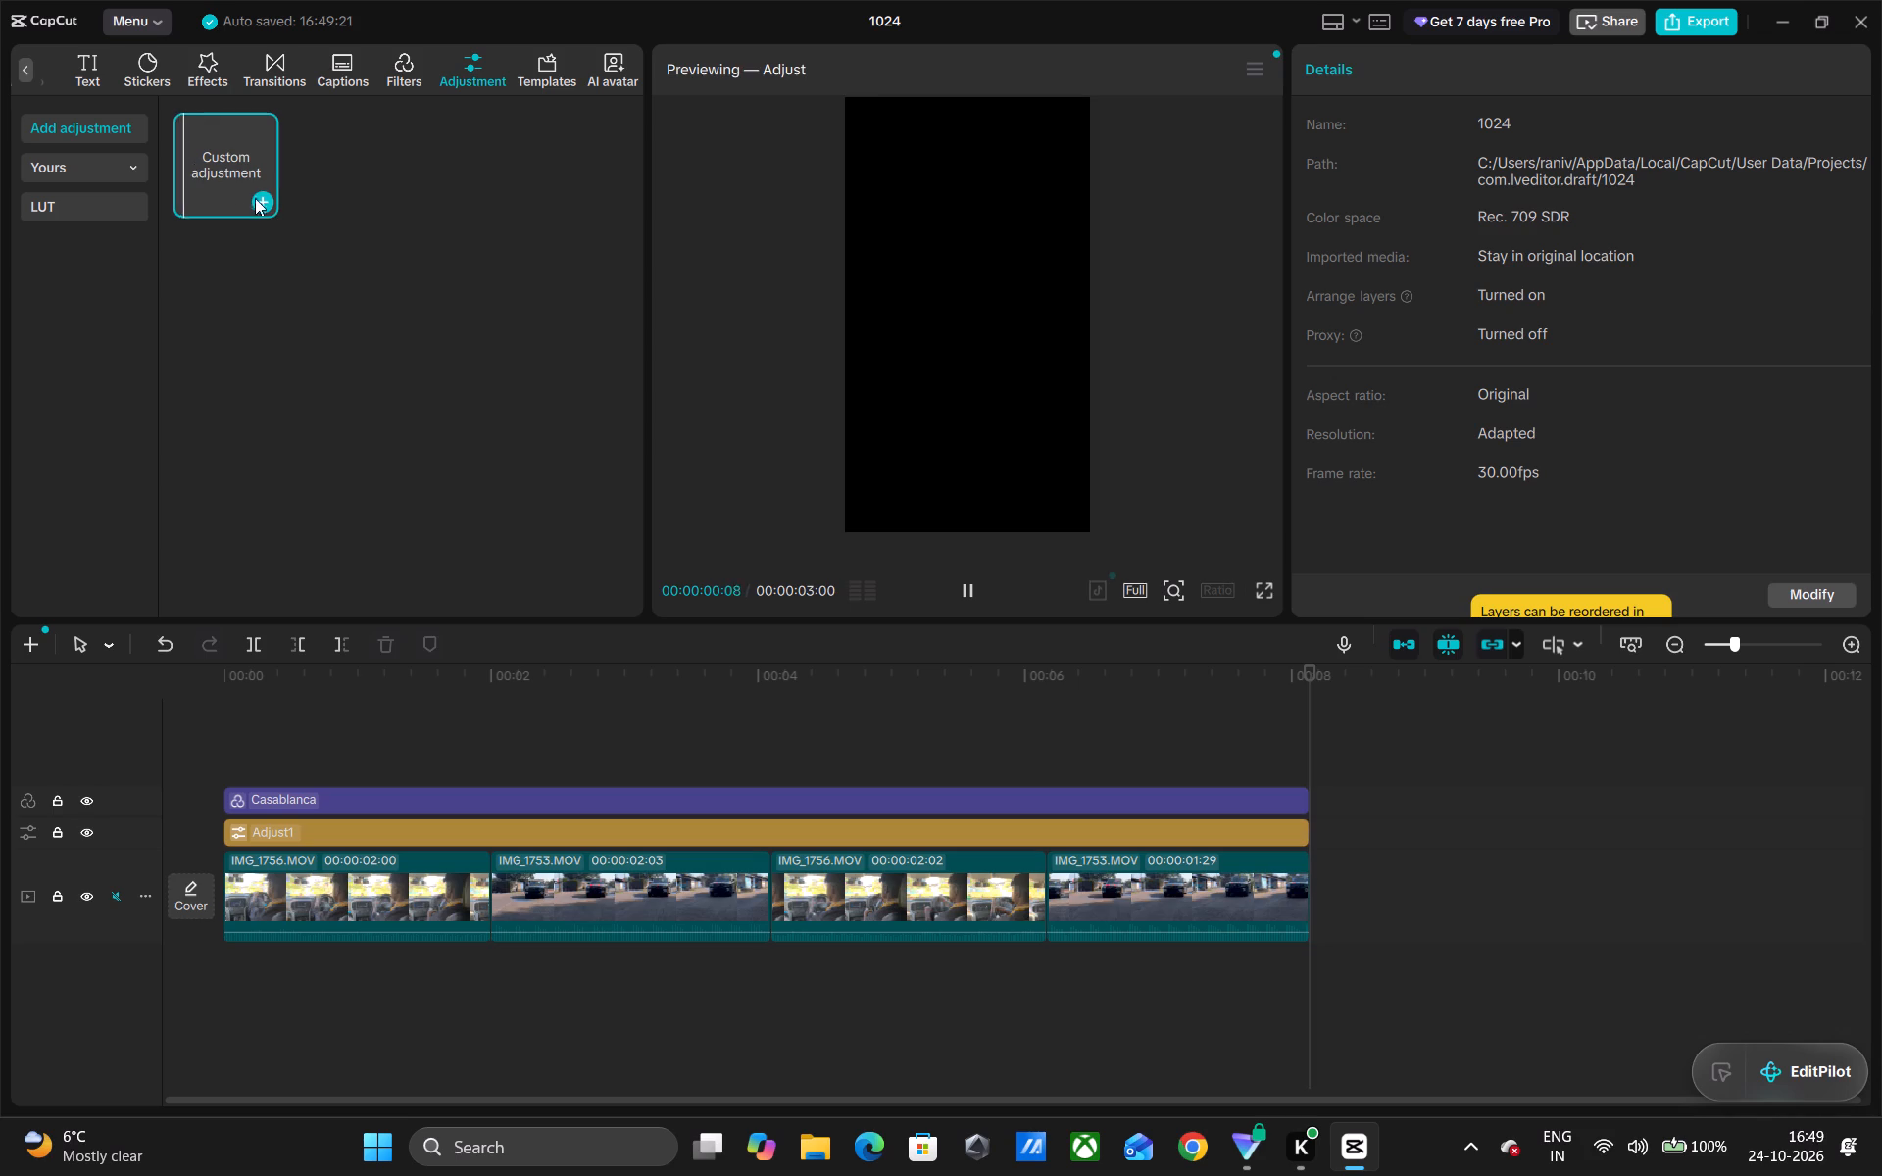
pyautogui.click(259, 201)
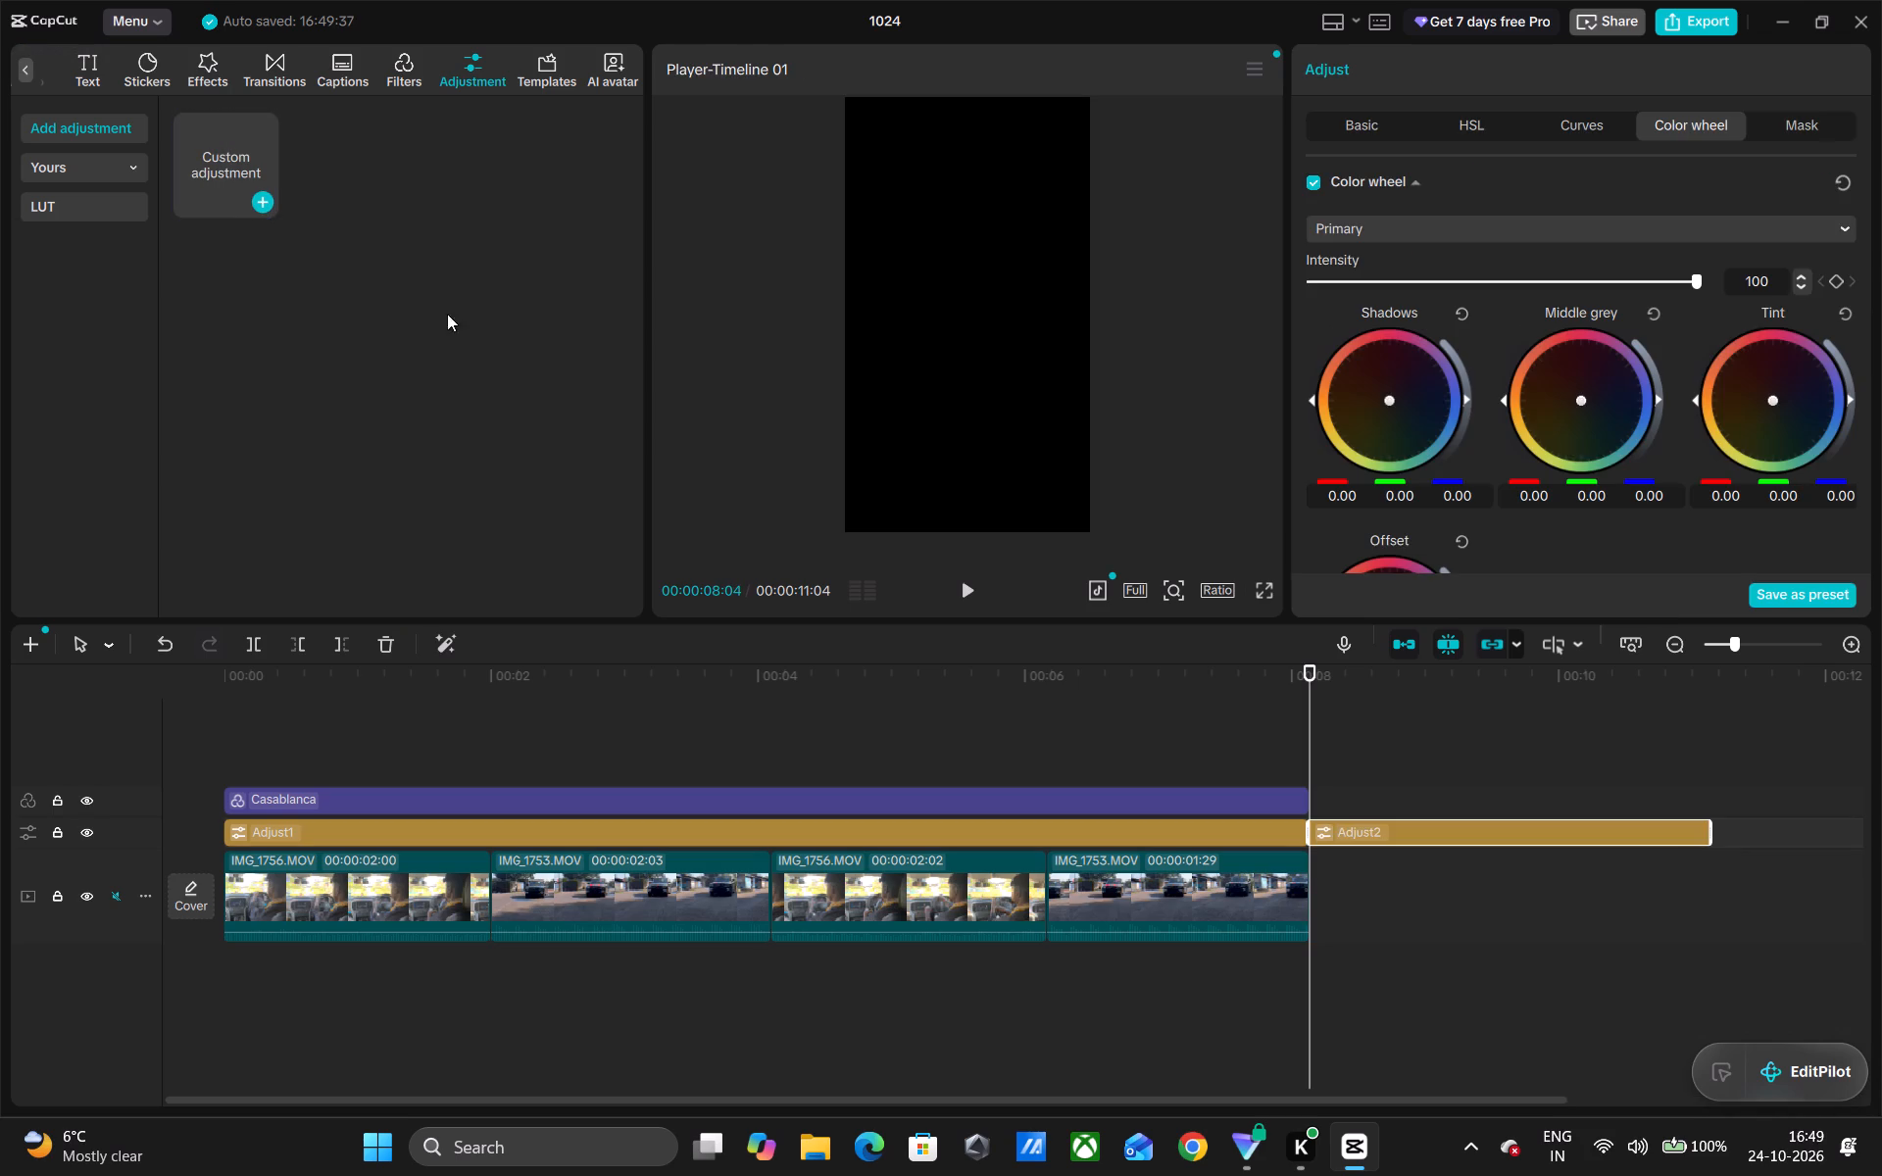
pyautogui.moveTo(1369, 823); pyautogui.dragTo(341, 735)
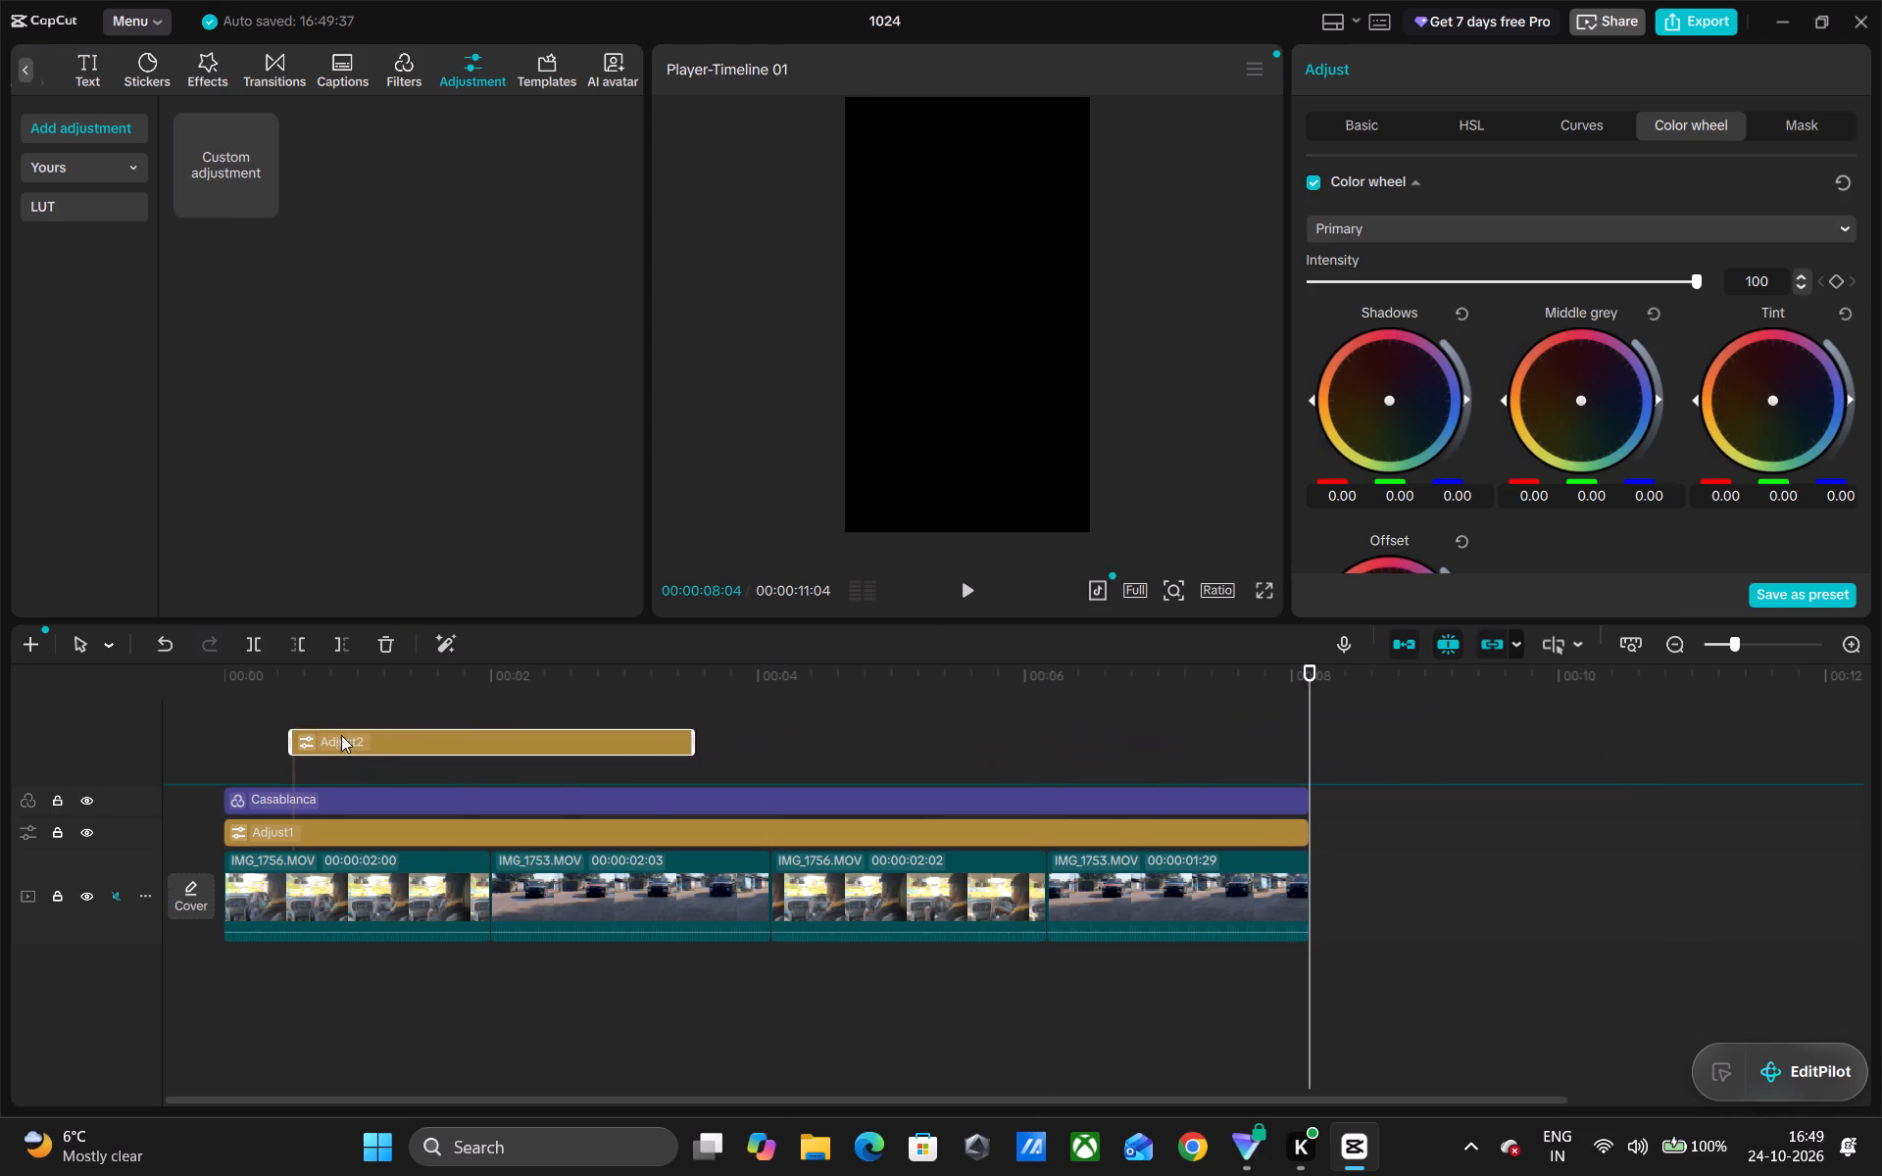
pyautogui.moveTo(341, 735); pyautogui.dragTo(290, 752)
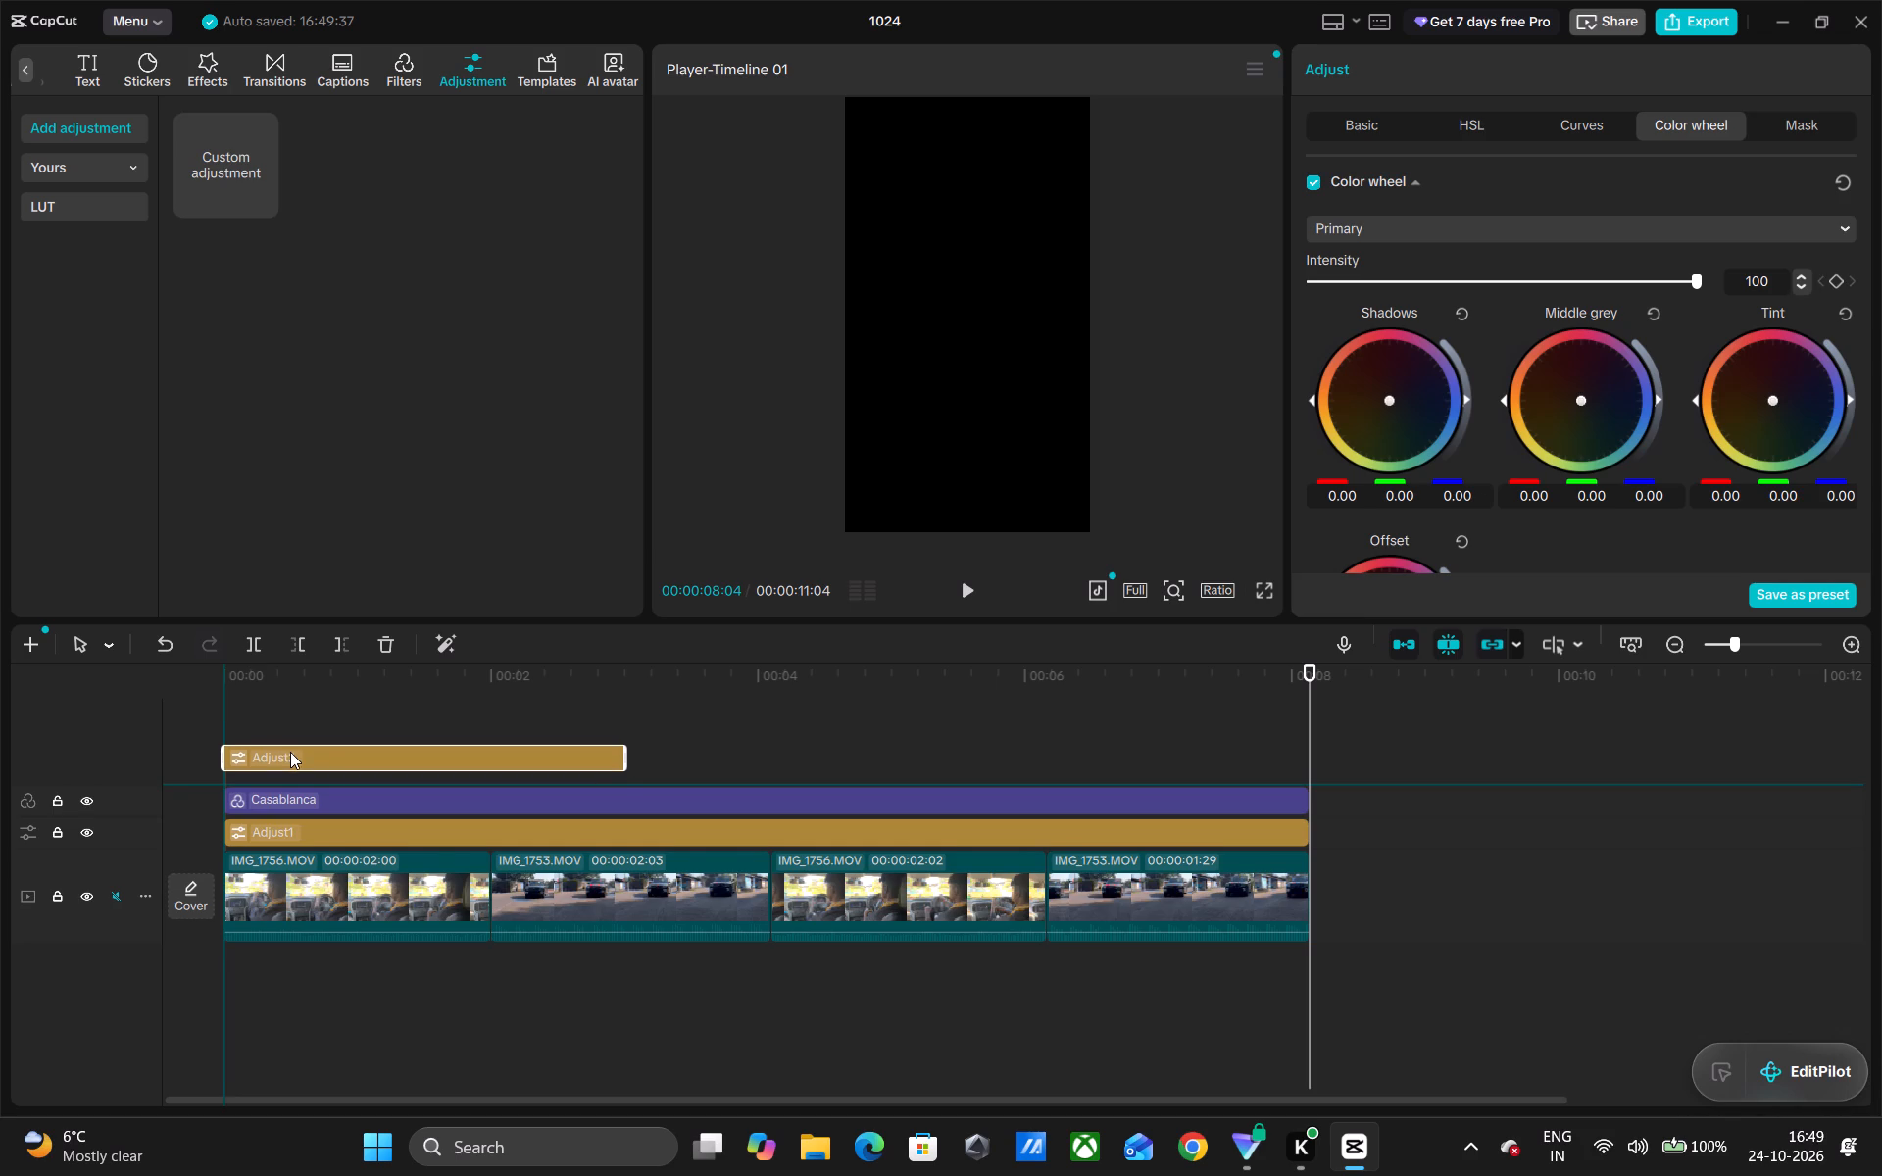
pyautogui.moveTo(290, 752); pyautogui.dragTo(290, 757)
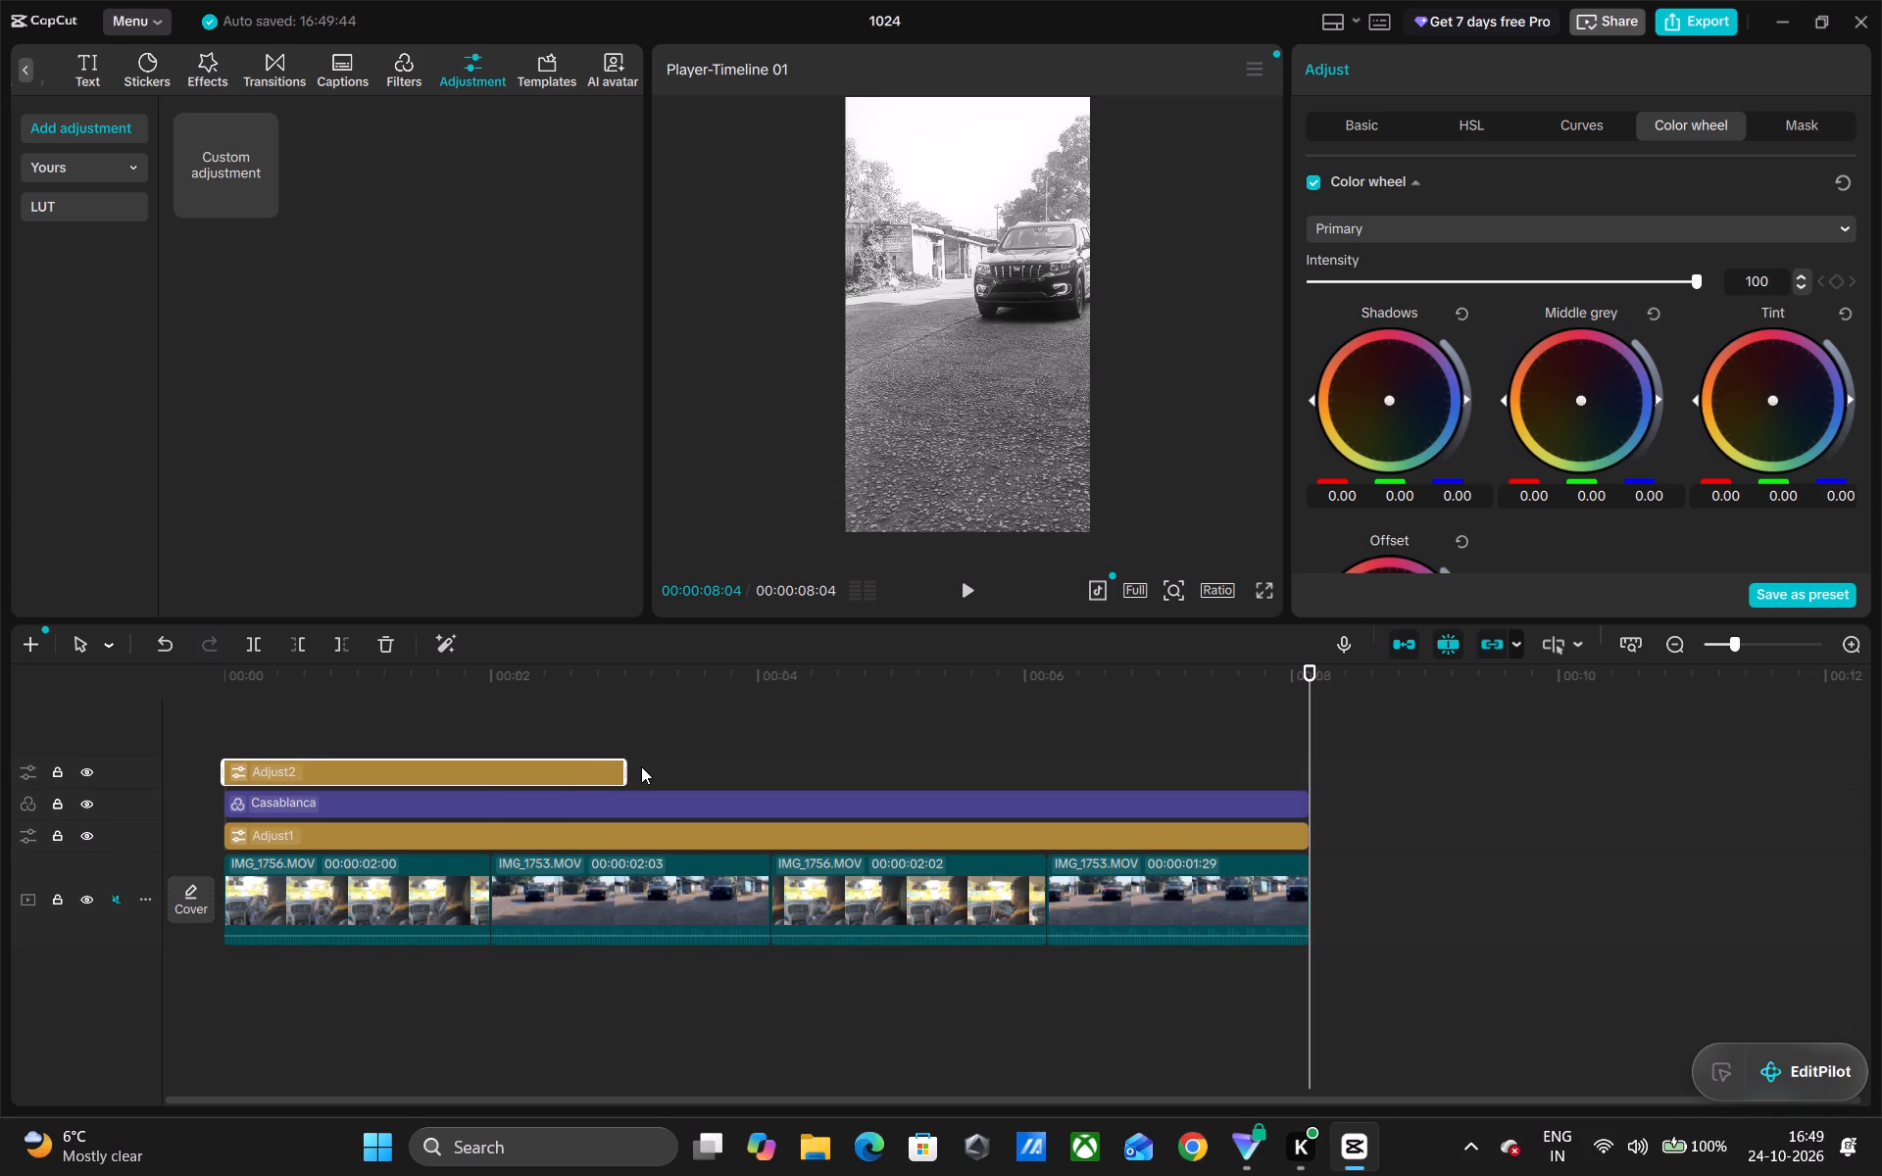
# Extend the new adjustment layer to the end of the last clip.
pyautogui.moveTo(625, 767); pyautogui.dragTo(849, 766)
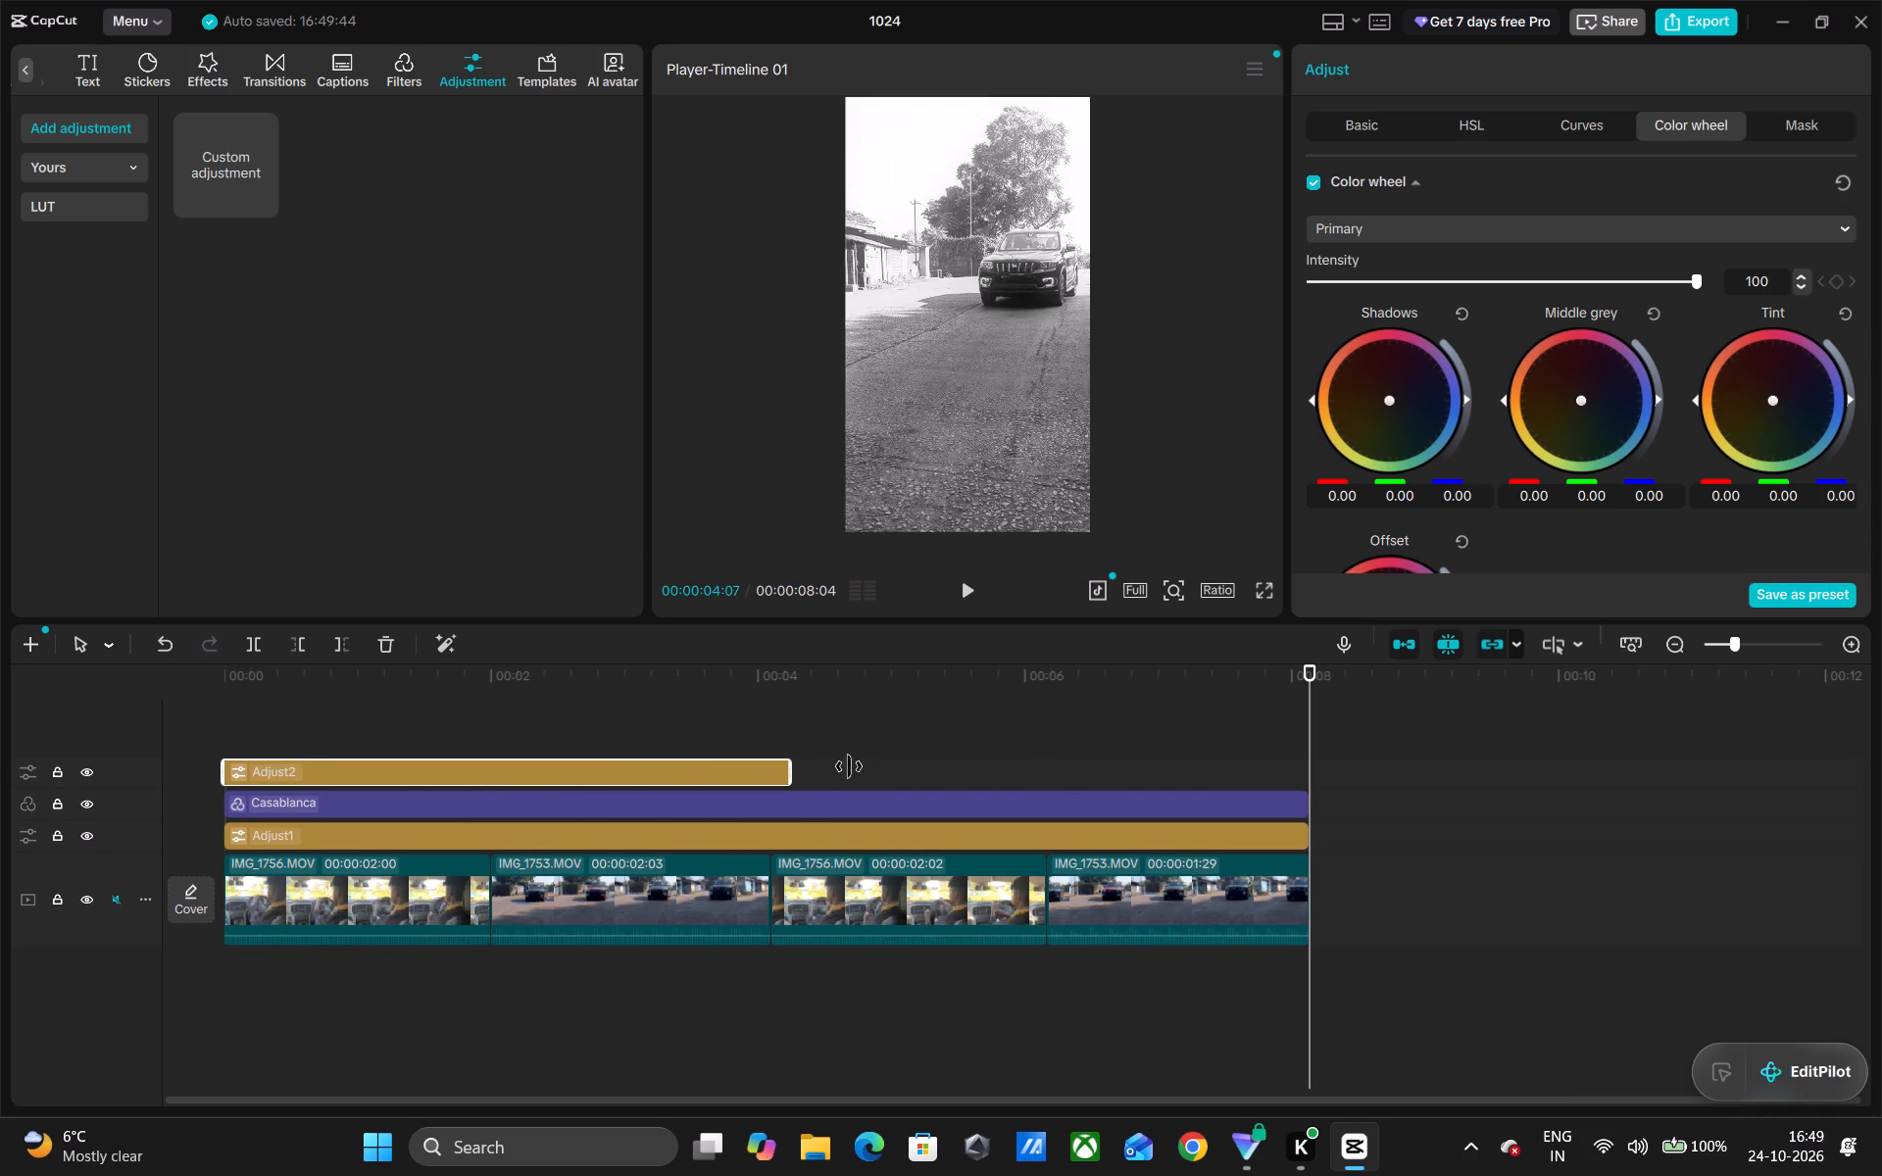
pyautogui.moveTo(849, 766); pyautogui.dragTo(1312, 754)
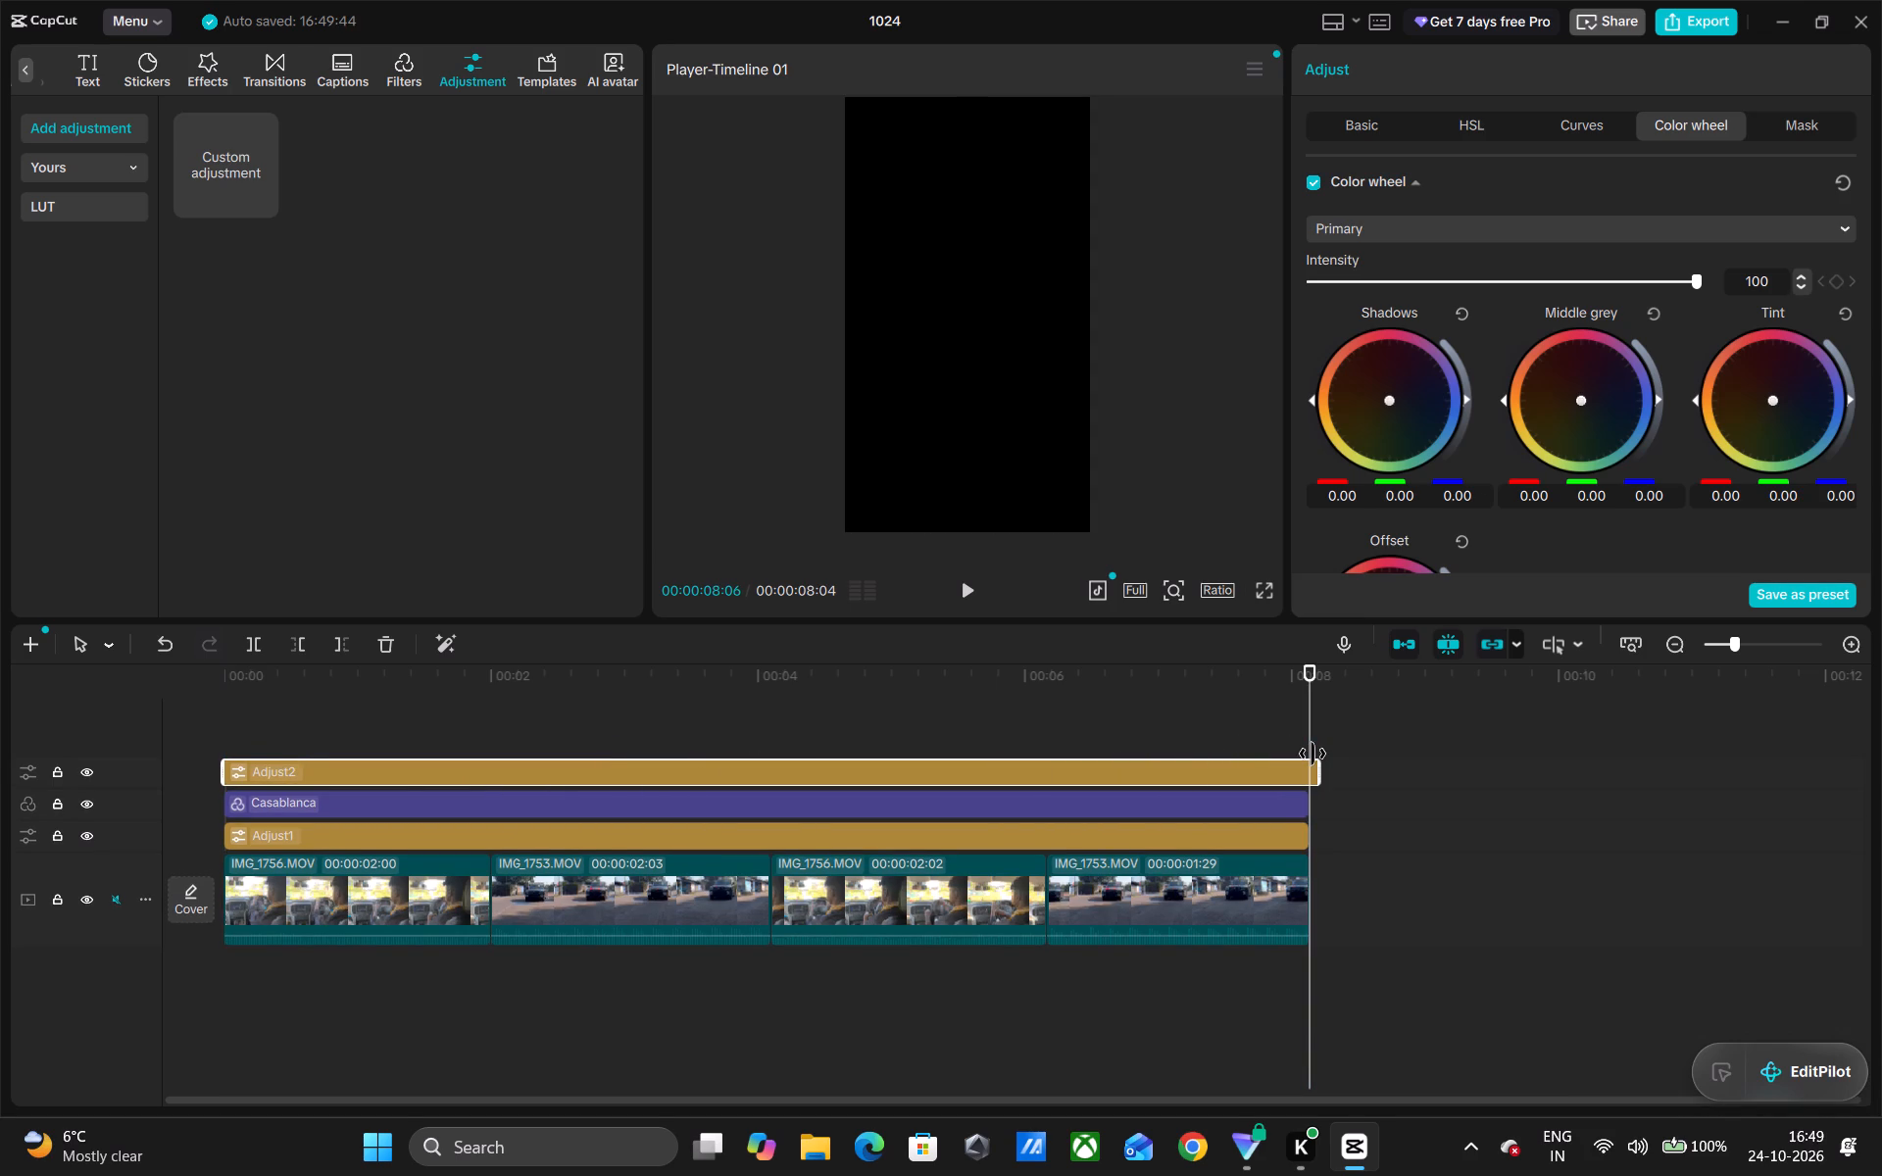
pyautogui.moveTo(1312, 754); pyautogui.dragTo(1304, 751)
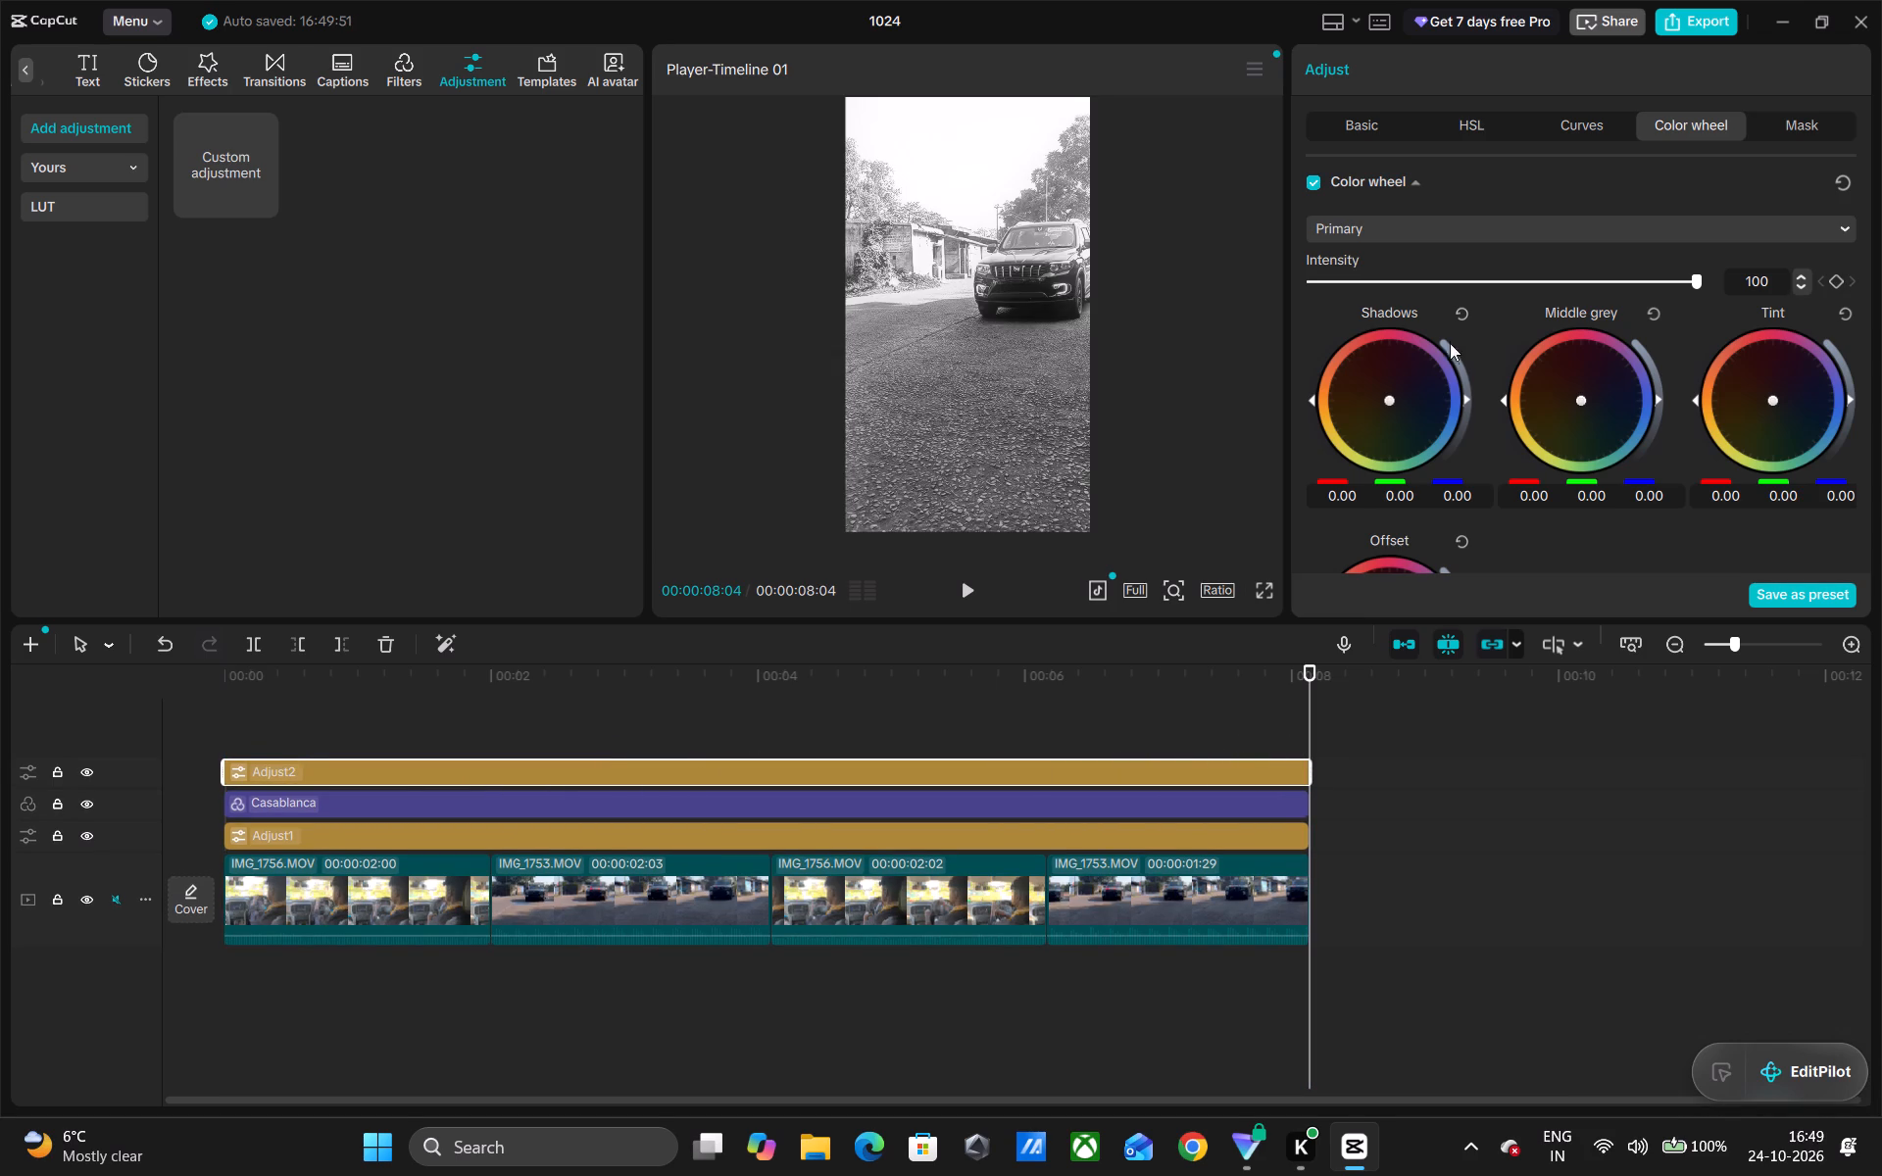
# Examine the new adjustment layer's color wheel modes and controls.
pyautogui.click(1432, 225)
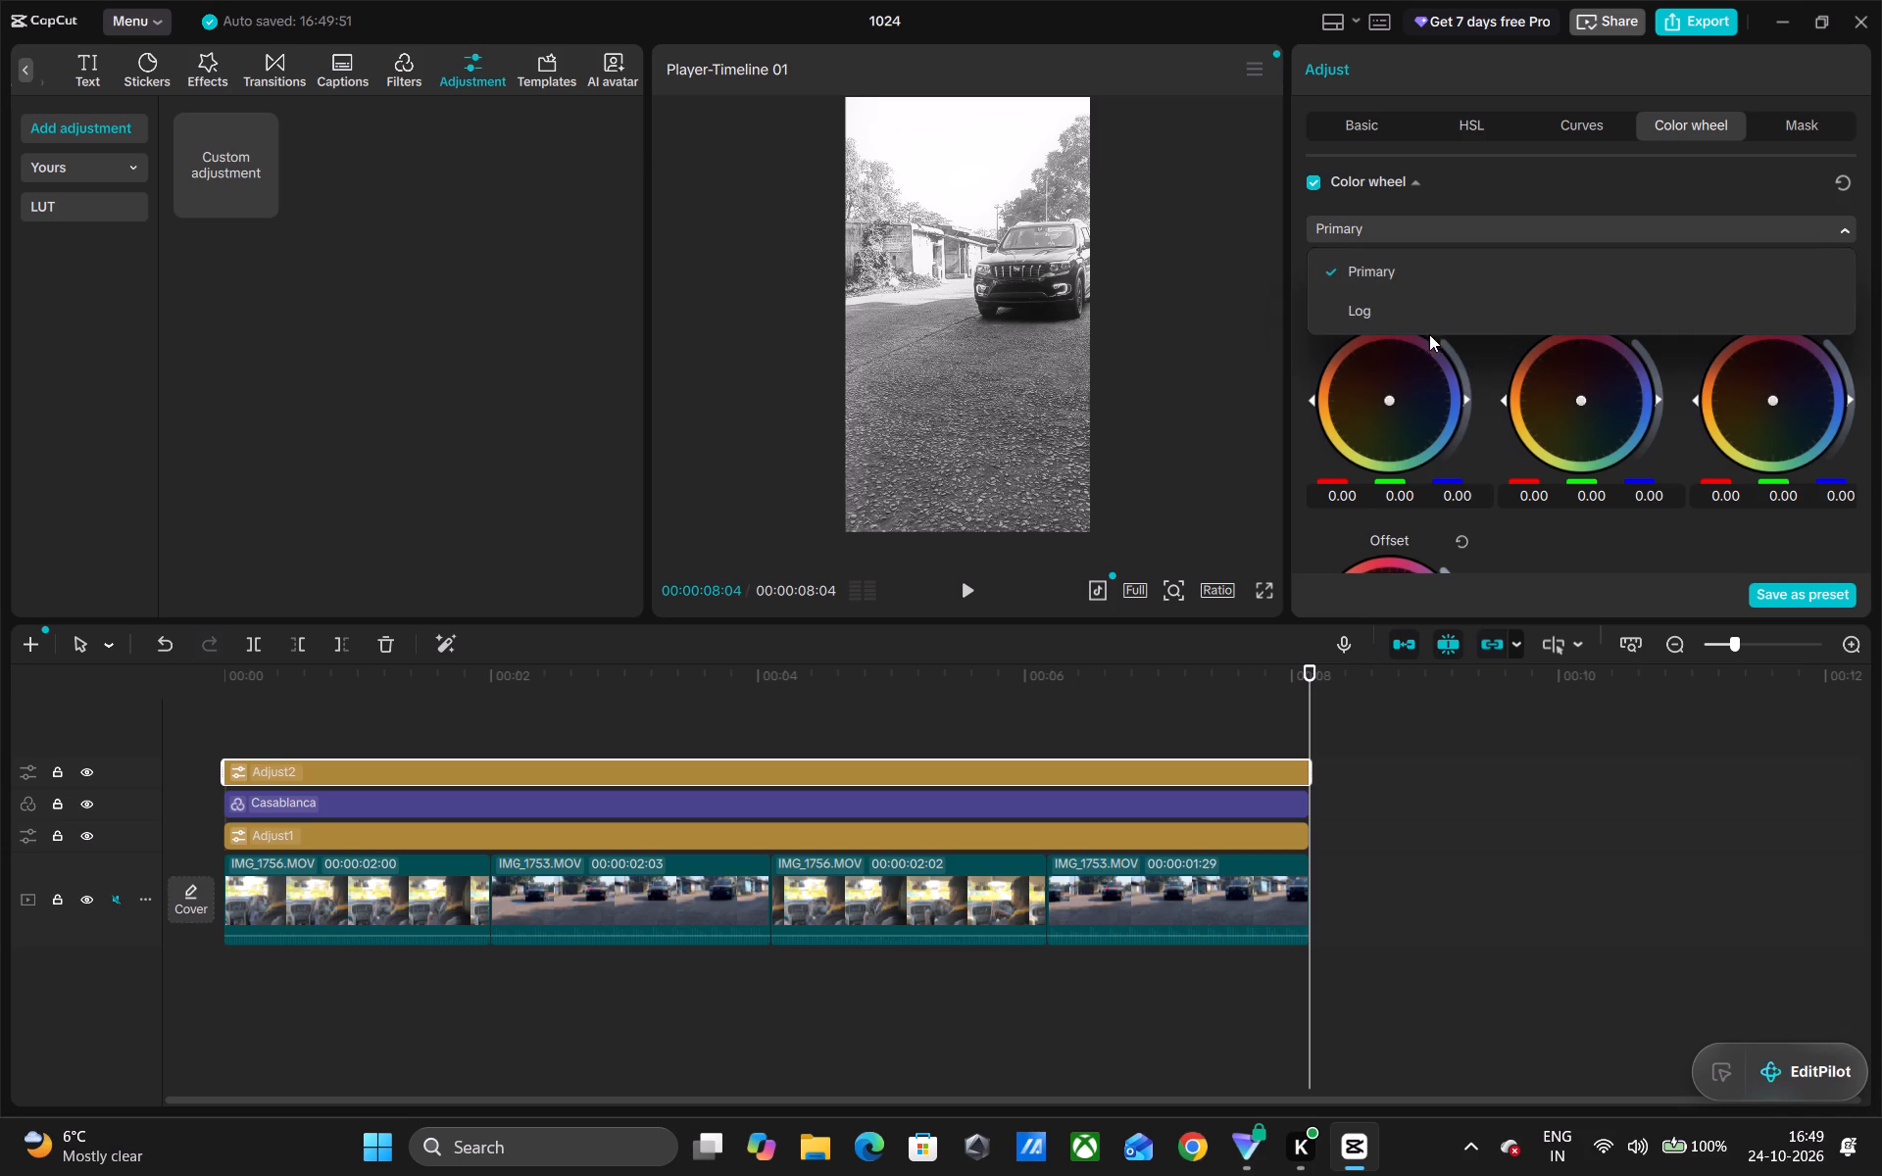
pyautogui.click(1276, 294)
pyautogui.scroll(1, 1381, 278)
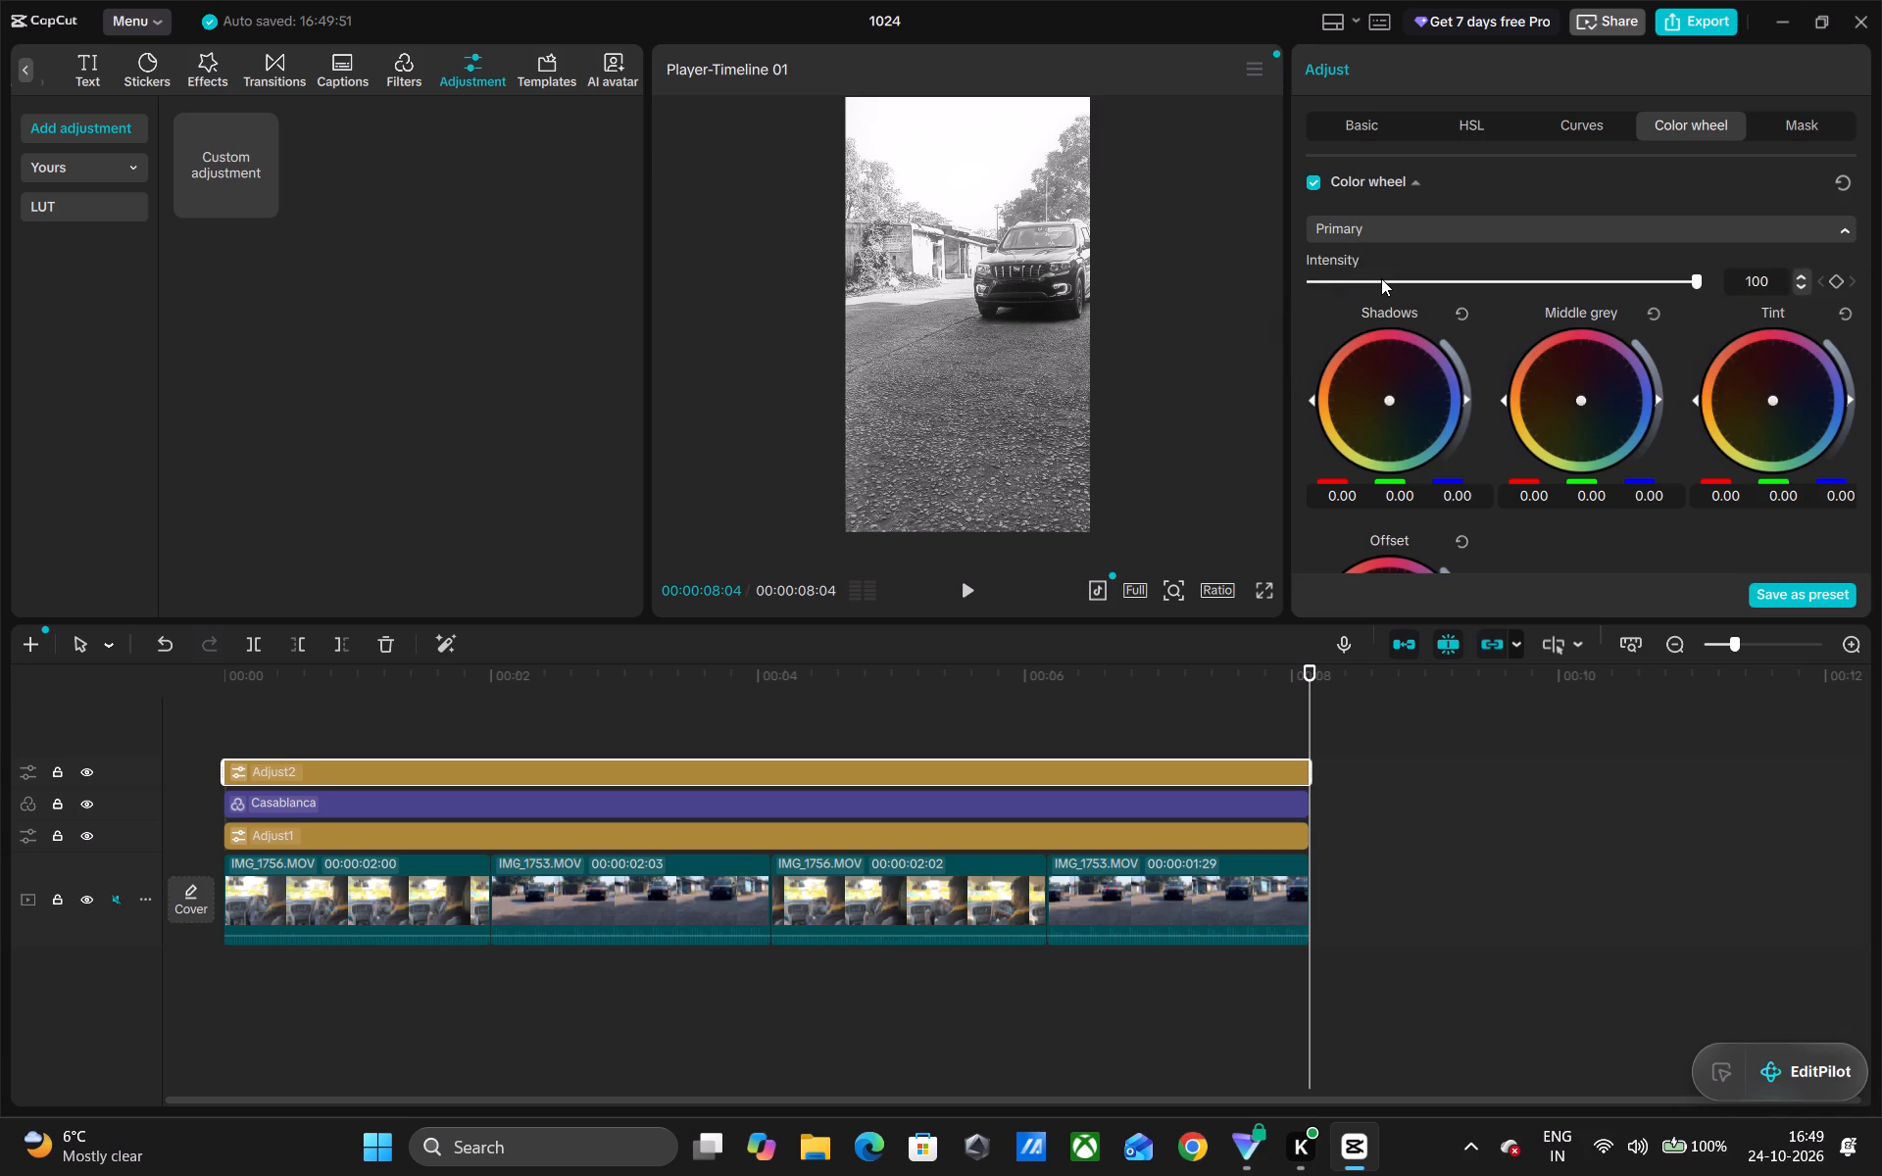
pyautogui.scroll(1, 1381, 278)
pyautogui.scroll(-6, 1505, 391)
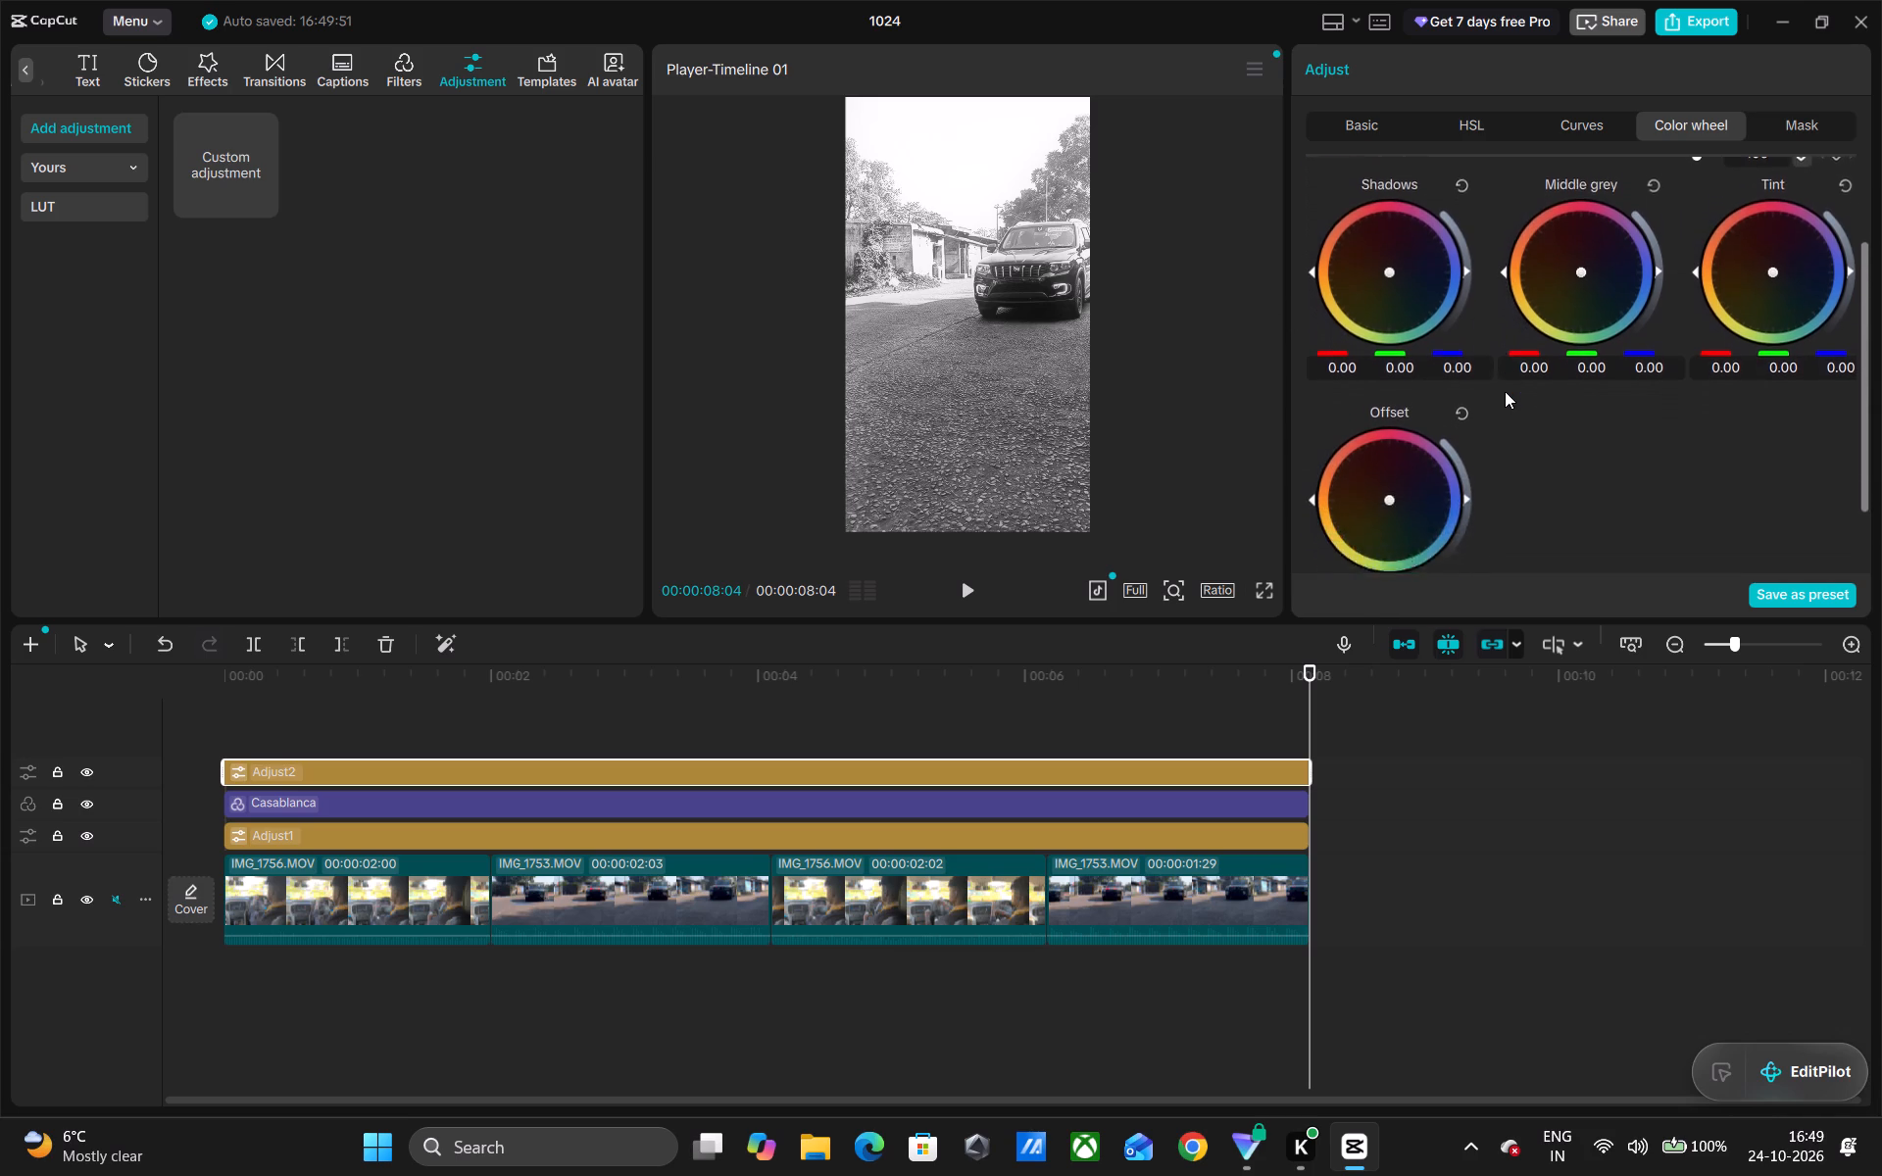
pyautogui.scroll(-4, 1505, 391)
pyautogui.scroll(11, 1505, 391)
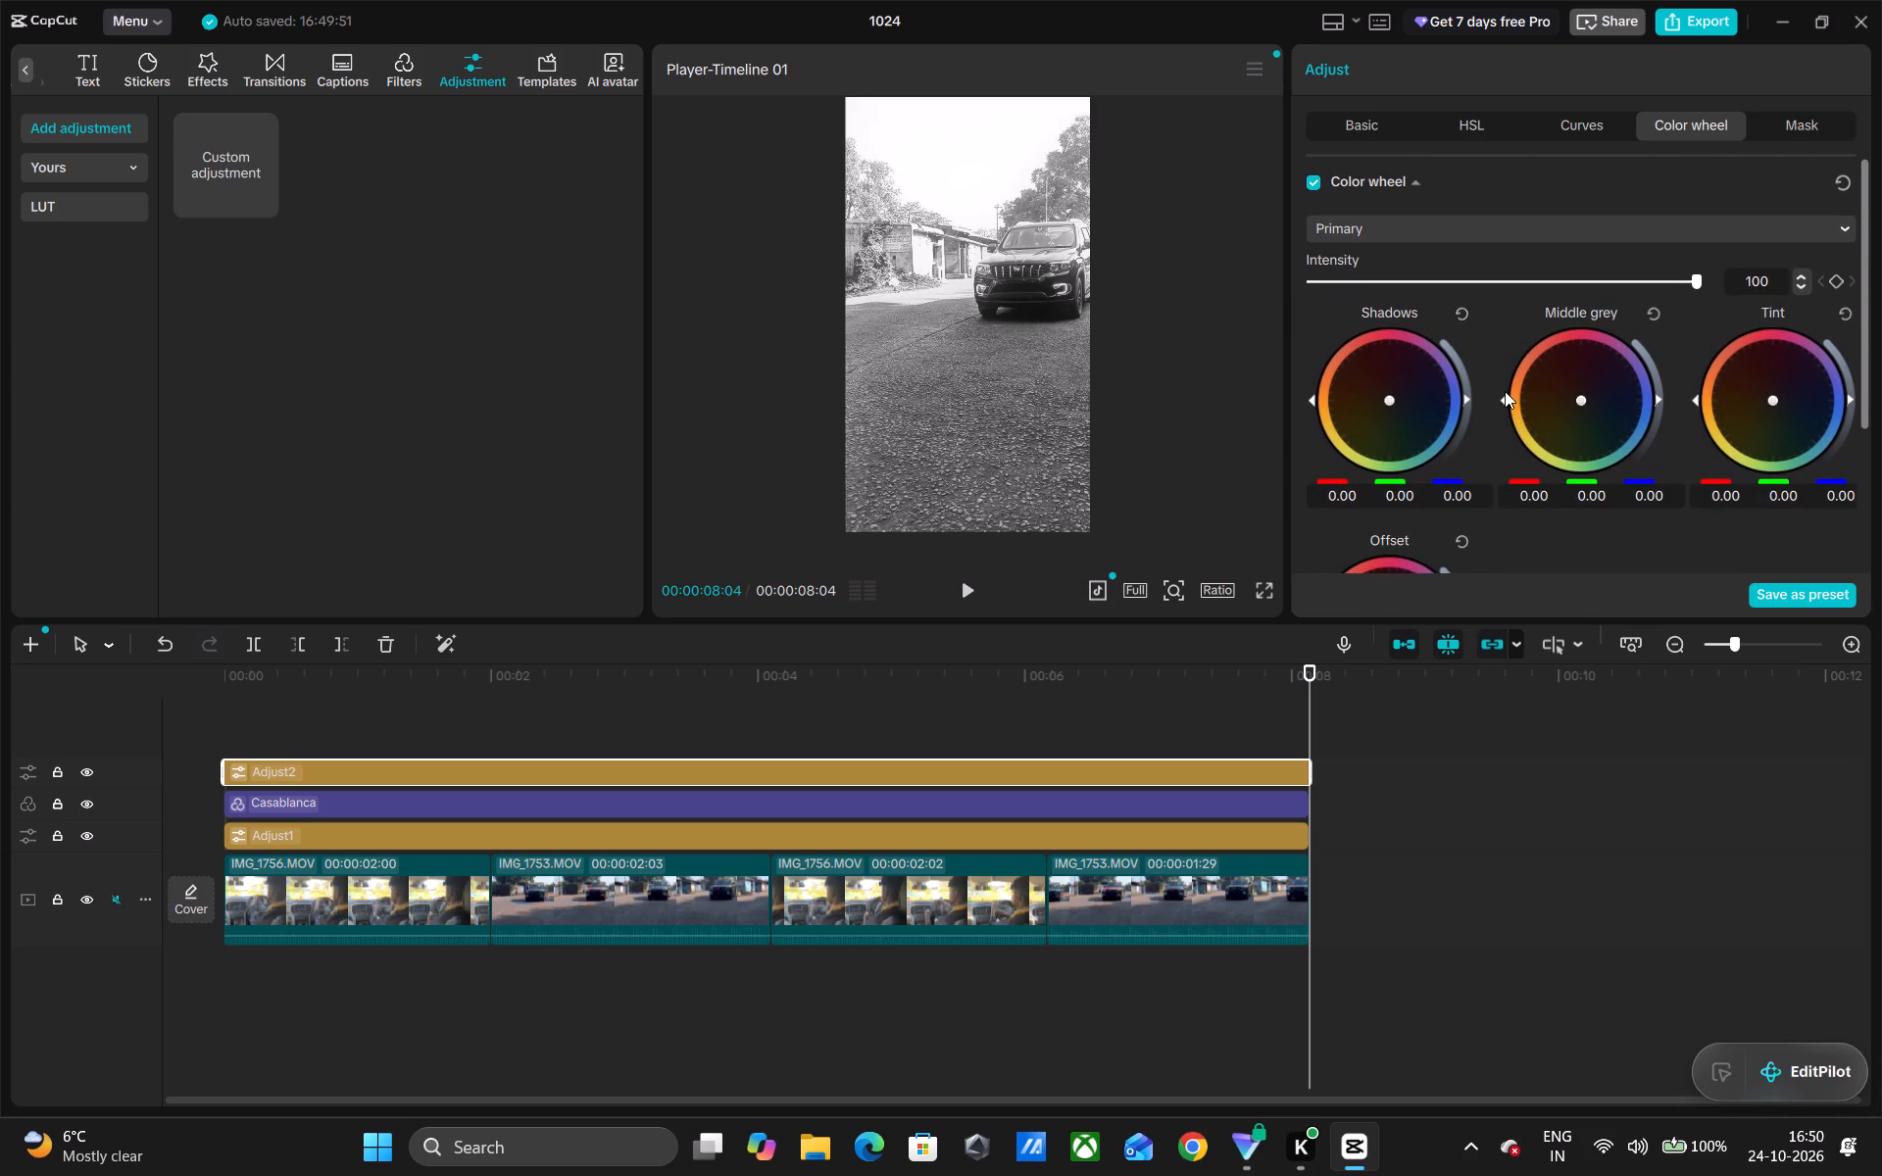
pyautogui.scroll(4, 1505, 391)
pyautogui.scroll(3, 1499, 301)
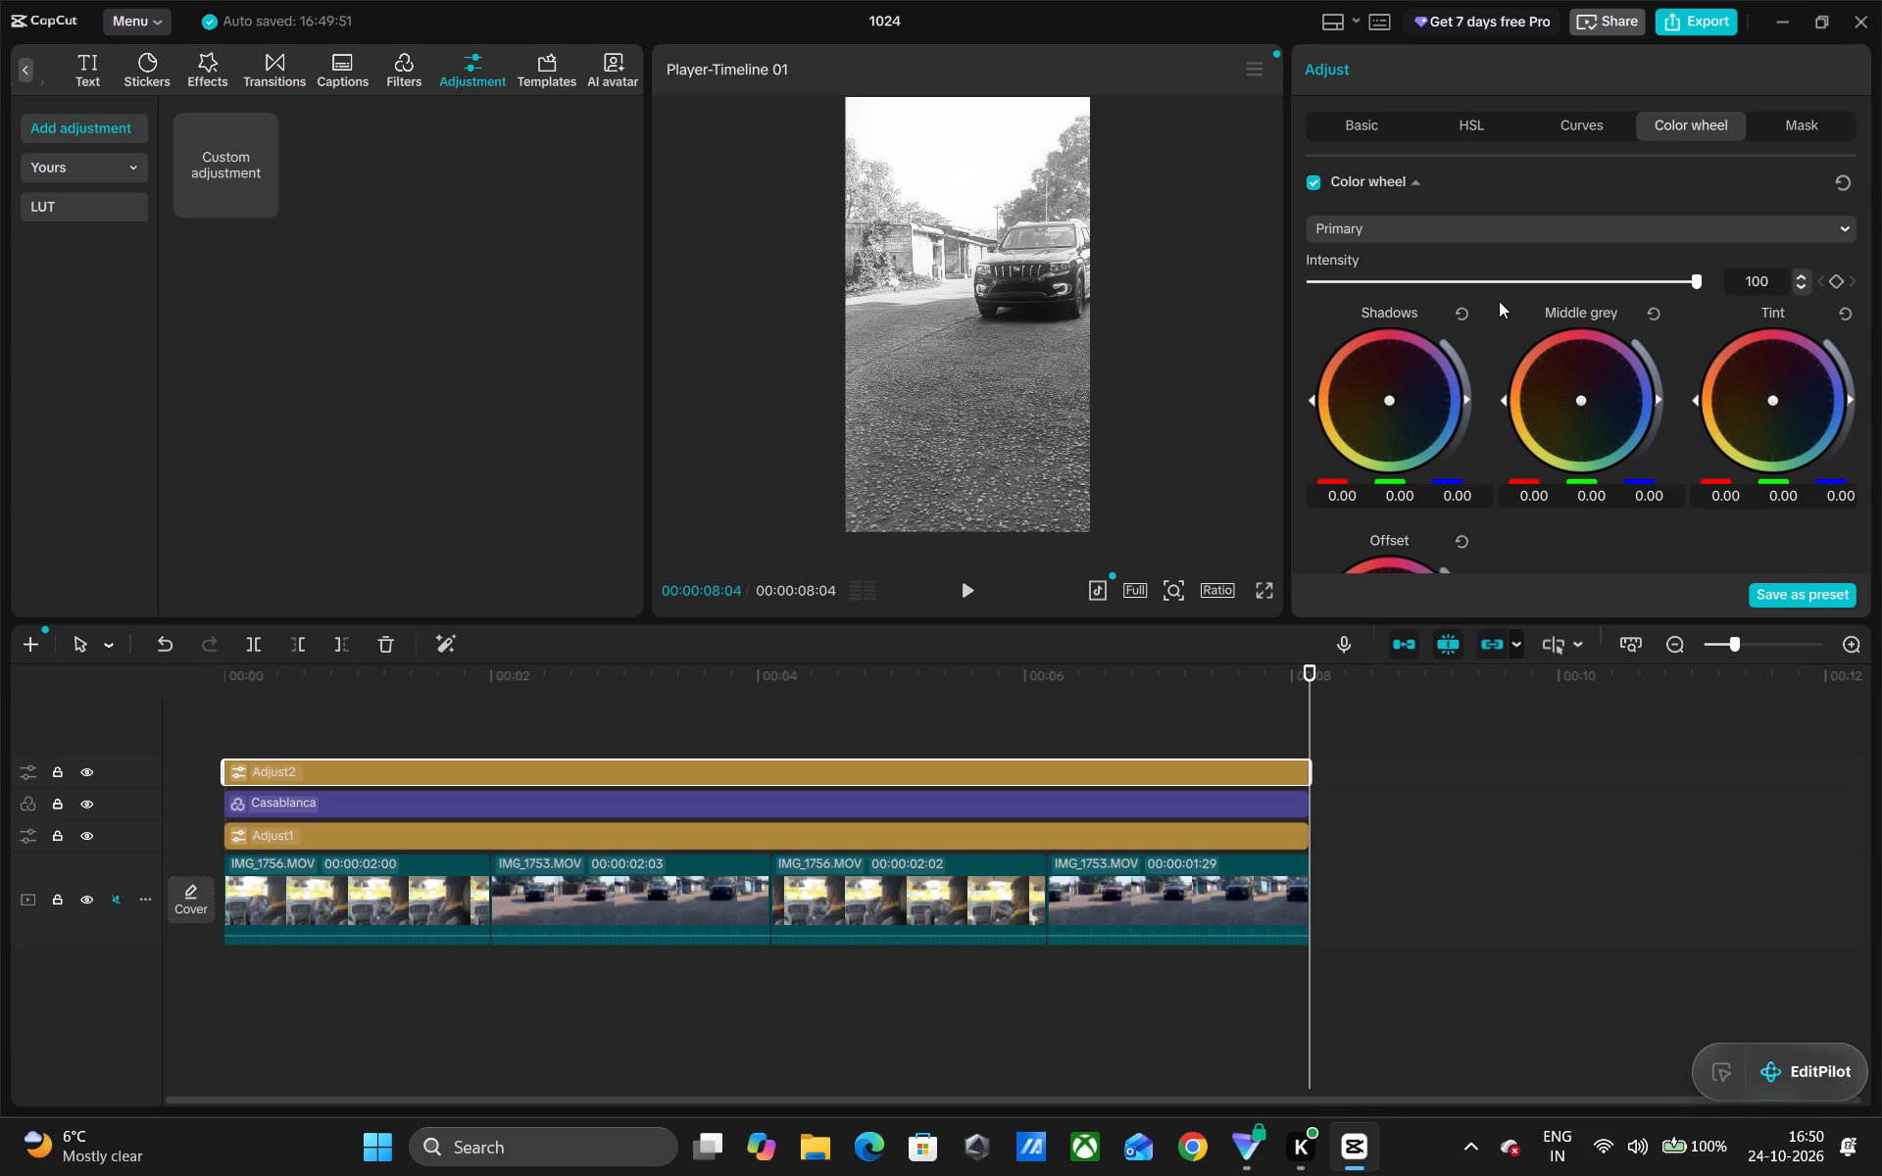
pyautogui.scroll(1, 1499, 301)
# Turn on Protect skin tone in the basic LUT settings of the upper adjustment layer.
pyautogui.click(1389, 128)
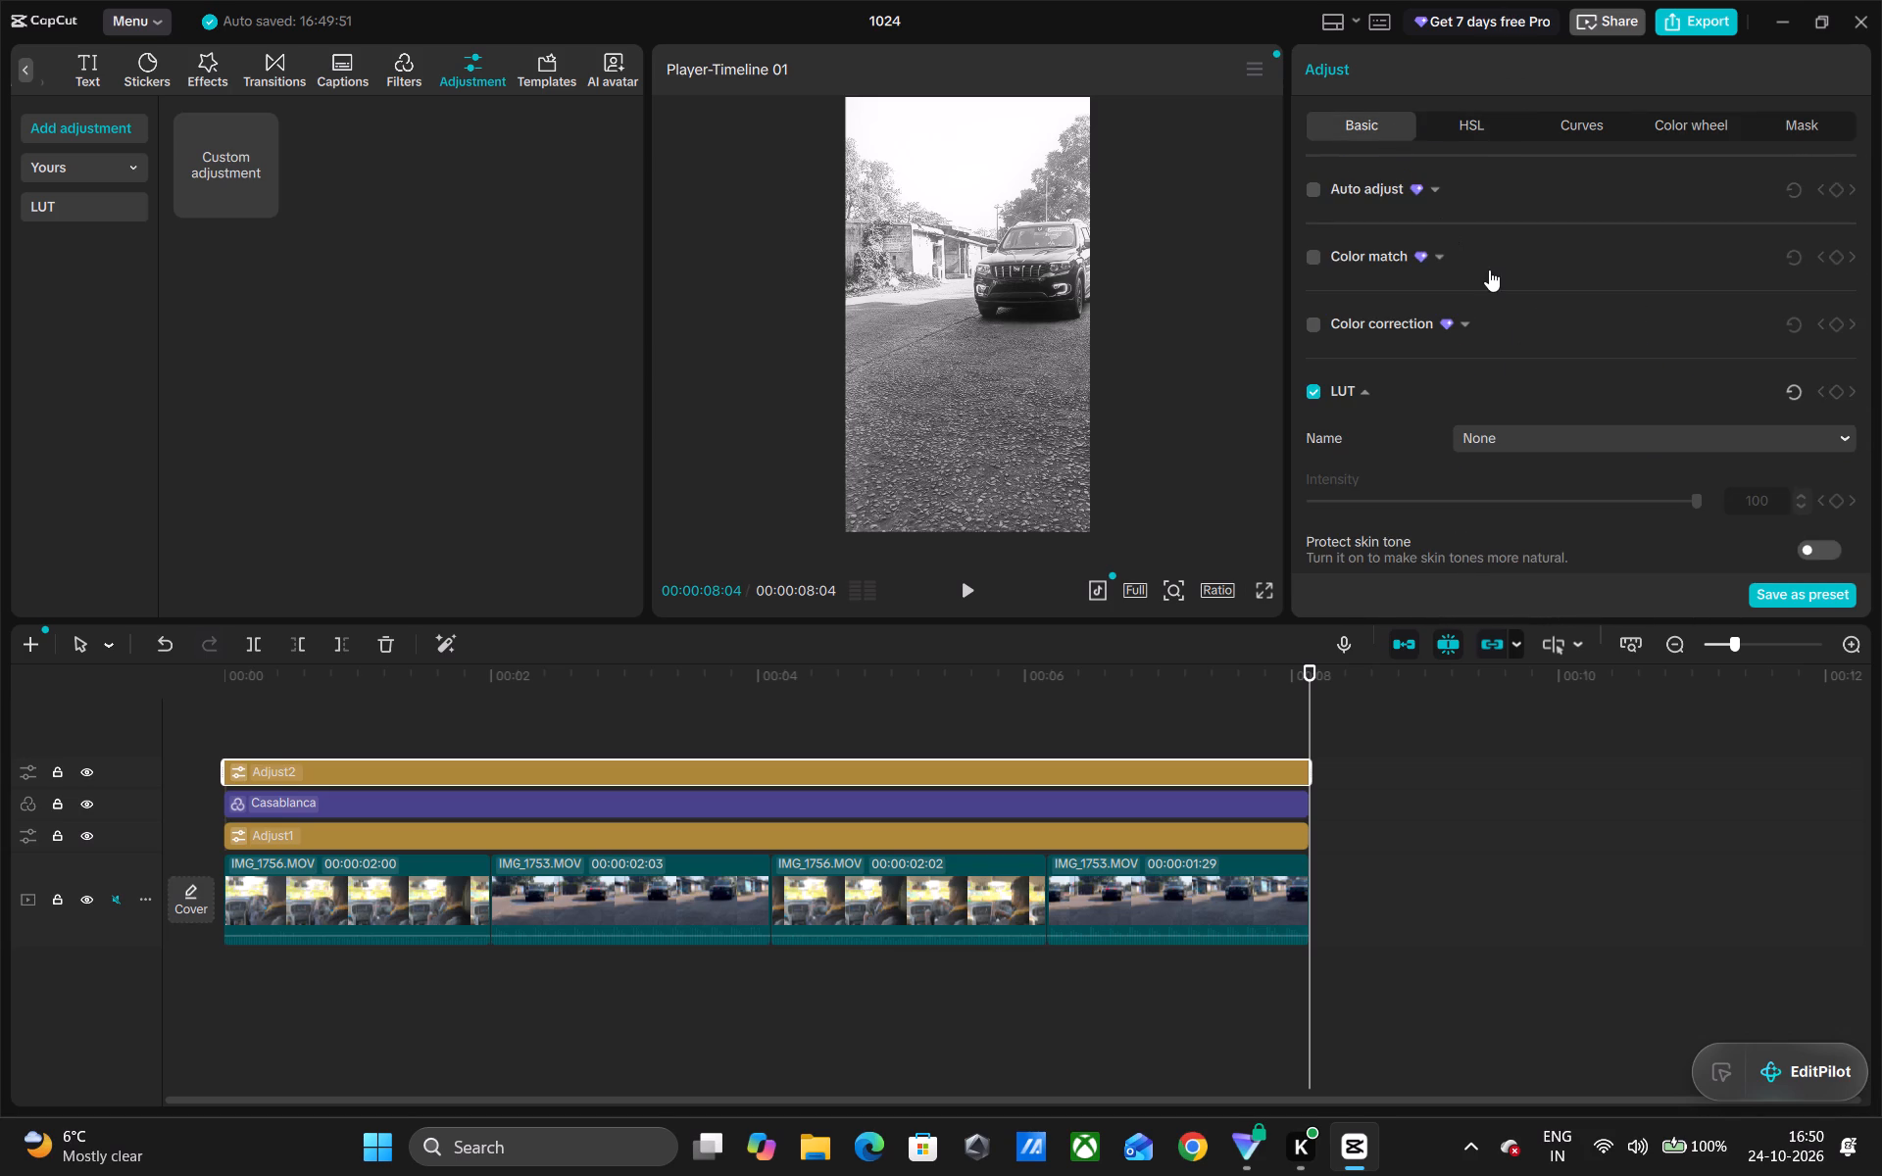
pyautogui.scroll(-3, 1489, 269)
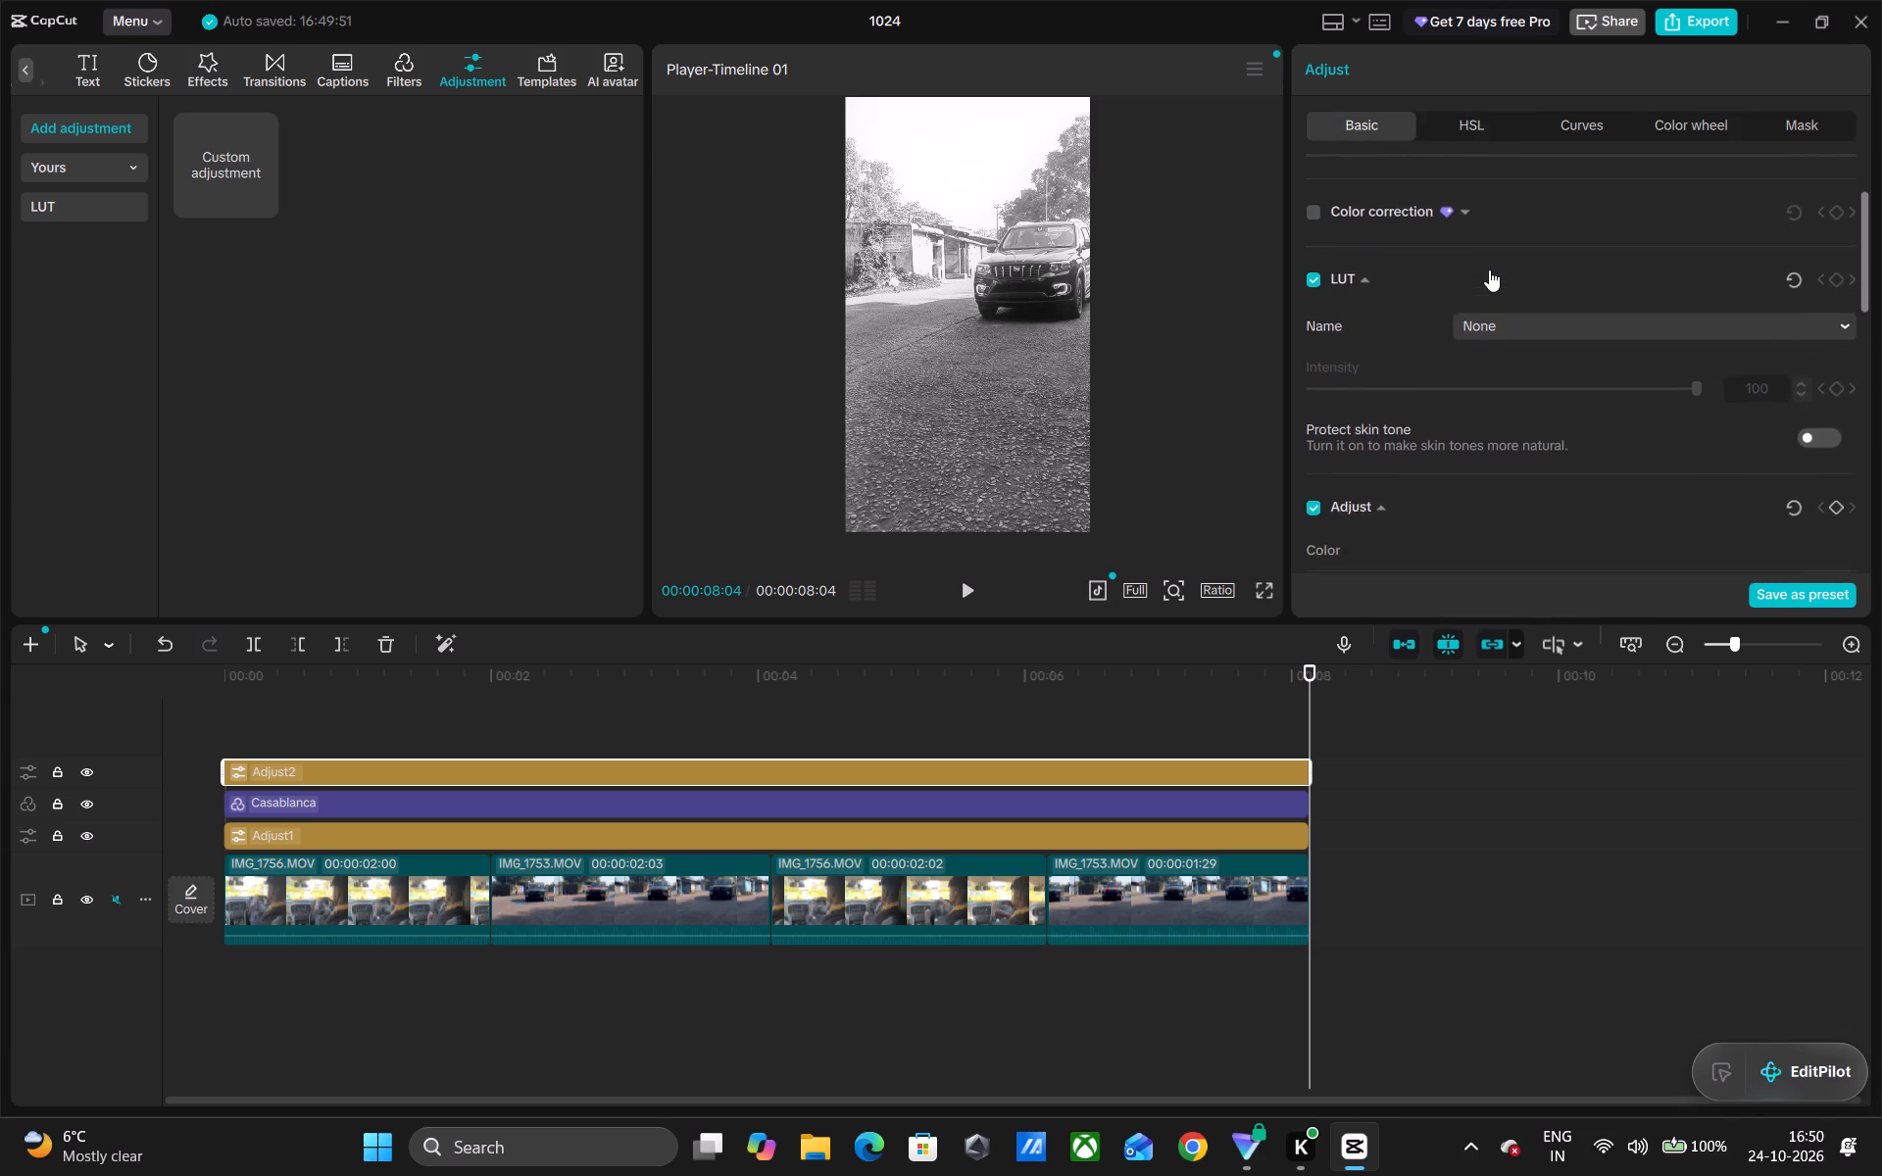
pyautogui.scroll(-3, 1489, 269)
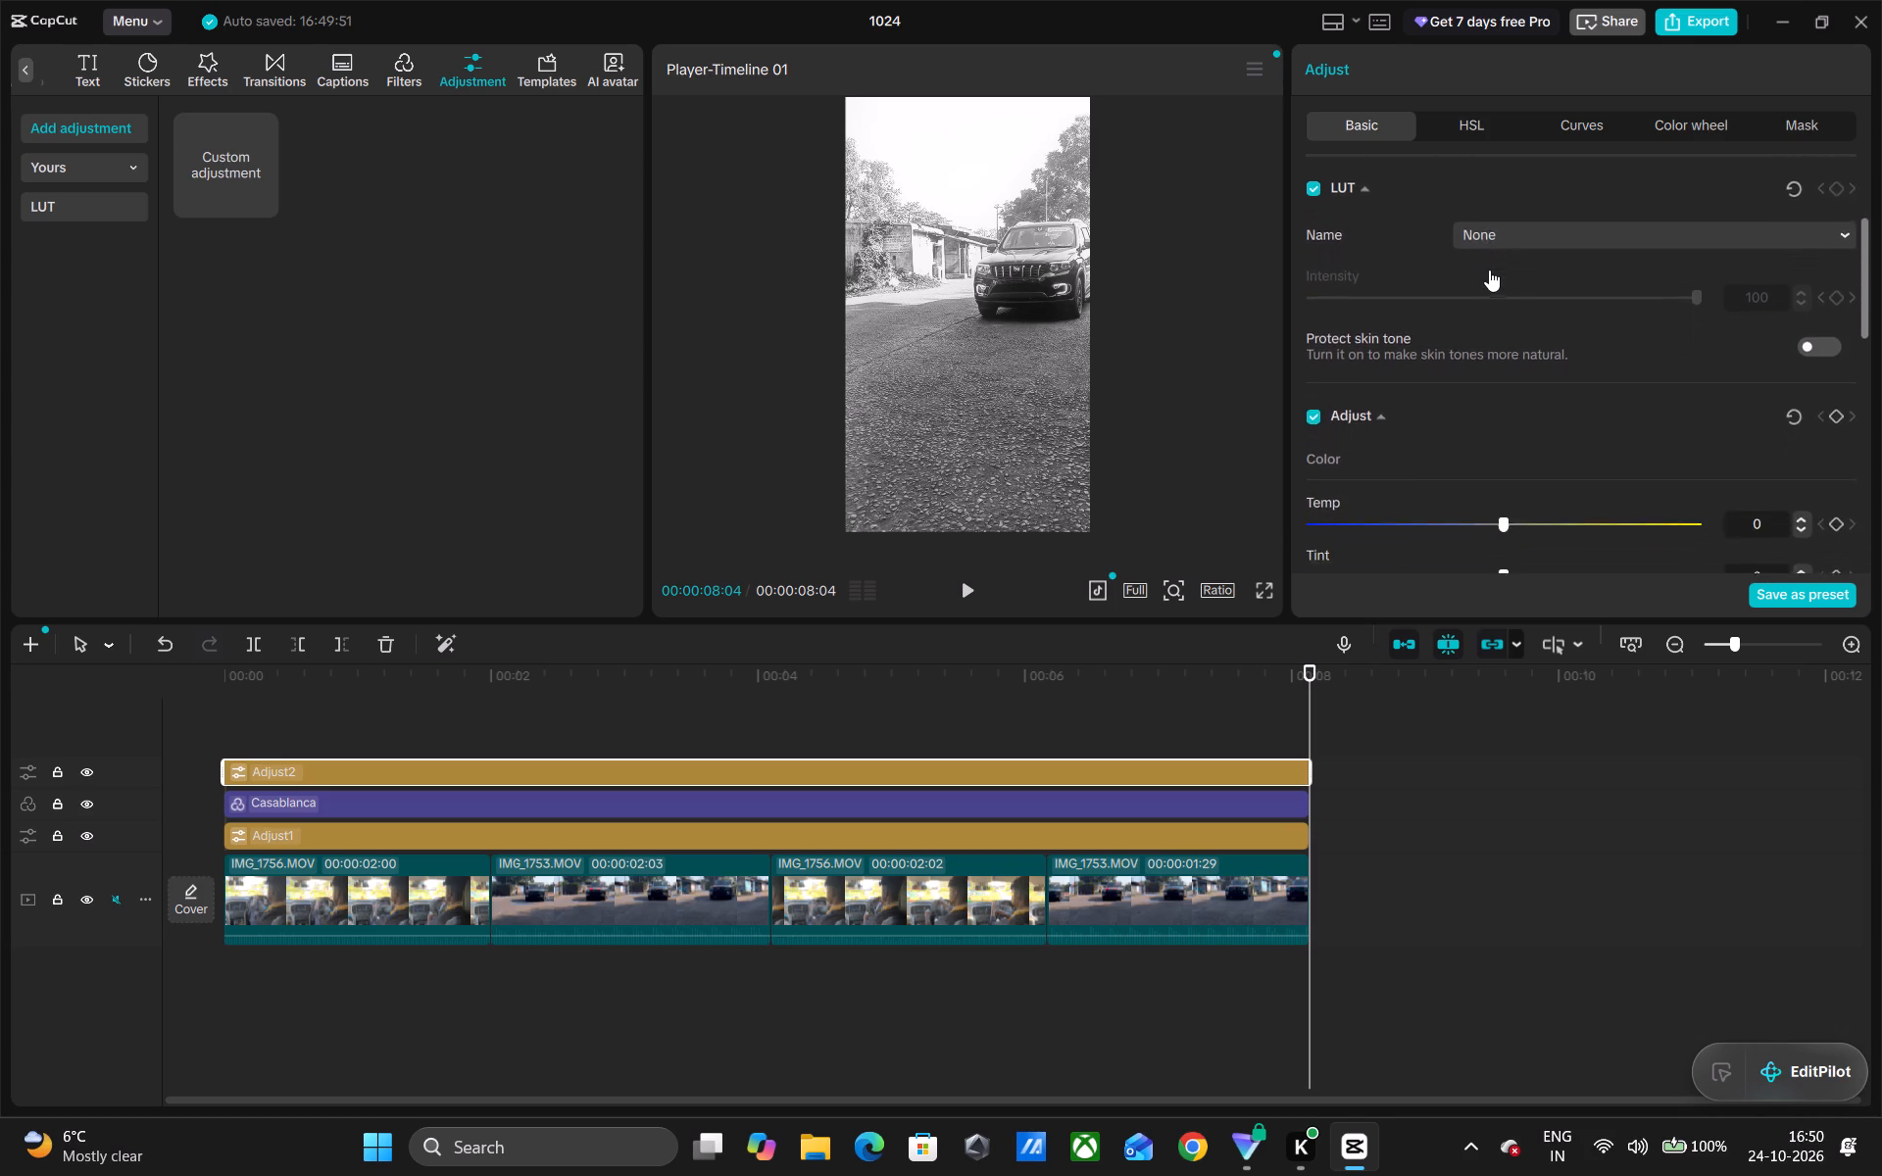
pyautogui.scroll(-1, 1489, 269)
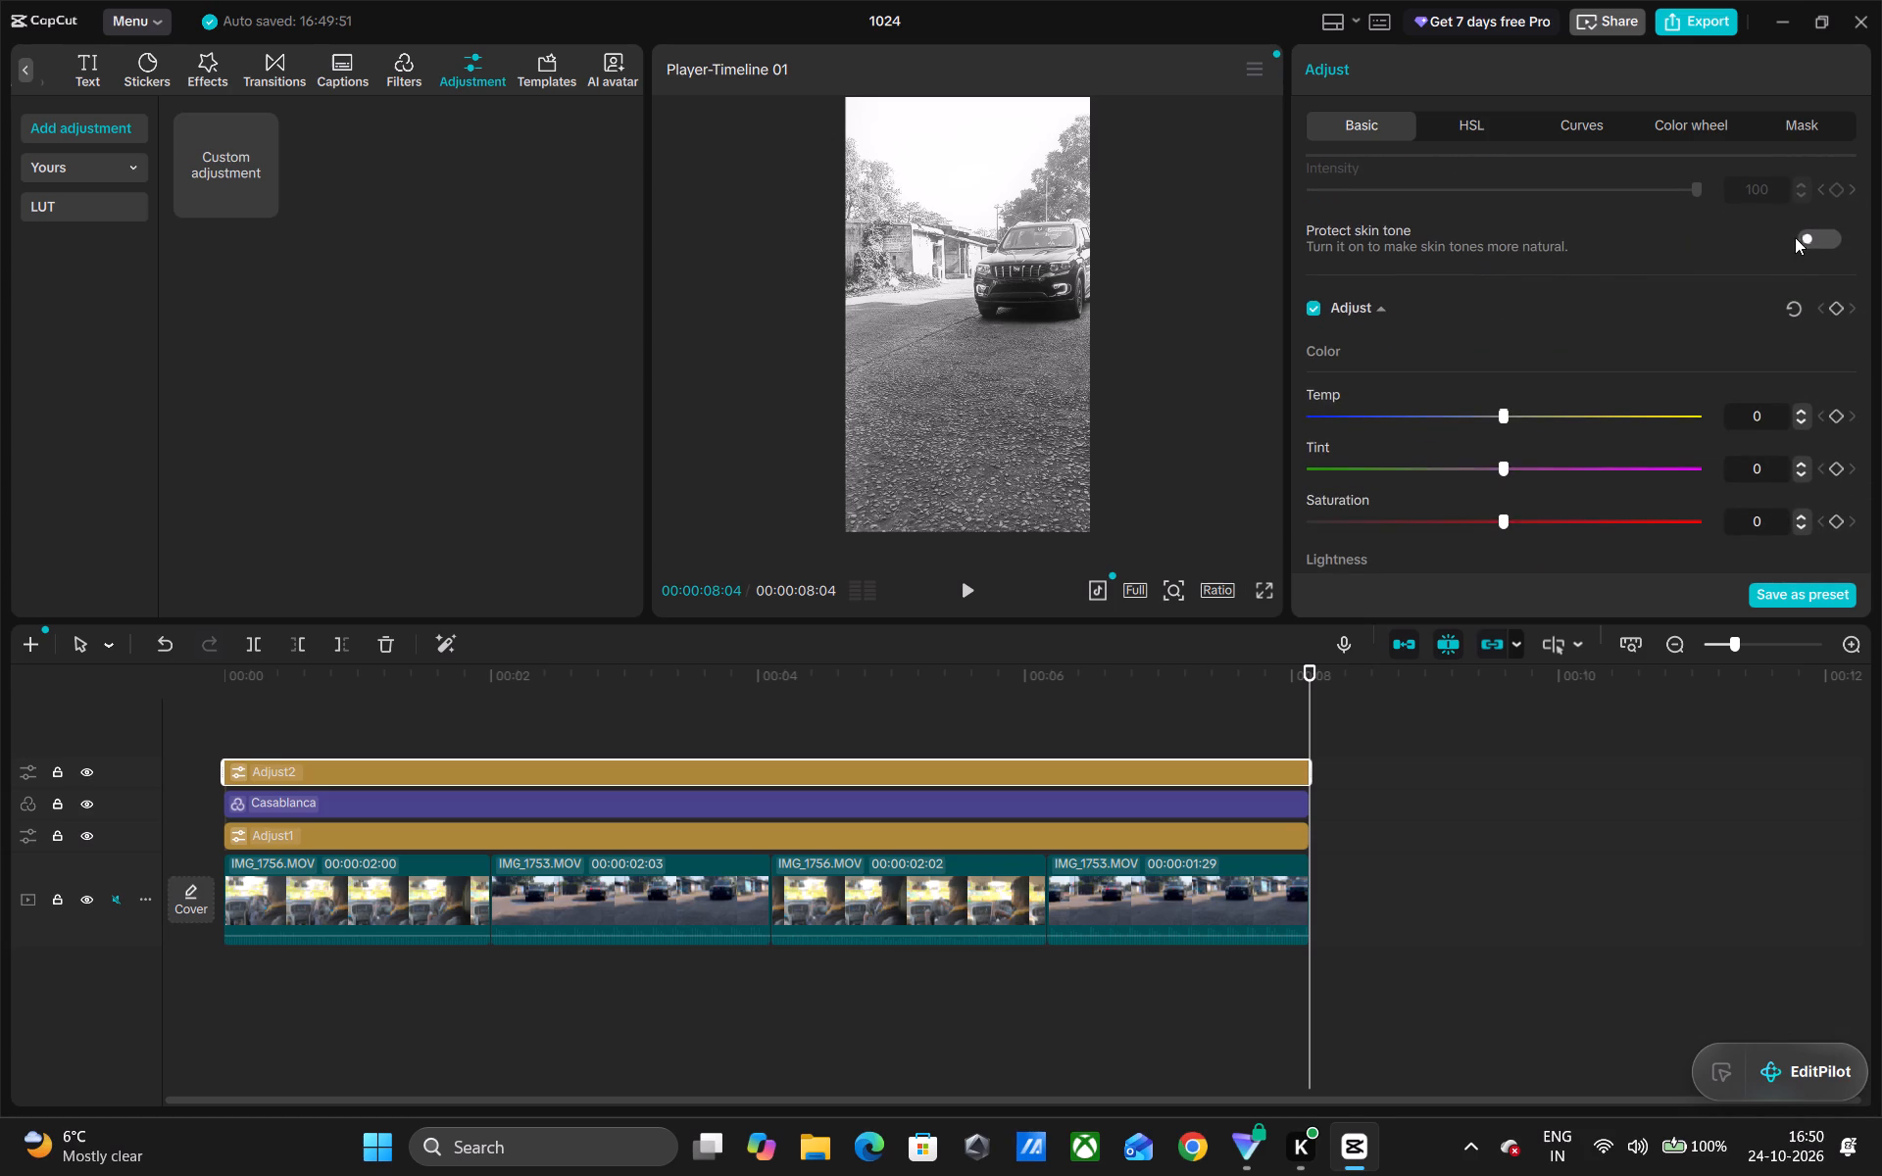
pyautogui.click(1811, 233)
# Set the upper adjustment layer's exposure to -4.
pyautogui.scroll(-1, 1608, 328)
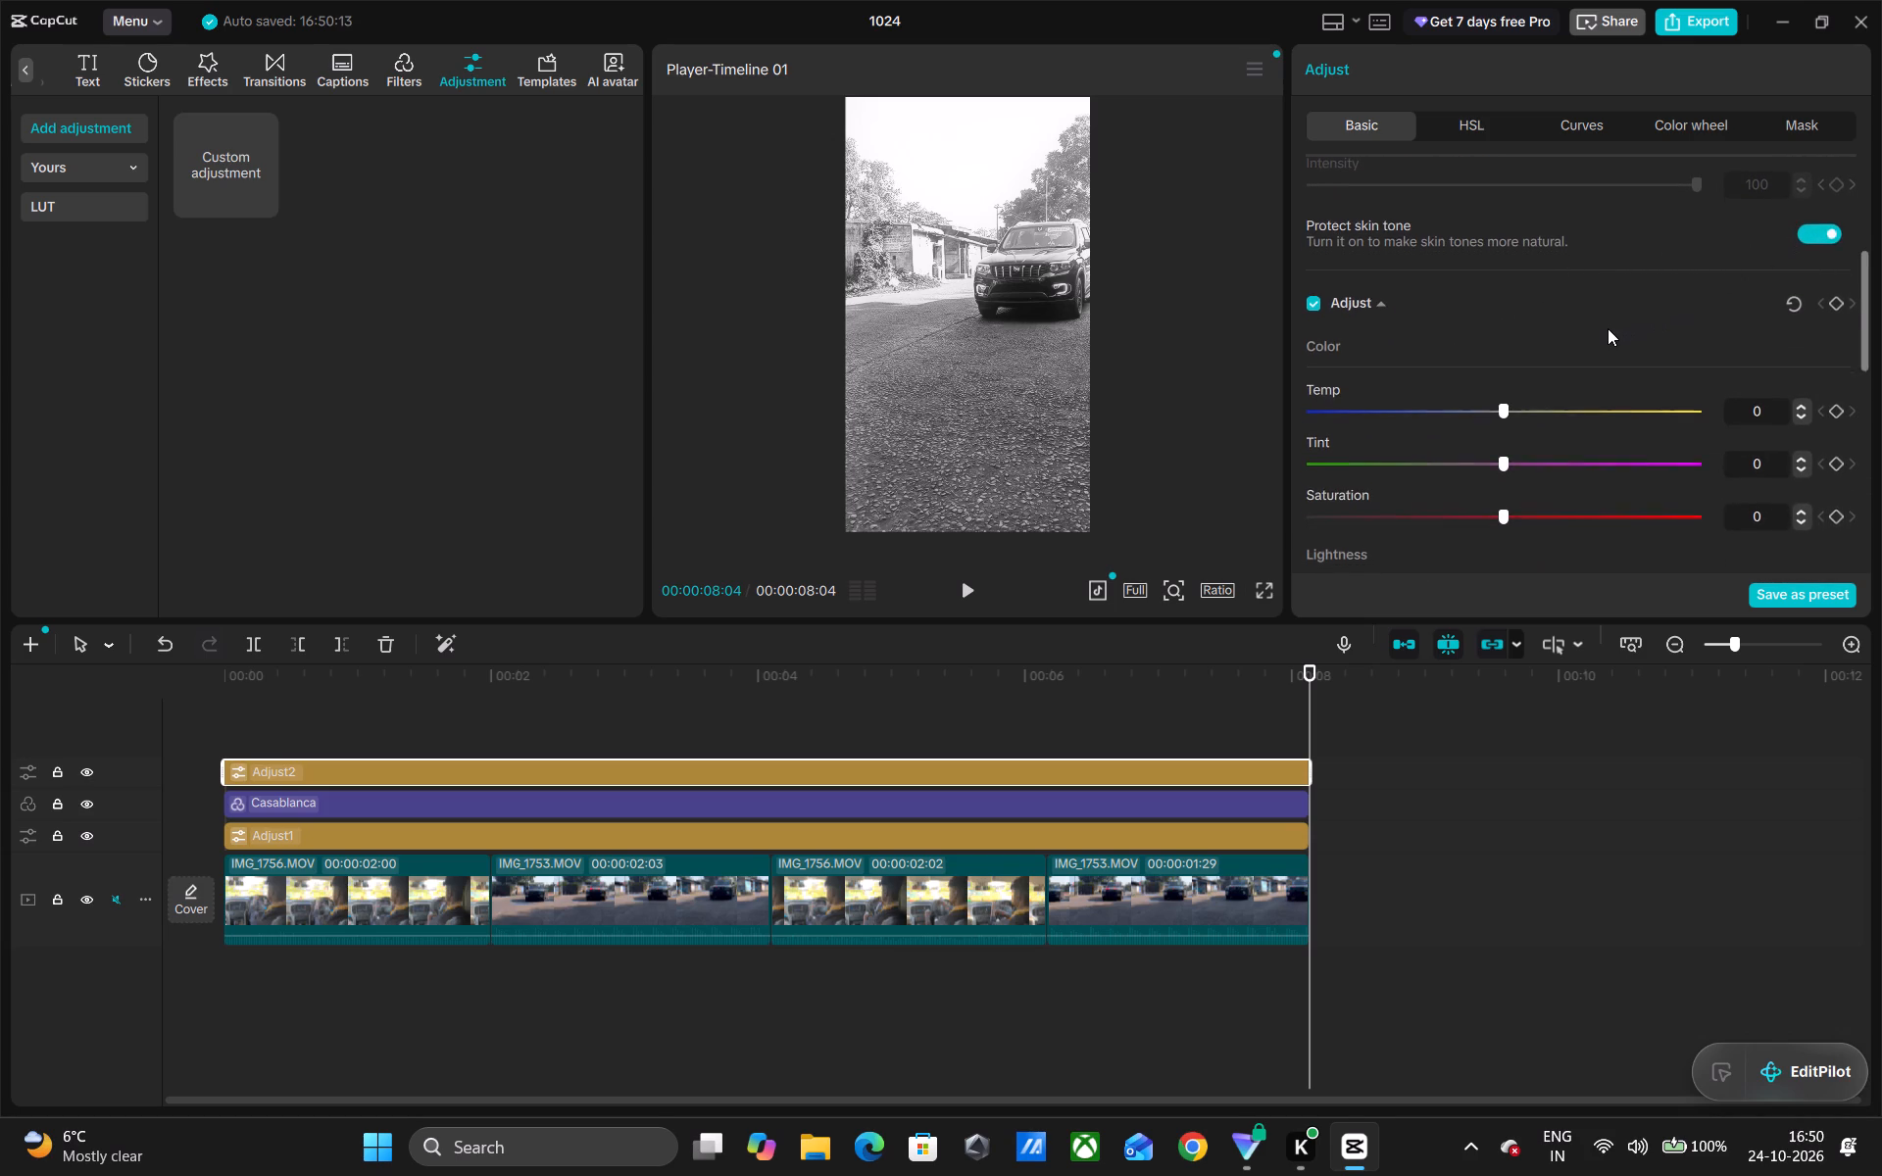
pyautogui.scroll(-8, 1608, 328)
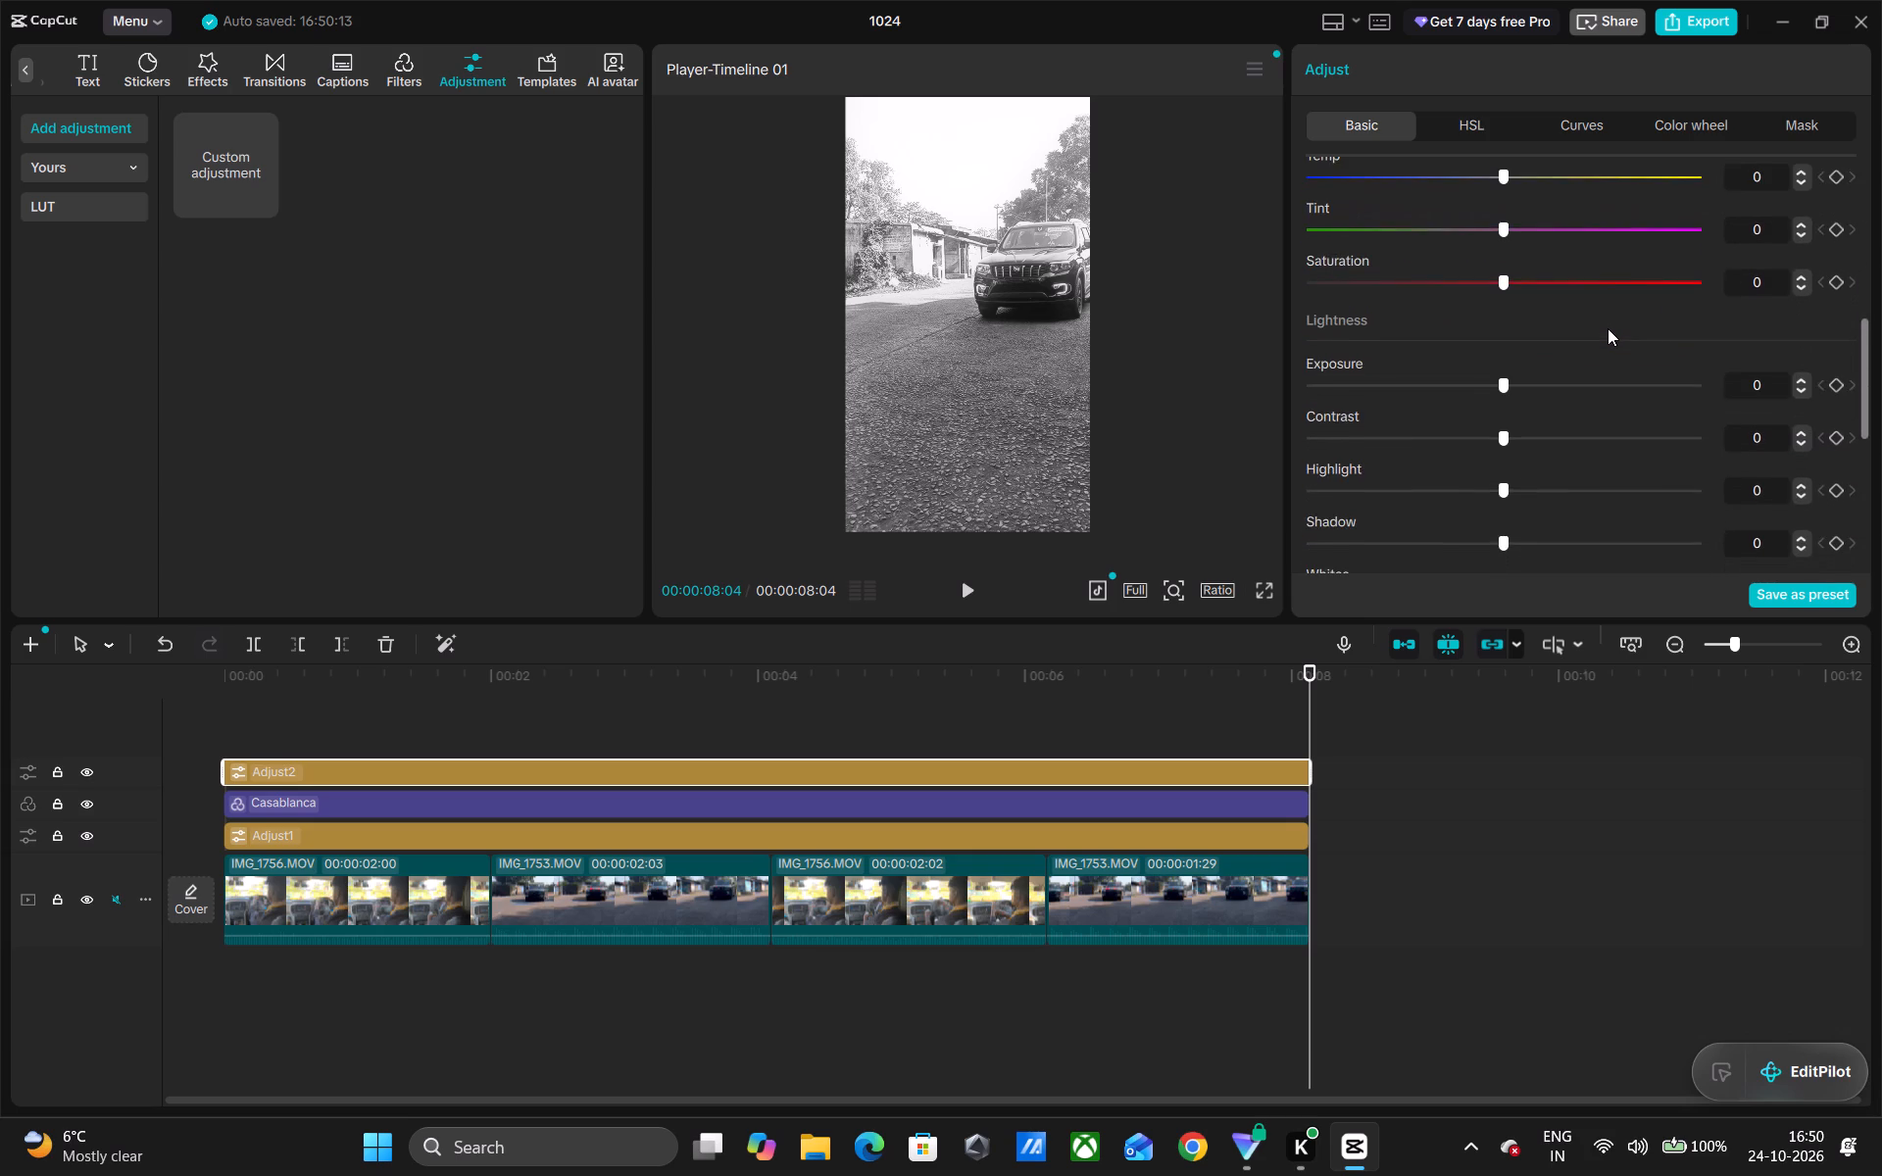
pyautogui.scroll(-2, 1608, 328)
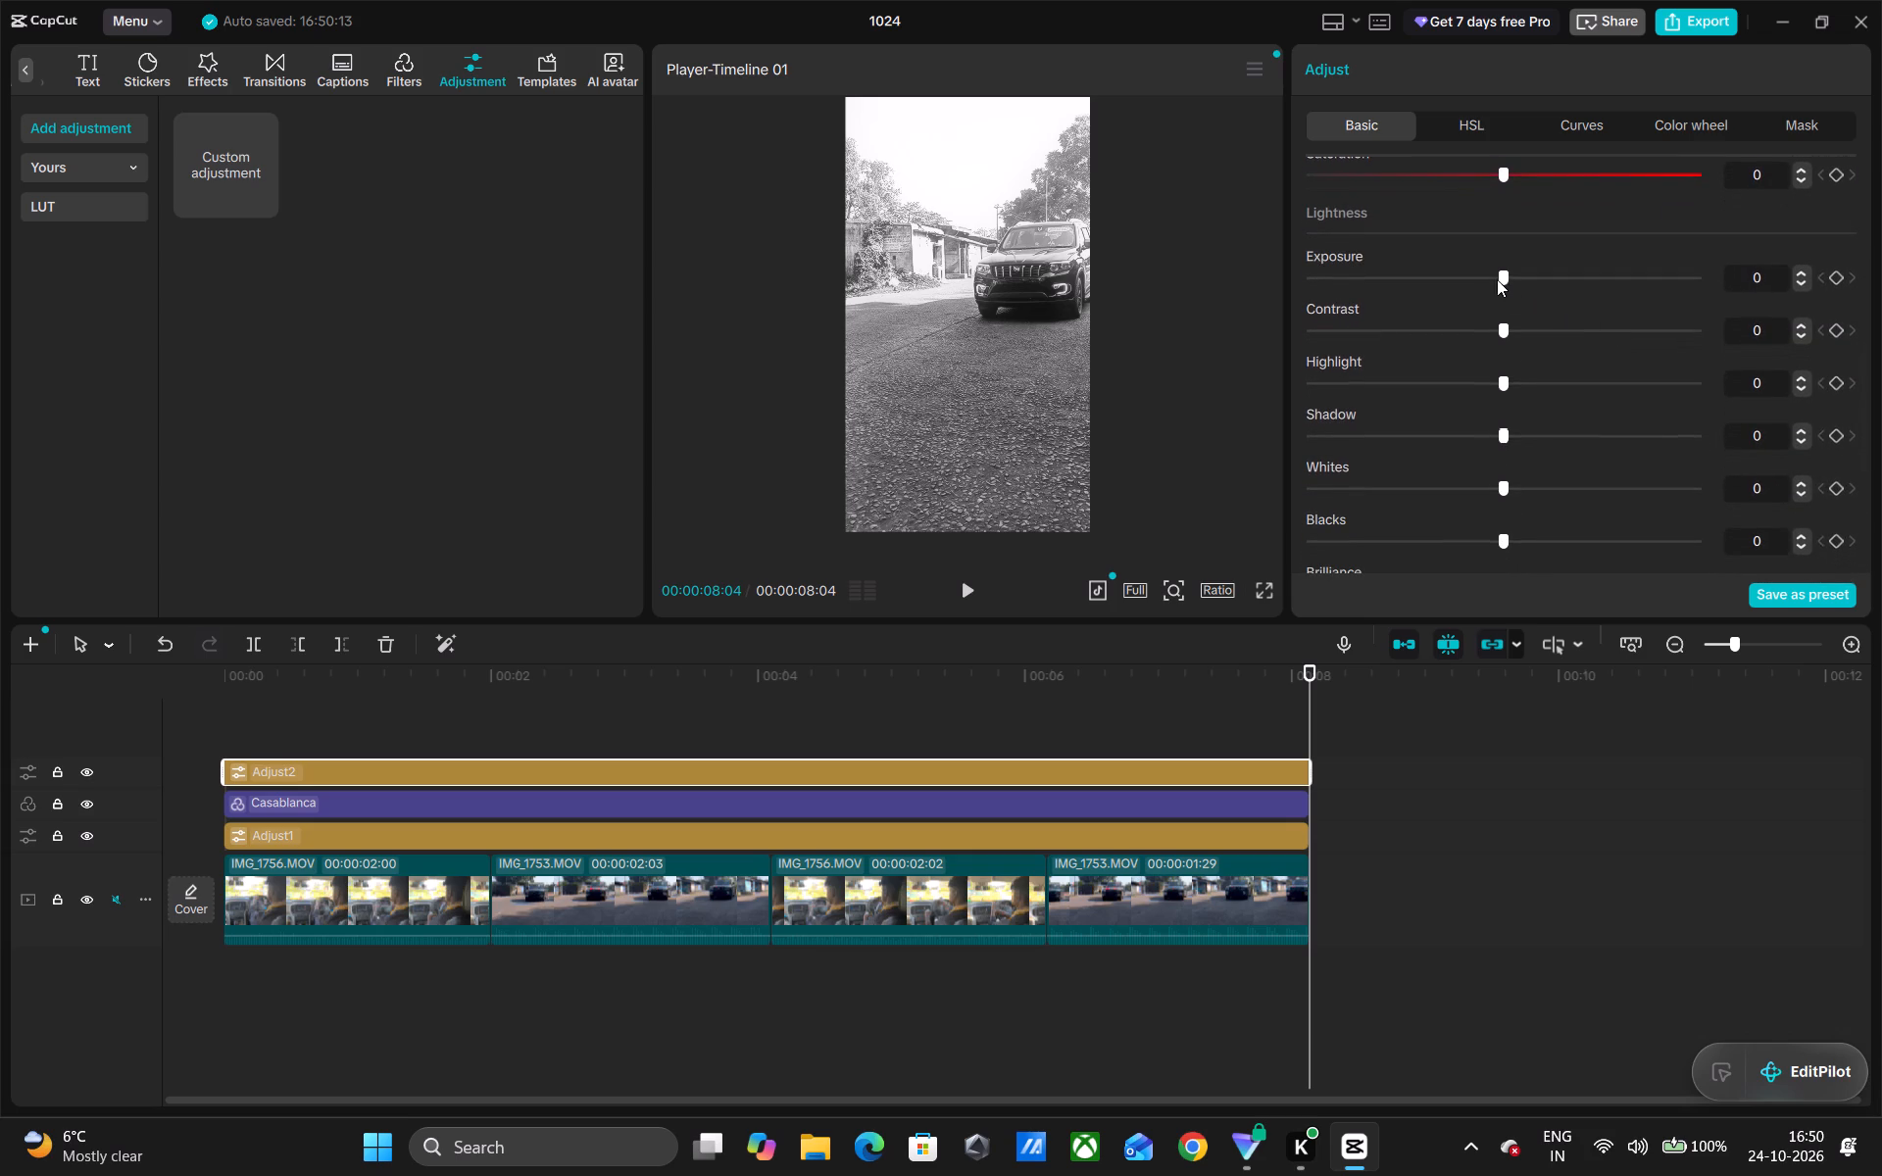
pyautogui.moveTo(1504, 275); pyautogui.dragTo(1483, 282)
pyautogui.moveTo(1483, 282); pyautogui.dragTo(1466, 284)
pyautogui.moveTo(1467, 274); pyautogui.dragTo(1477, 274)
pyautogui.moveTo(1477, 274); pyautogui.dragTo(1485, 274)
# Set the upper adjustment layer's contrast to 19 and its highlight to -14.
pyautogui.moveTo(1503, 327); pyautogui.dragTo(1548, 328)
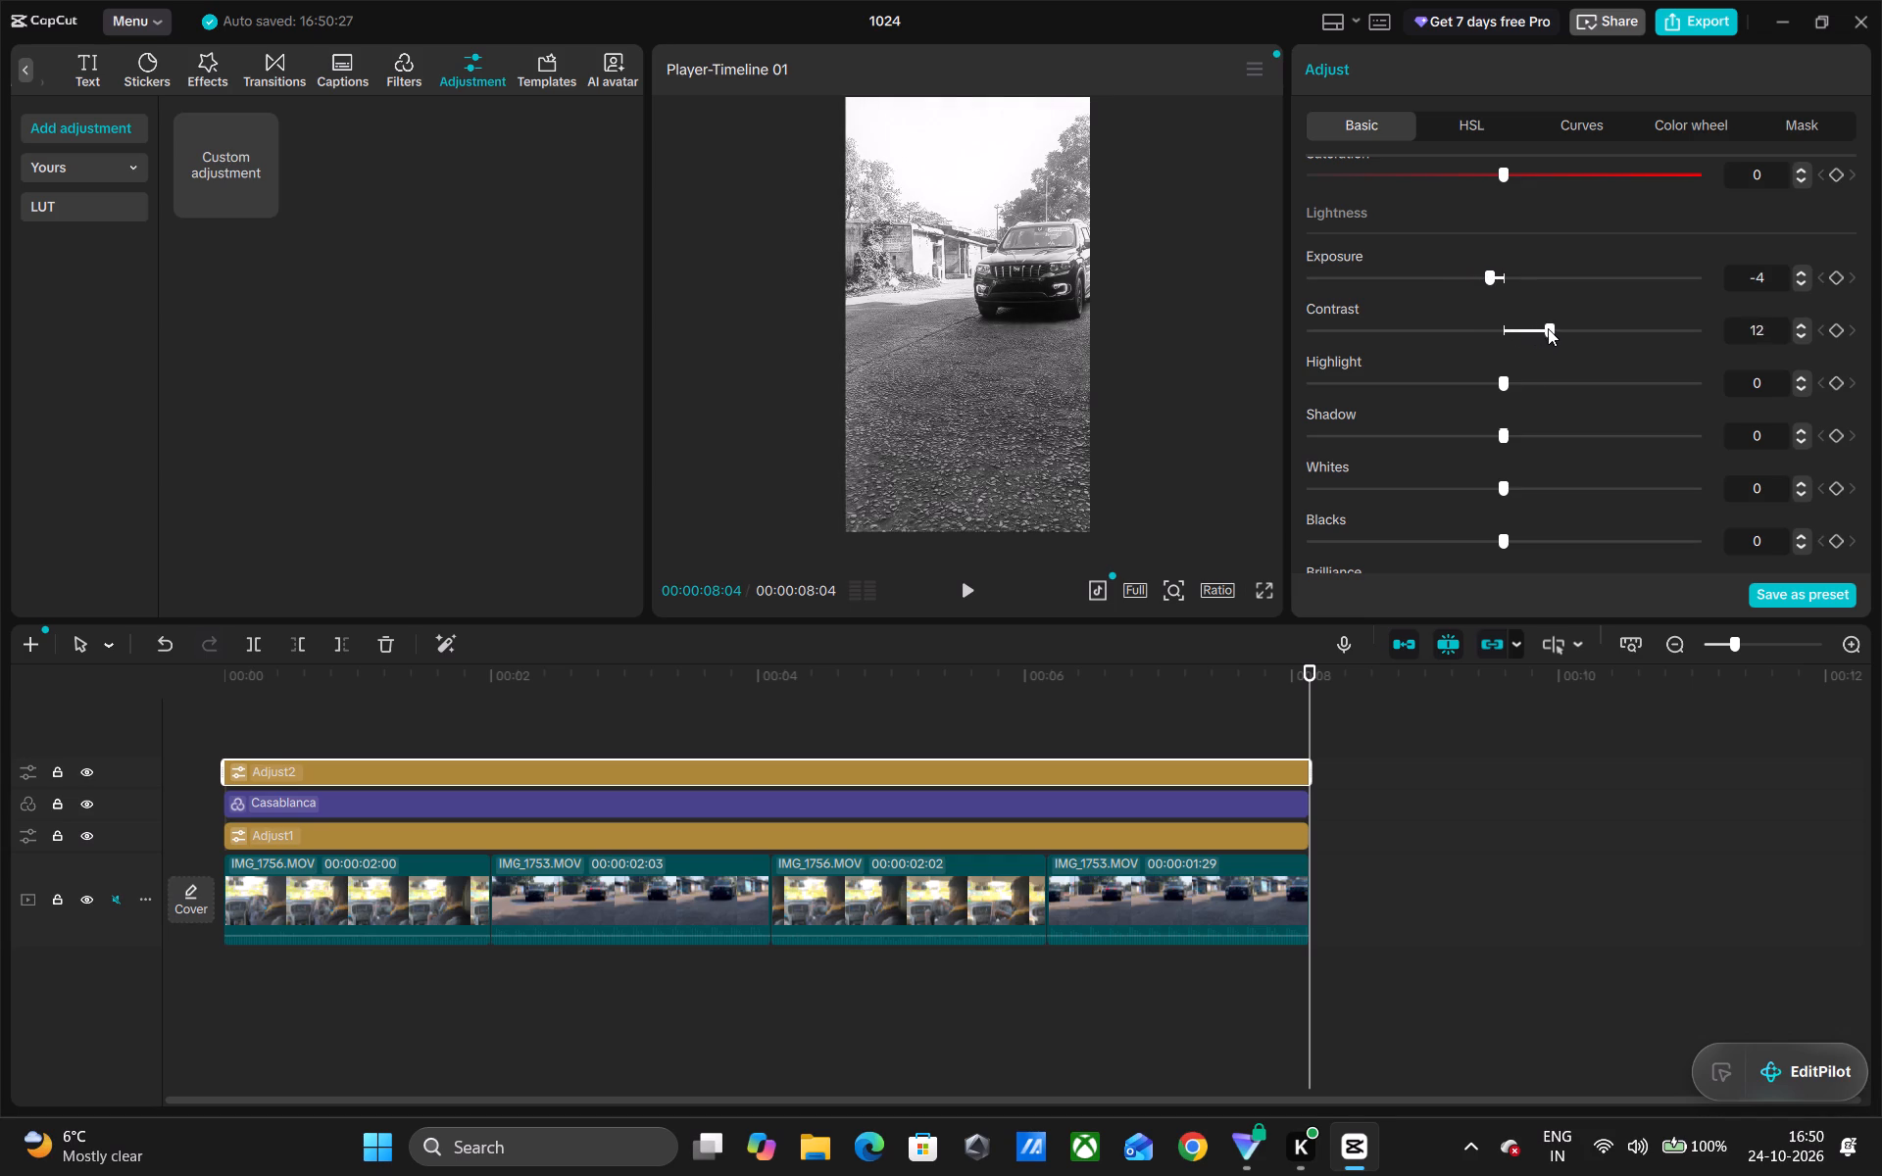
pyautogui.moveTo(1548, 328); pyautogui.dragTo(1572, 332)
pyautogui.moveTo(1500, 385); pyautogui.dragTo(1591, 395)
pyautogui.moveTo(1591, 395); pyautogui.dragTo(1440, 391)
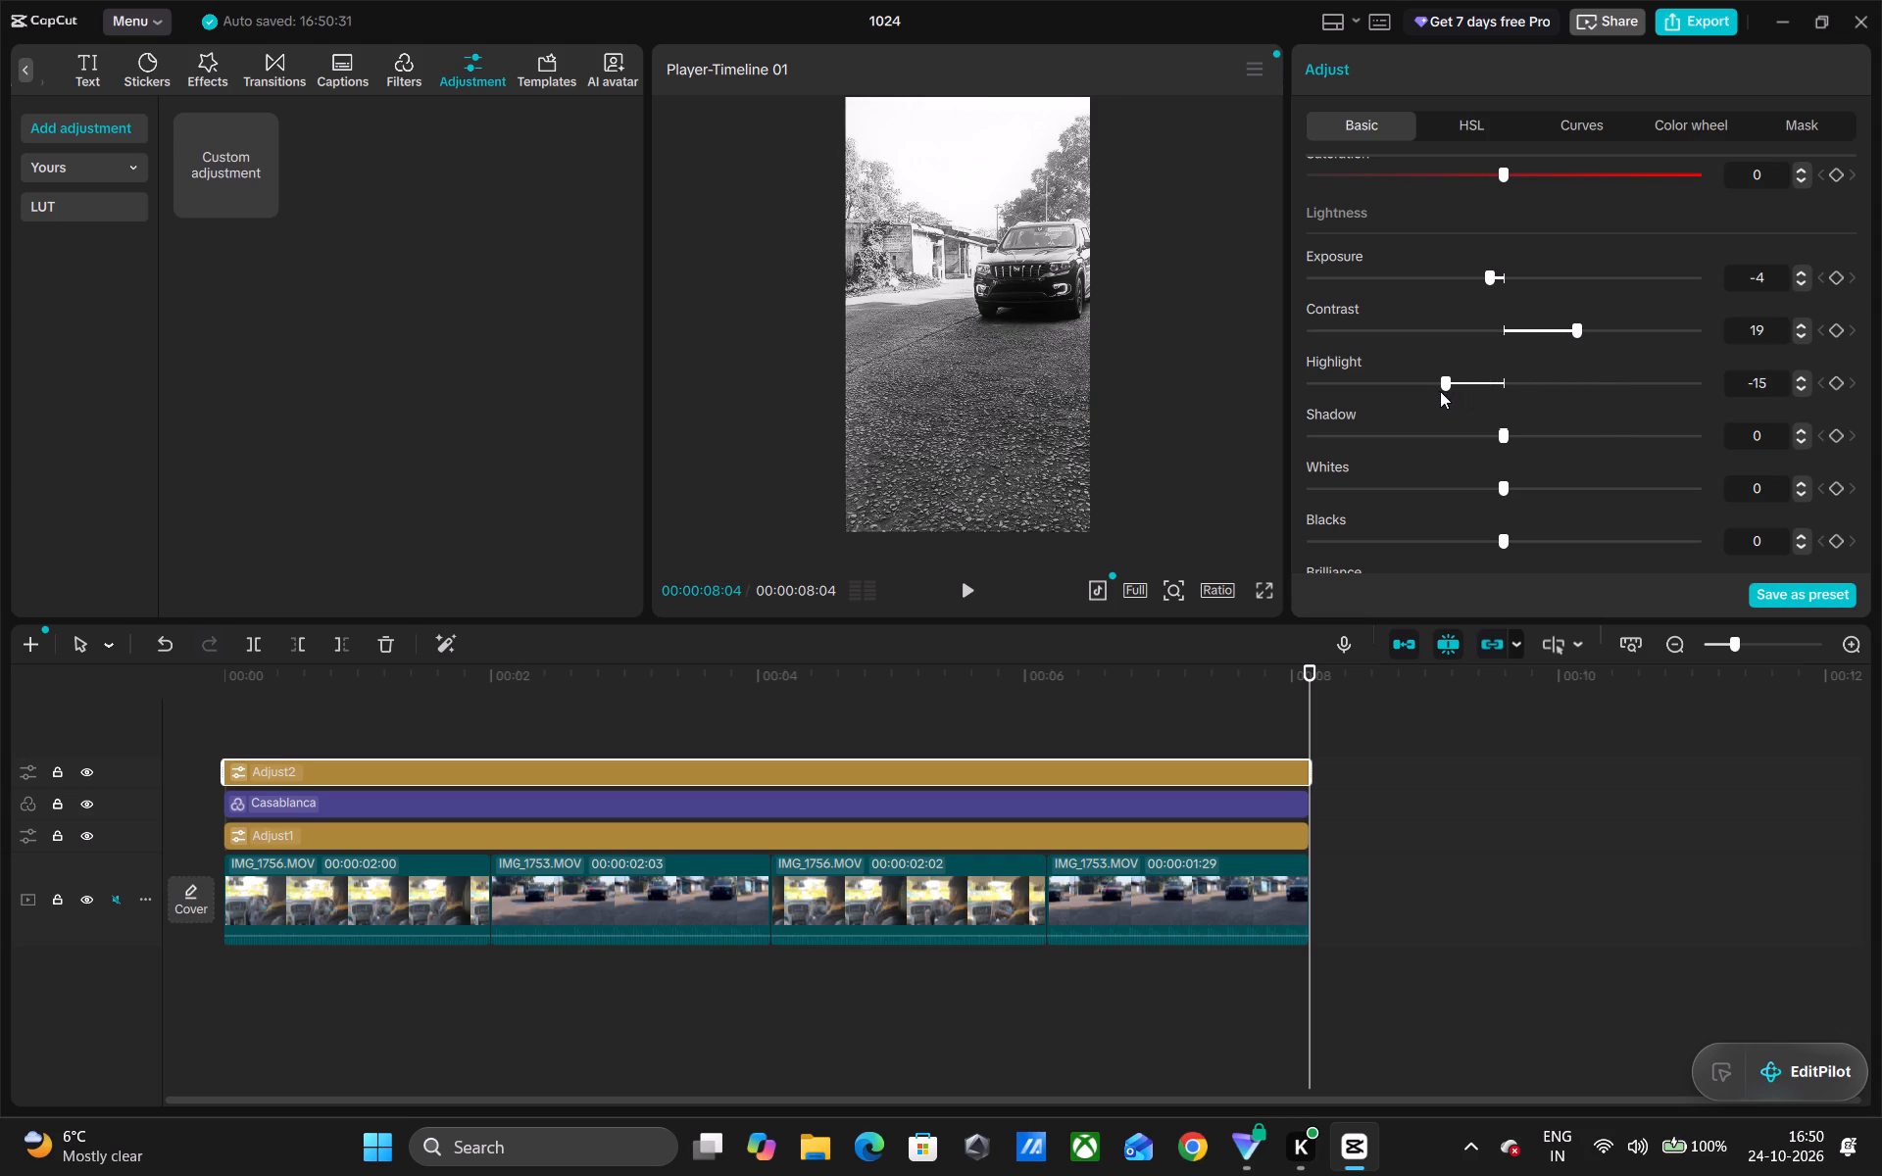
pyautogui.moveTo(1440, 391); pyautogui.dragTo(1447, 396)
# Set the upper adjustment layer's shadow to 23 and its whites to -7.
pyautogui.moveTo(1502, 436); pyautogui.dragTo(1571, 447)
pyautogui.moveTo(1571, 447); pyautogui.dragTo(1587, 453)
pyautogui.scroll(-2, 1423, 457)
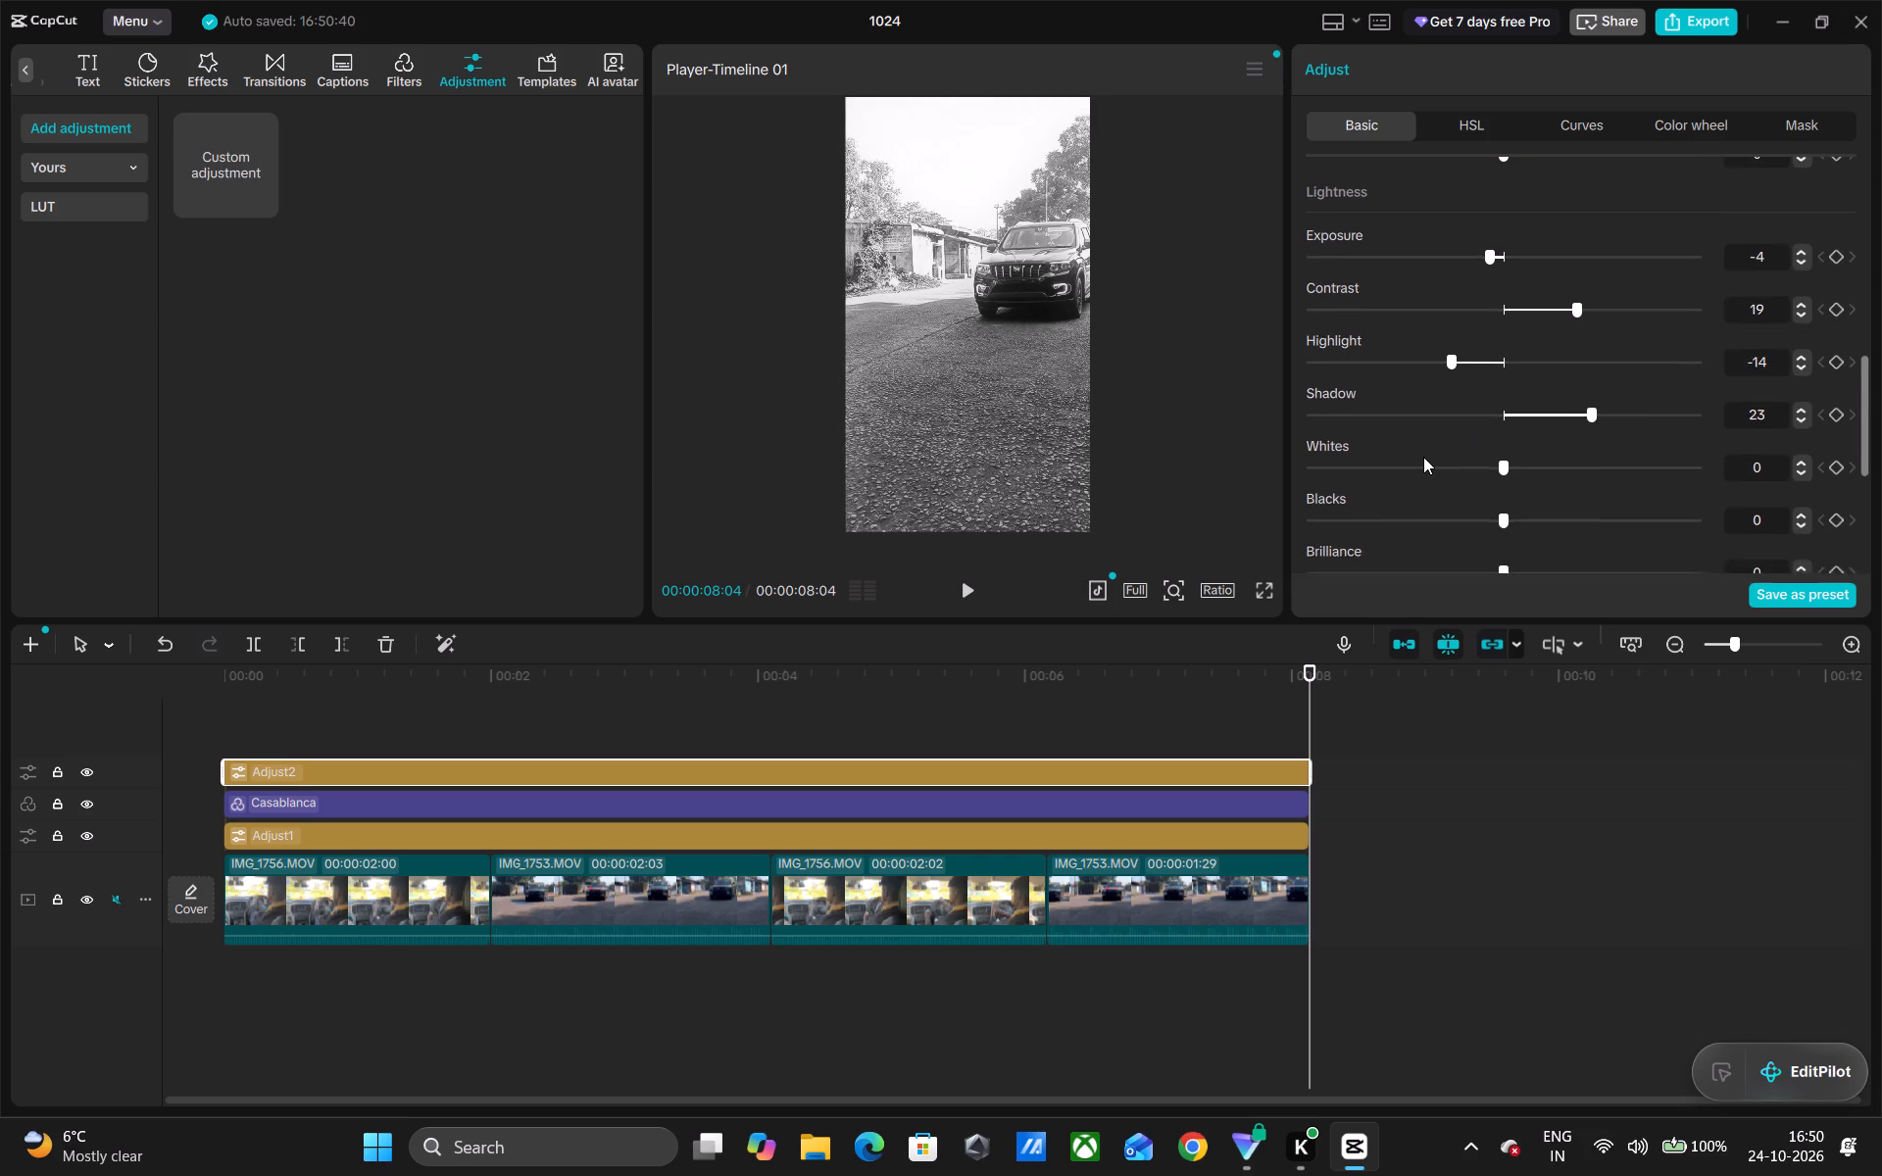
pyautogui.scroll(-5, 1423, 457)
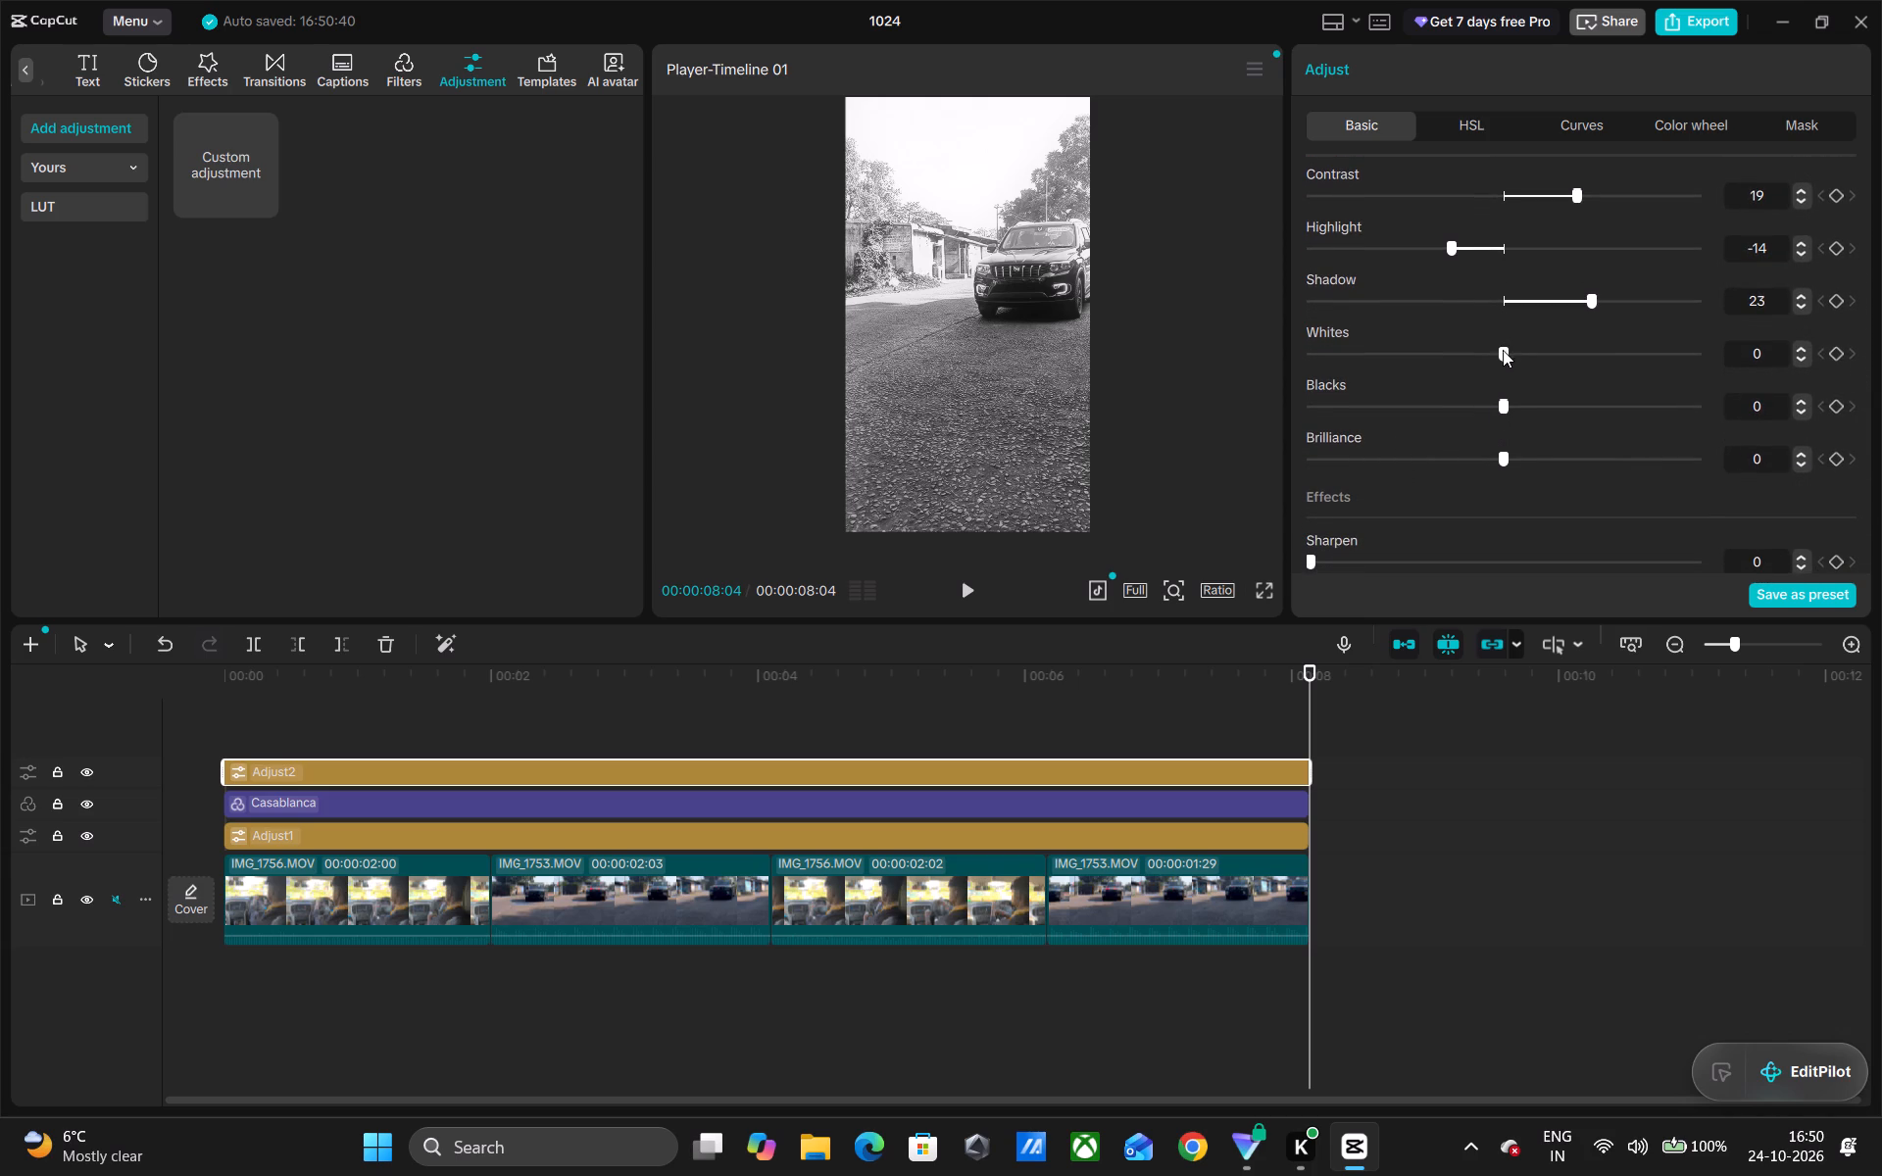
pyautogui.moveTo(1503, 356); pyautogui.dragTo(1441, 361)
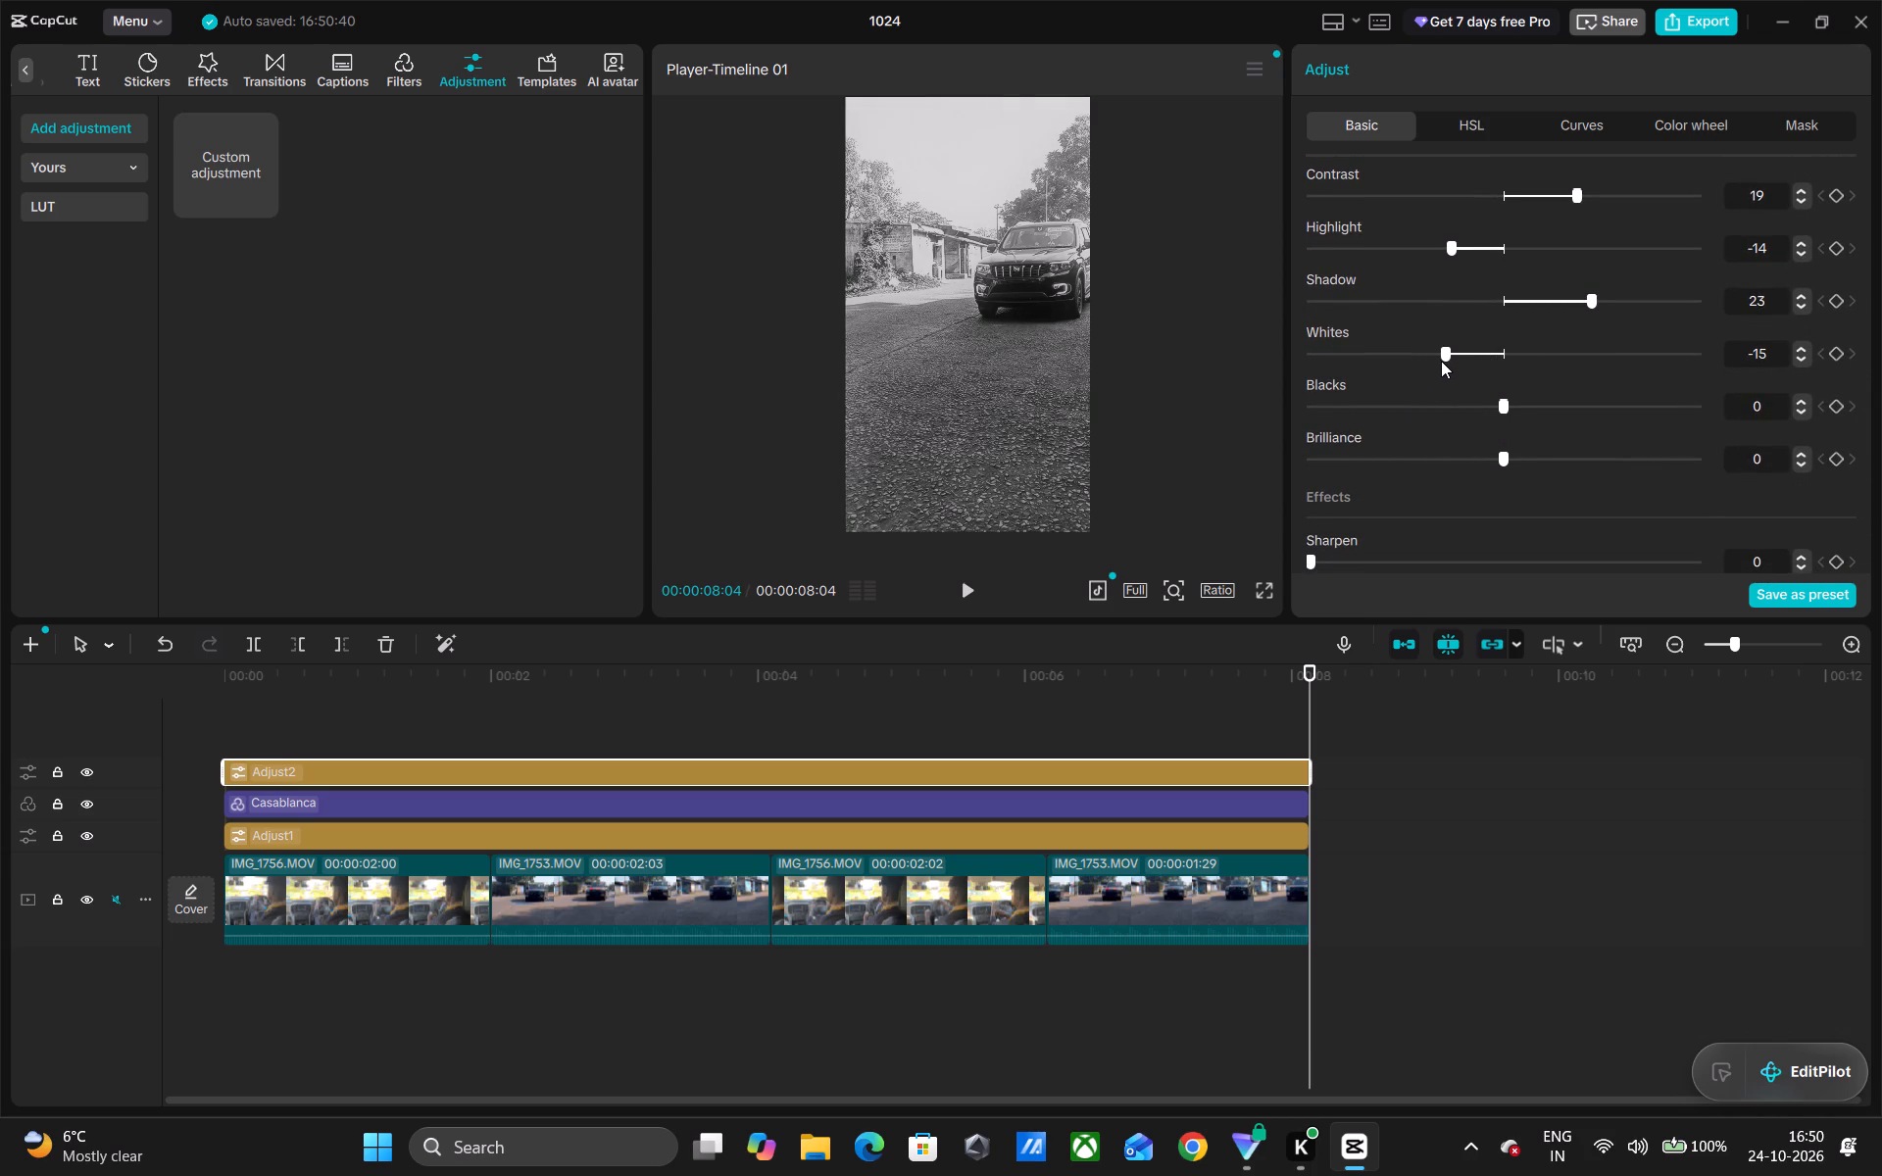
pyautogui.moveTo(1441, 361); pyautogui.dragTo(1473, 353)
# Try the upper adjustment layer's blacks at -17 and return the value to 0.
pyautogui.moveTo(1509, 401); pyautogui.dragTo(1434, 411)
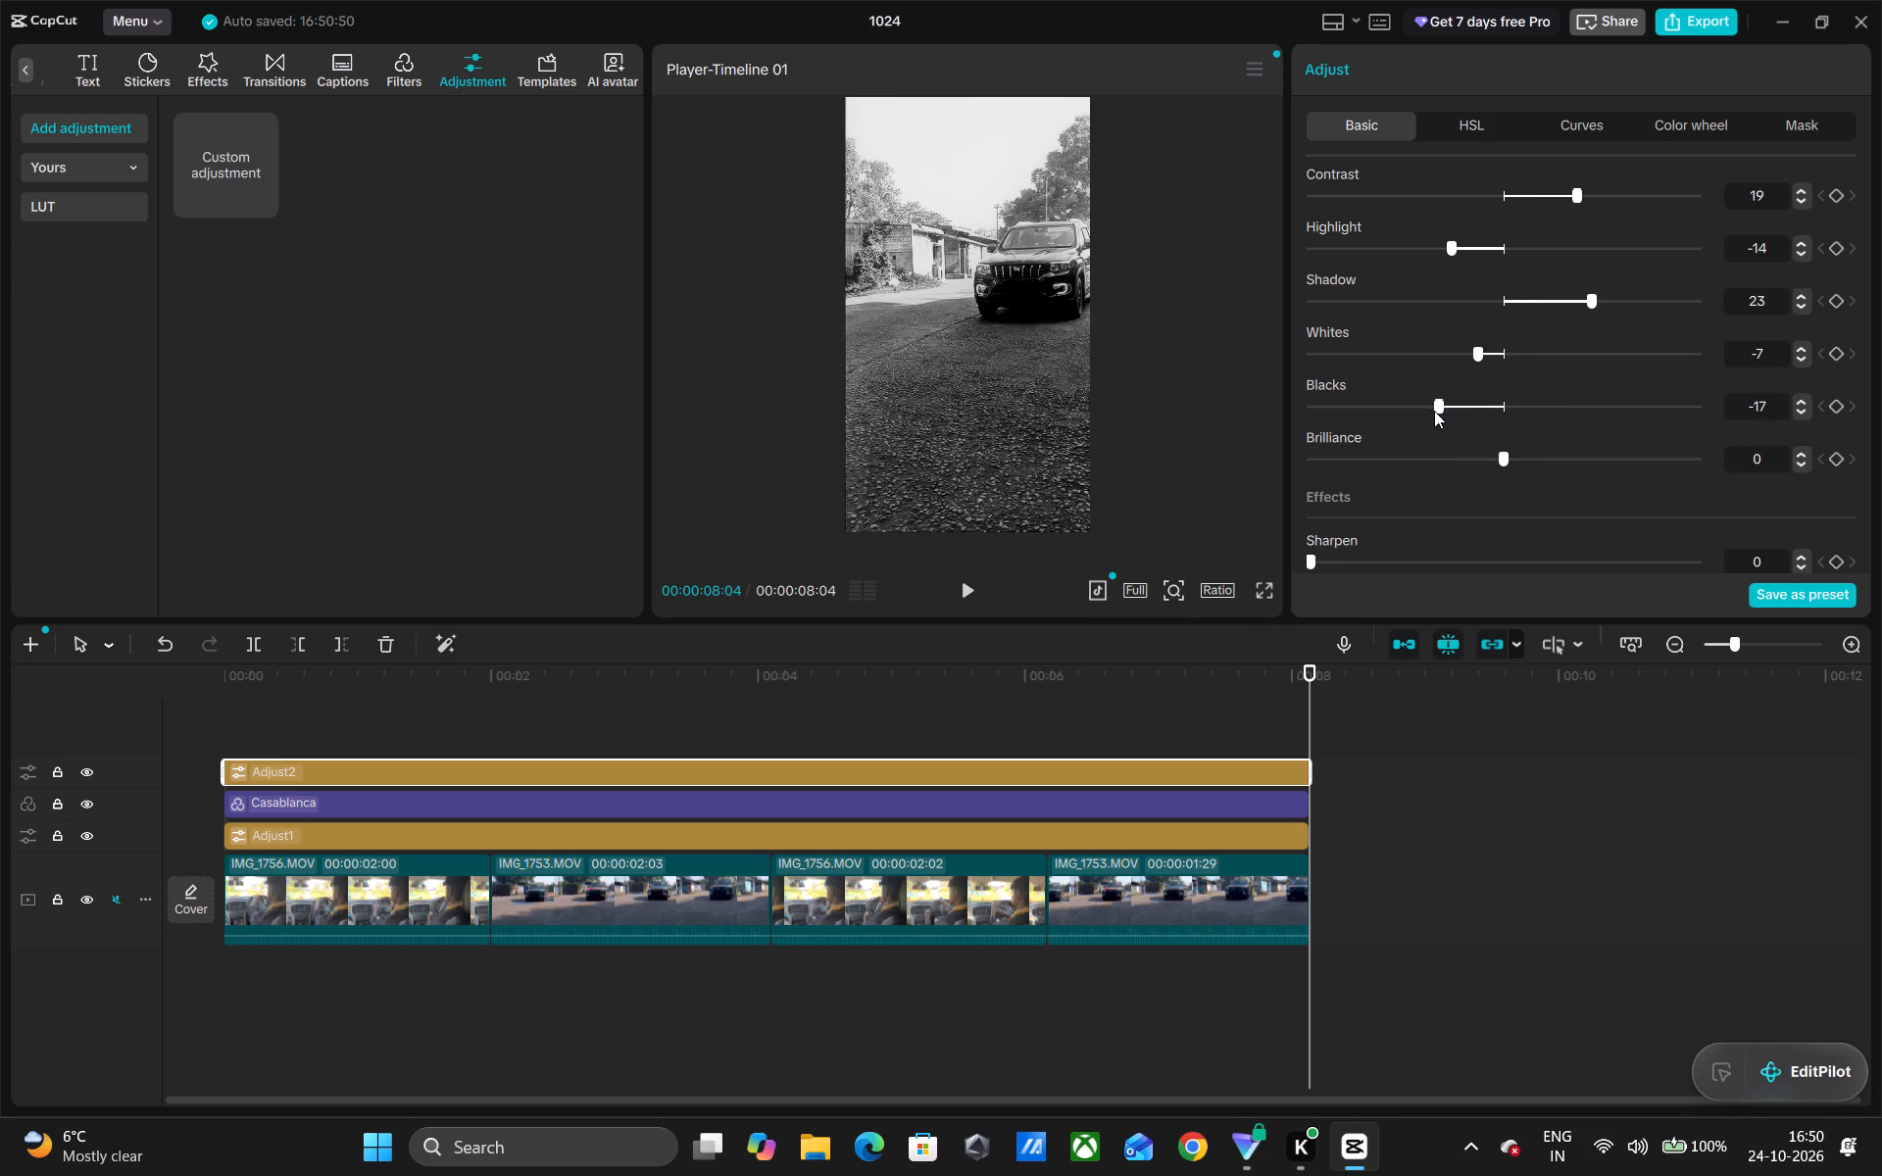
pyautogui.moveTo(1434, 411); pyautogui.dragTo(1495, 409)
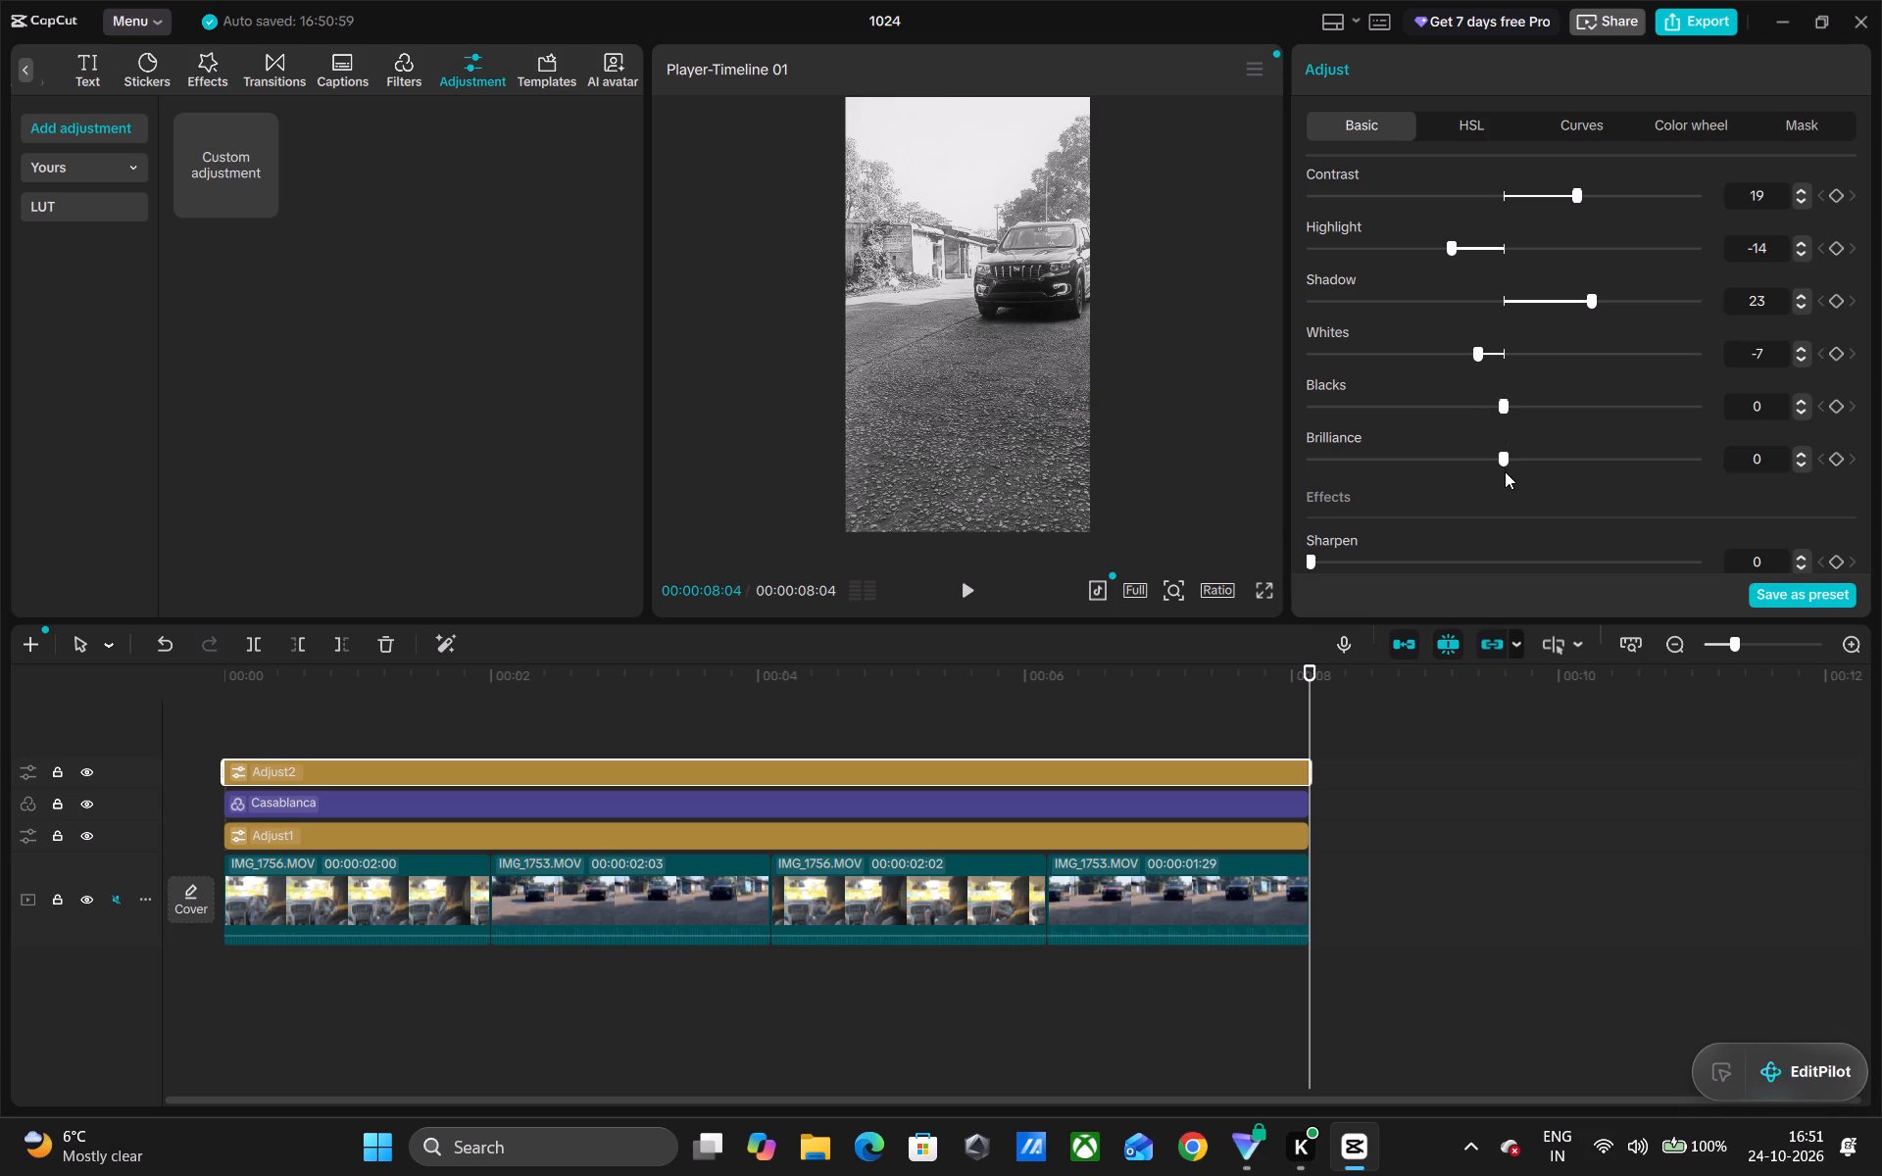
# Try lower brilliance values on the upper adjustment layer and settle on 9.
pyautogui.moveTo(1503, 459); pyautogui.dragTo(1453, 465)
pyautogui.moveTo(1453, 465); pyautogui.dragTo(1288, 475)
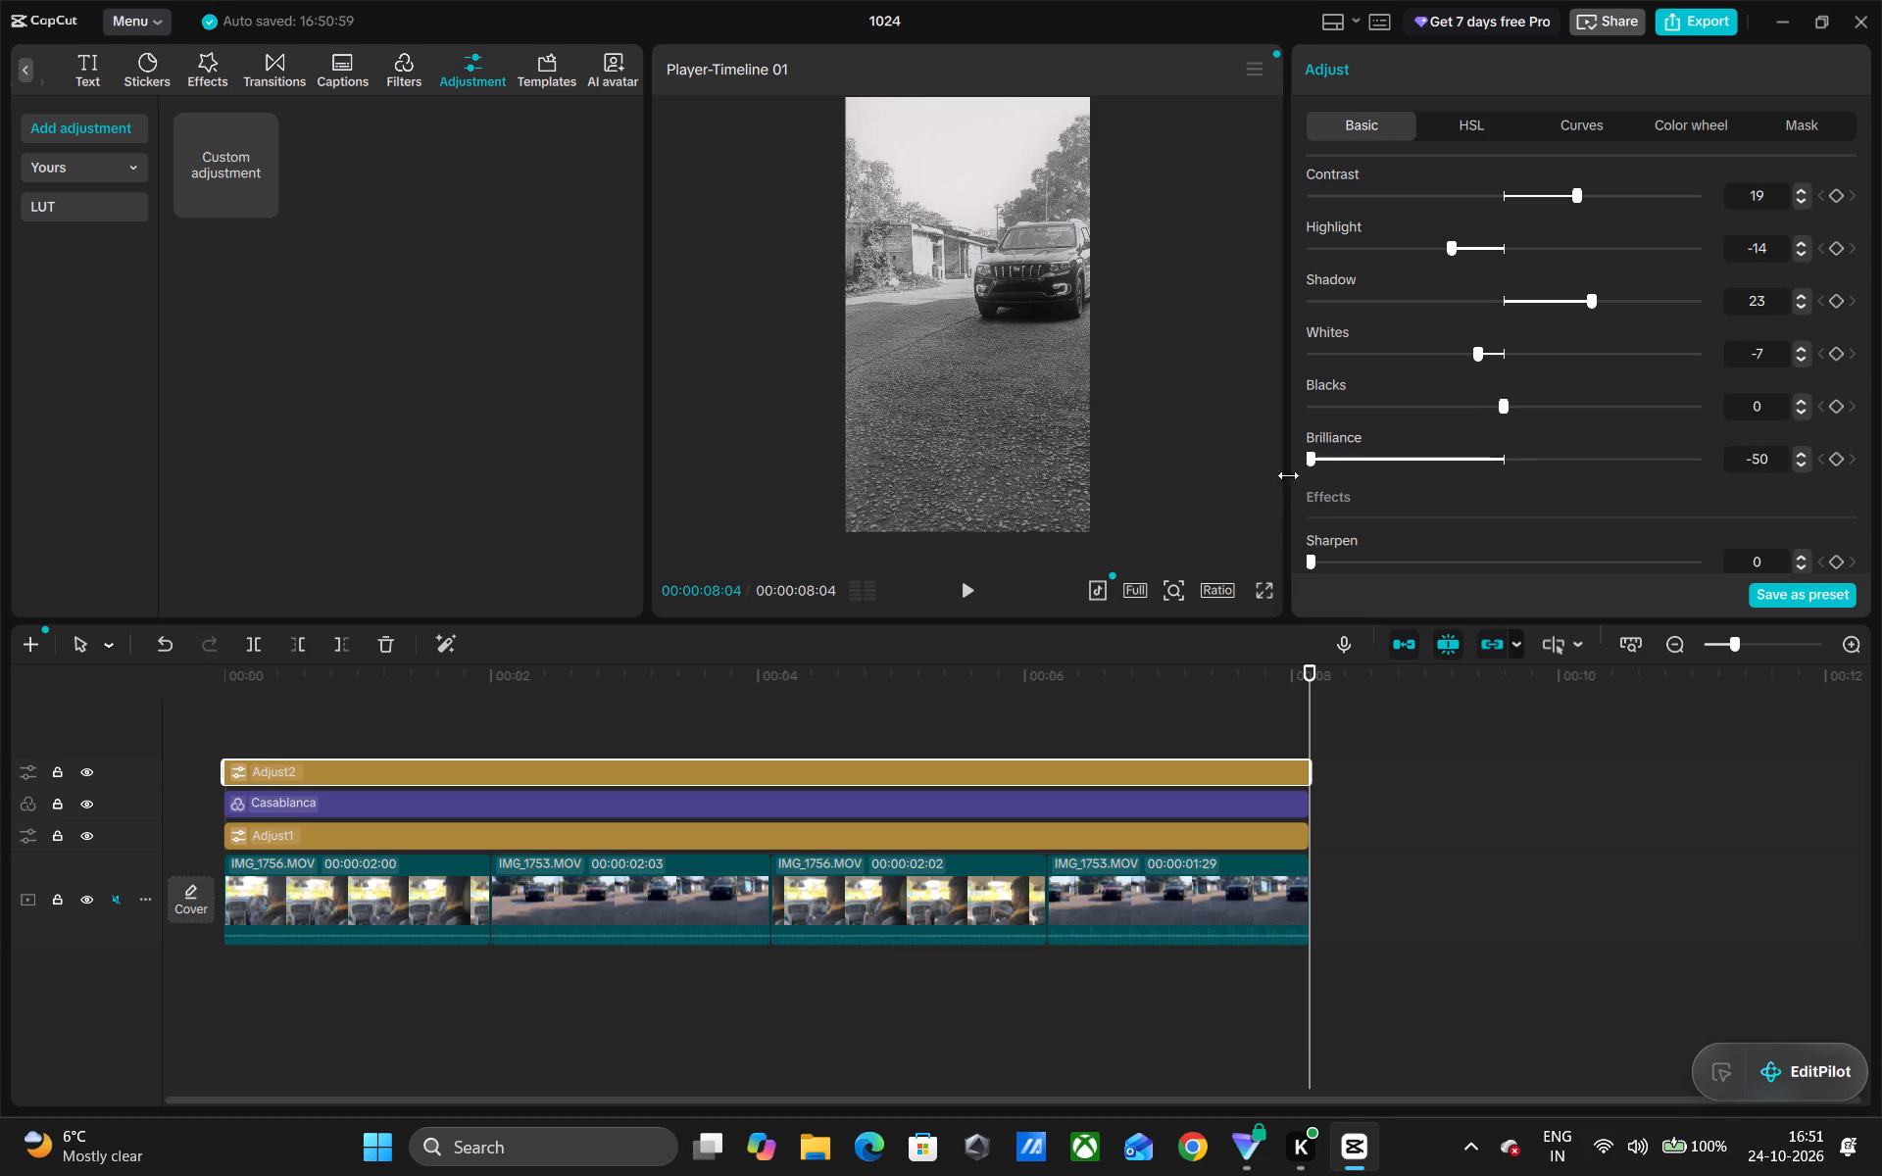
pyautogui.moveTo(1288, 475); pyautogui.dragTo(1397, 493)
pyautogui.moveTo(1397, 493); pyautogui.dragTo(1557, 465)
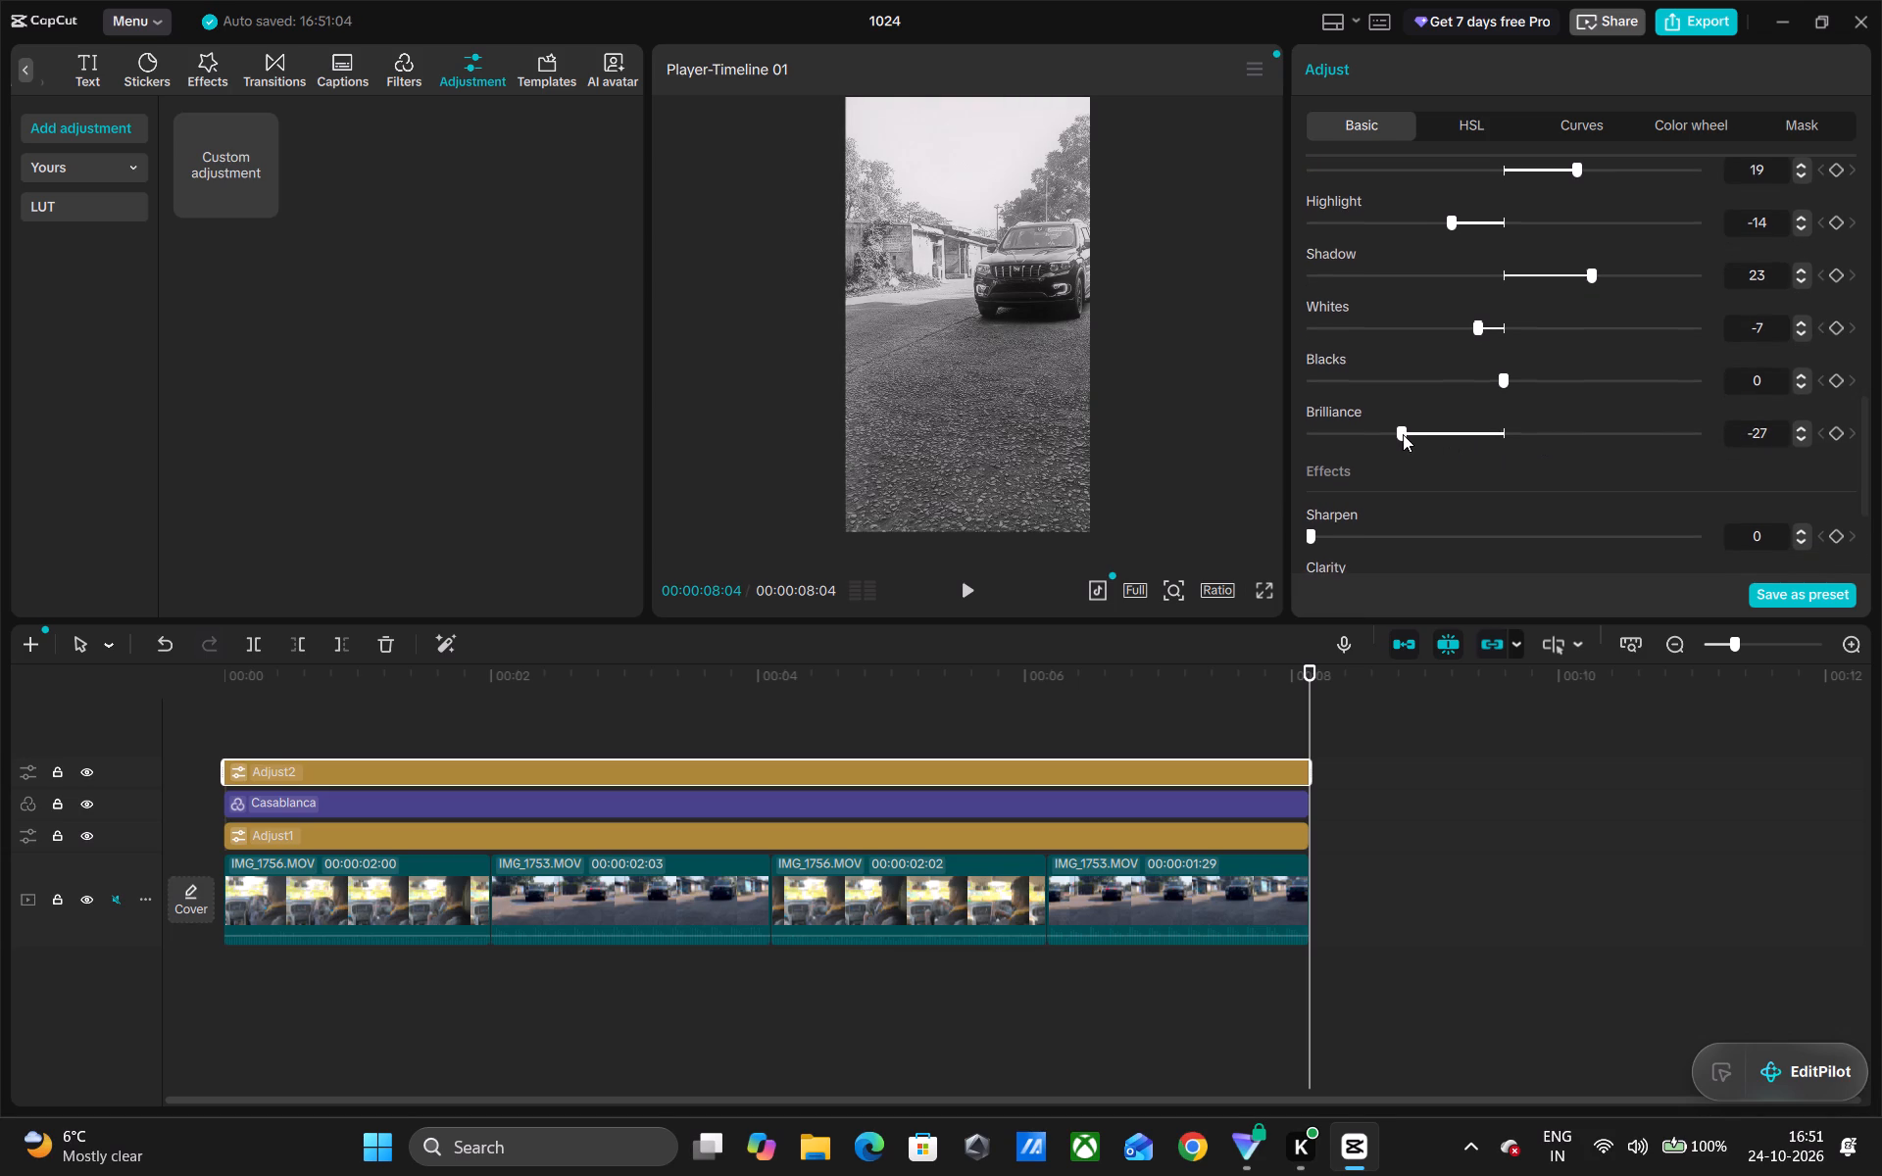
pyautogui.moveTo(1400, 434); pyautogui.dragTo(1431, 414)
pyautogui.moveTo(1431, 414); pyautogui.dragTo(1531, 443)
pyautogui.moveTo(1531, 443); pyautogui.dragTo(1532, 443)
# Set the upper adjustment layer's sharpen effect to 38 and its clarity to 100.
pyautogui.scroll(-6, 1503, 448)
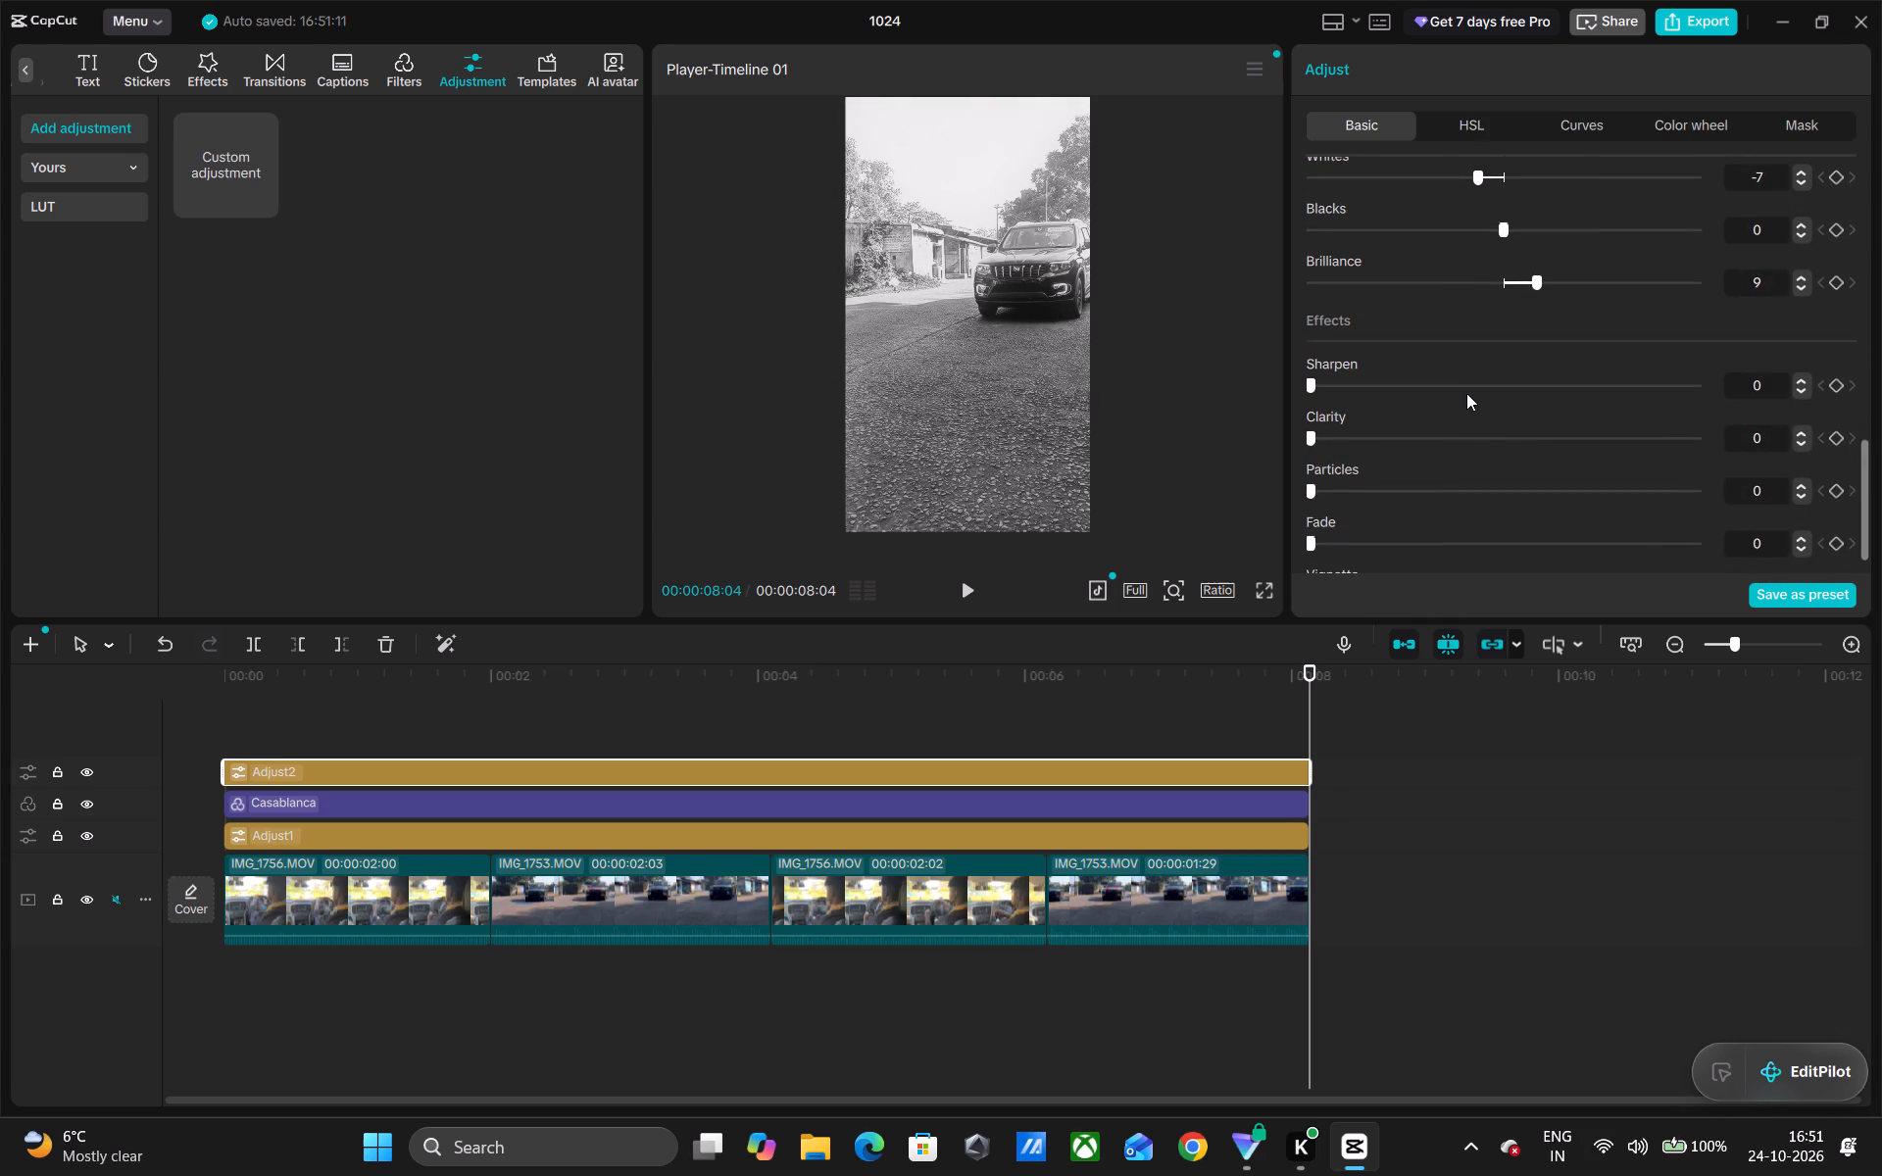
pyautogui.moveTo(1443, 398); pyautogui.dragTo(1831, 389)
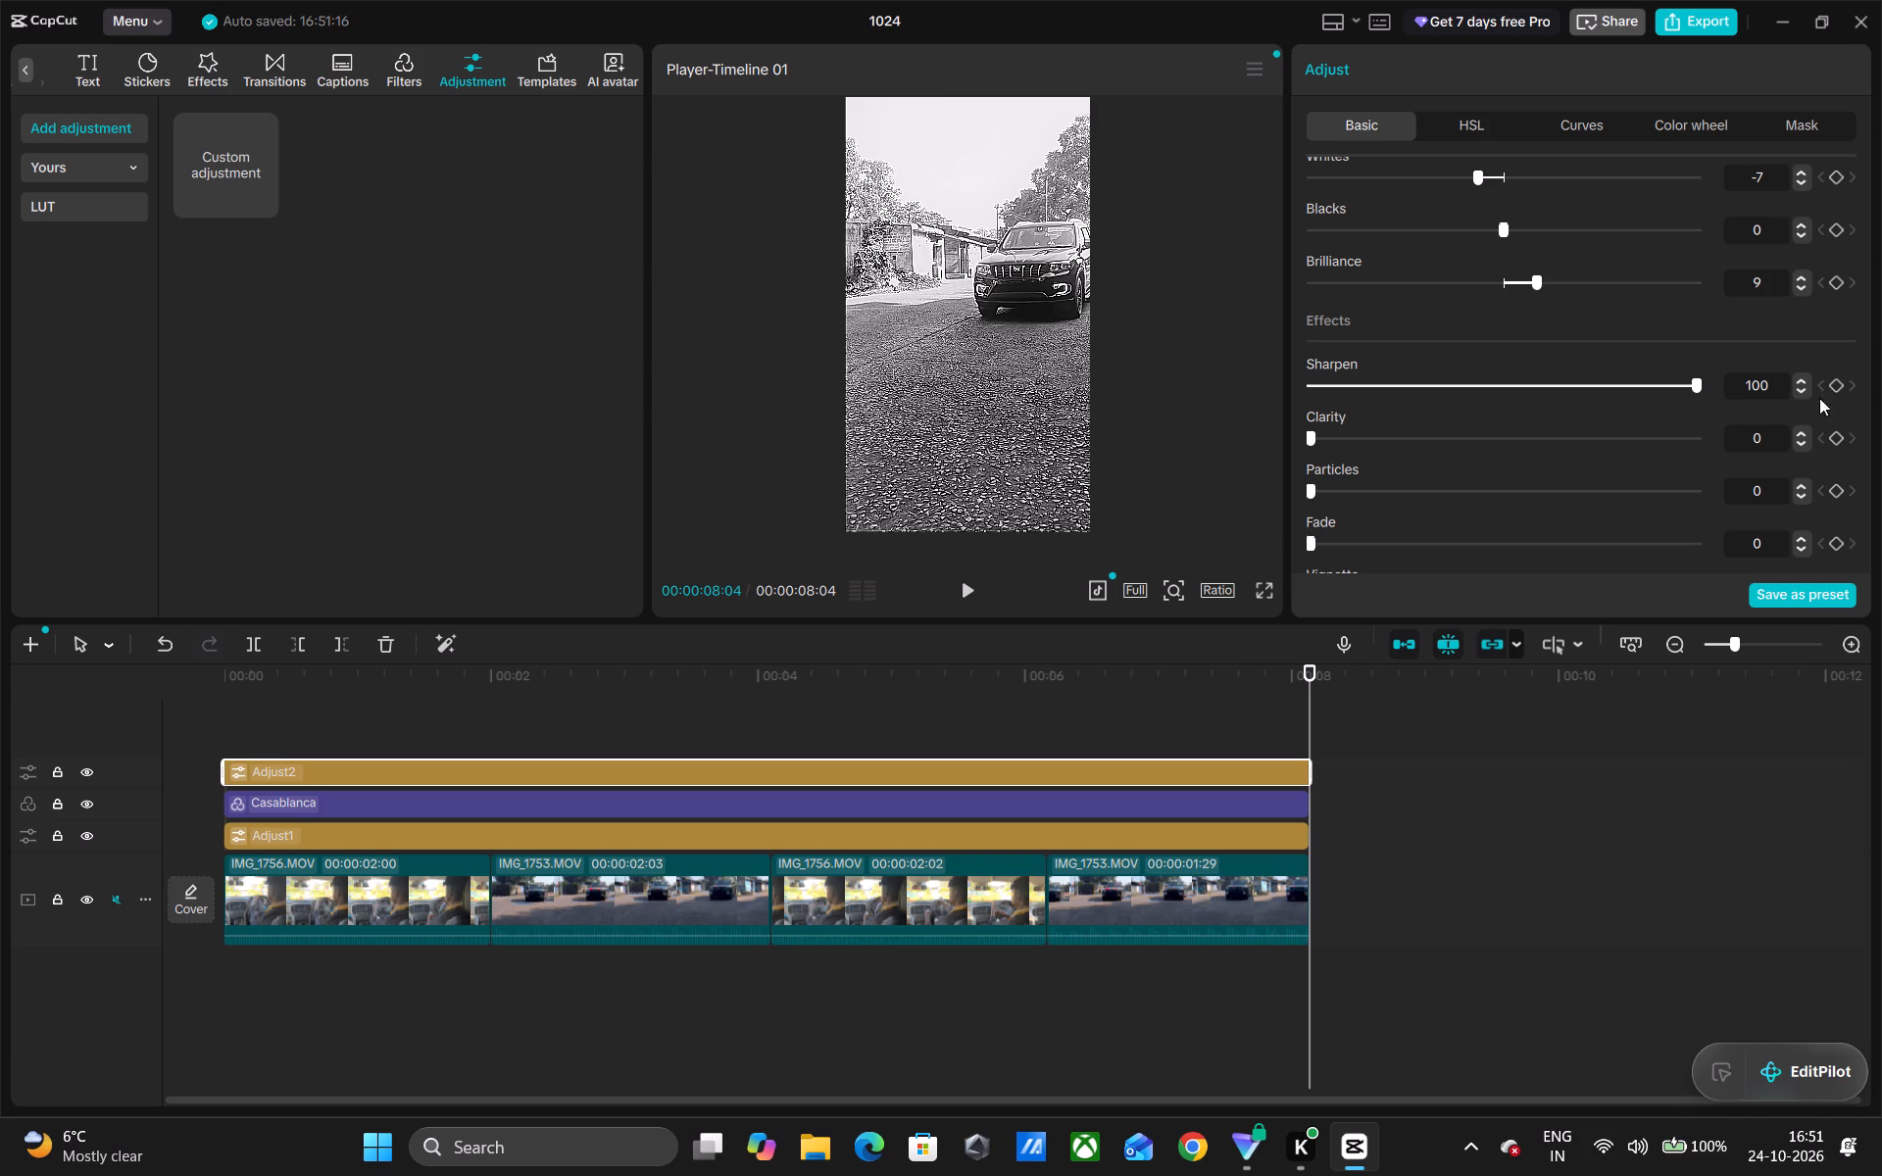
pyautogui.click(1459, 386)
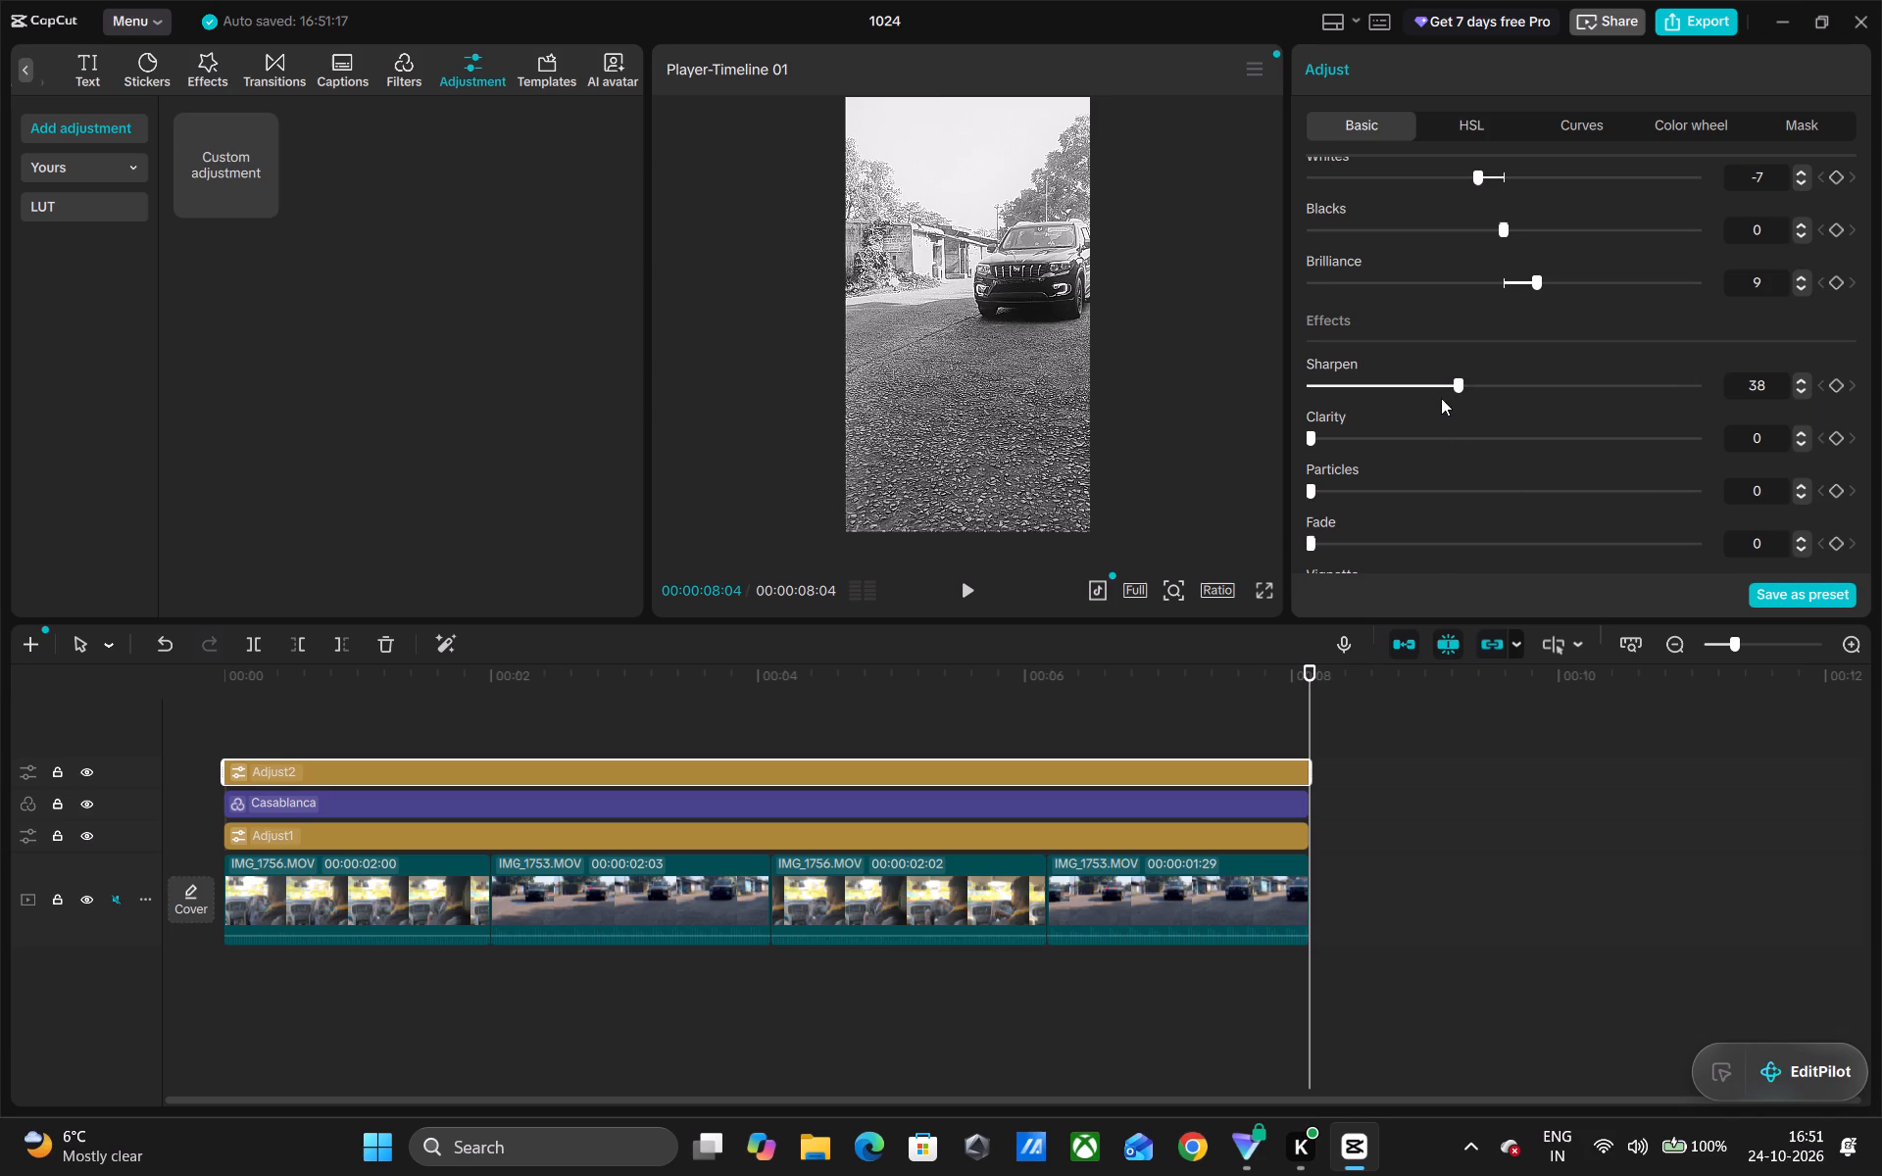
pyautogui.moveTo(1383, 430); pyautogui.dragTo(1489, 433)
pyautogui.moveTo(1489, 433); pyautogui.dragTo(1851, 385)
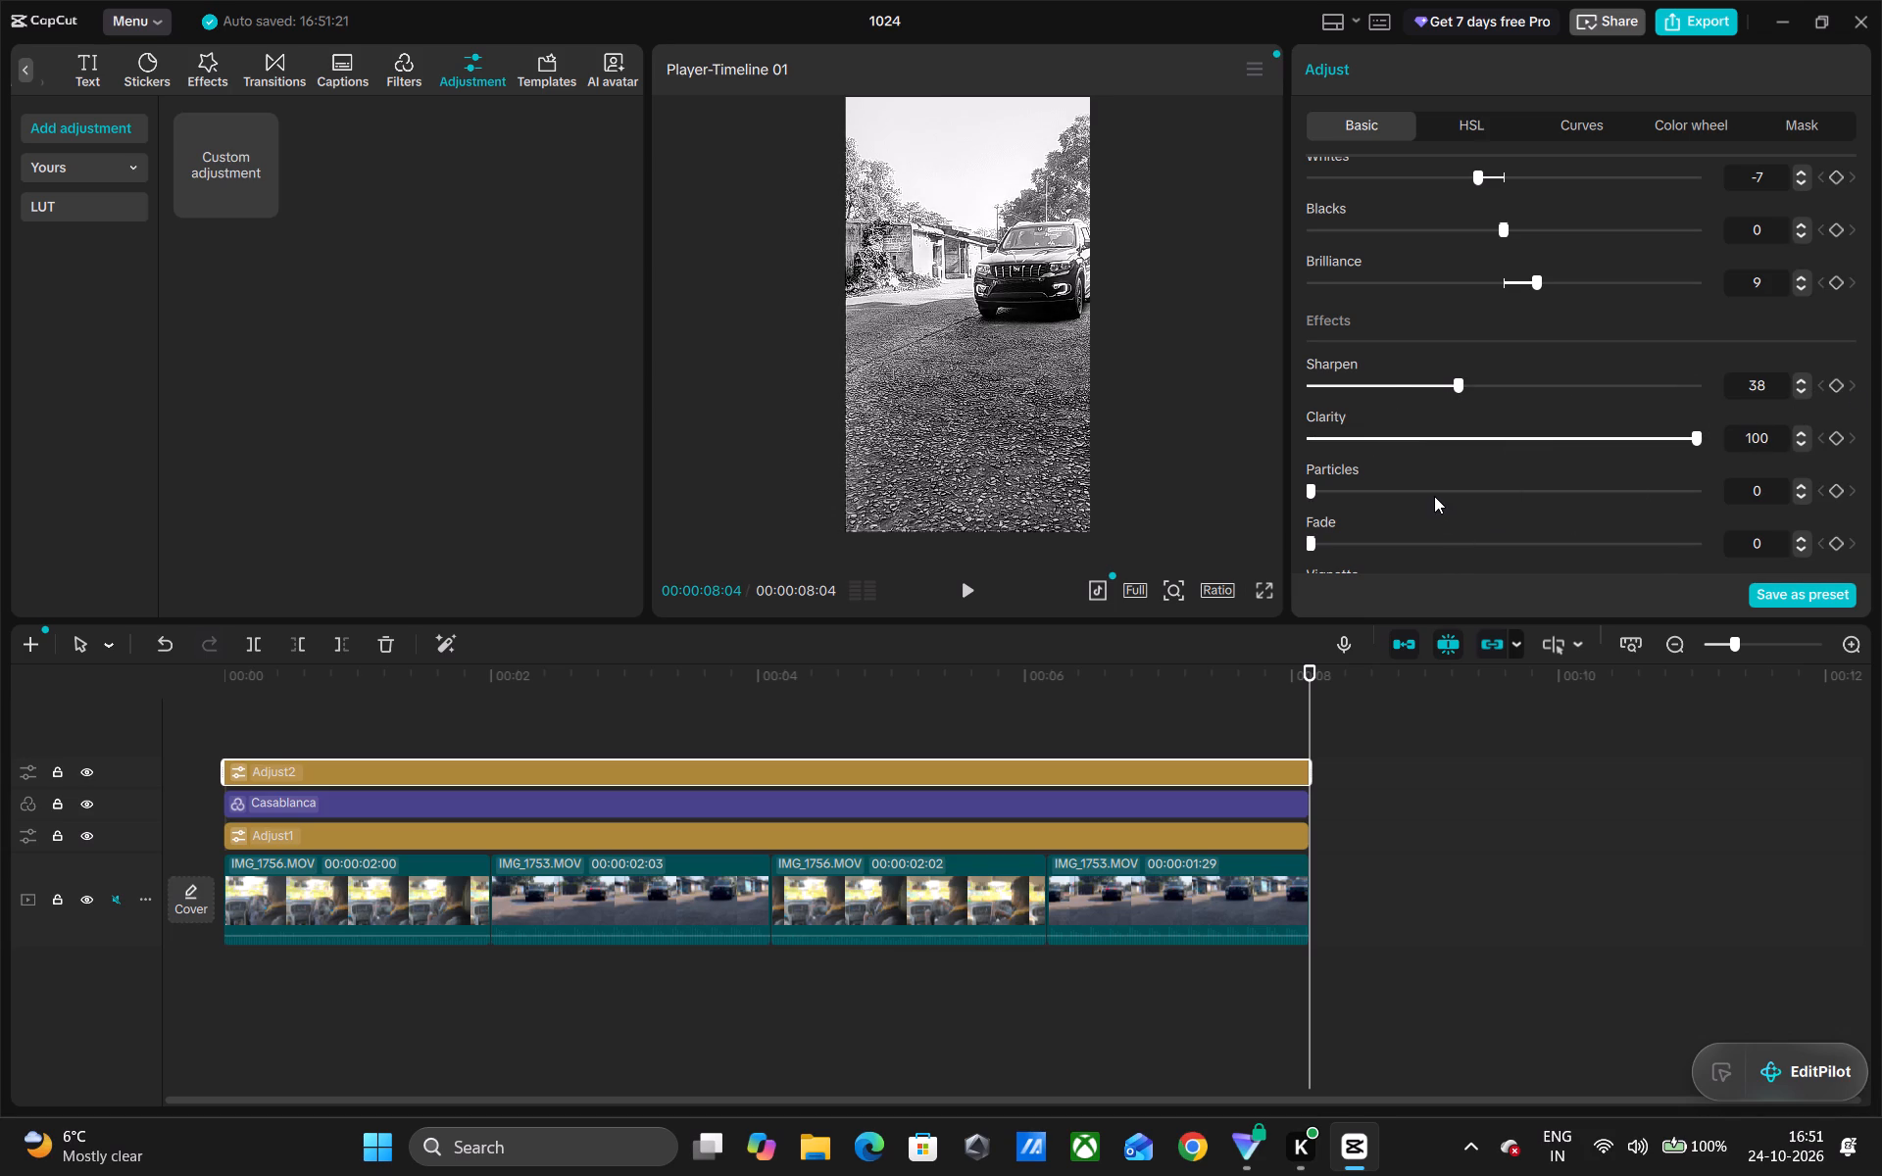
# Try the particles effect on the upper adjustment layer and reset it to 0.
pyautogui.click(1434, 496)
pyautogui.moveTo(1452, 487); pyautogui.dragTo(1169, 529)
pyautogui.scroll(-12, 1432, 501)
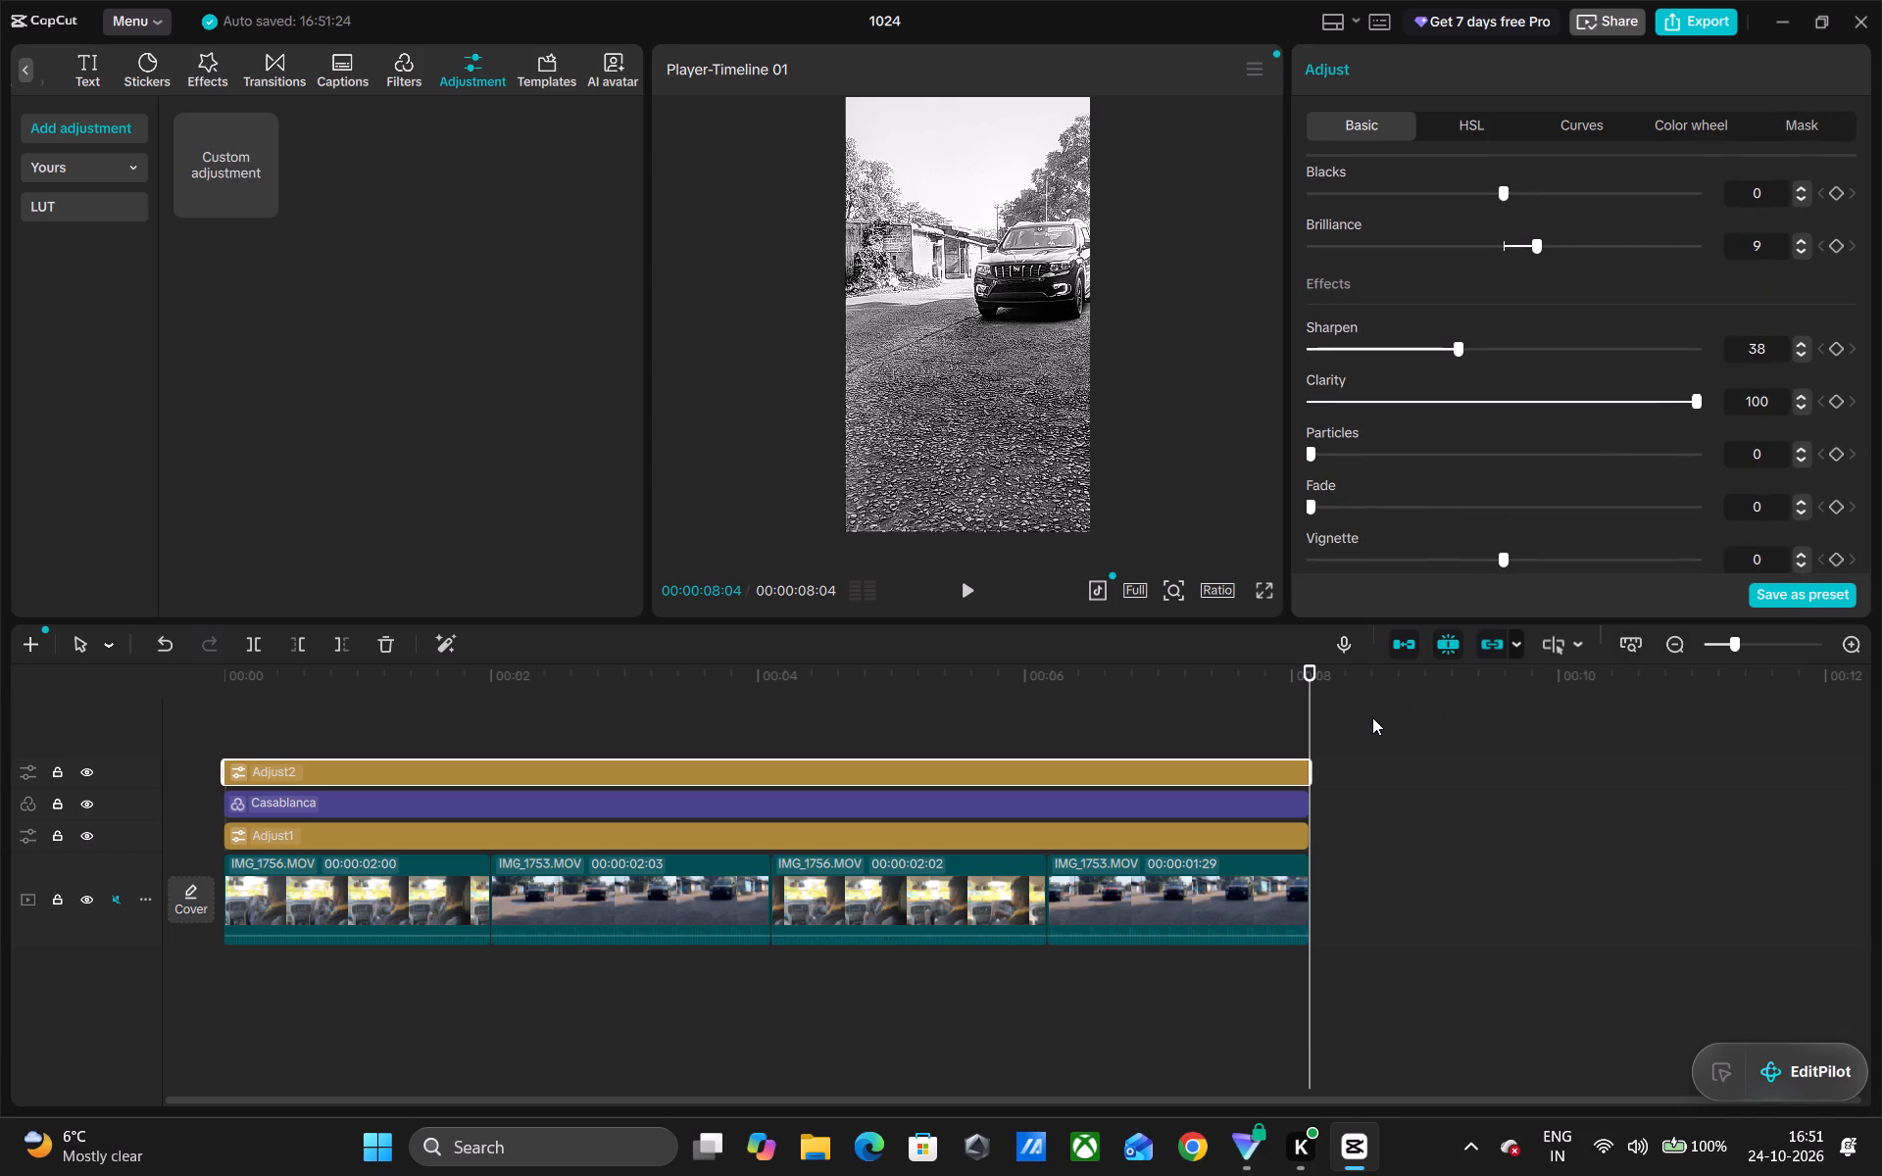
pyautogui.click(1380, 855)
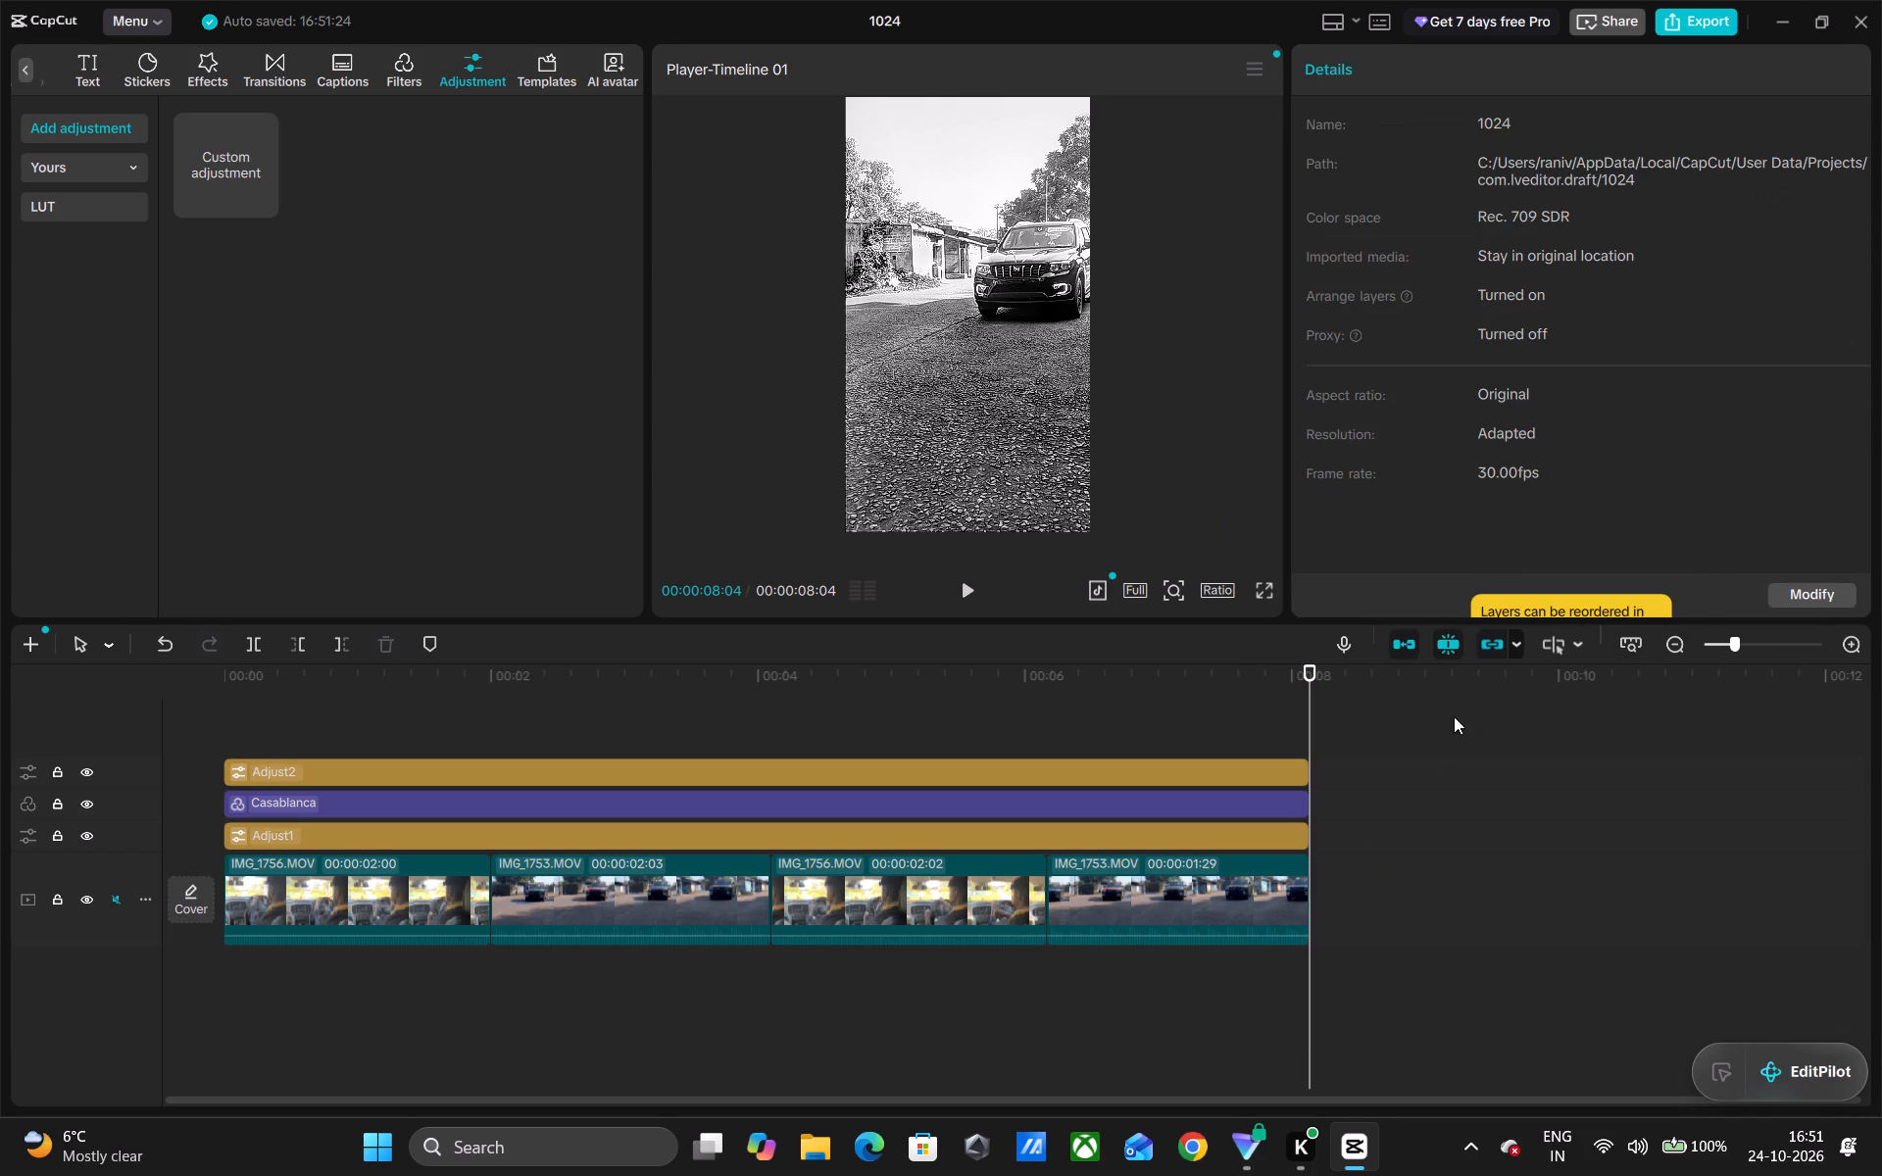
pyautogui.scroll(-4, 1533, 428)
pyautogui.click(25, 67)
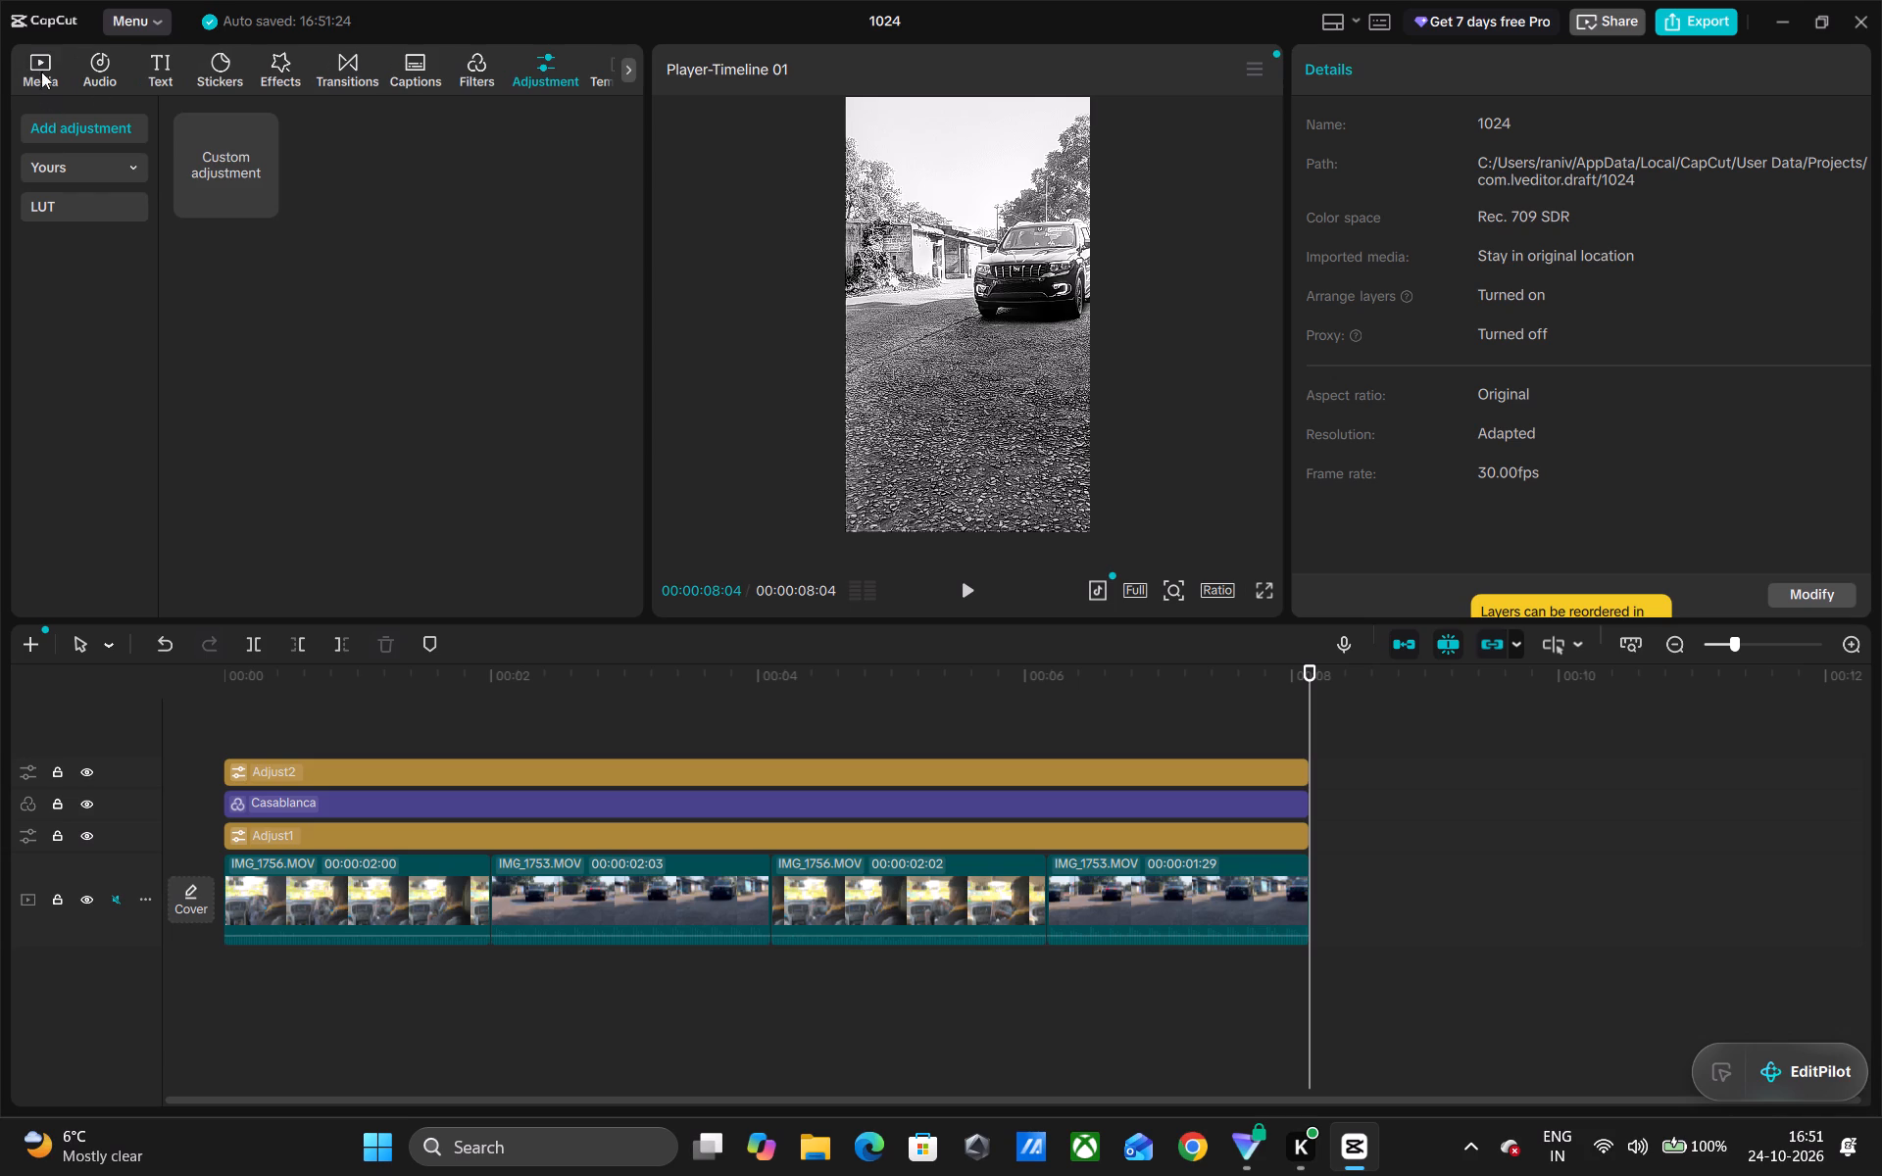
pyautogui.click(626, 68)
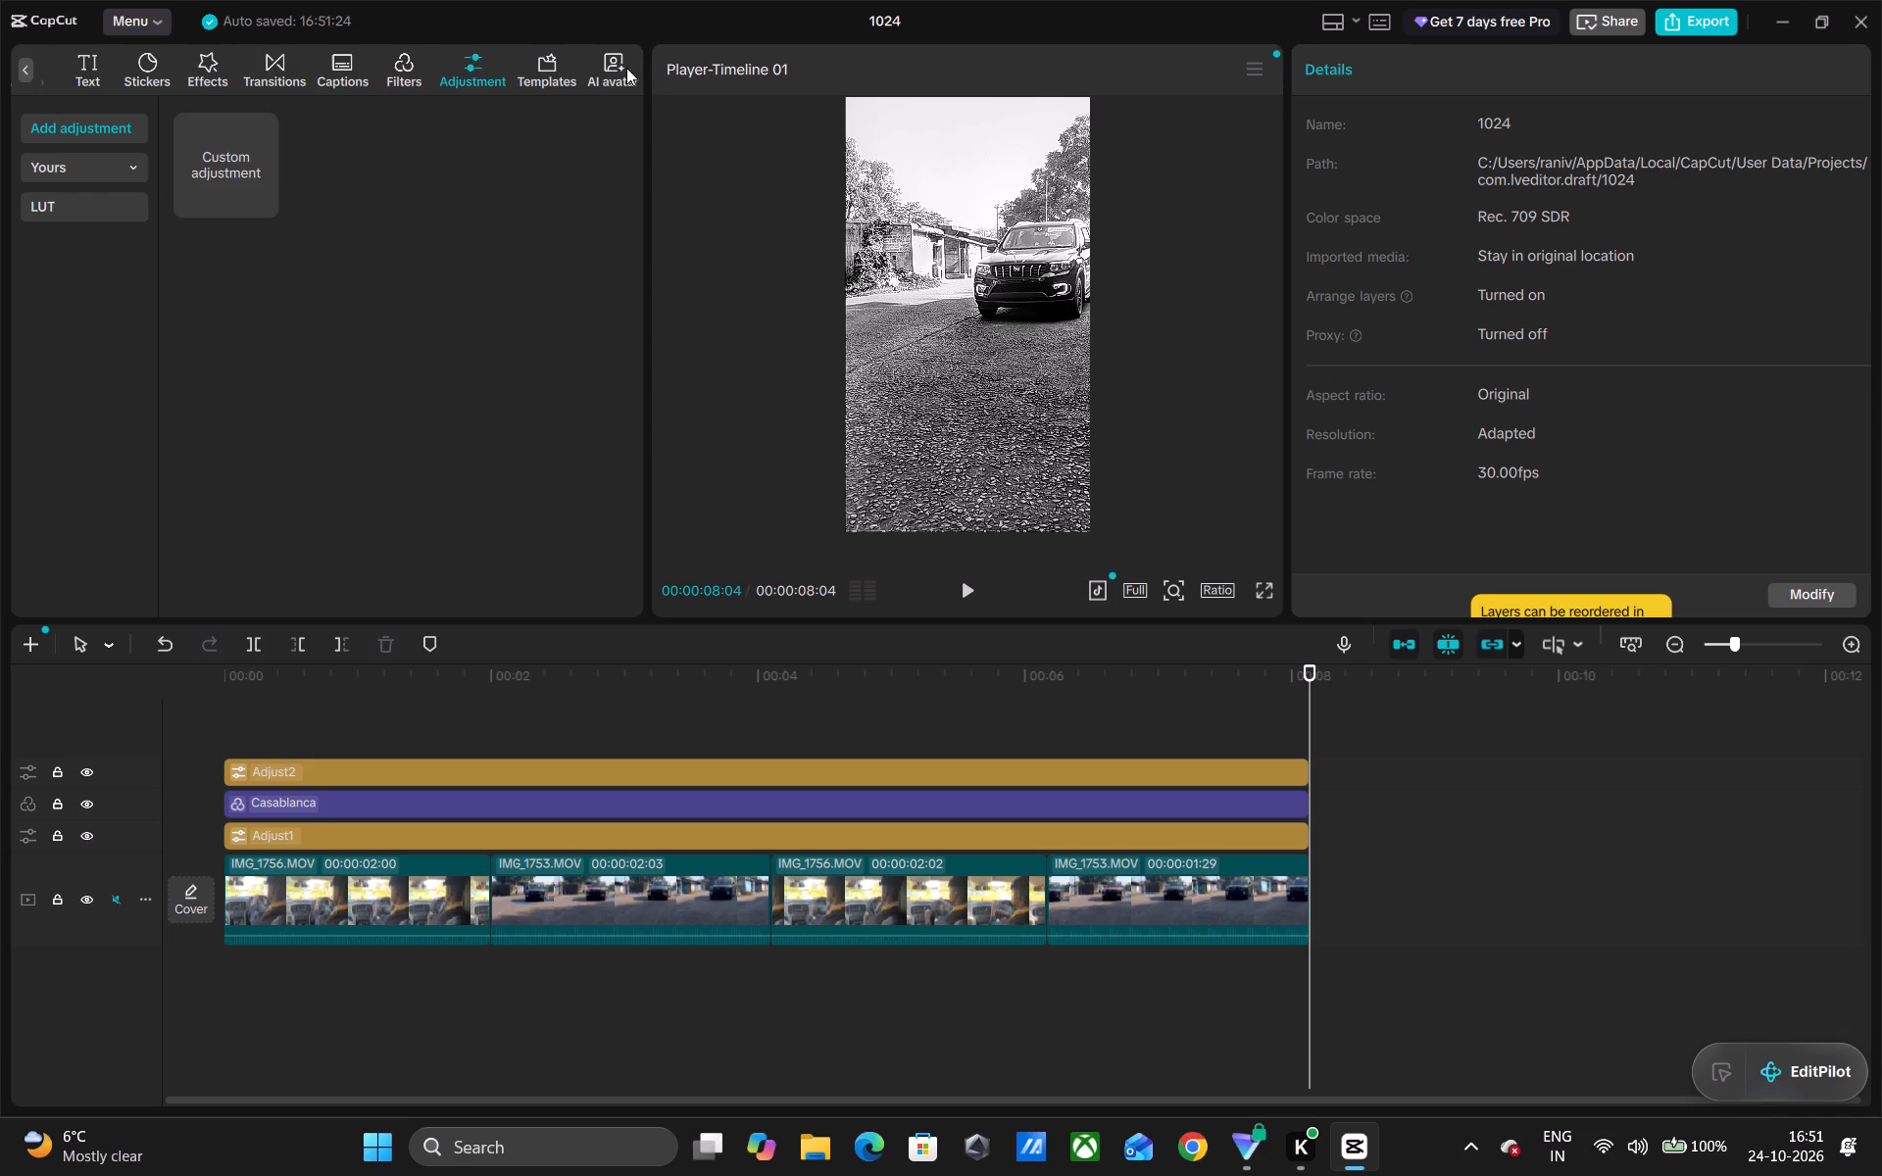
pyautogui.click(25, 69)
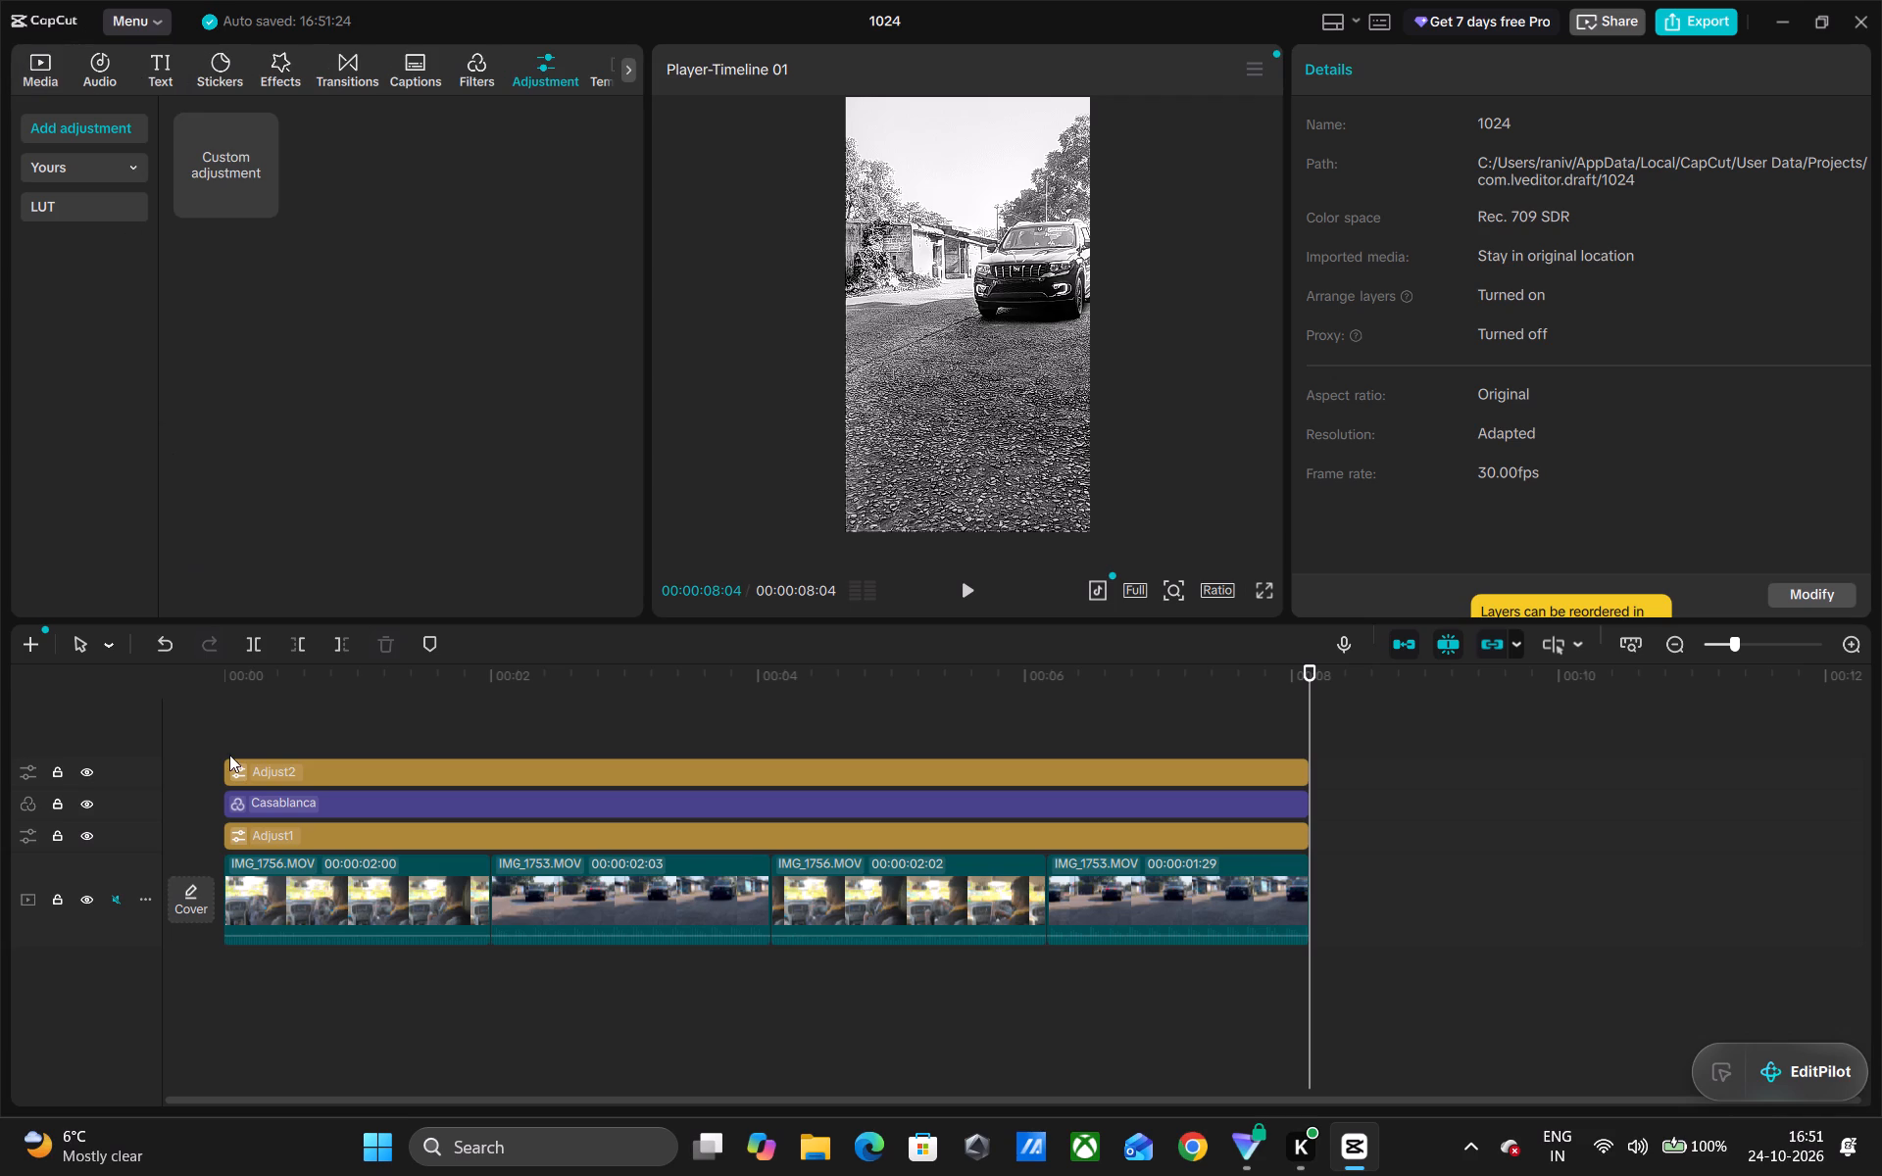
# Start an export, go to the flagged Pro feature on the lower adjustment layer, and turn off its color wheel.
pyautogui.click(1687, 13)
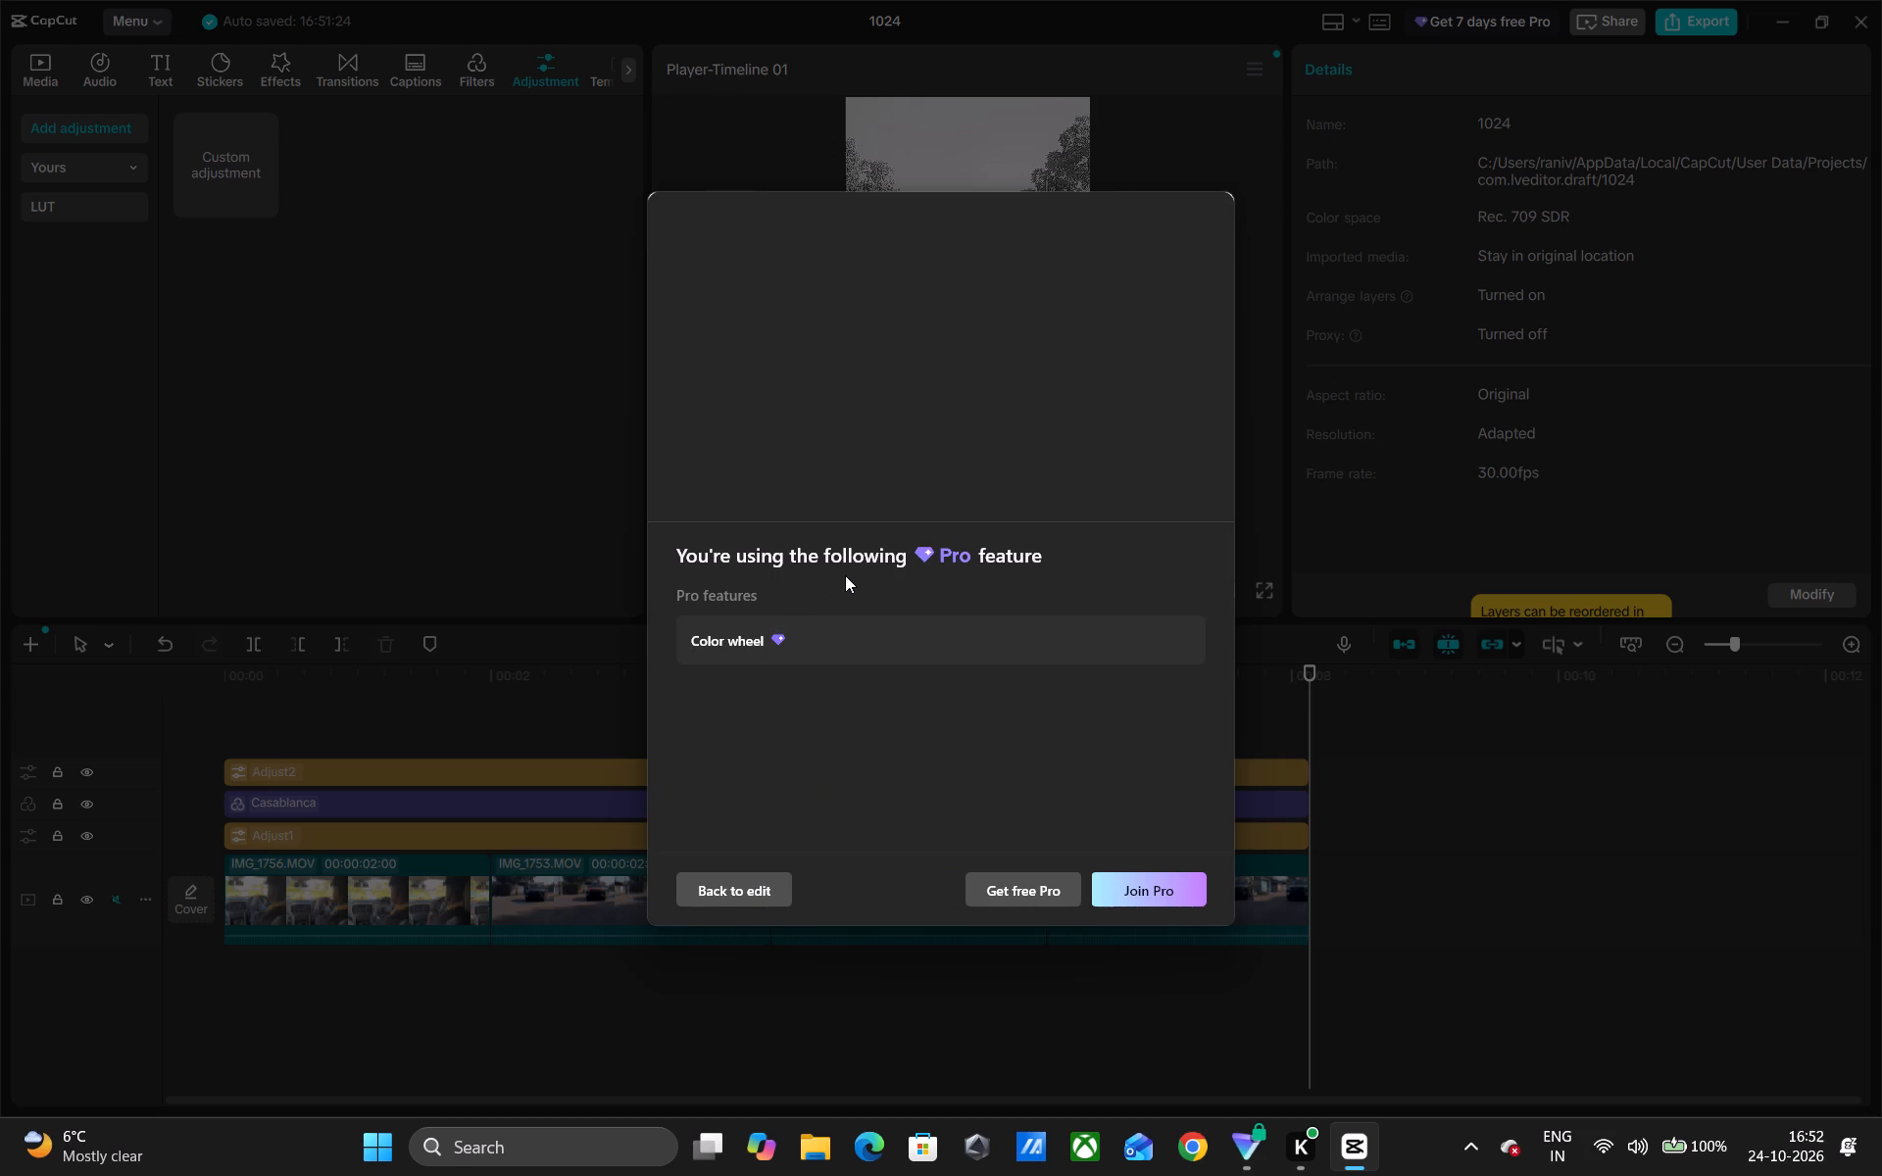
pyautogui.click(835, 644)
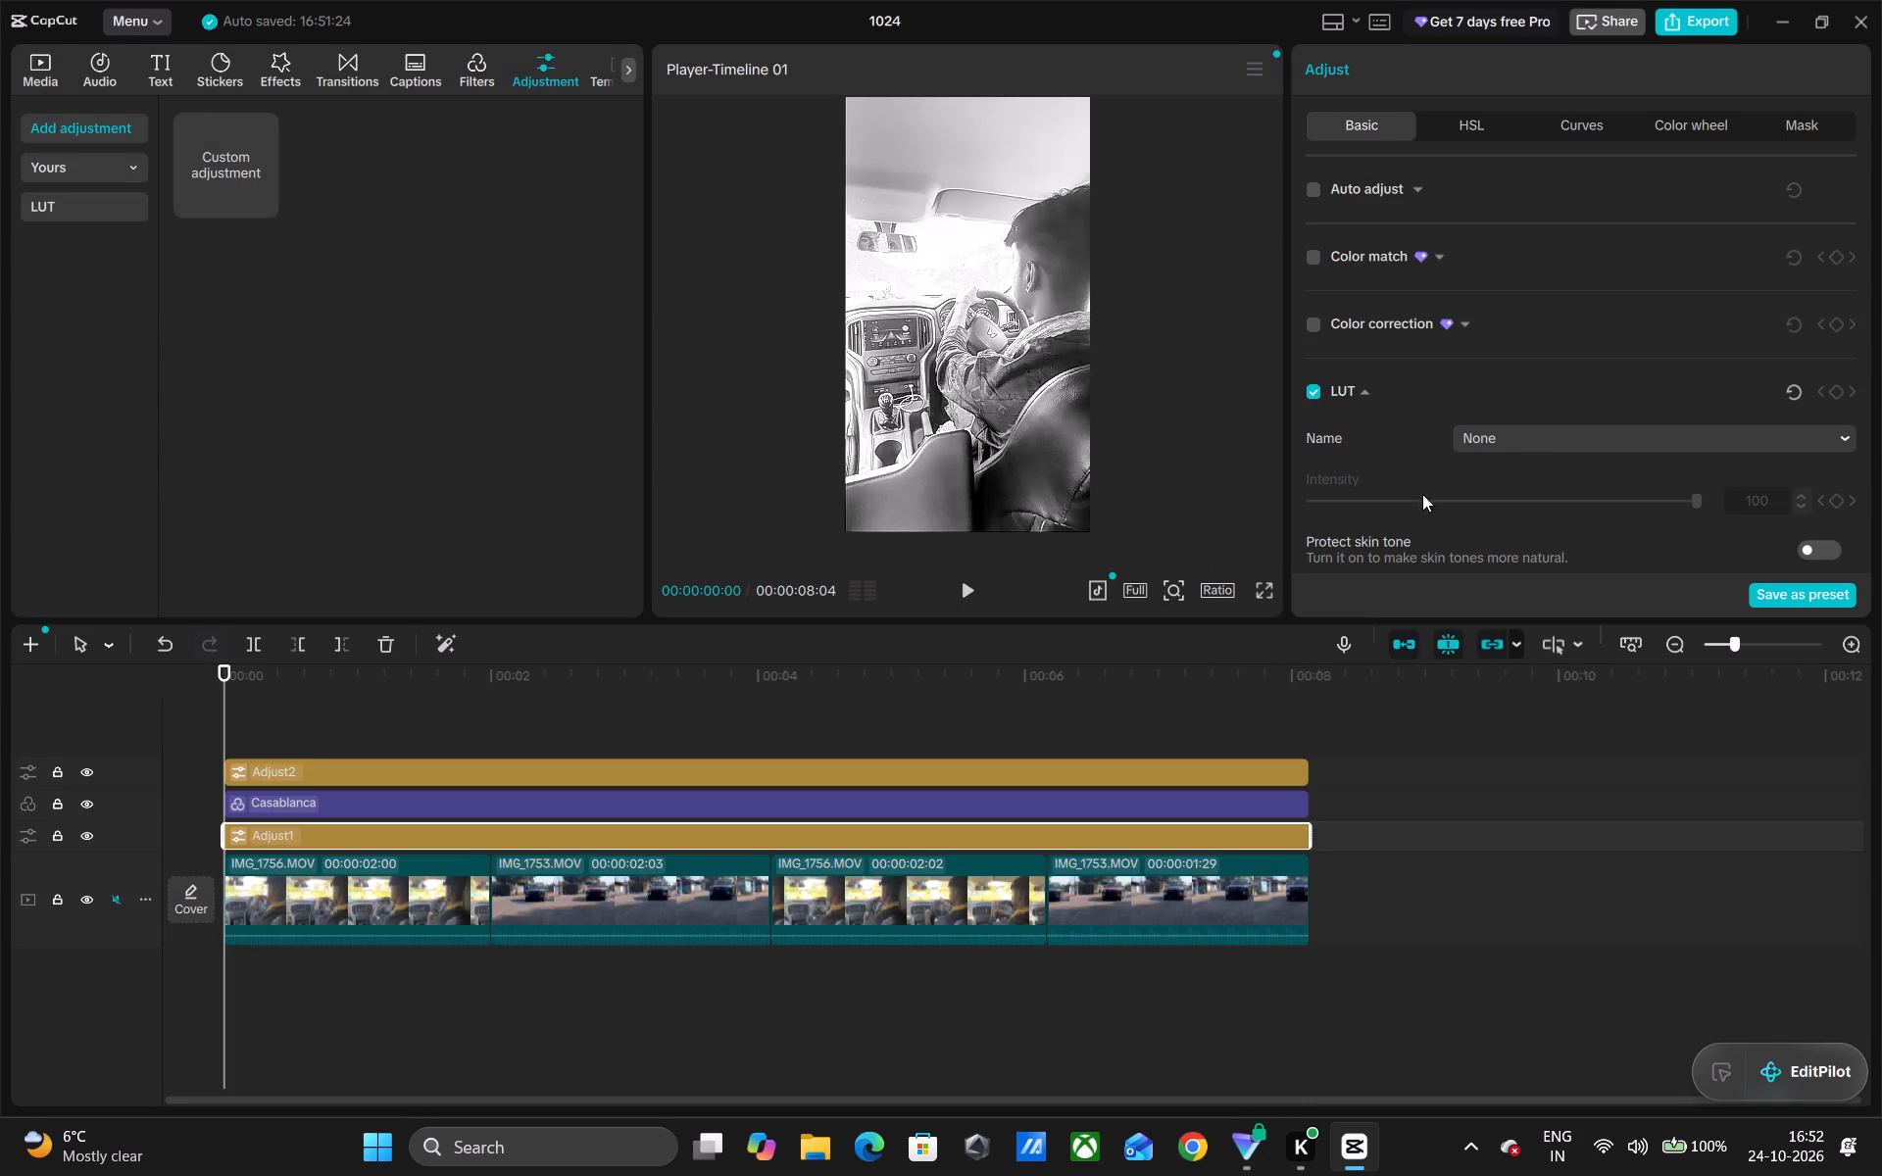
pyautogui.scroll(-10, 1524, 456)
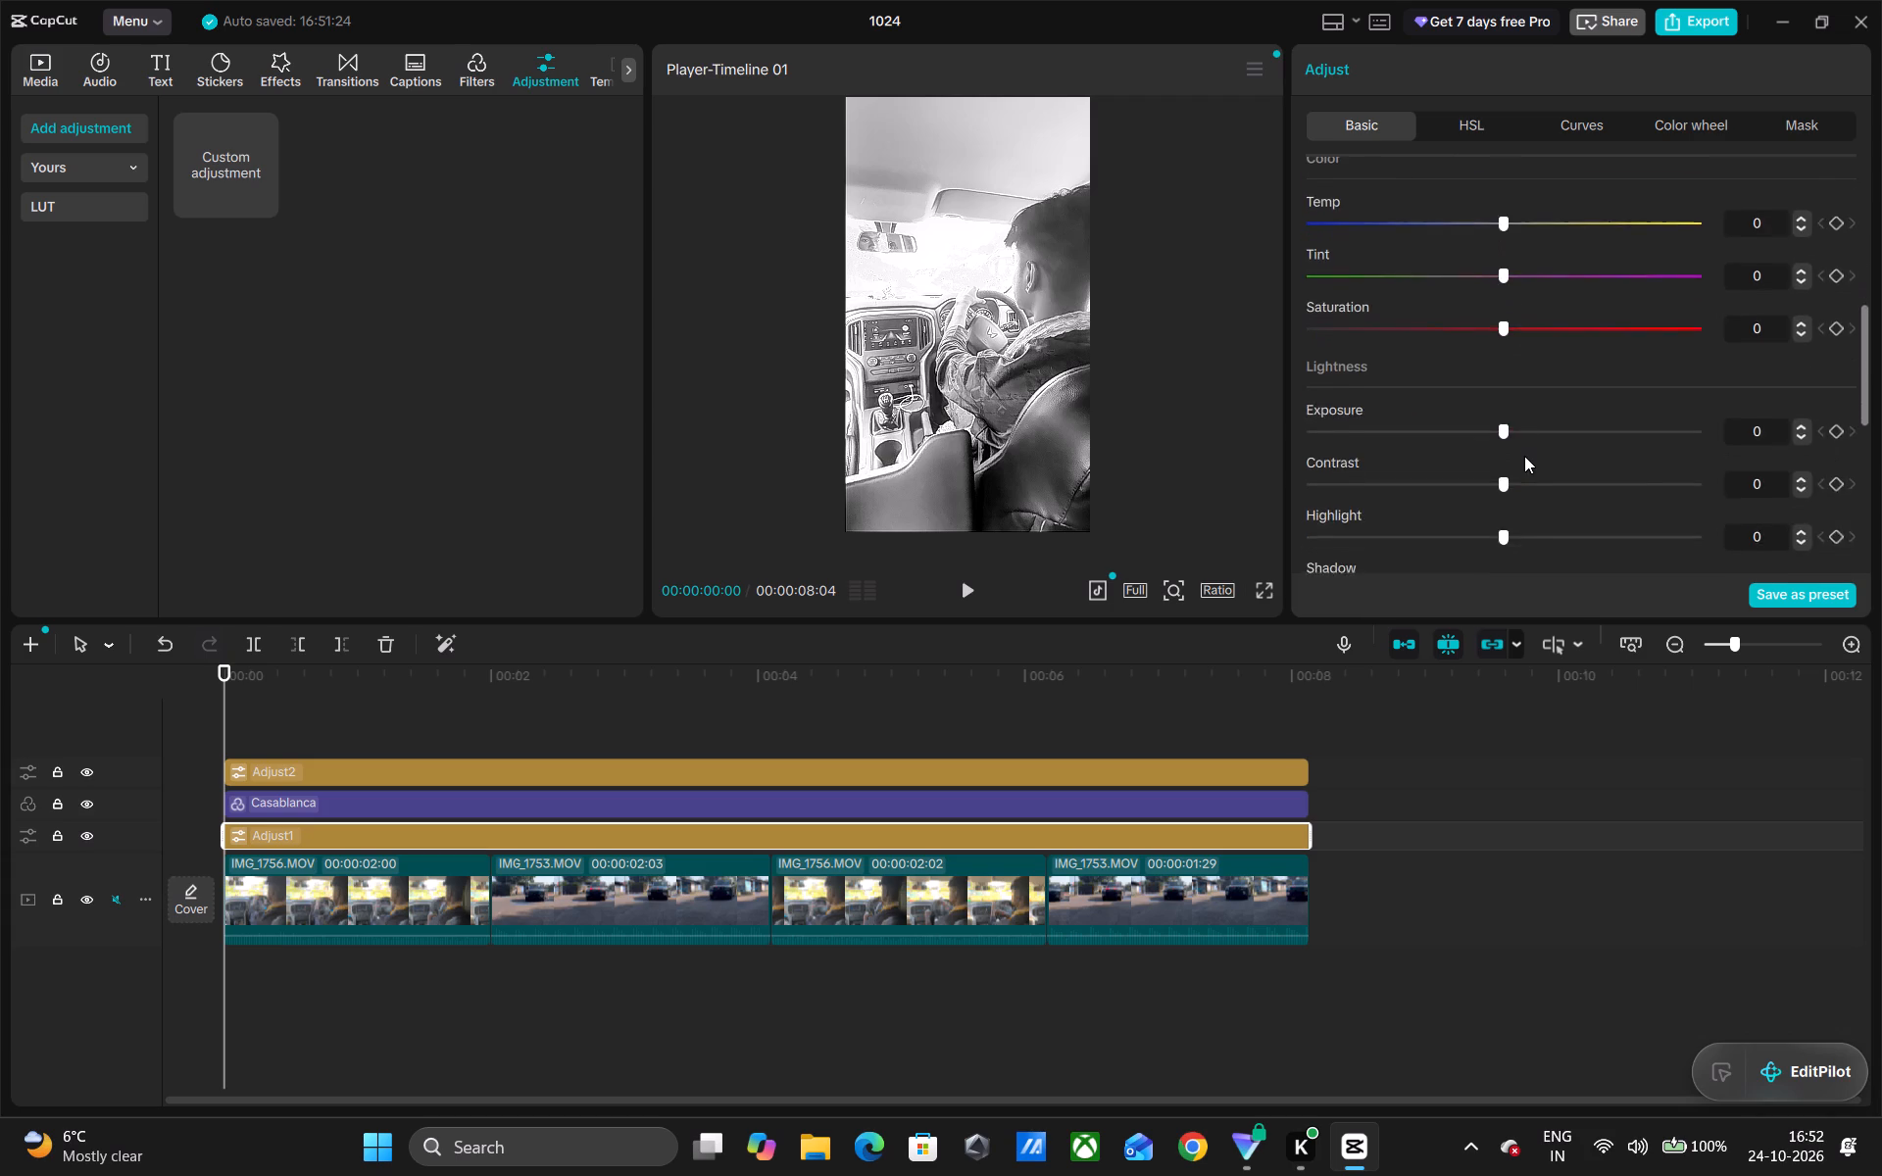
pyautogui.scroll(-12, 1524, 456)
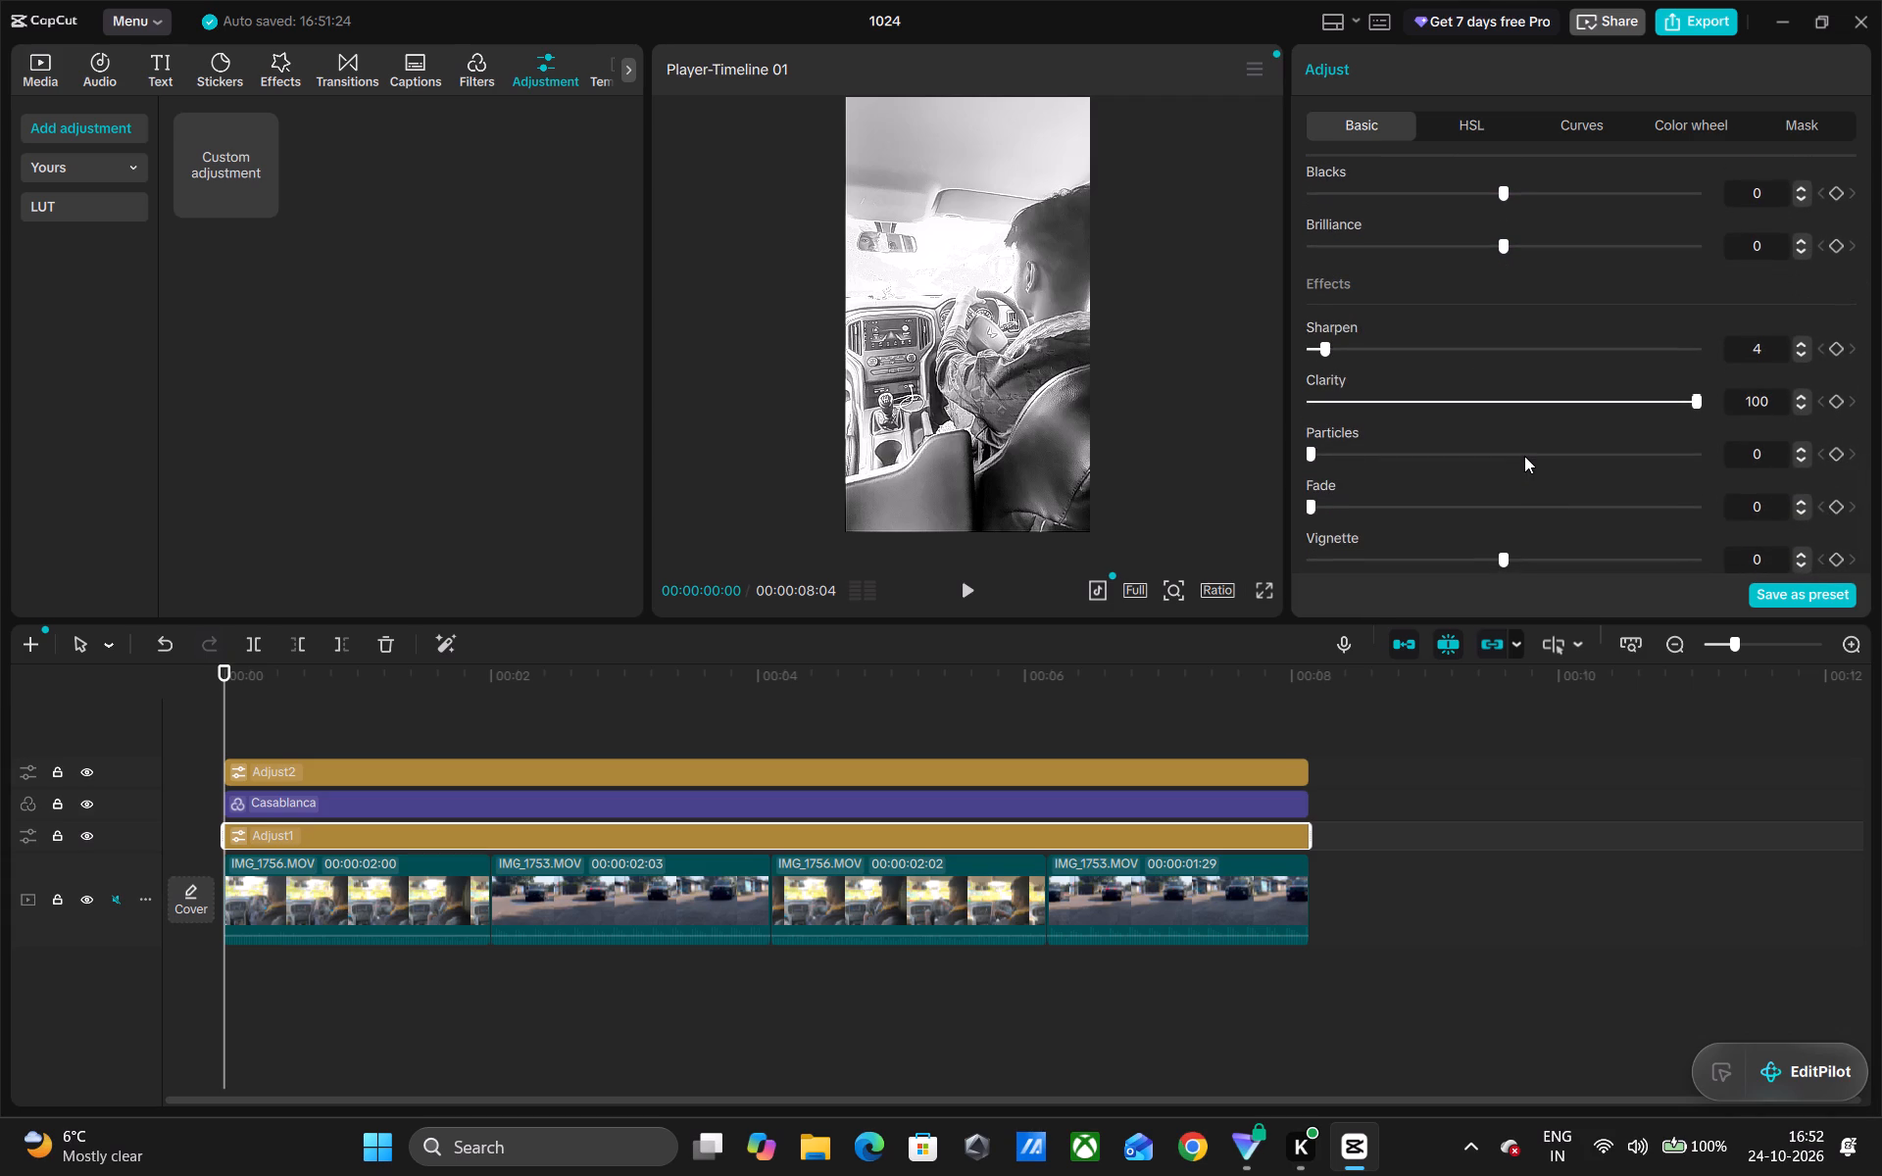
pyautogui.scroll(-10, 1524, 456)
pyautogui.scroll(5, 1524, 456)
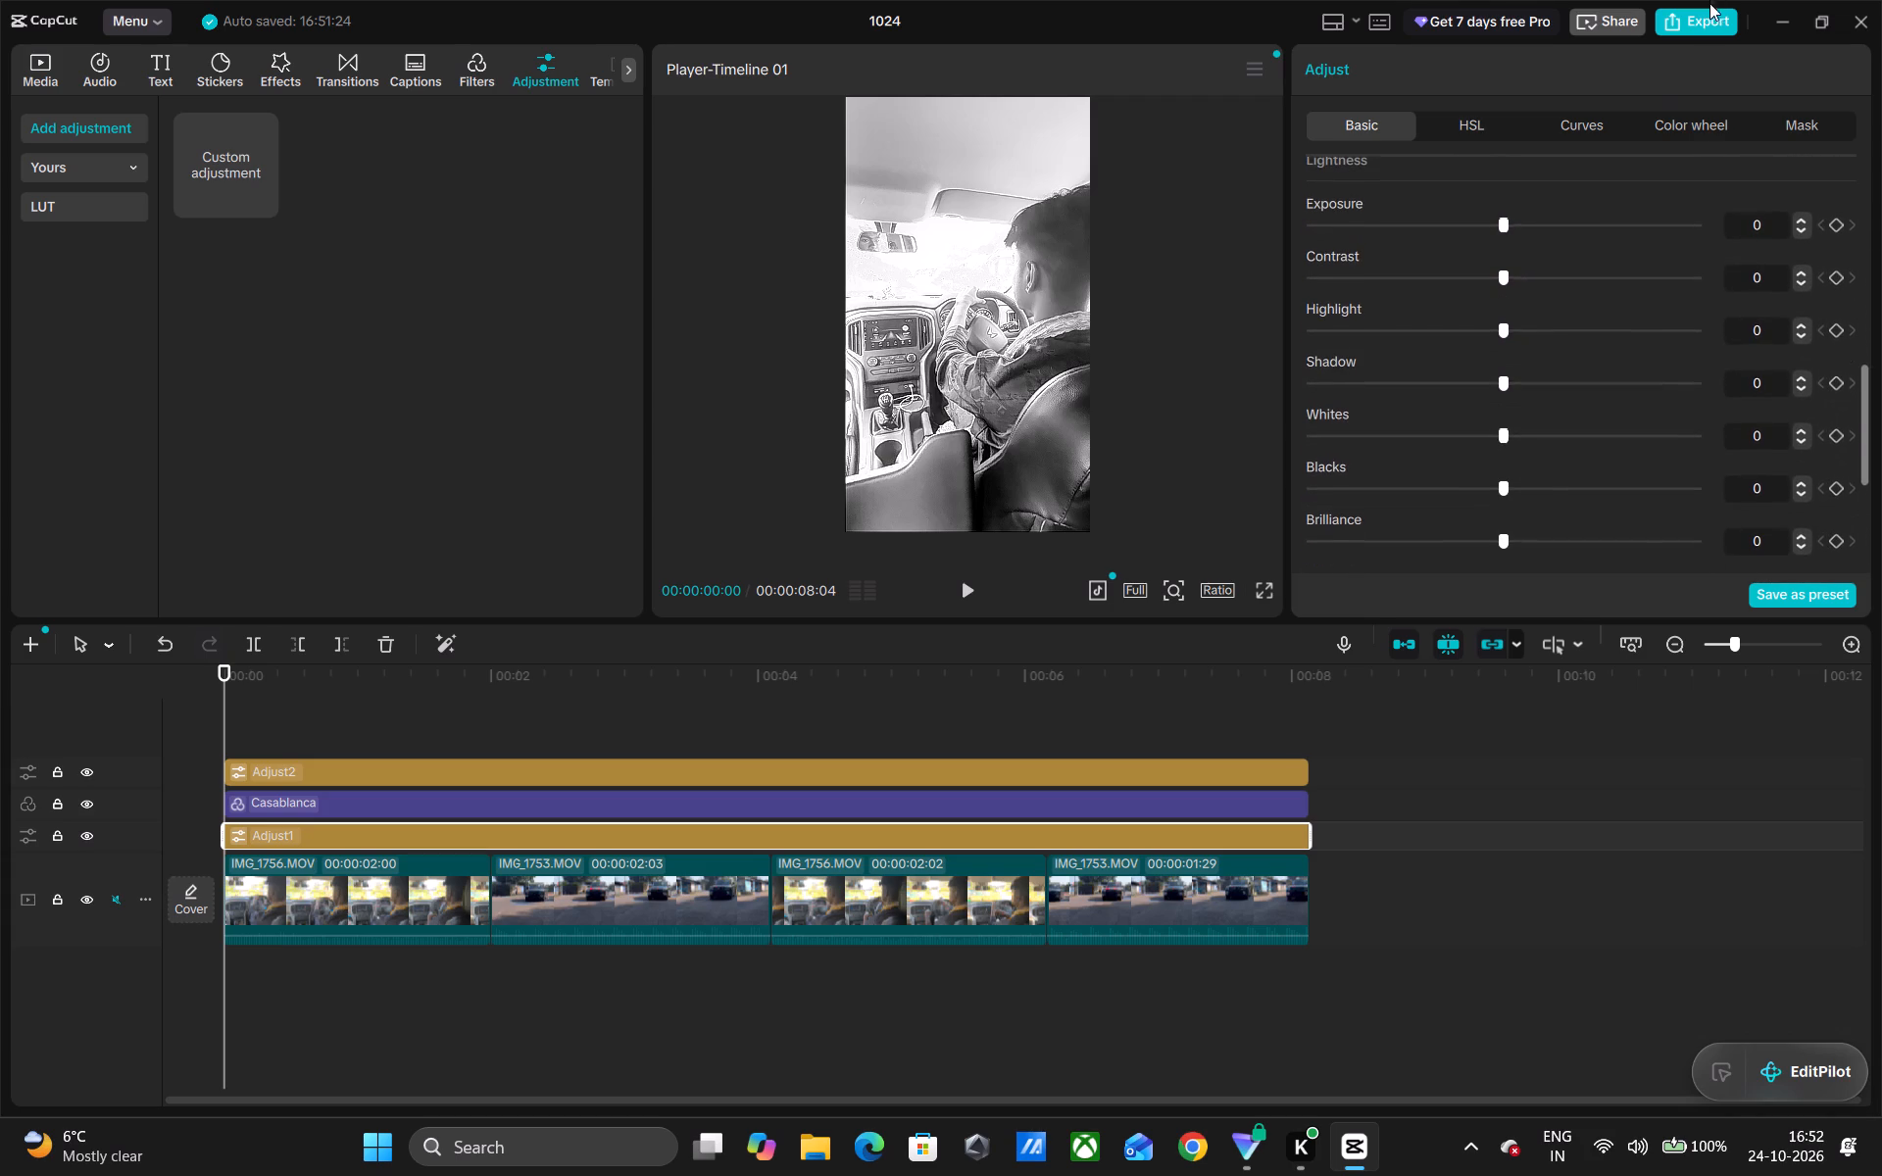
pyautogui.click(1708, 115)
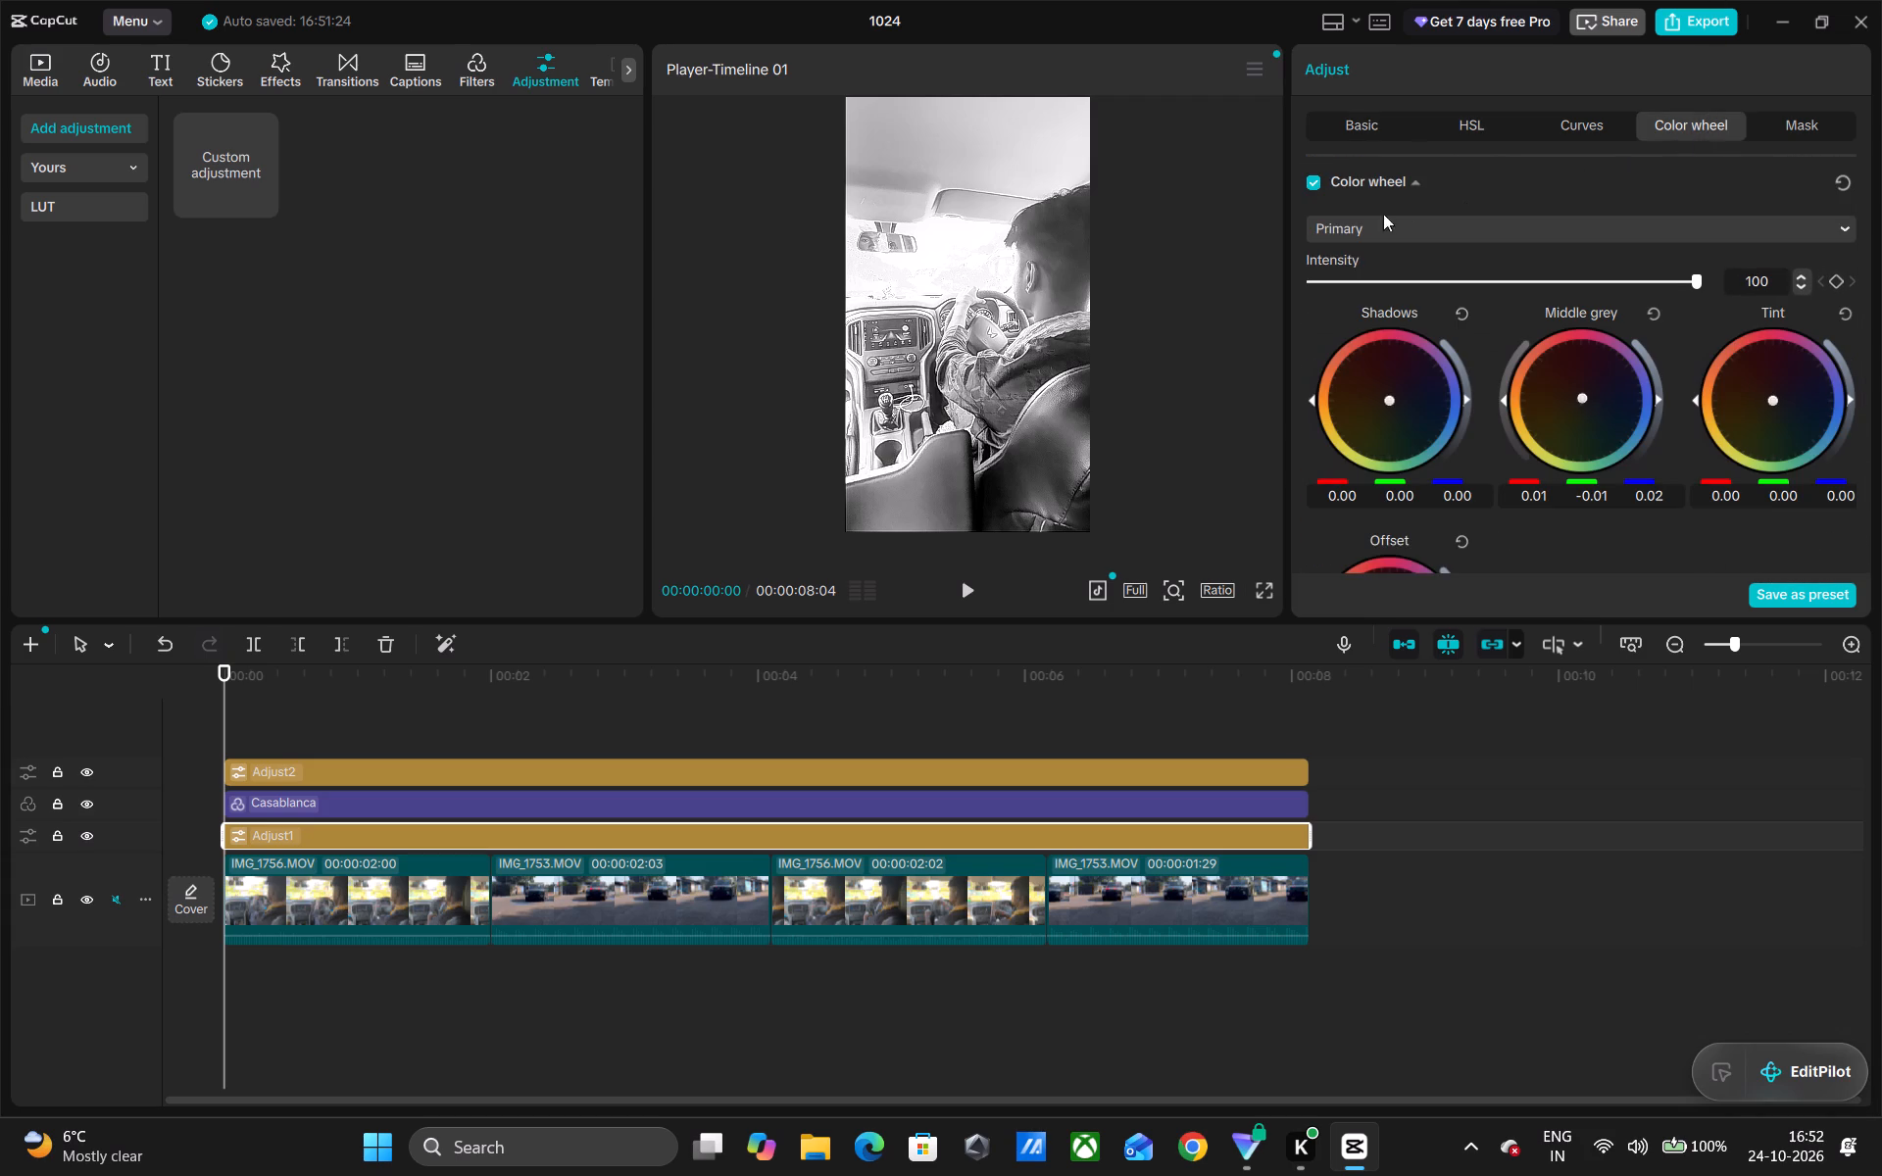
pyautogui.click(1313, 180)
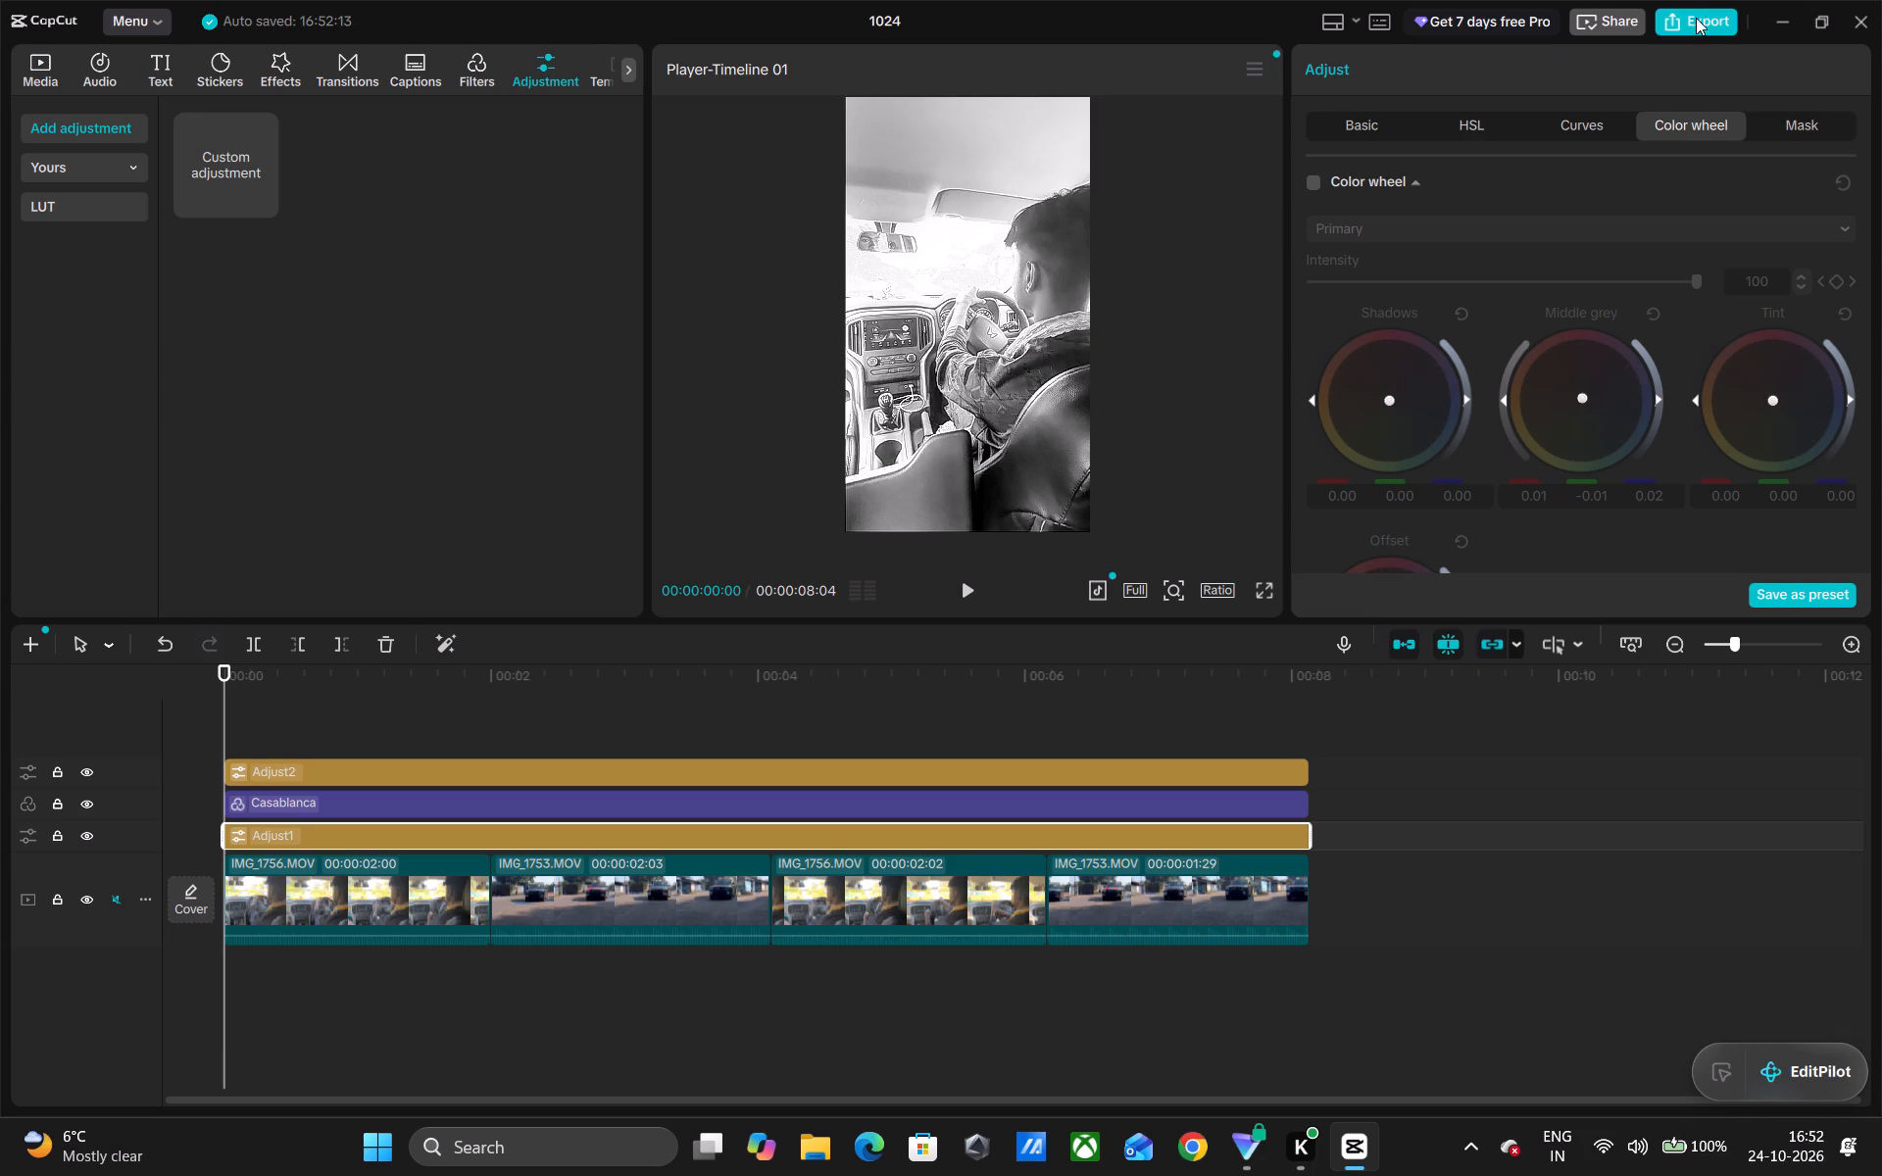
# Reopen the export settings for project 1024 and set the video resolution to 4K.
pyautogui.click(1697, 15)
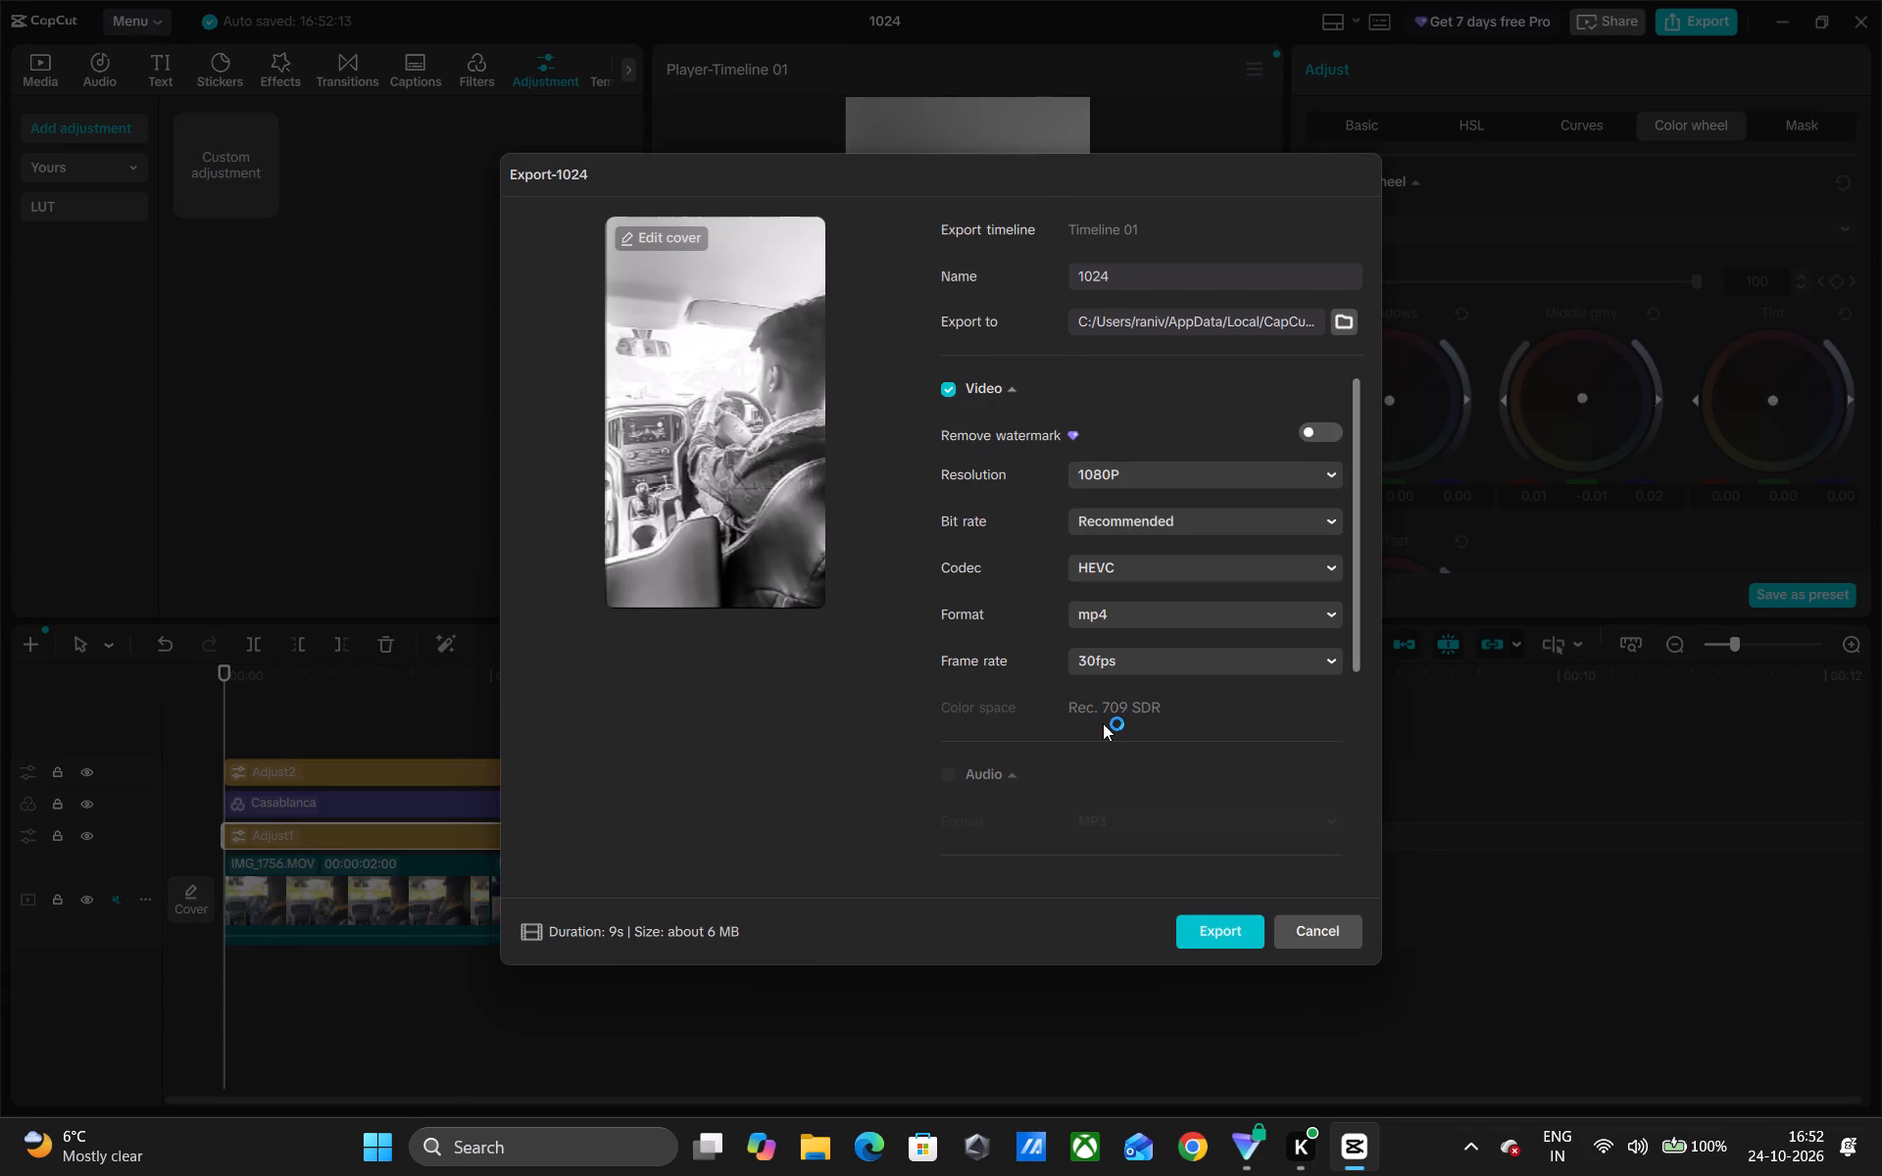
pyautogui.click(1208, 478)
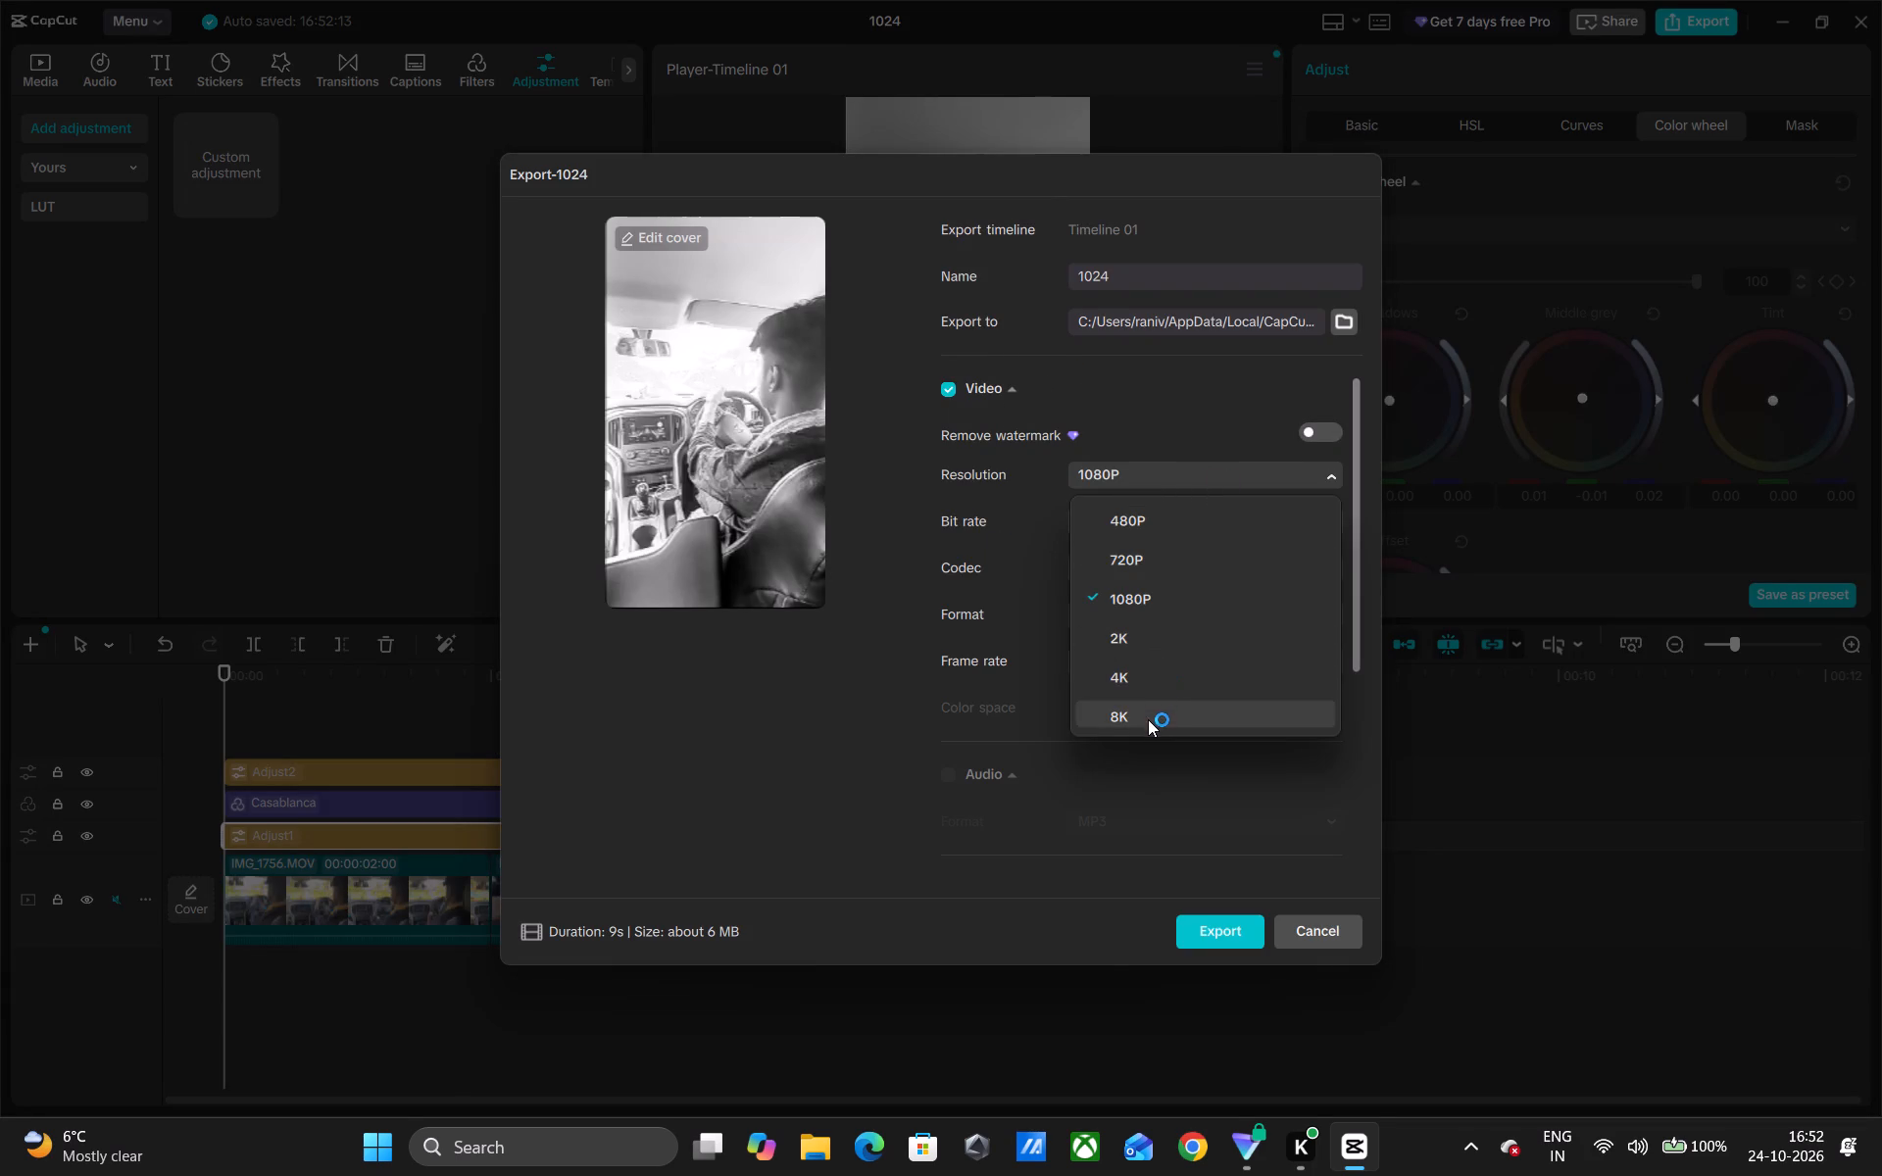
pyautogui.click(1148, 684)
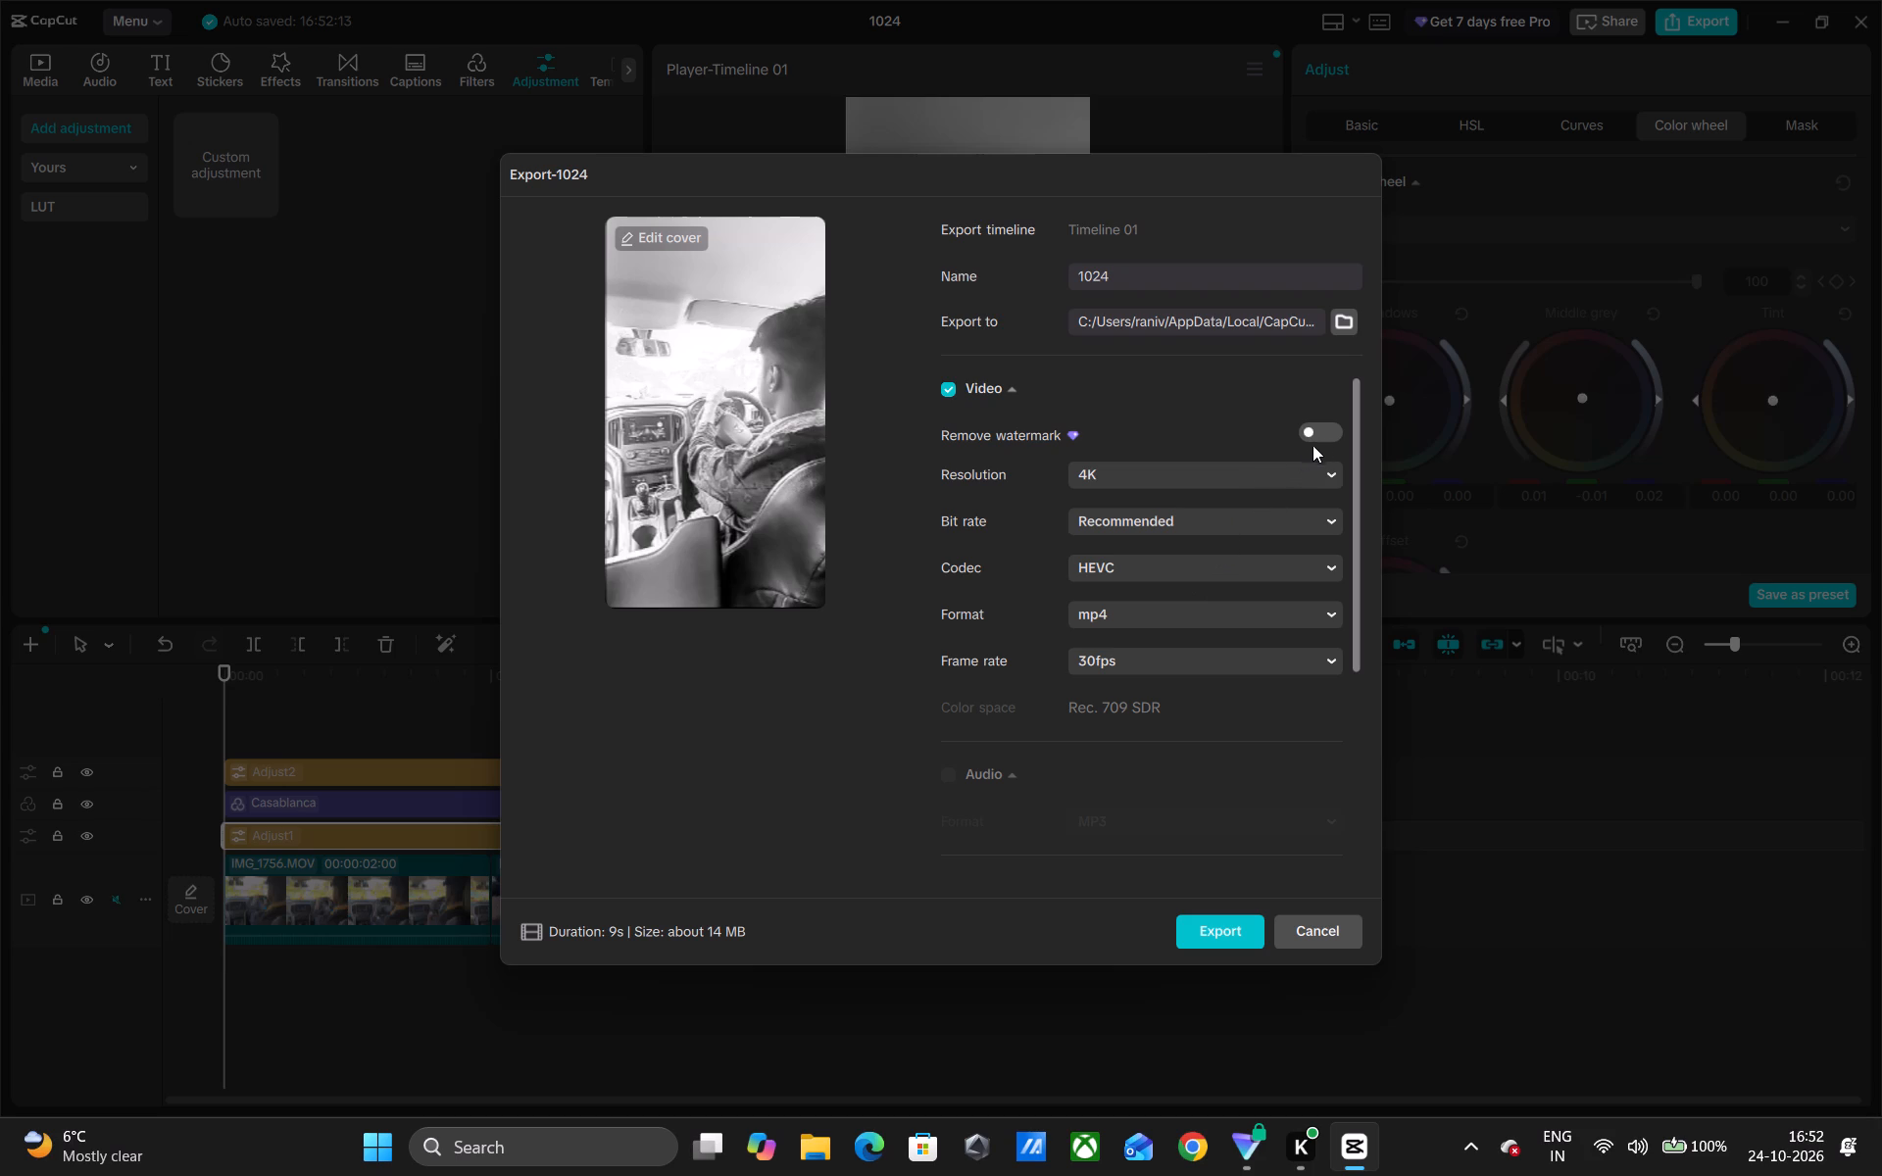
# Set the video export's bit rate to Higher, format to mov and frame rate to 60fps, keeping the HEVC codec.
pyautogui.click(1242, 530)
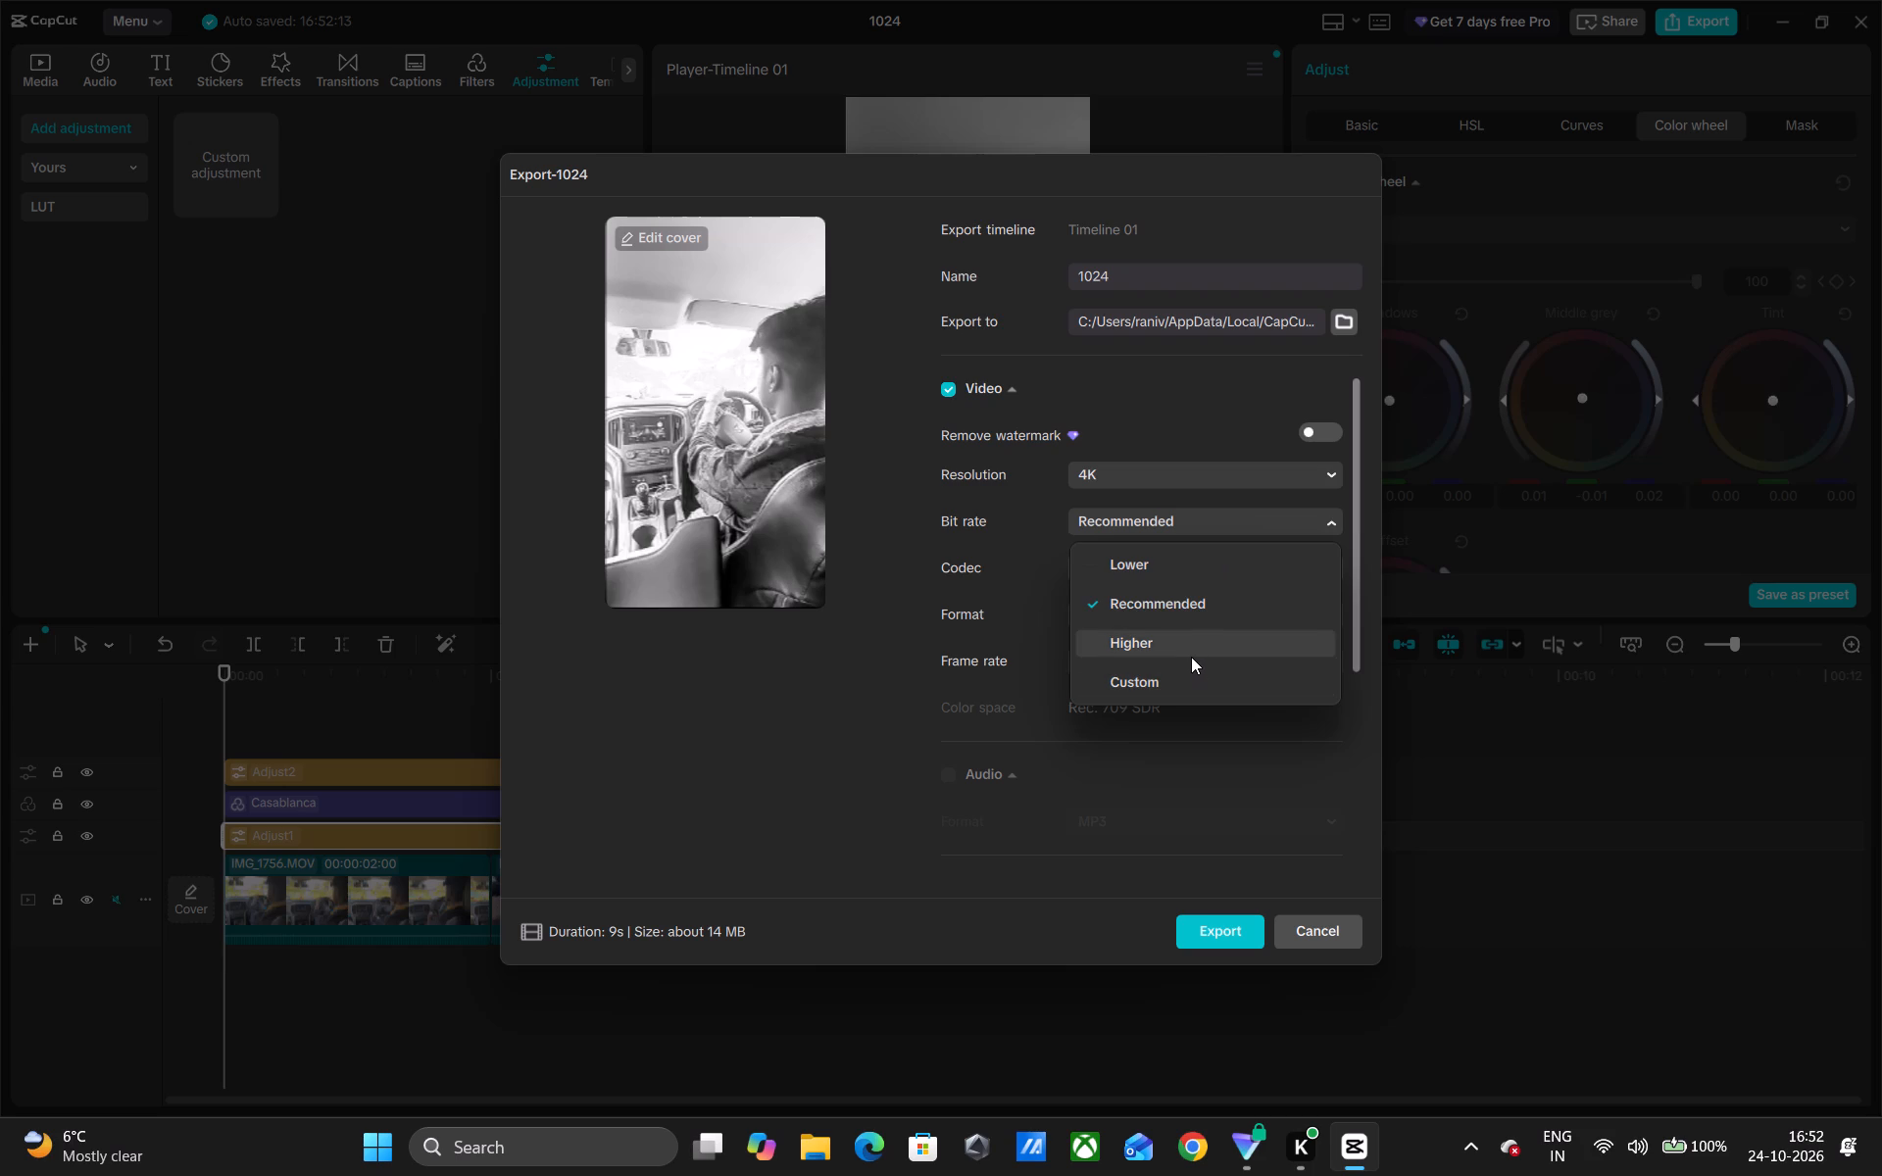
pyautogui.click(1191, 653)
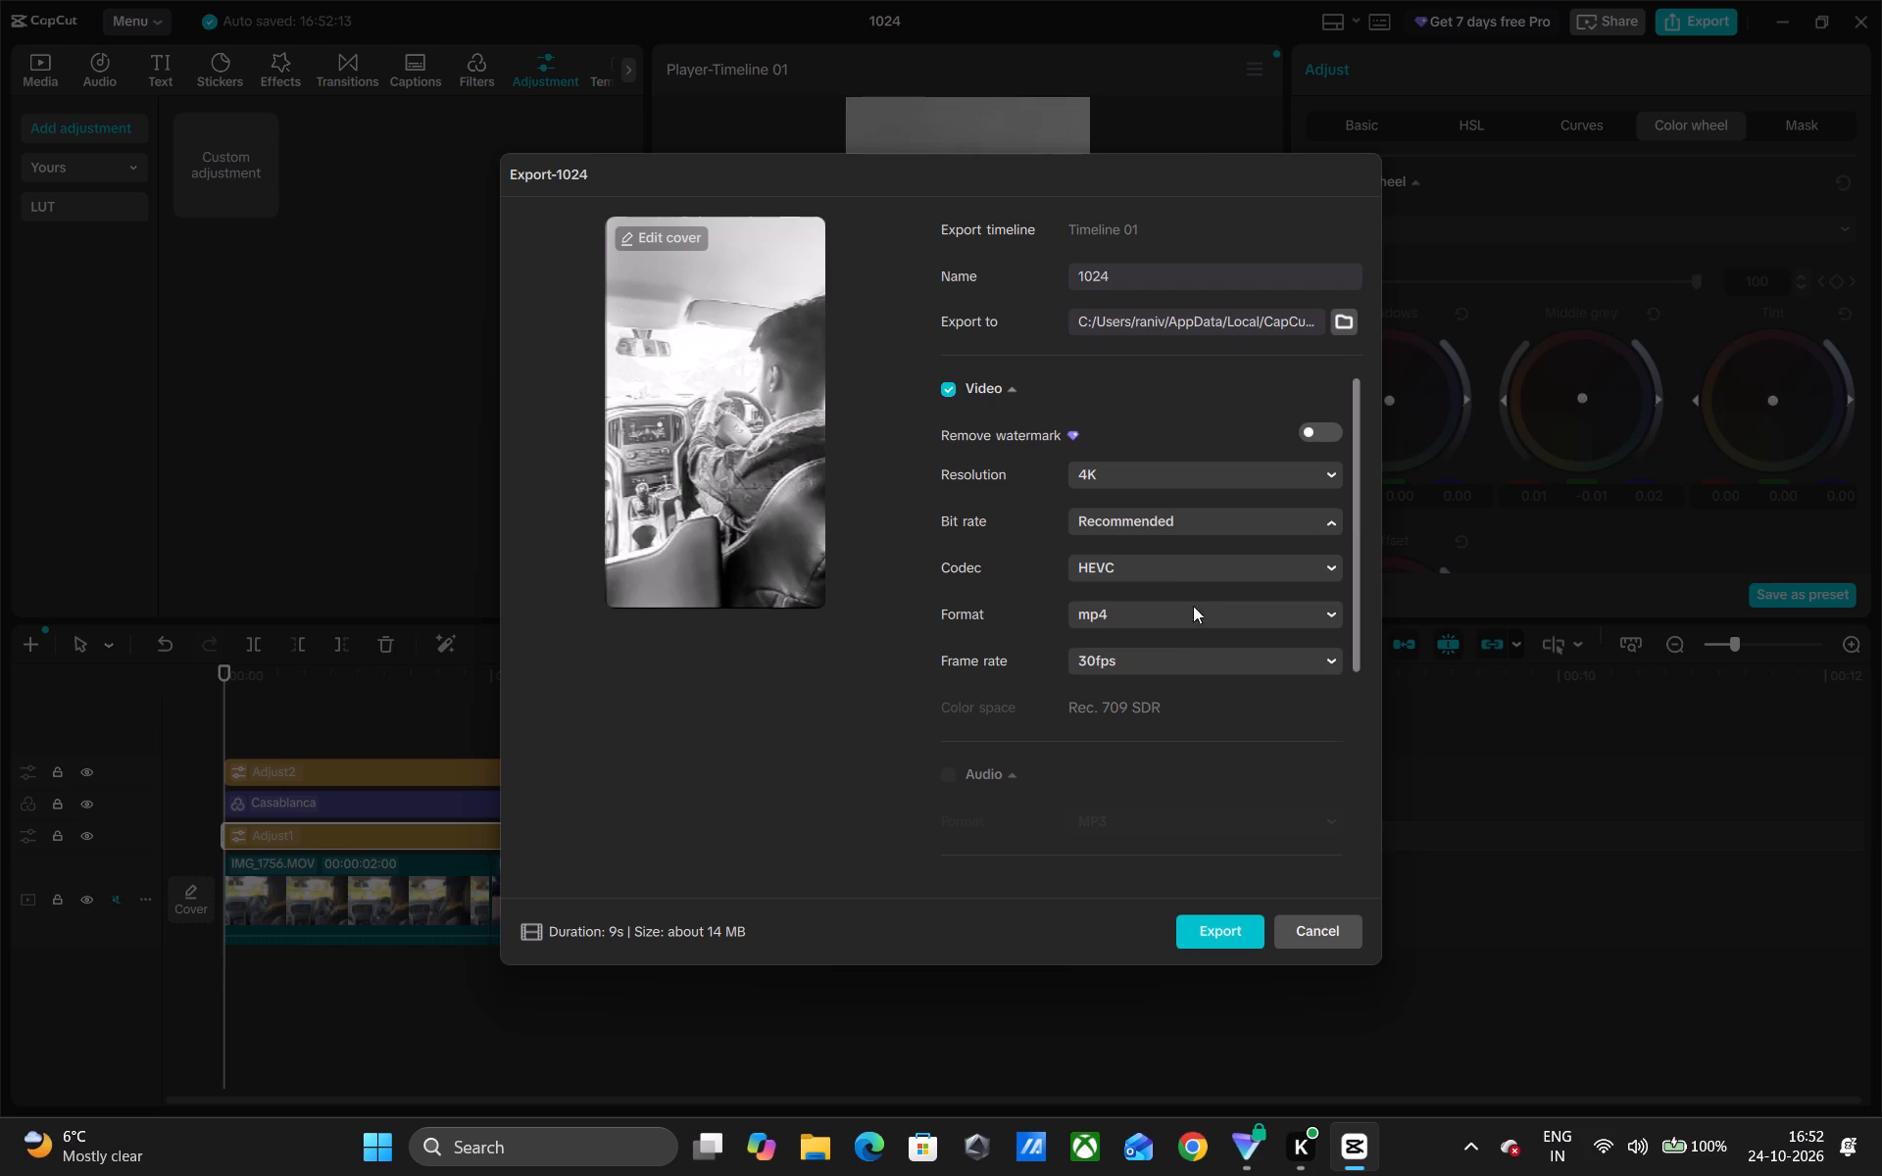
pyautogui.click(1203, 579)
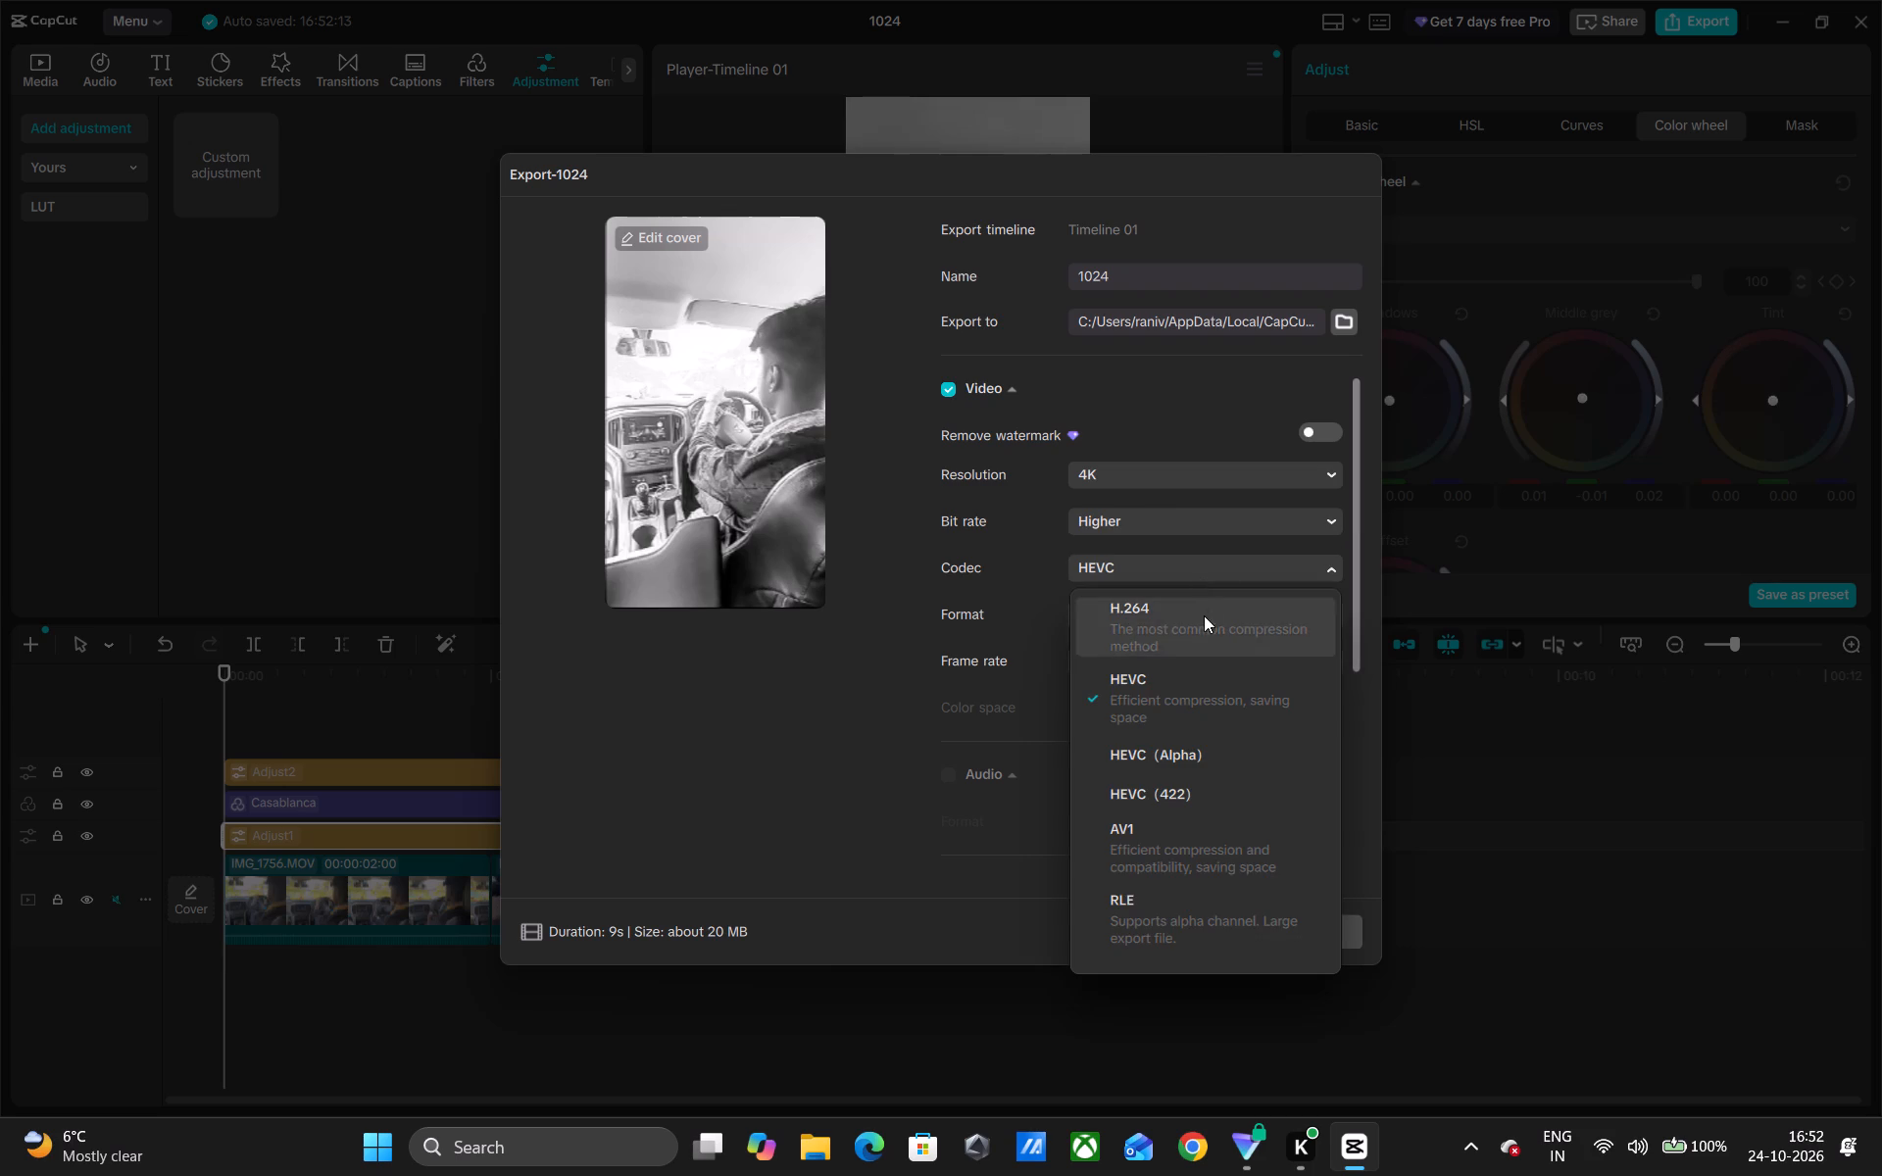
pyautogui.click(916, 830)
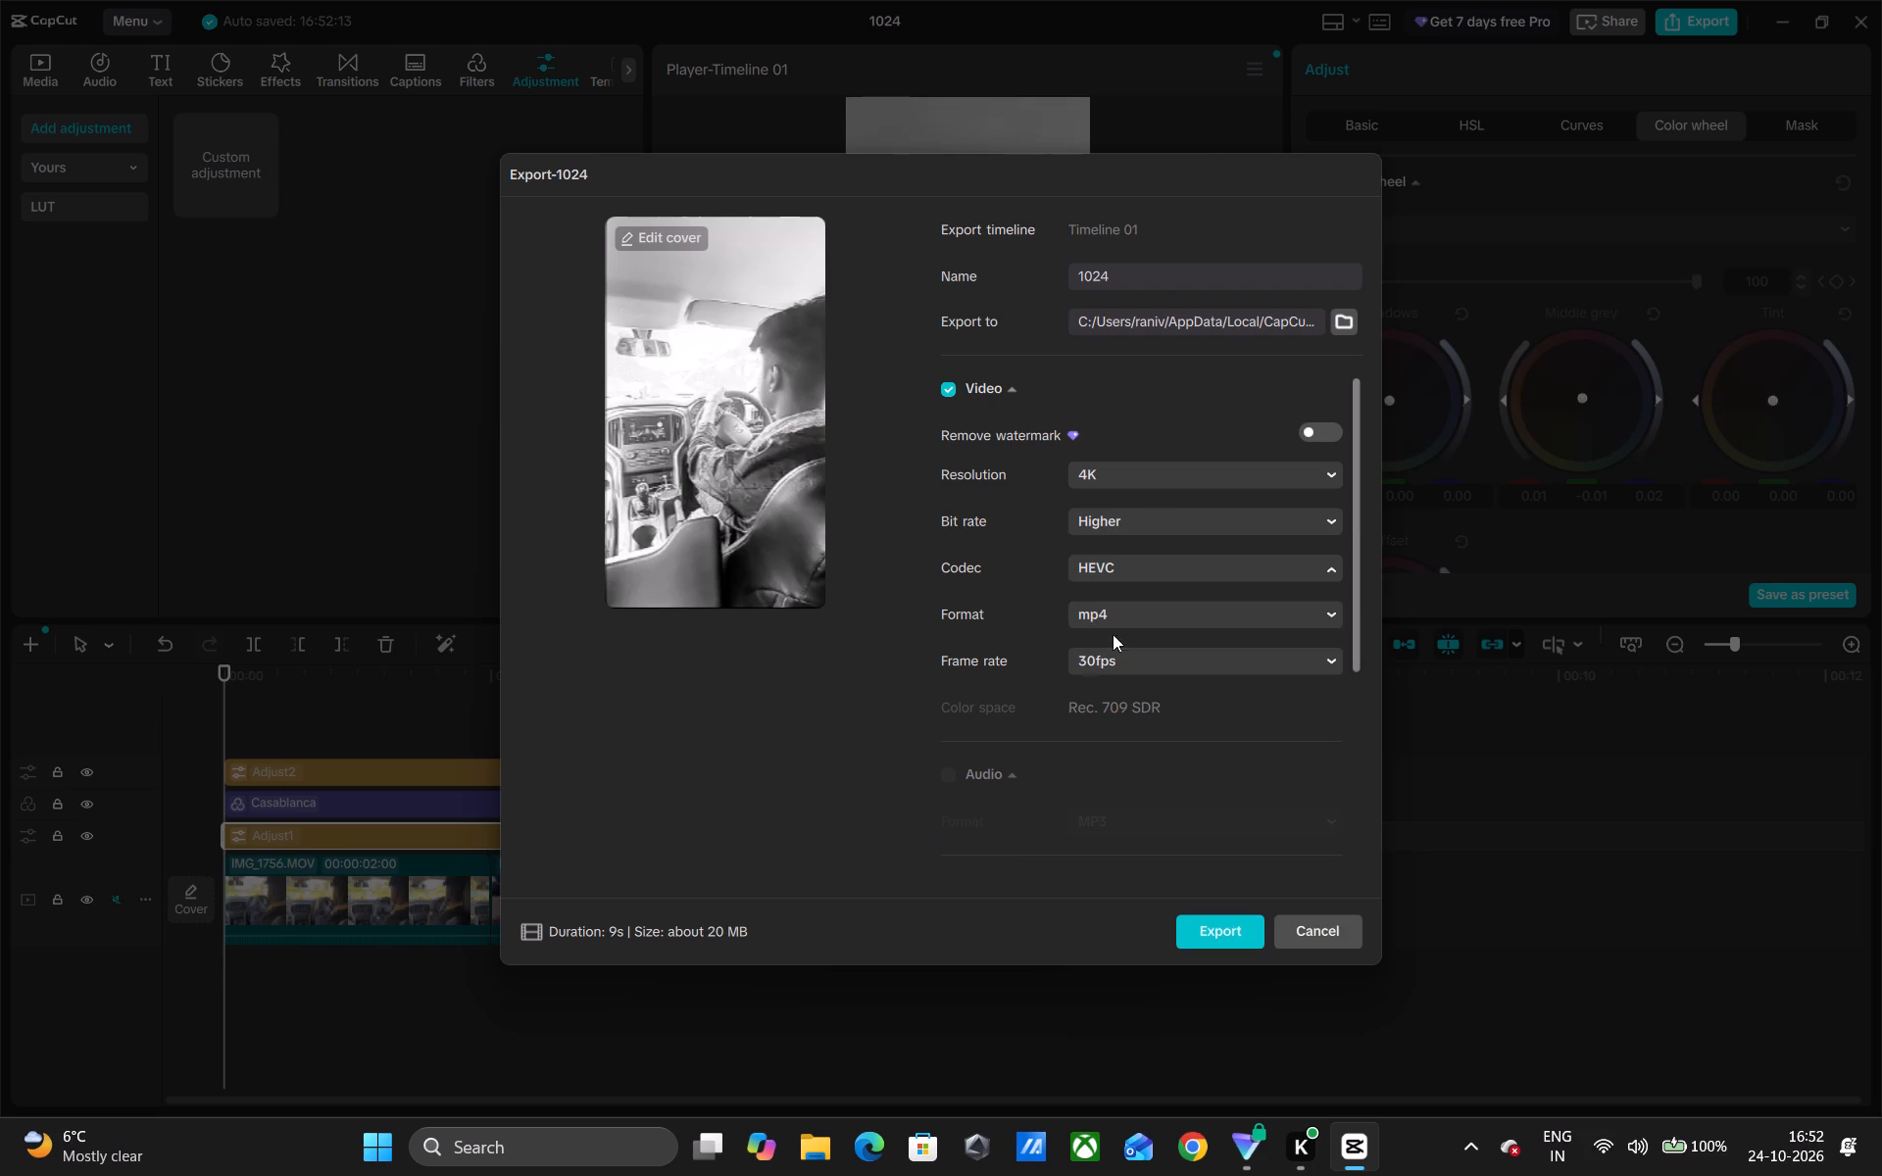
pyautogui.click(1179, 619)
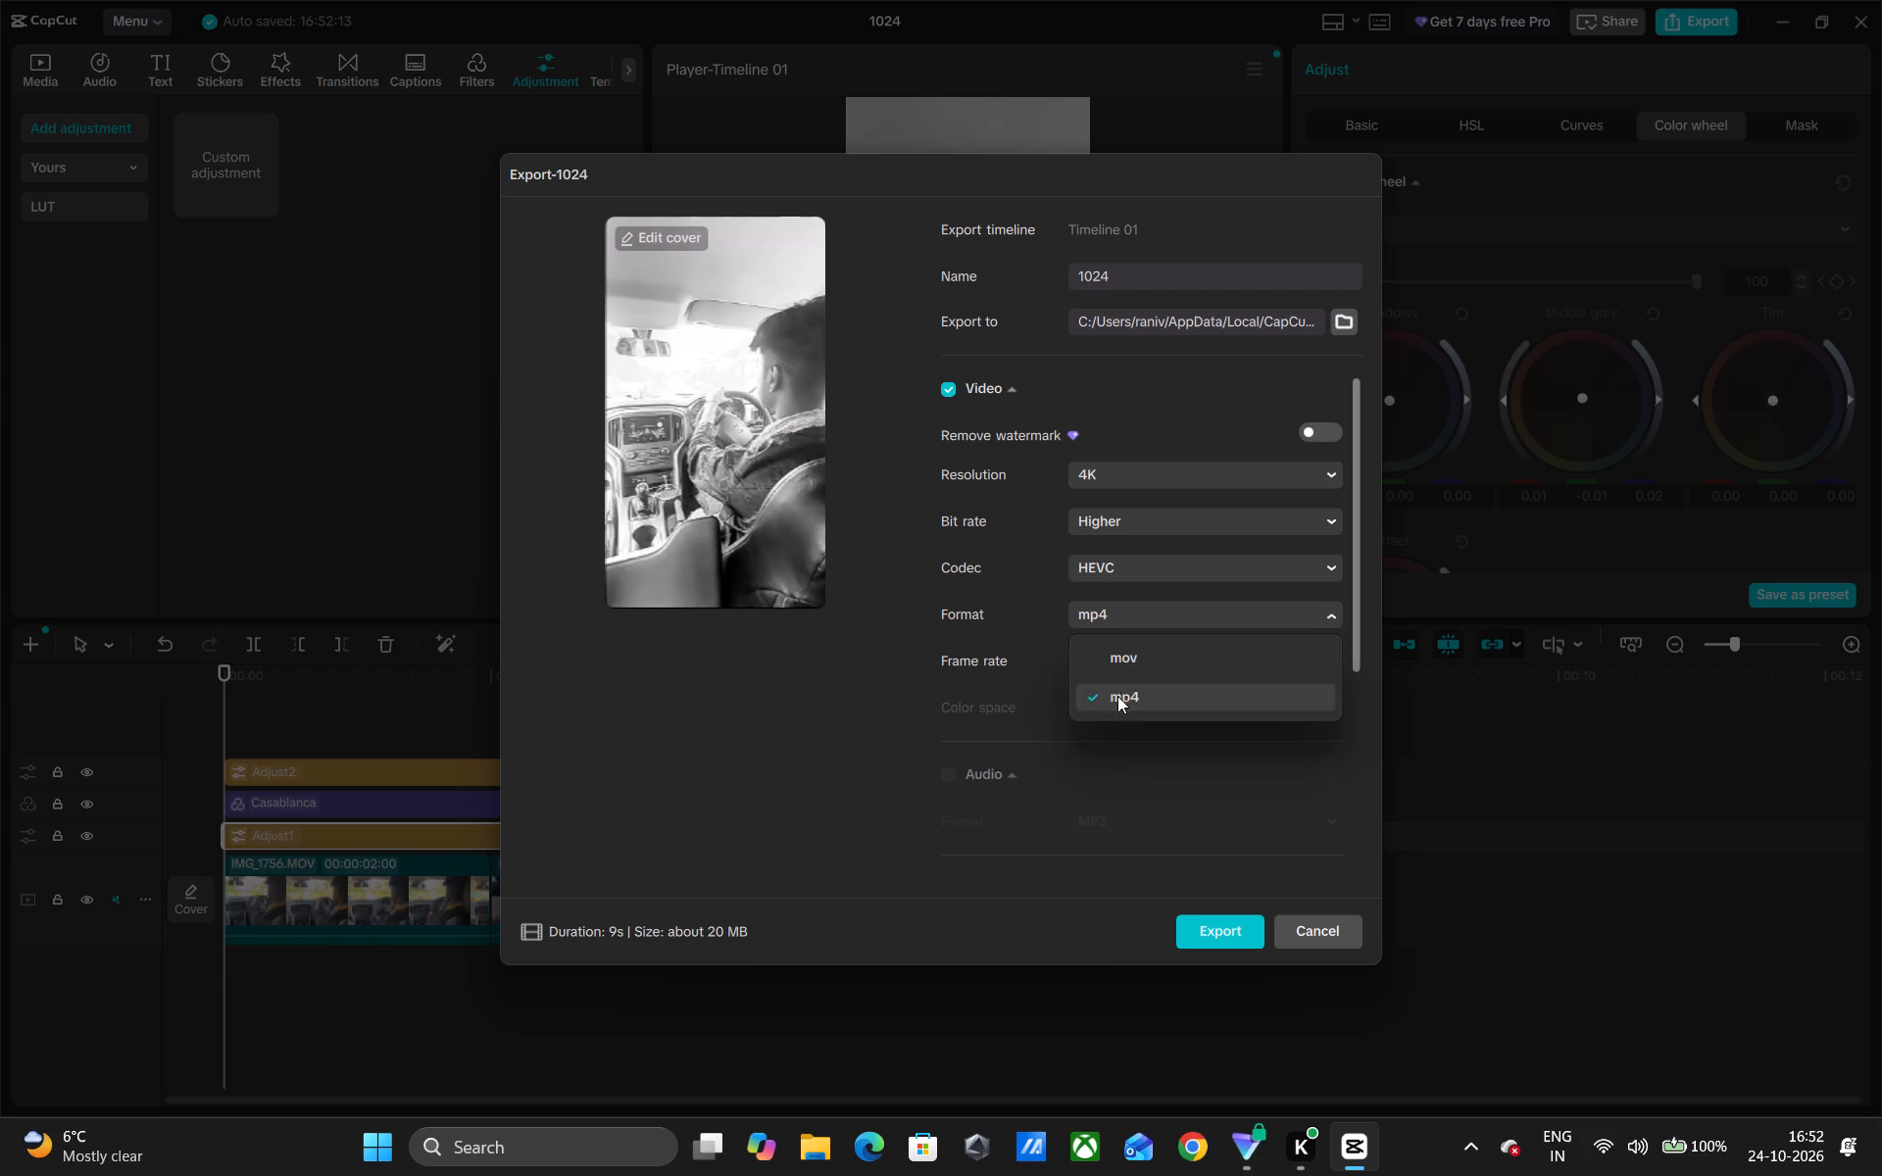
pyautogui.click(1120, 692)
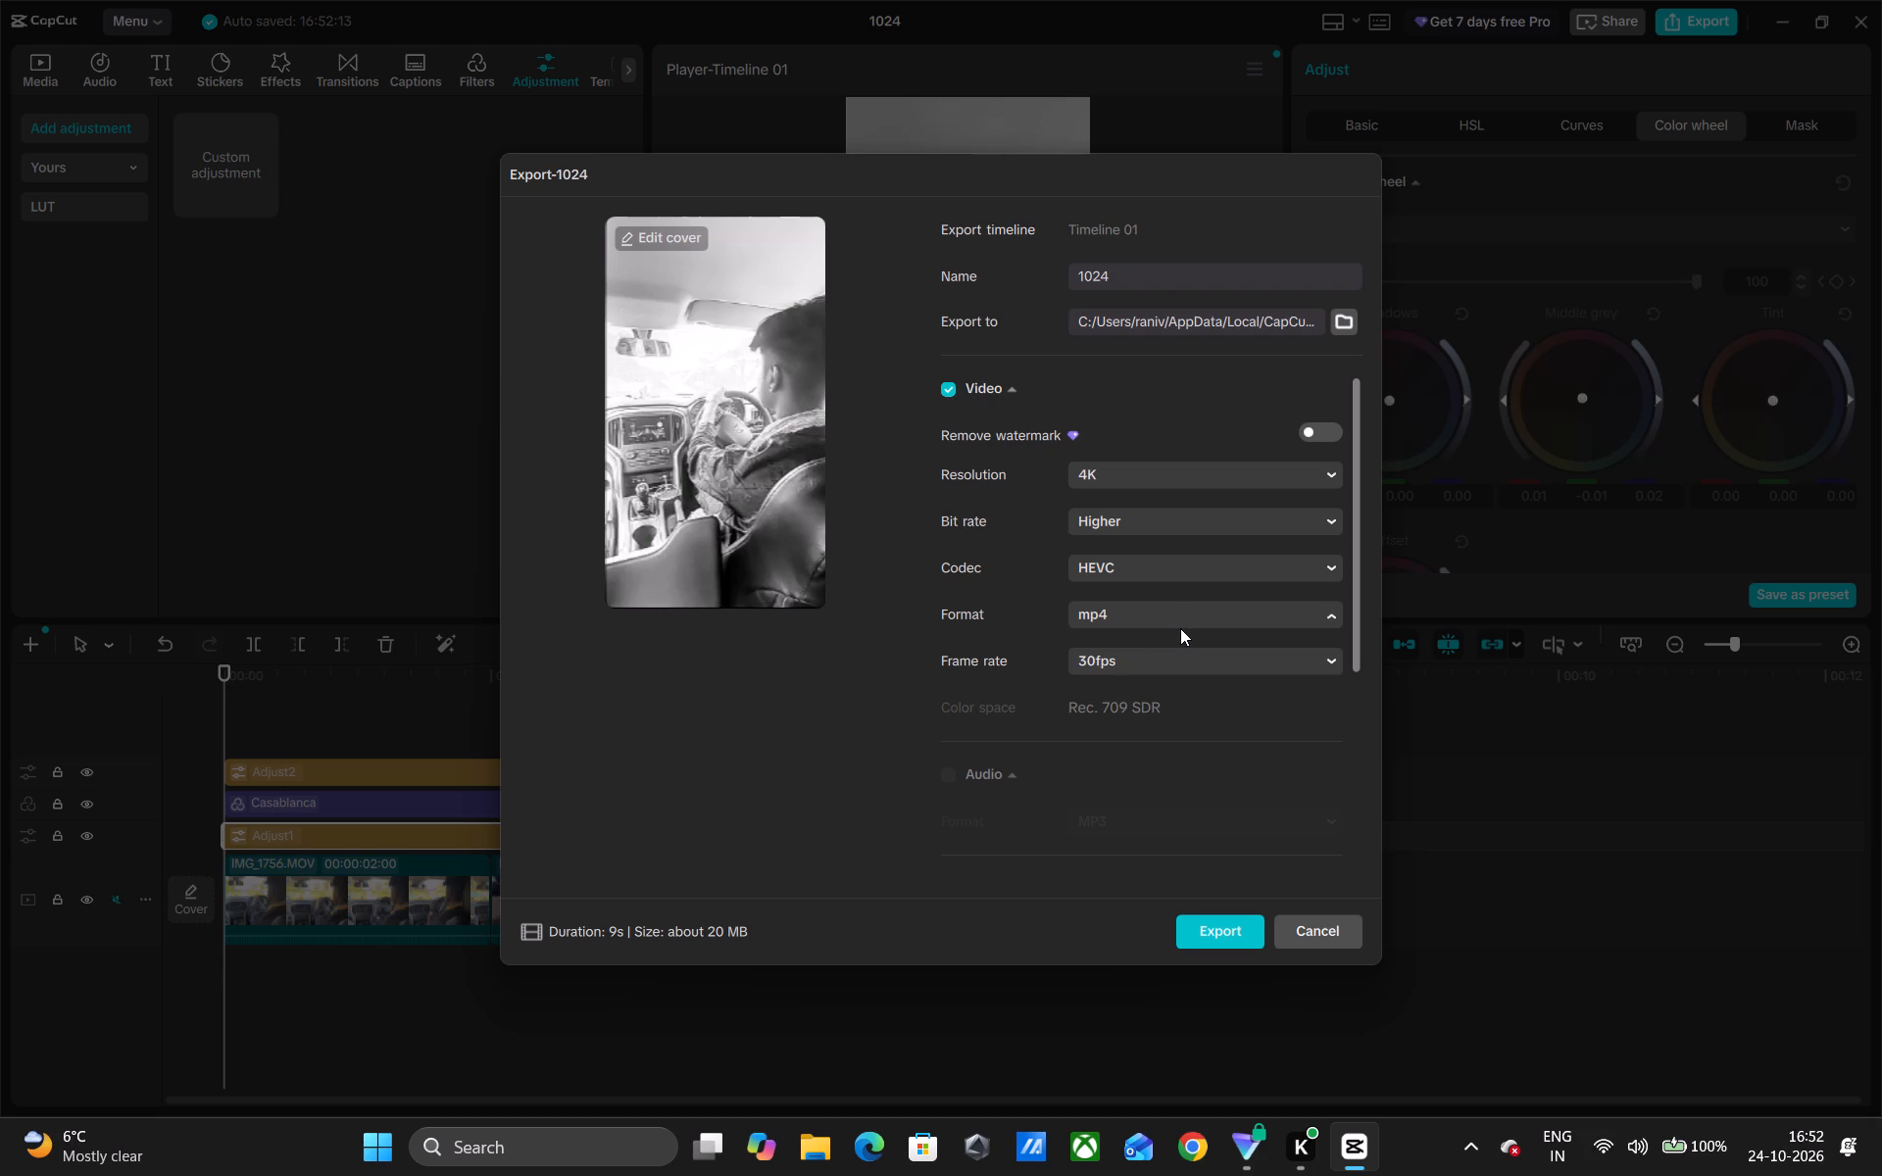
pyautogui.click(1180, 628)
pyautogui.click(1181, 616)
pyautogui.click(1167, 662)
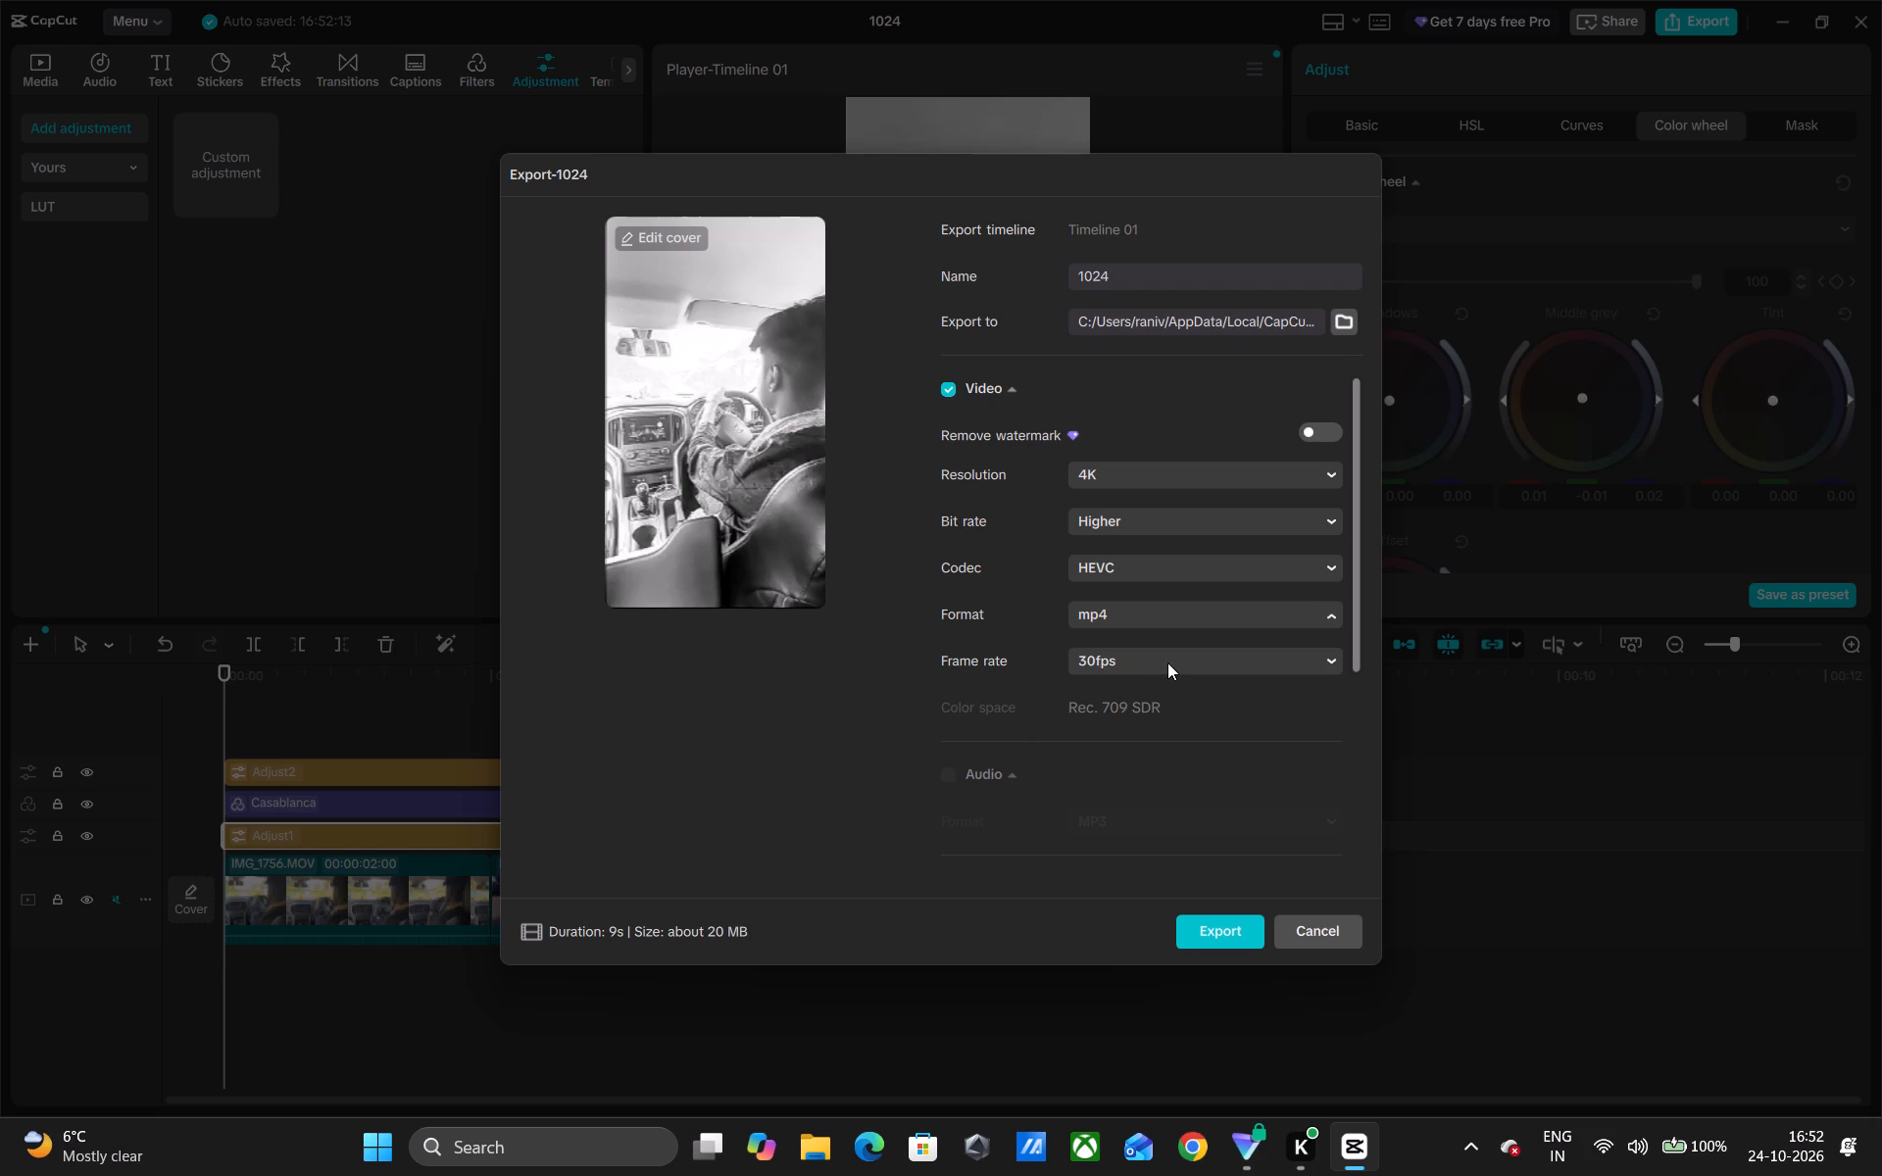
pyautogui.click(1187, 664)
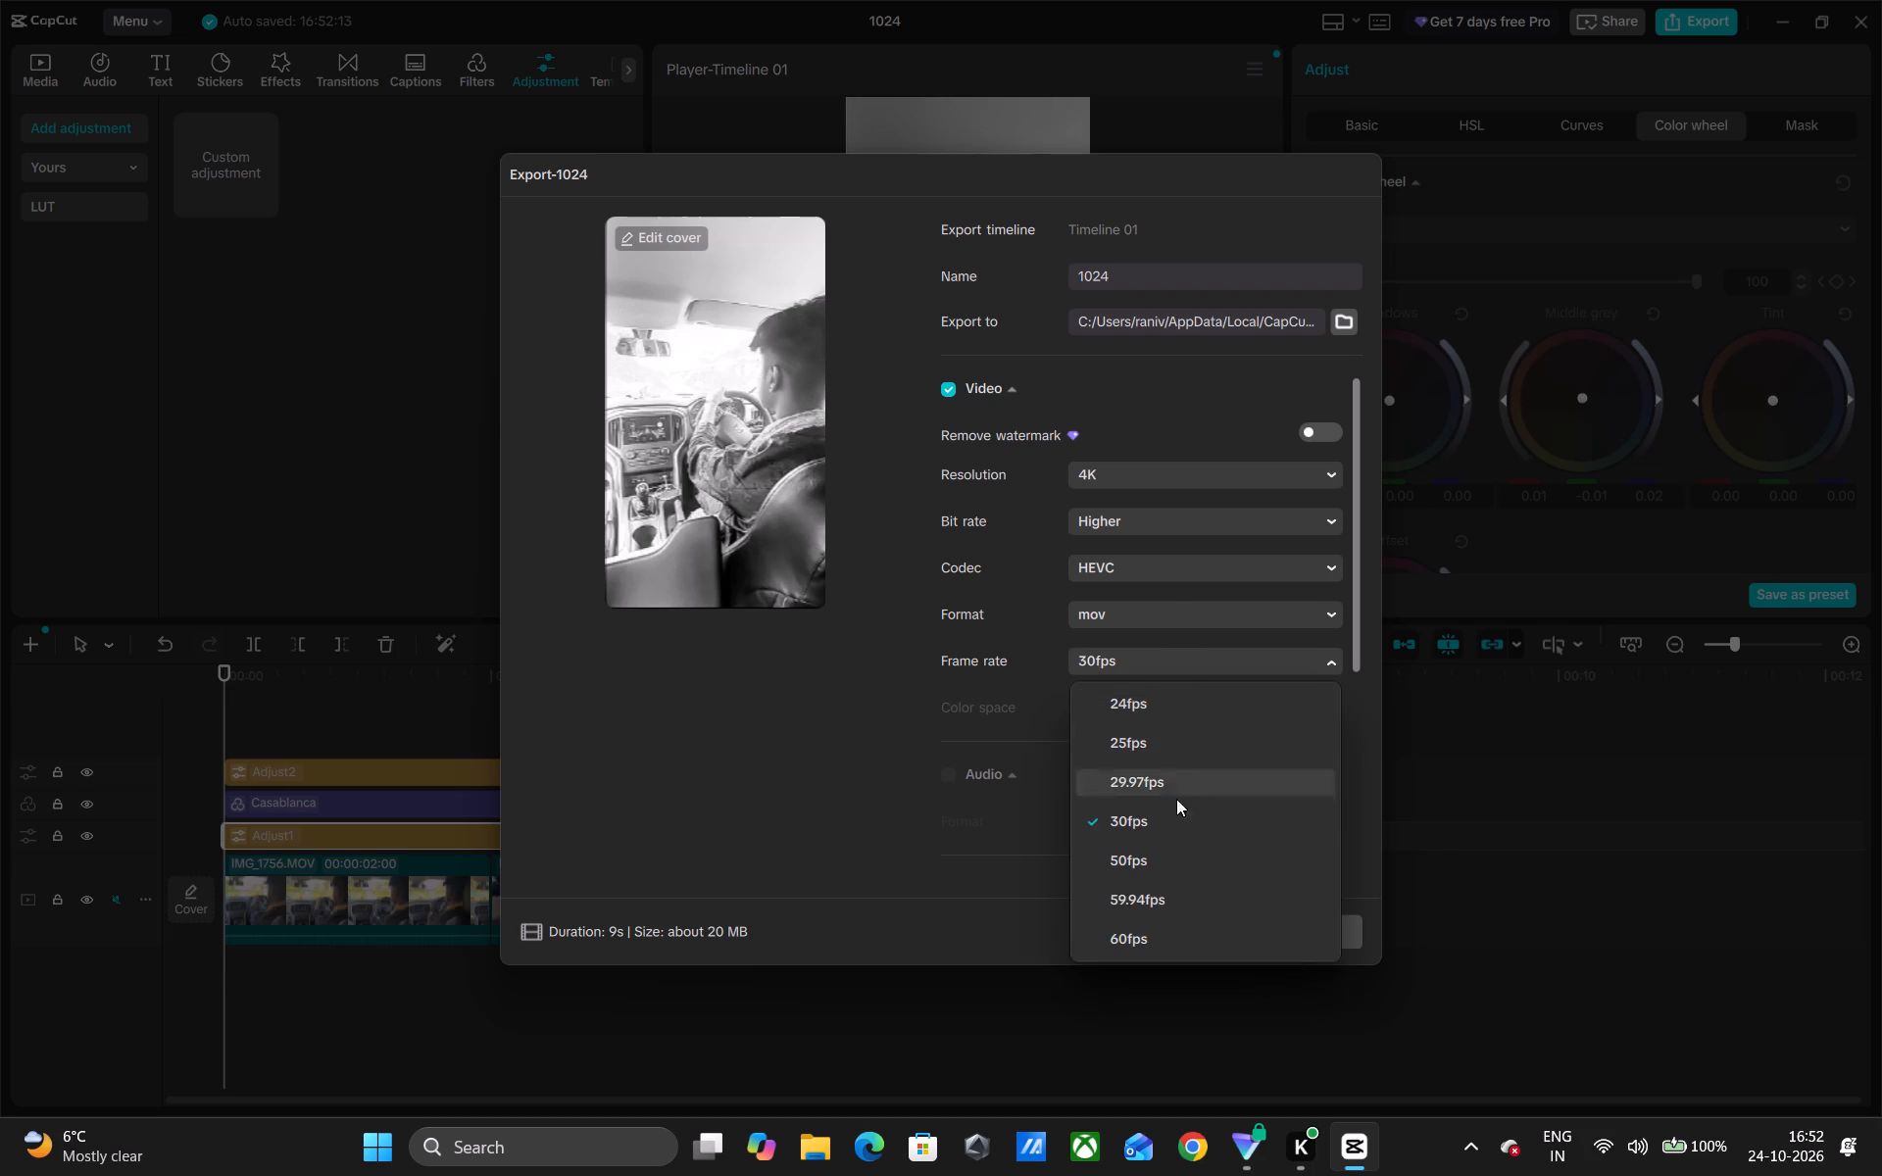
pyautogui.click(1150, 942)
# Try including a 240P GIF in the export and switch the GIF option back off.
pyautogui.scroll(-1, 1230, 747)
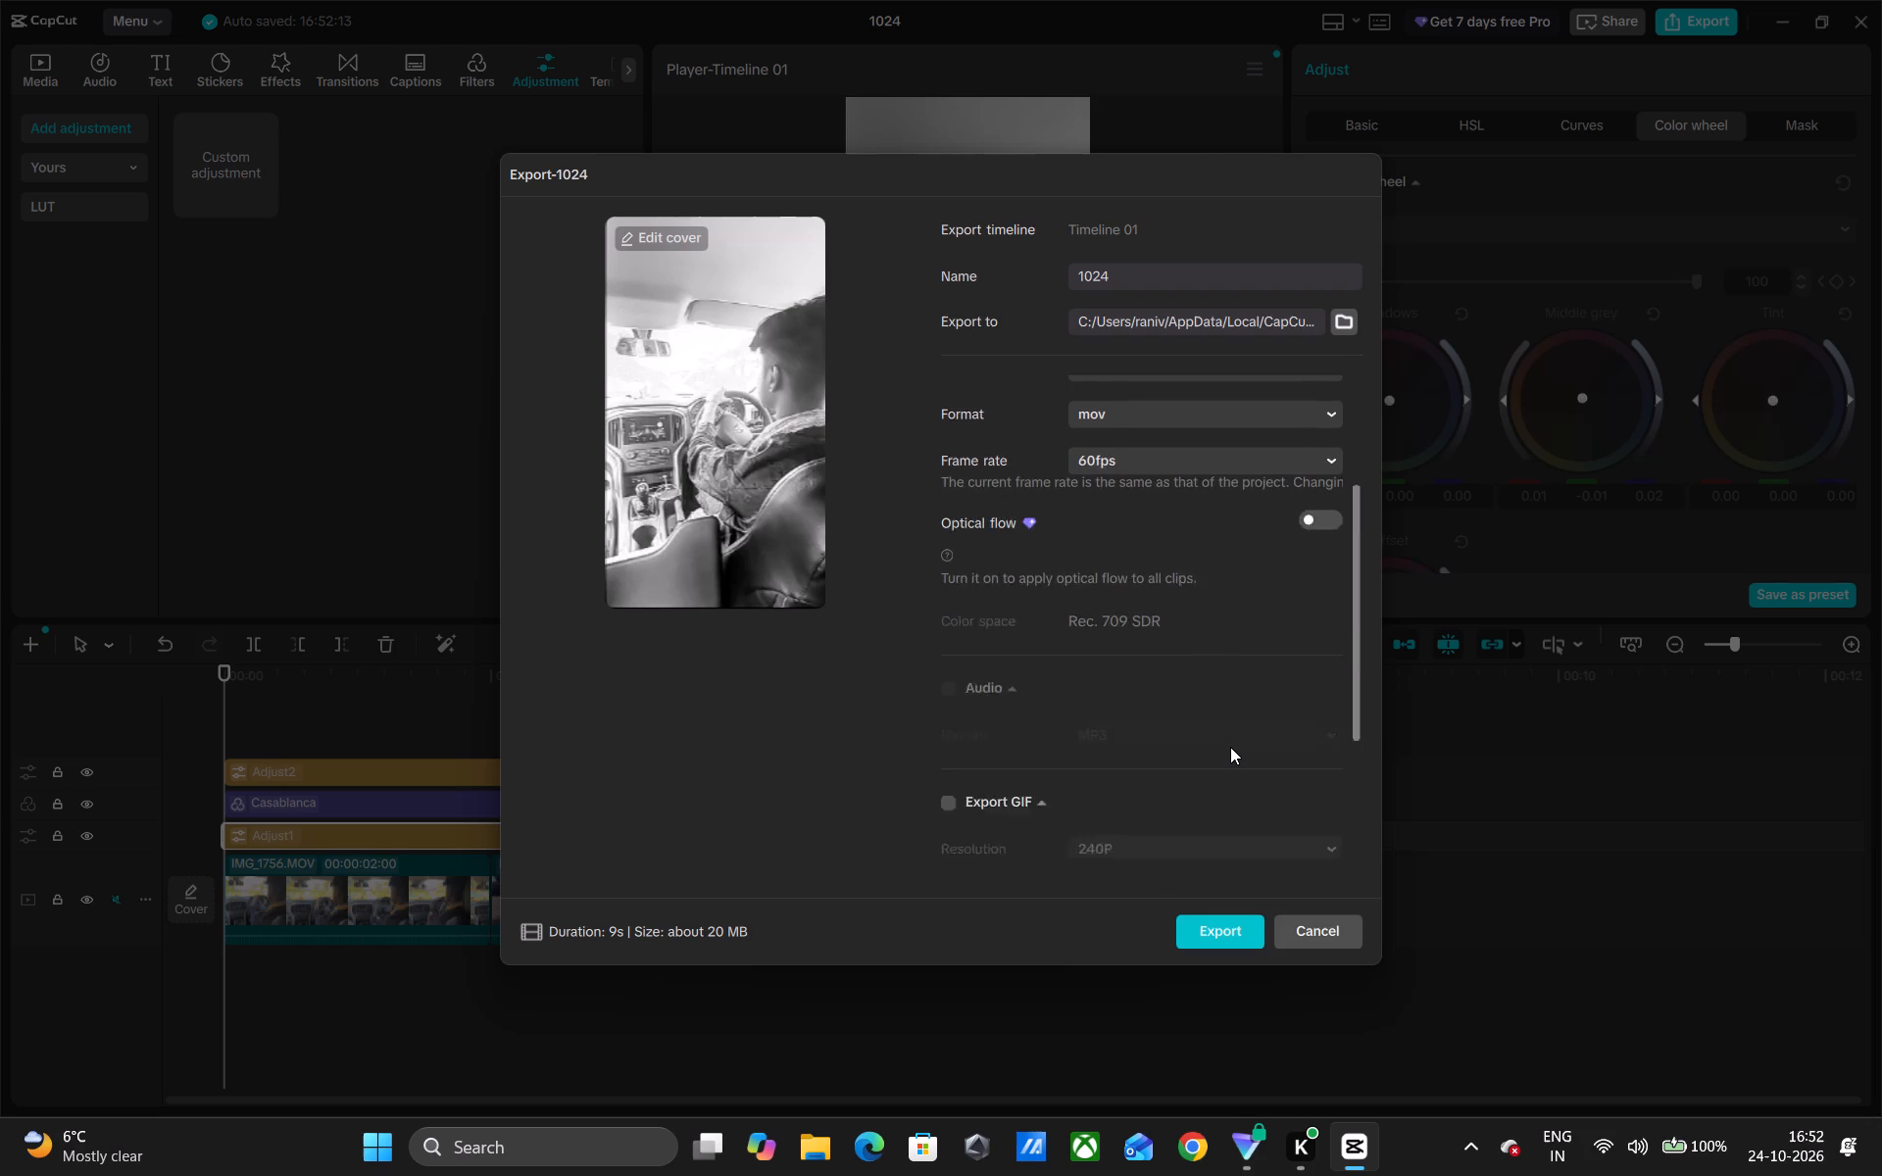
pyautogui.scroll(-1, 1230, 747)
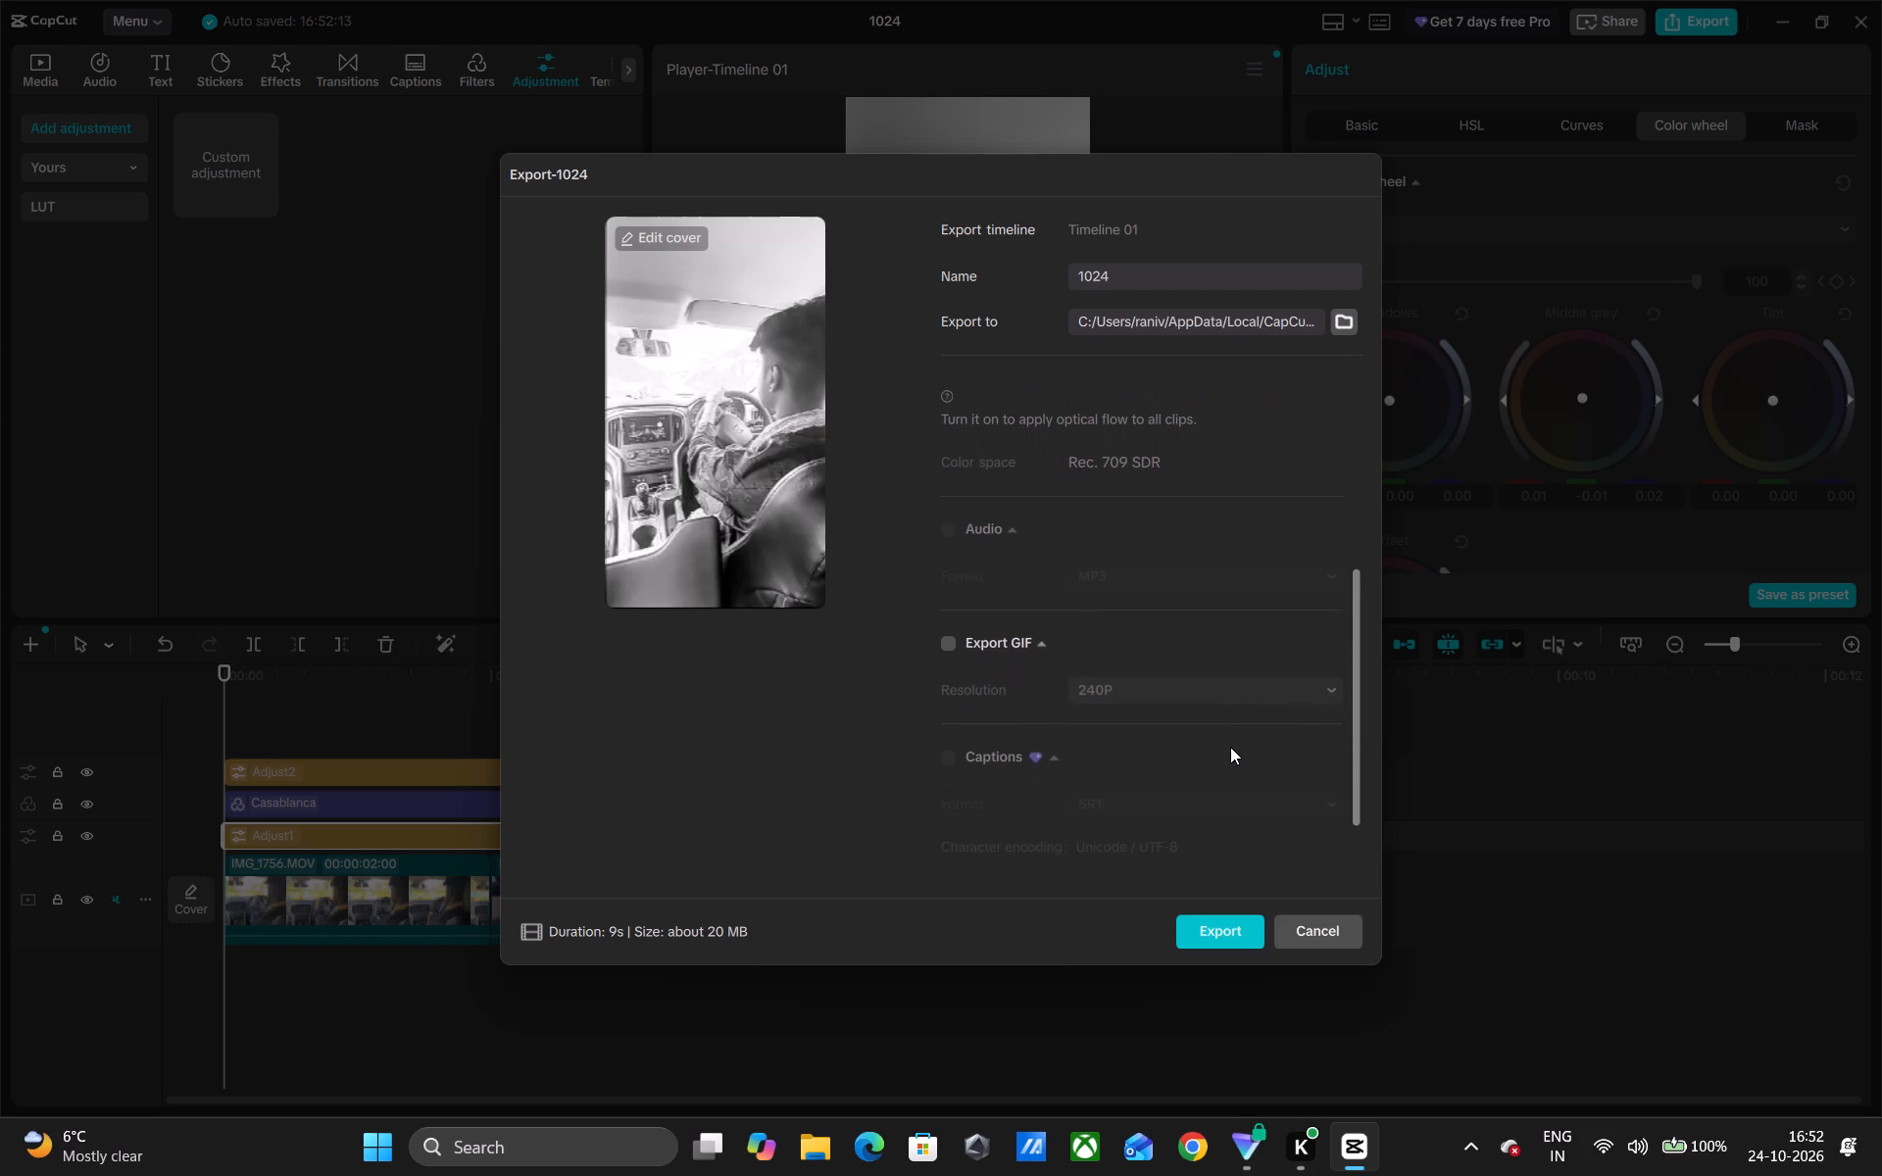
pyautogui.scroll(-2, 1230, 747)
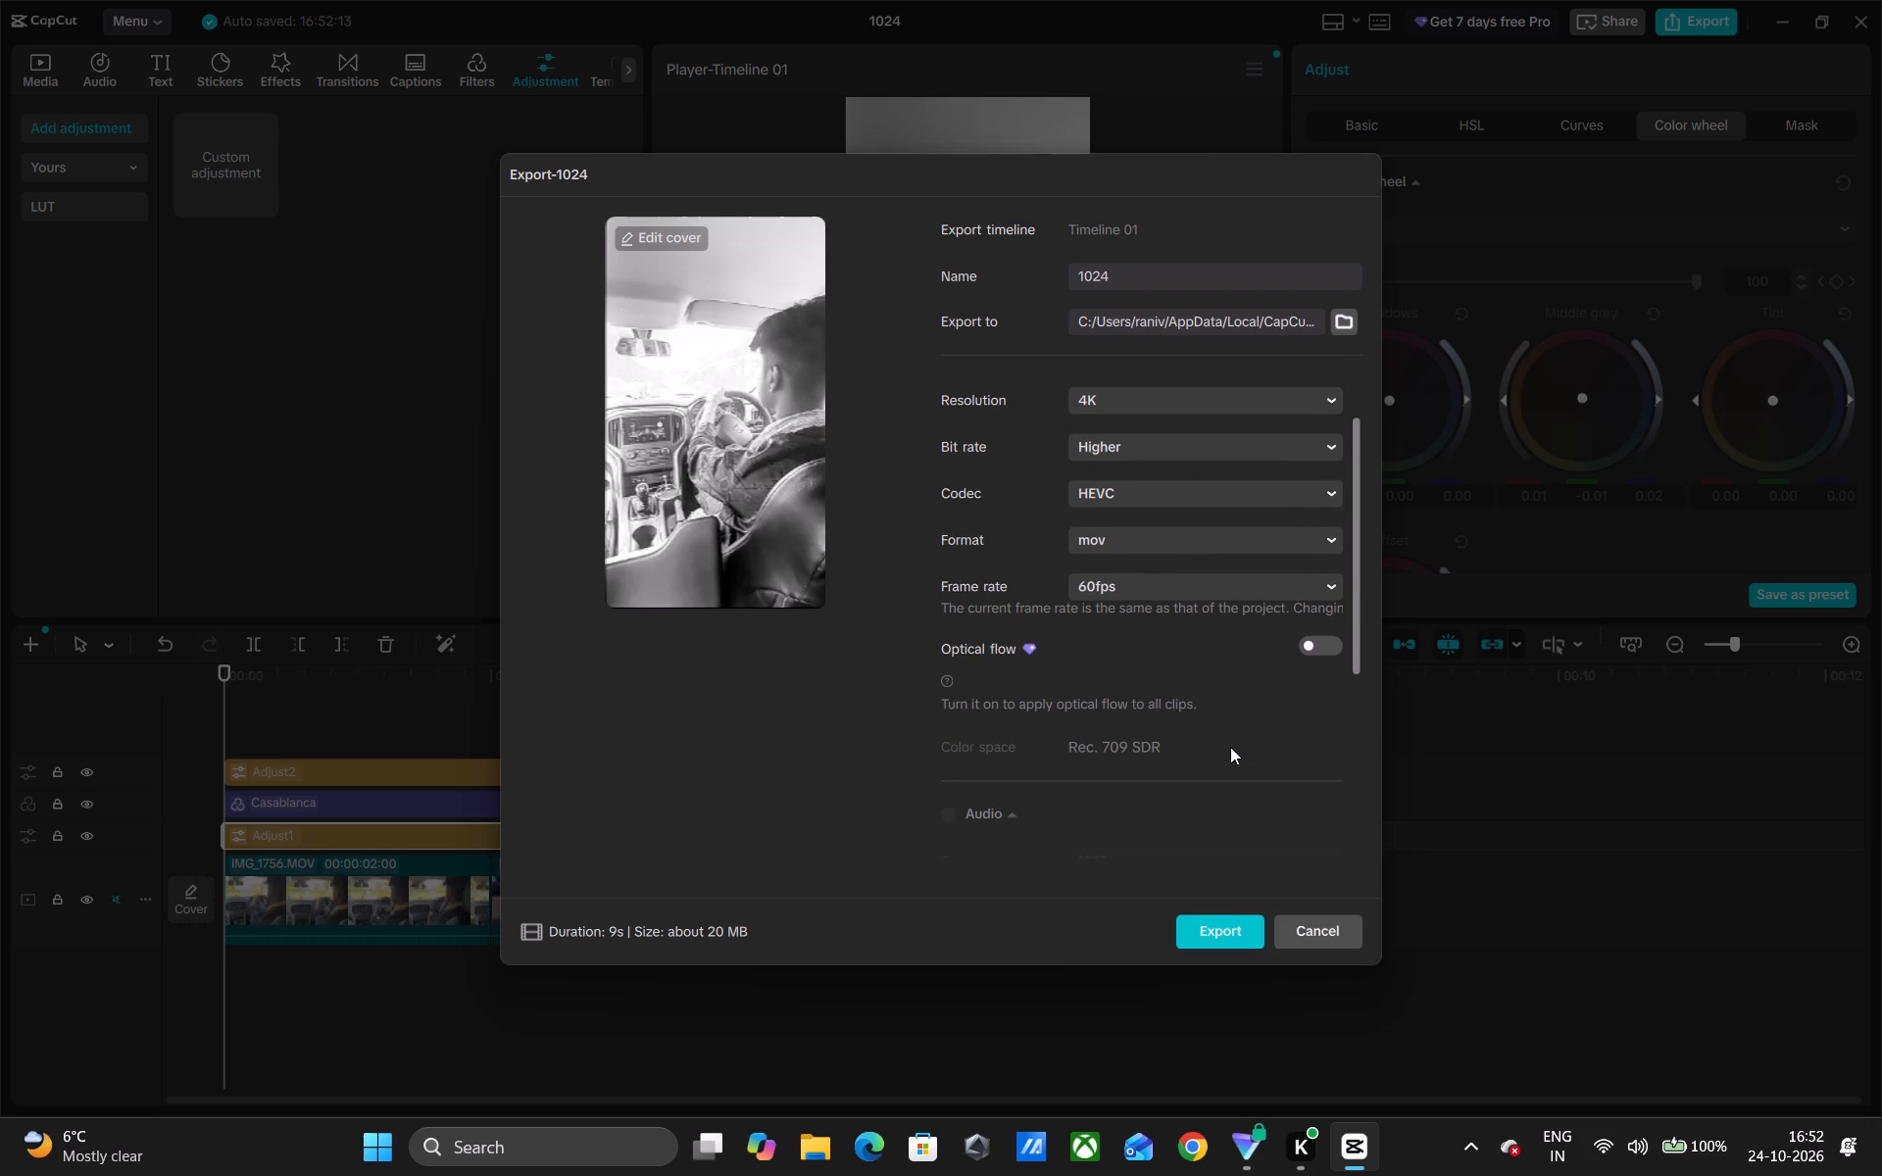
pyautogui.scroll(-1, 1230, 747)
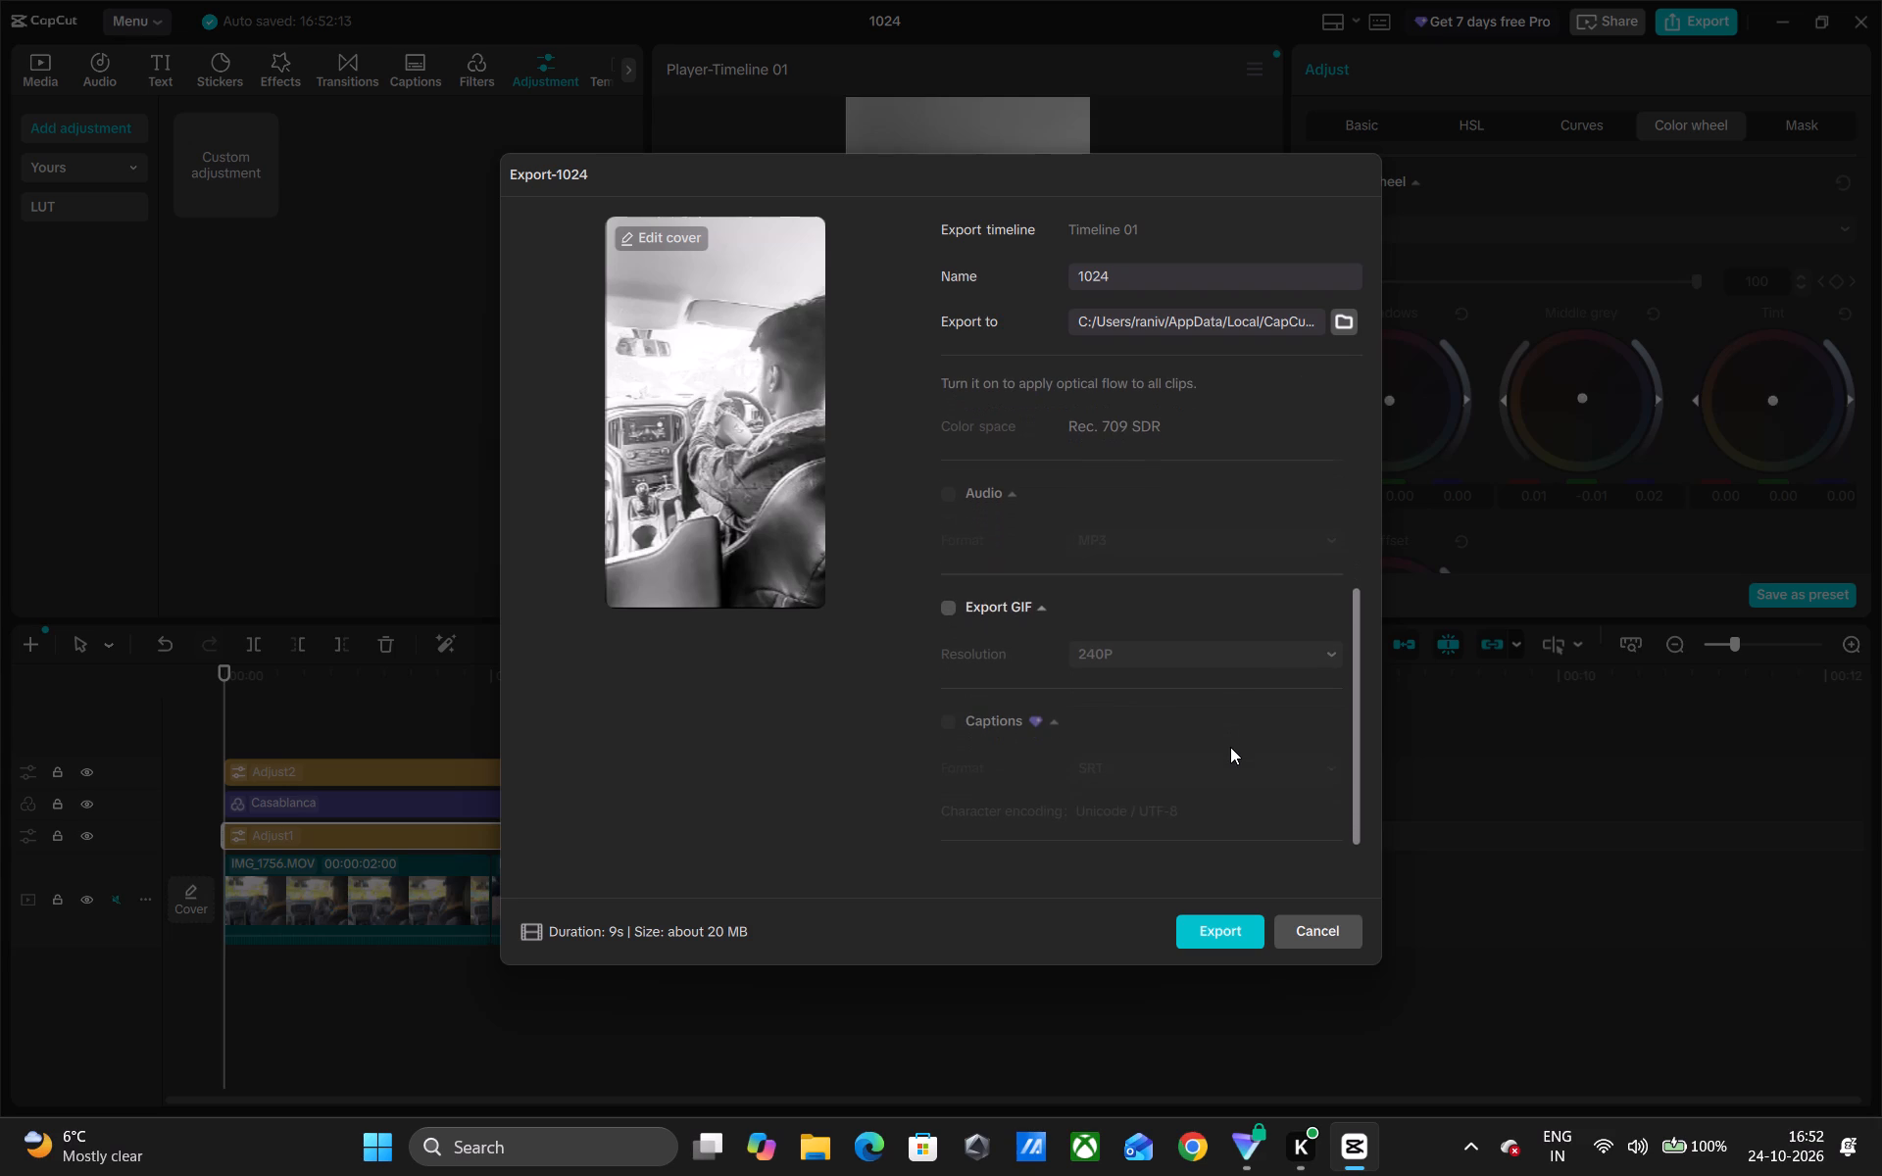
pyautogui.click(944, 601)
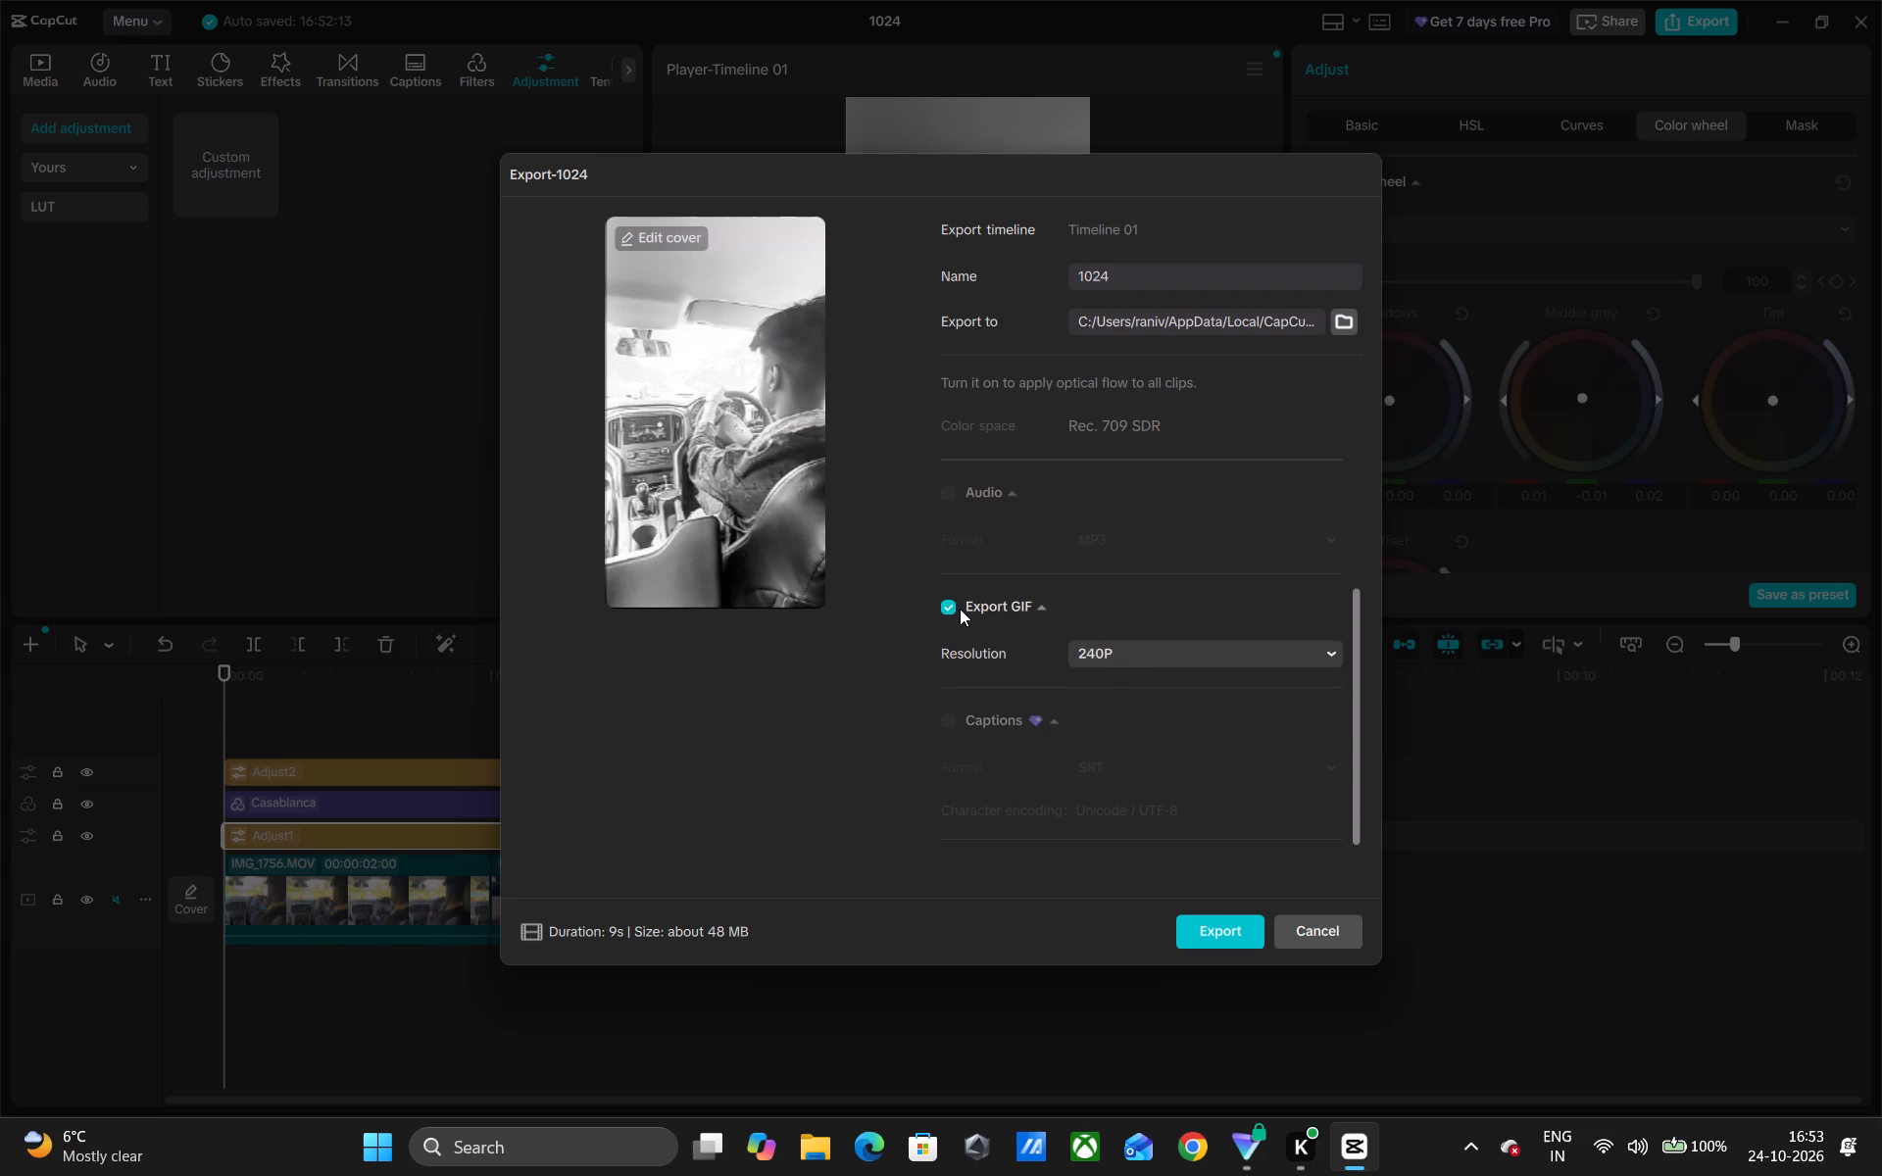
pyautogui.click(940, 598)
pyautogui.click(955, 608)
# Start exporting video 1024 with the chosen settings and dismiss the background-export notice.
pyautogui.scroll(-6, 1060, 712)
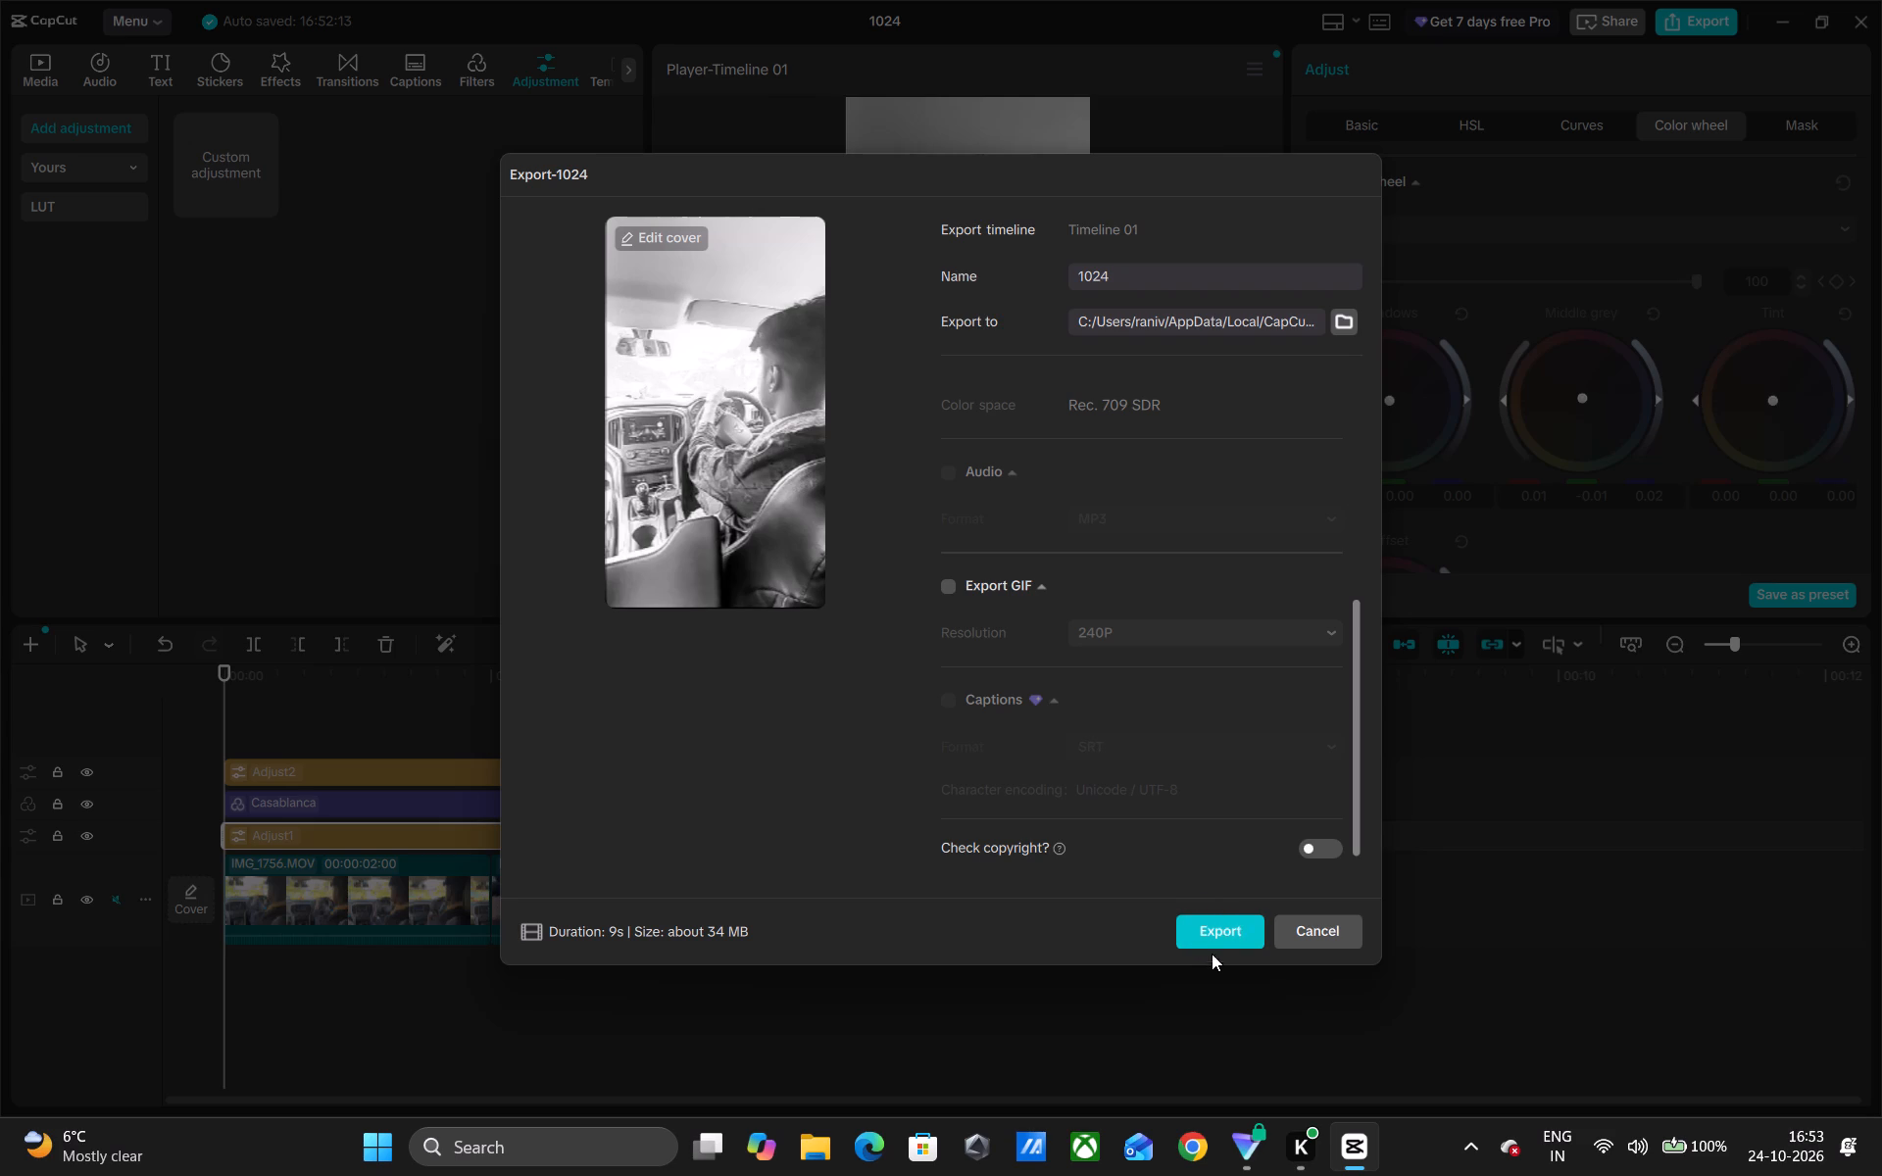
pyautogui.click(1213, 929)
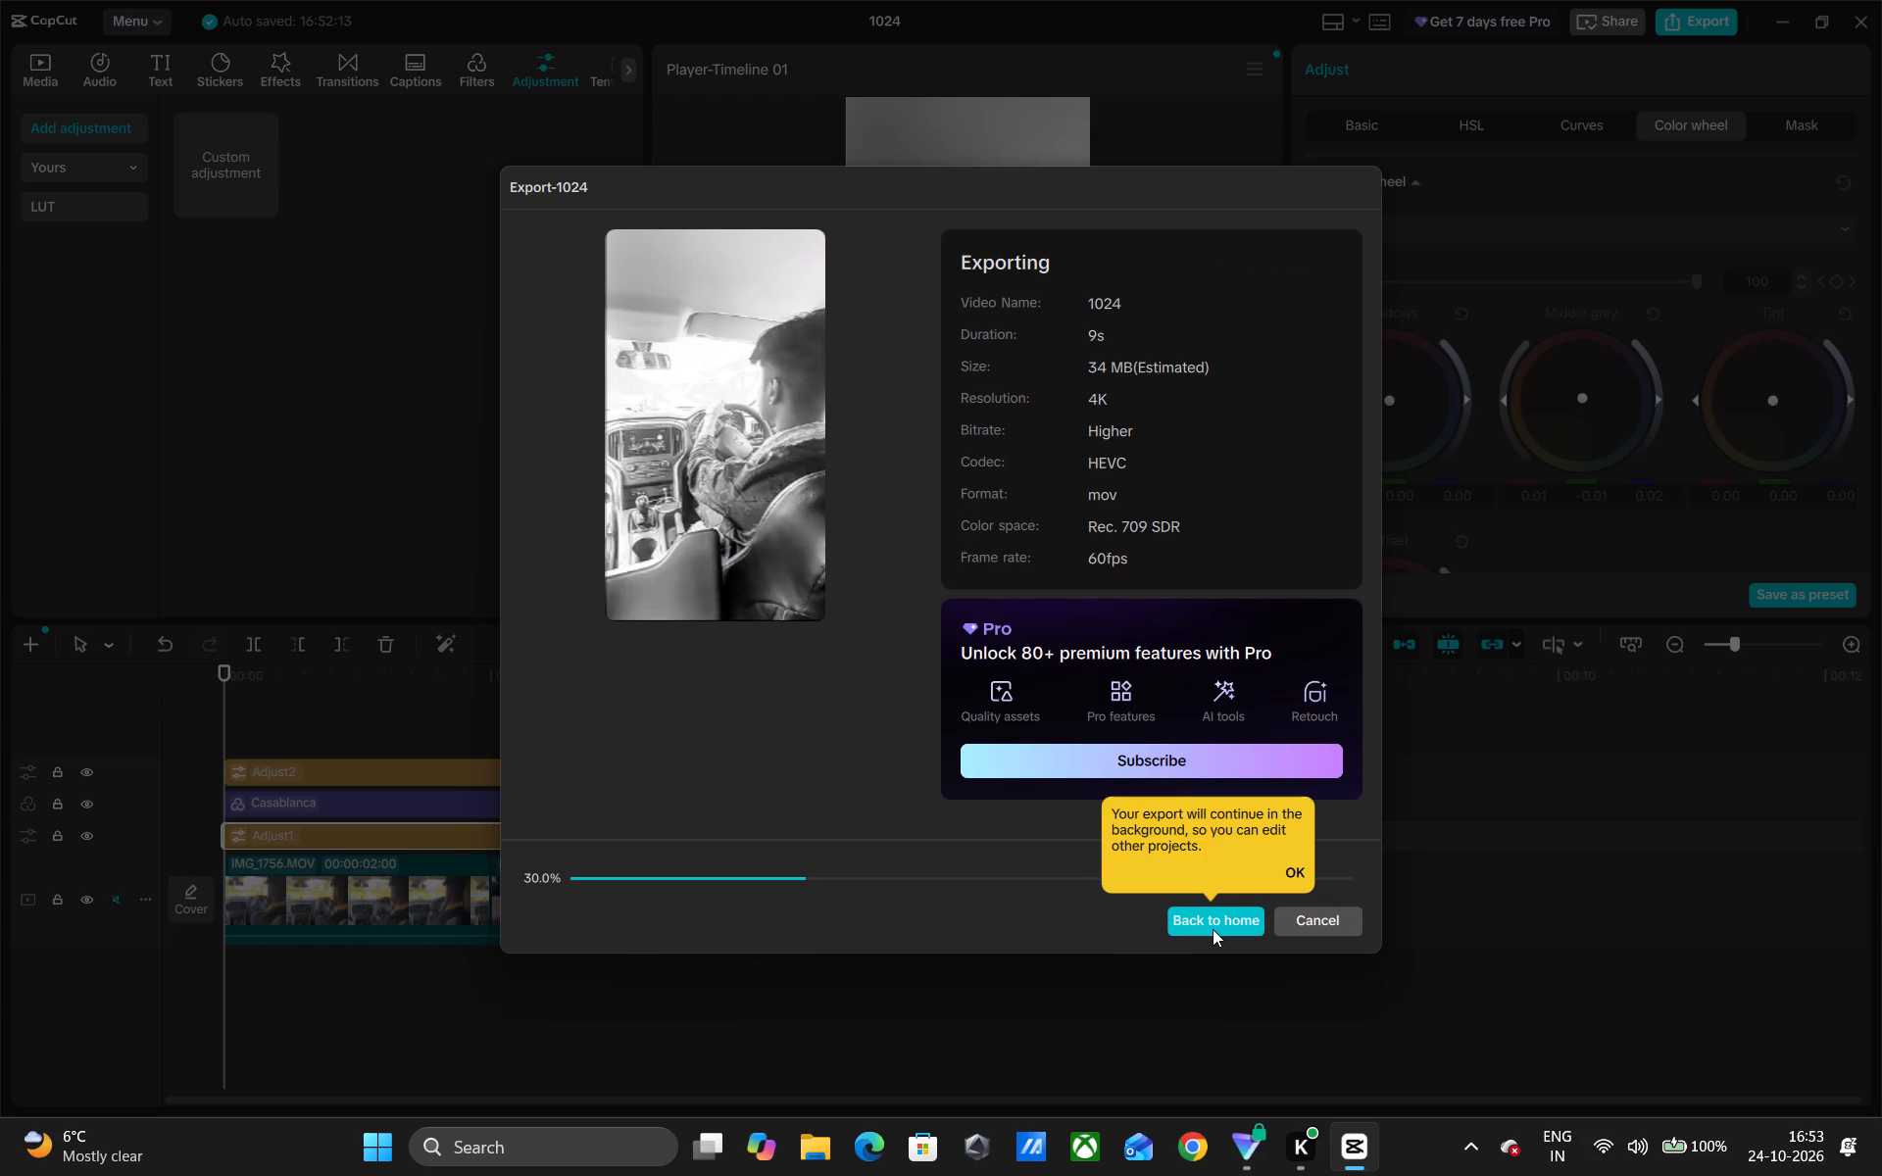
pyautogui.click(1295, 870)
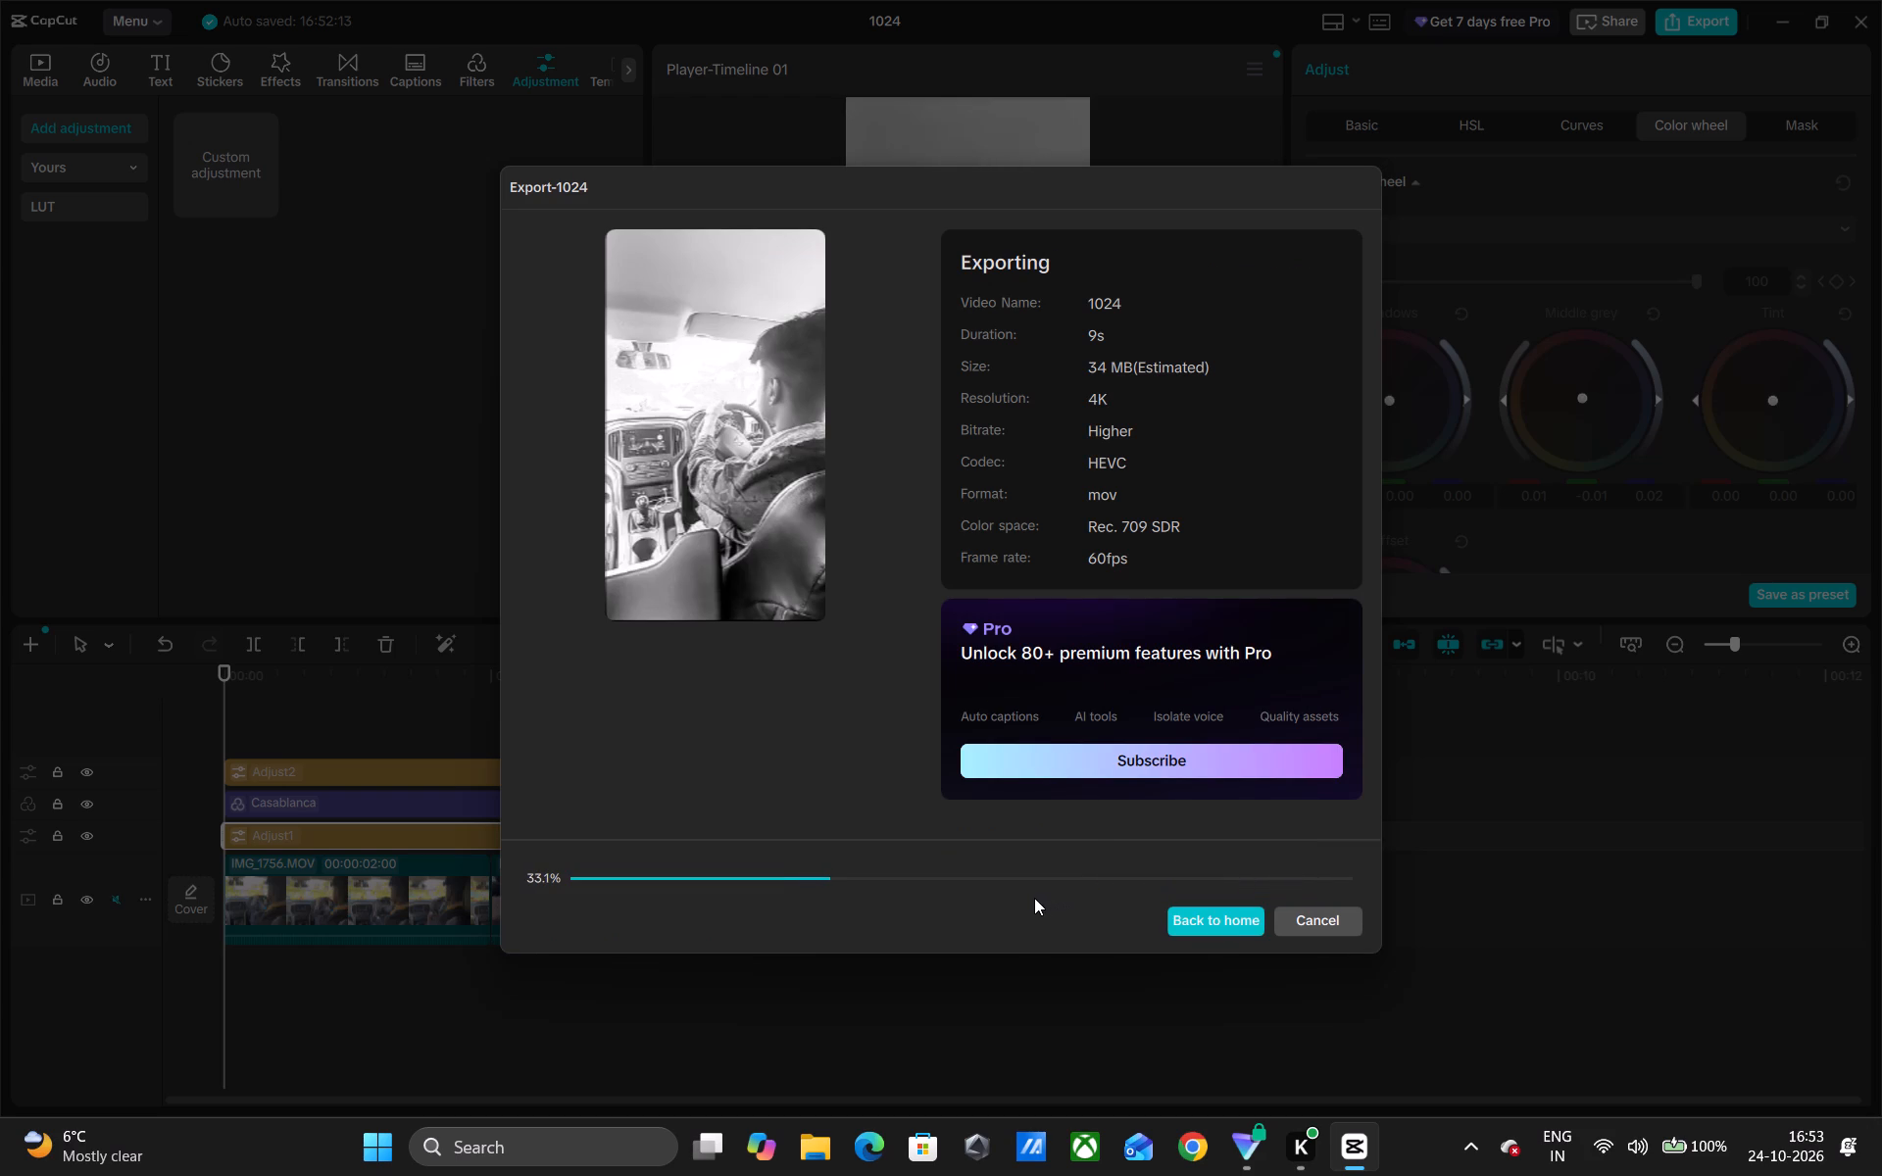